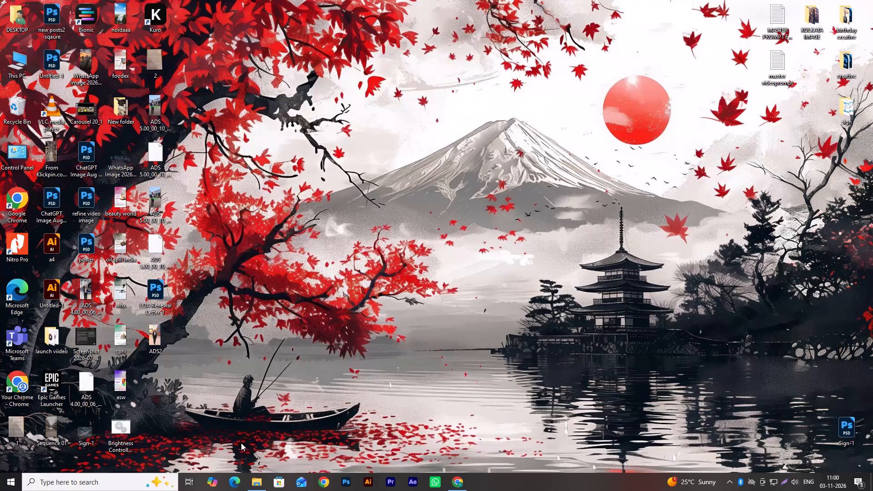
Launch Premiere Pro, continue past the system compatibility report and open the recent project ADS 6.prproj.
left_click(393, 490)
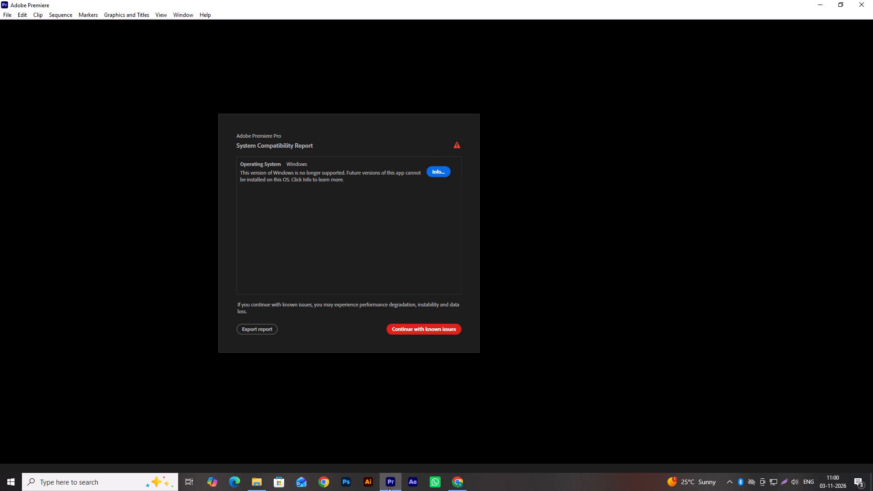
left_click(421, 330)
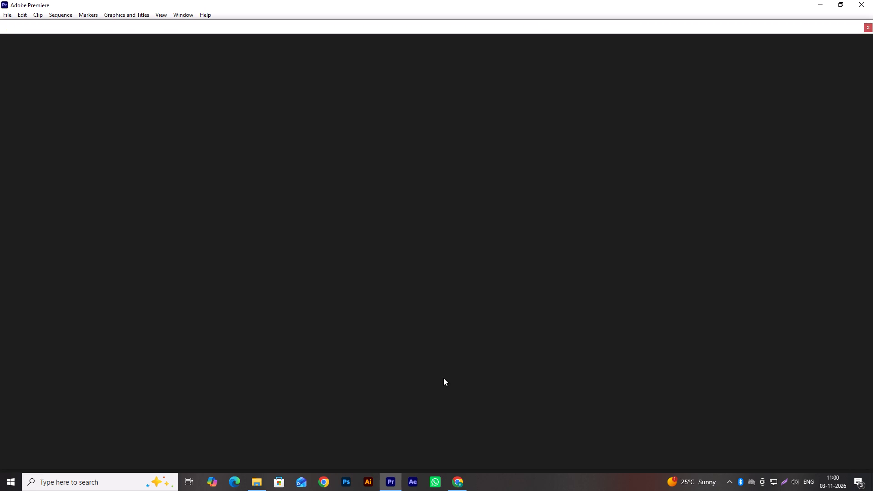
left_click(868, 29)
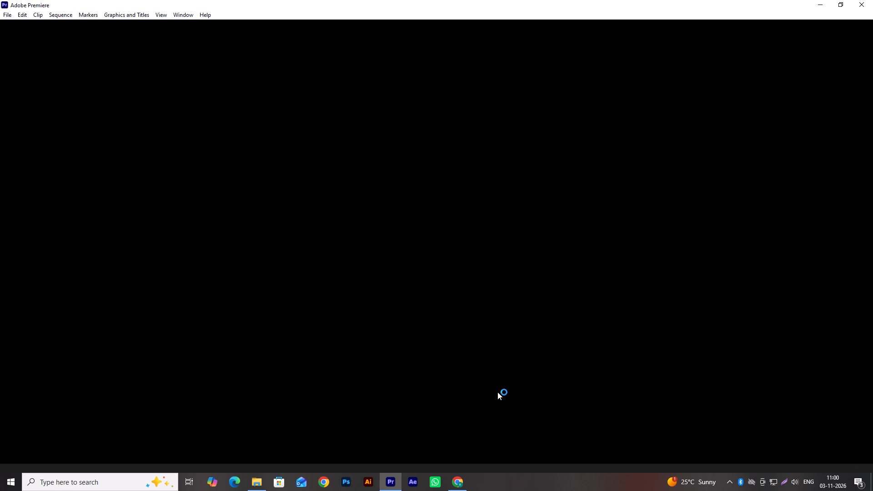
left_click(490, 380)
left_click(378, 276)
left_click(9, 15)
double_click(149, 61)
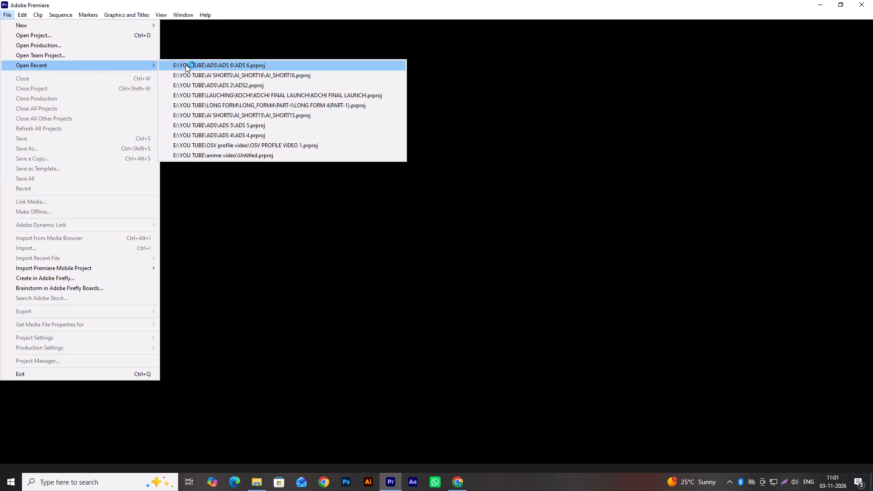
left_click(188, 62)
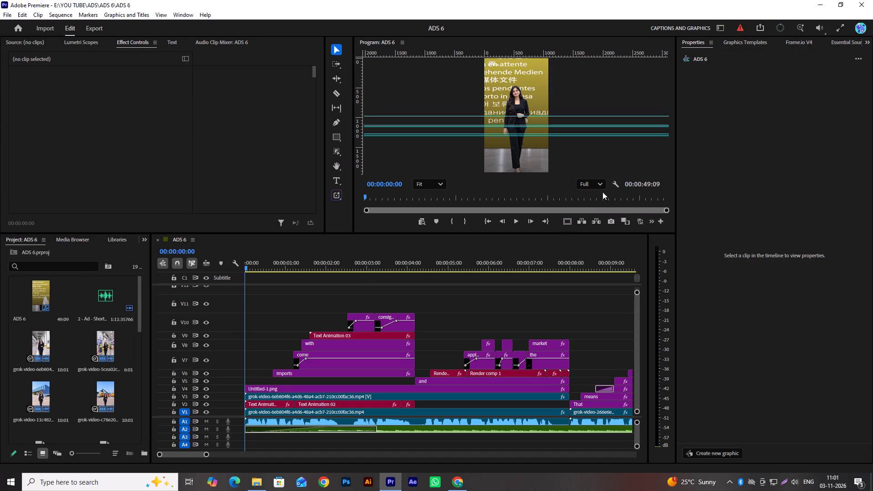
Set the Program monitor's playback resolution to 1/4.
left_click(594, 181)
left_click(590, 218)
Review the opening second of the ADS 6 sequence around the first title, accepting the substitution of missing fonts.
scroll(303, 316, "up", 1, "alt")
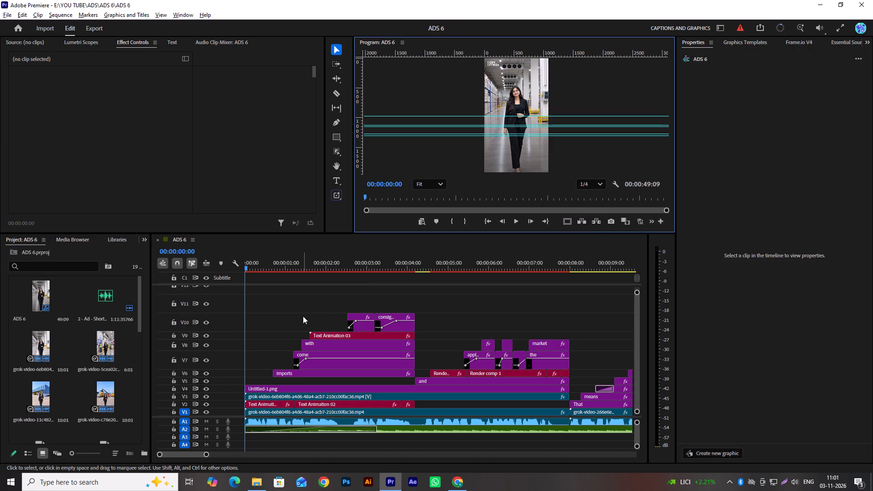
scroll(303, 316, "up", 18, "alt")
scroll(88, 343, "down", 8)
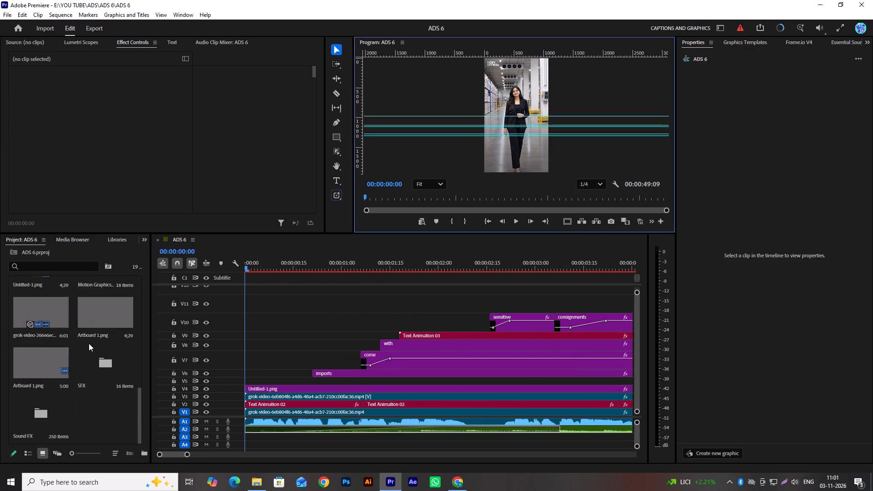
scroll(89, 343, "down", 3)
scroll(89, 343, "up", 1)
scroll(89, 343, "down", 2)
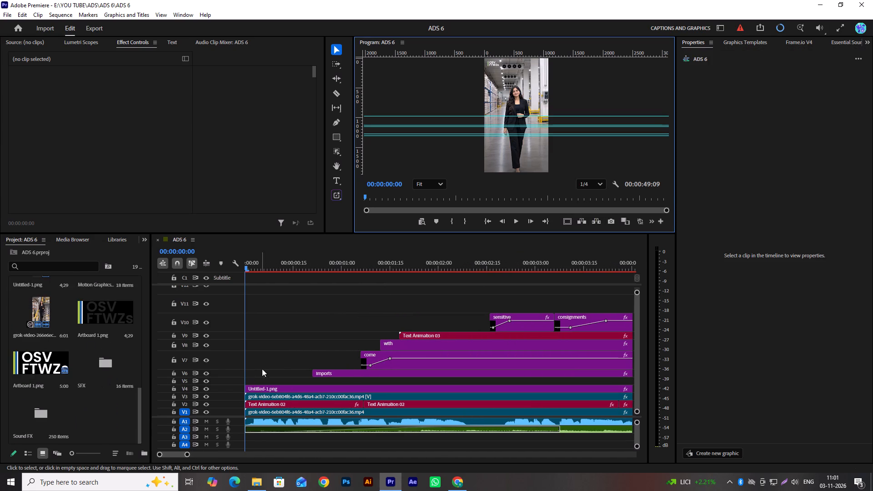
key("space")
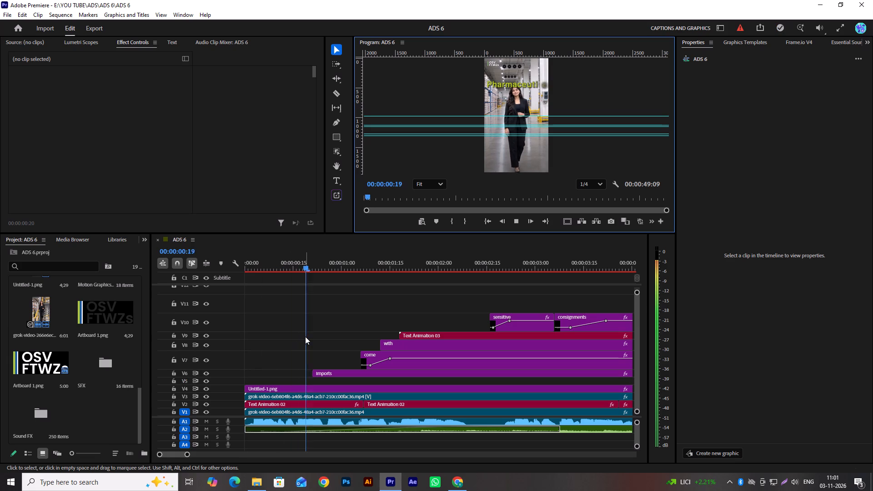
key("space")
left_click(554, 308)
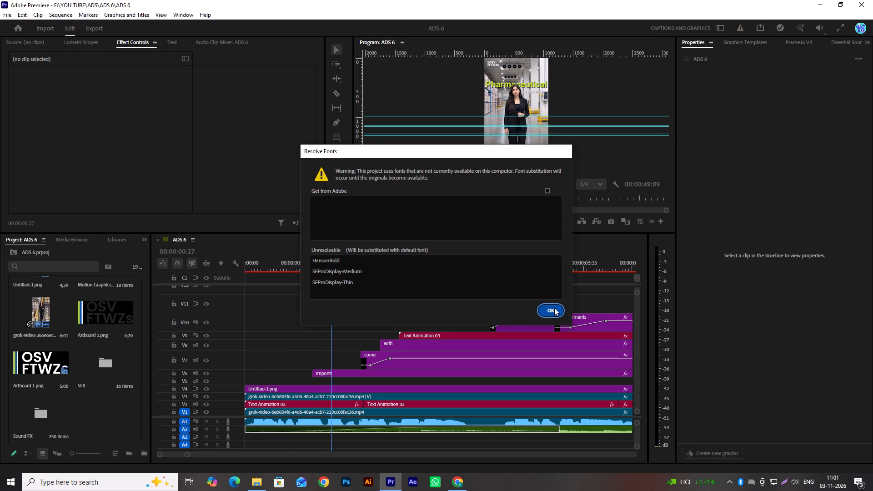
left_click_drag(334, 268, 277, 276)
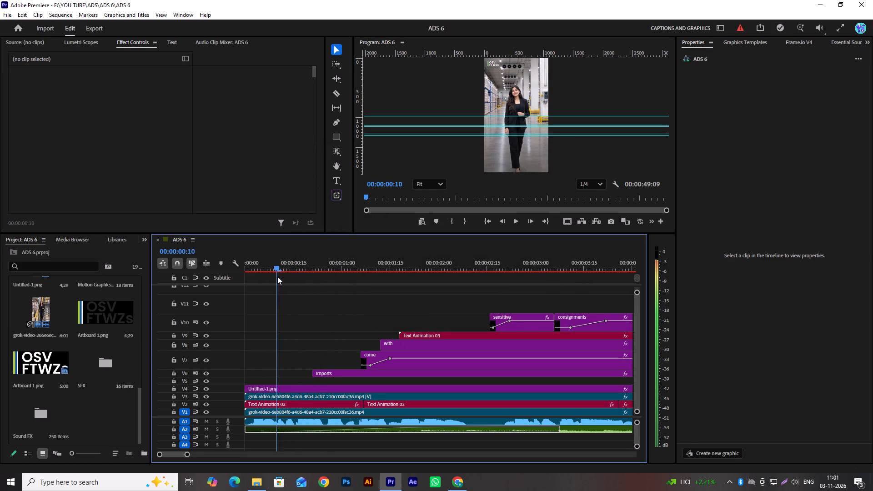
left_click_drag(277, 276, 306, 284)
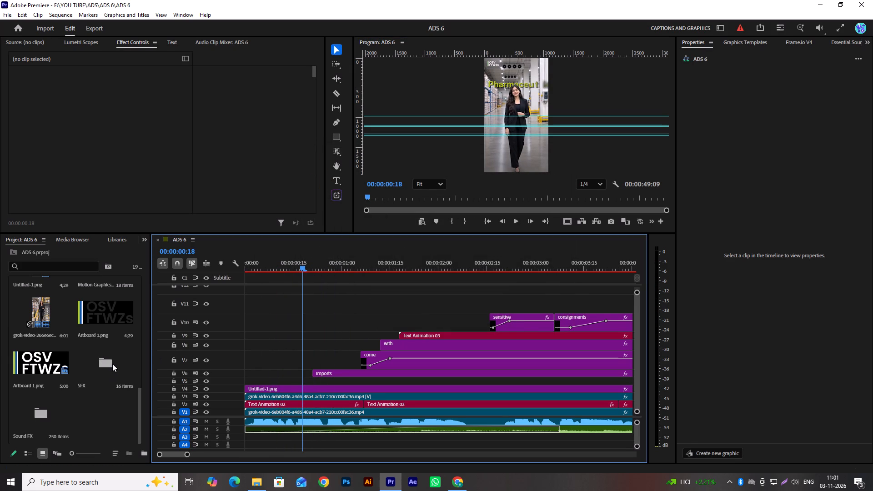
Audition the two dragon-studio whooshes, the marker-lines, camera-shutter and digital-glitch-break sounds from the SFX bin.
double_click(112, 364)
double_click(95, 306)
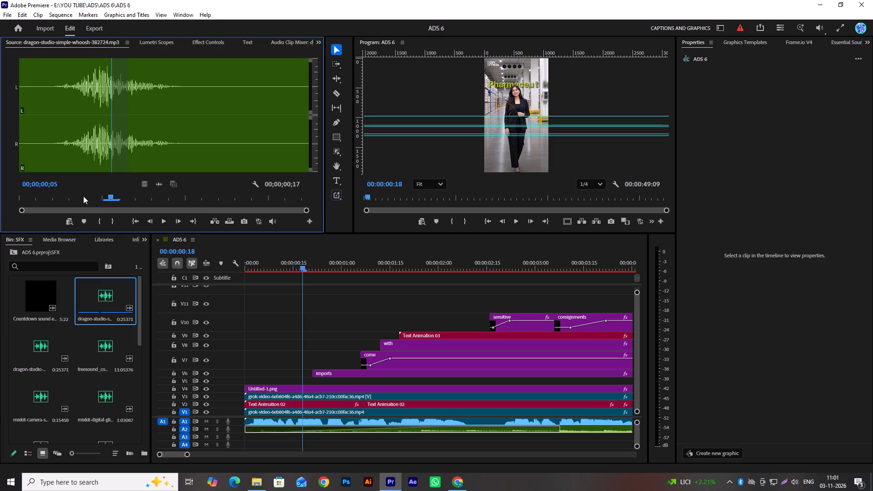
left_click_drag(85, 197, 0, 198)
key("space")
double_click(33, 347)
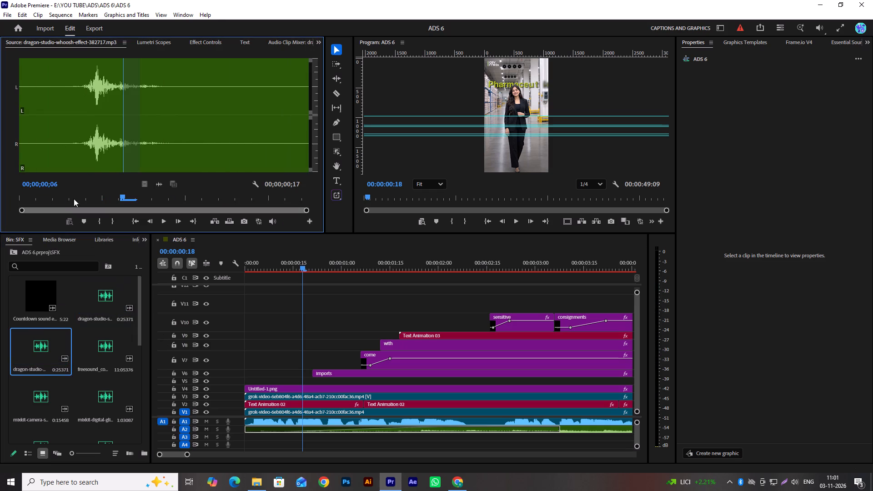
left_click_drag(72, 194, 0, 219)
key("space")
double_click(106, 346)
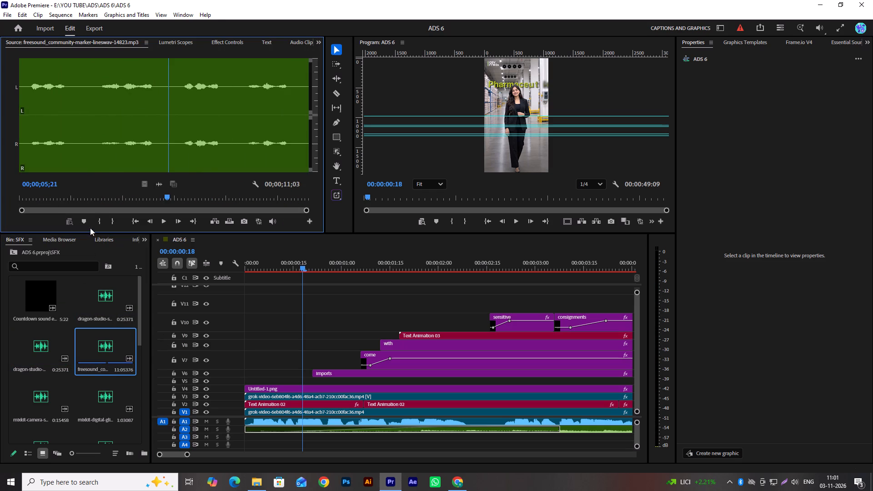
left_click_drag(91, 198, 0, 225)
key("space")
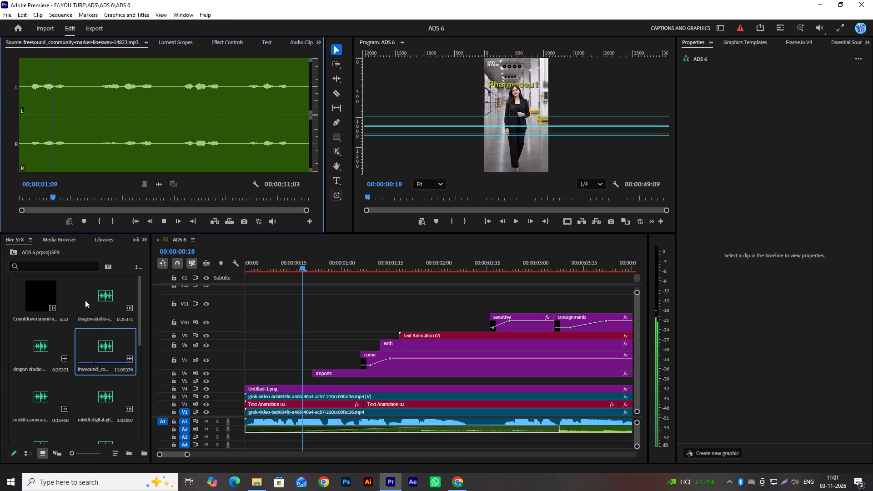
key("space")
double_click(40, 391)
key("space")
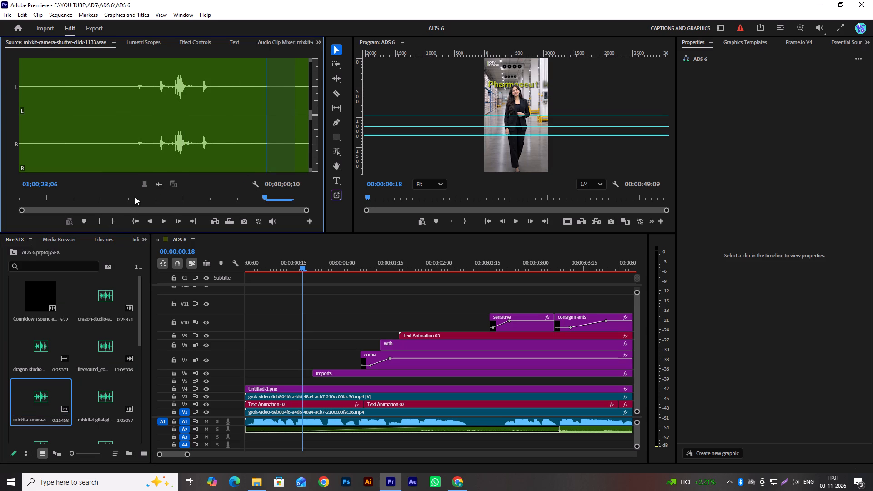
left_click_drag(136, 198, 101, 199)
key("space")
double_click(108, 389)
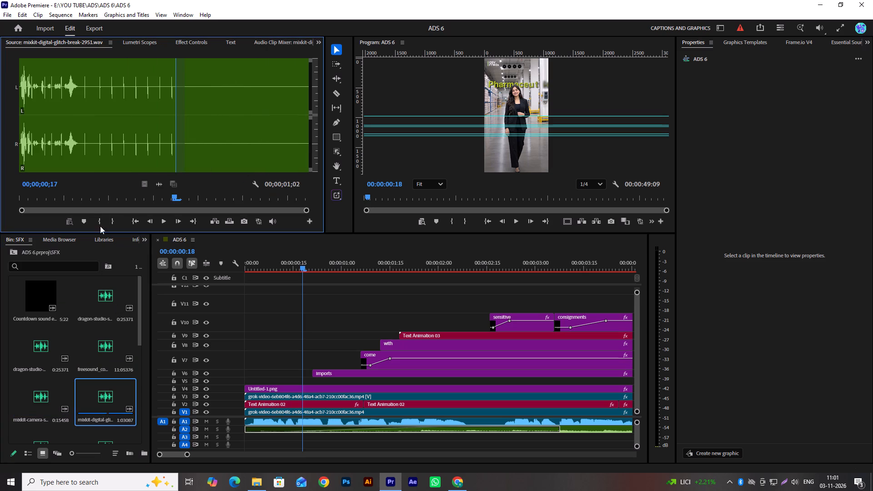
left_click_drag(94, 195, 0, 239)
key("space")
Audition the mixkit-futuristic-glitch-robot-1039.wav sound from the SFX bin, replaying its separate bursts.
scroll(99, 334, "down", 1)
double_click(40, 400)
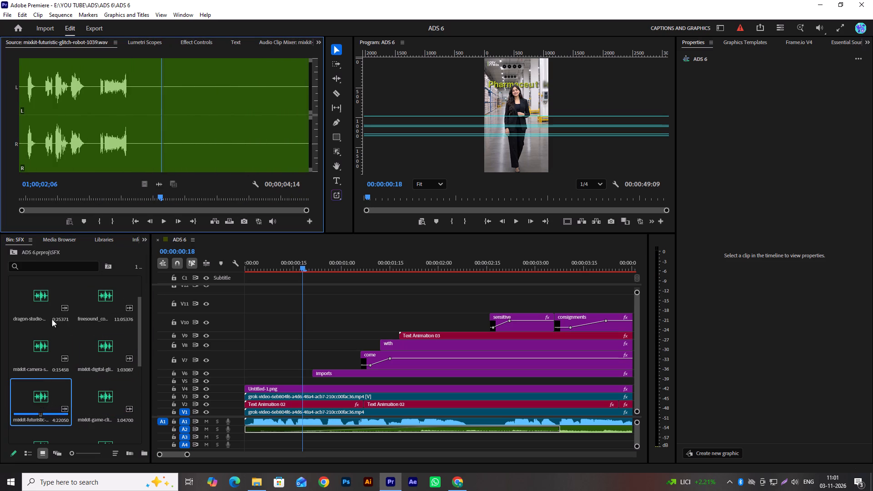
left_click_drag(81, 195, 96, 201)
key("space")
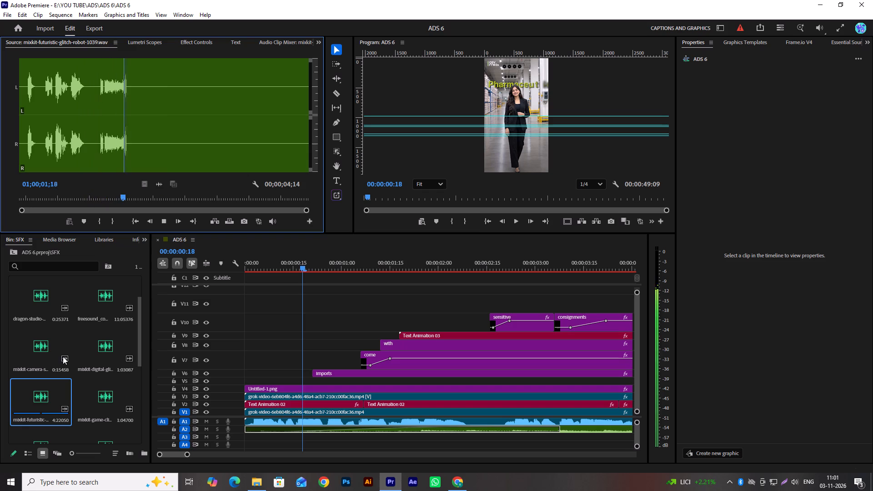
key("space")
left_click(96, 195)
key("space")
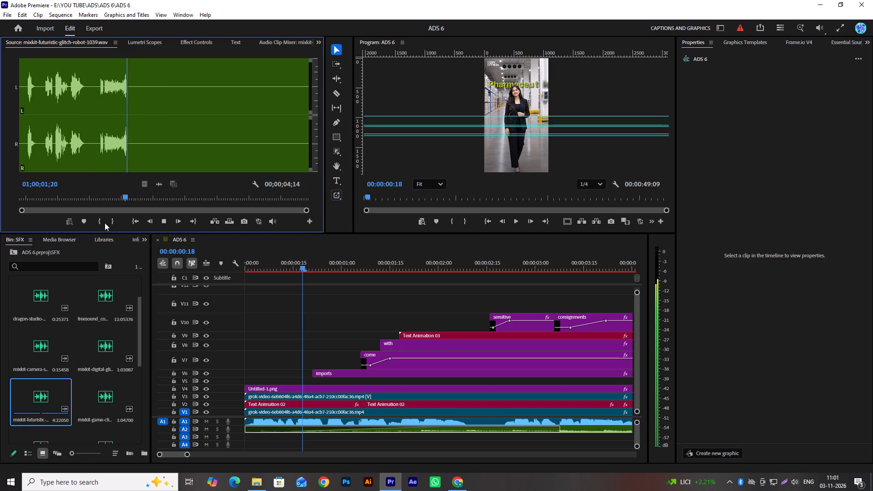
left_click_drag(100, 194, 0, 212)
key("space")
key("space")
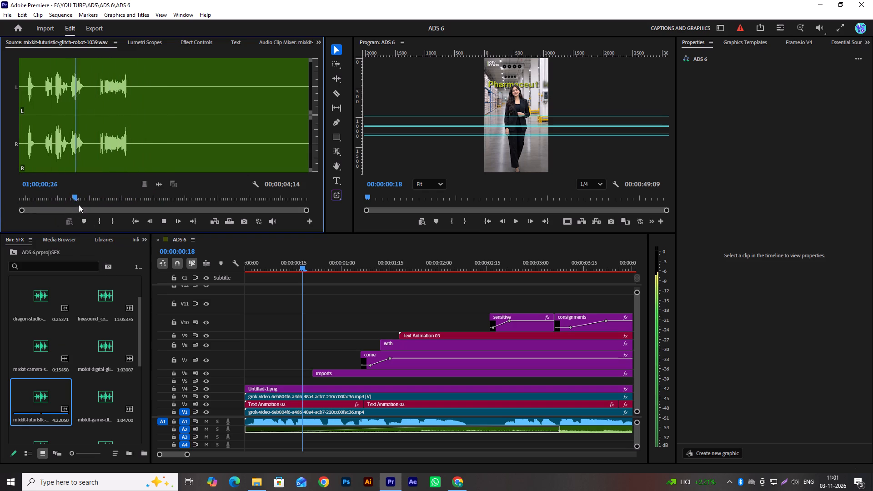
key("space")
key("space")
key("space")
Mark the last burst of the futuristic-glitch-robot sound with an In point at 01;00;01;07 and an Out point at 01;00;01;21.
left_click(96, 201)
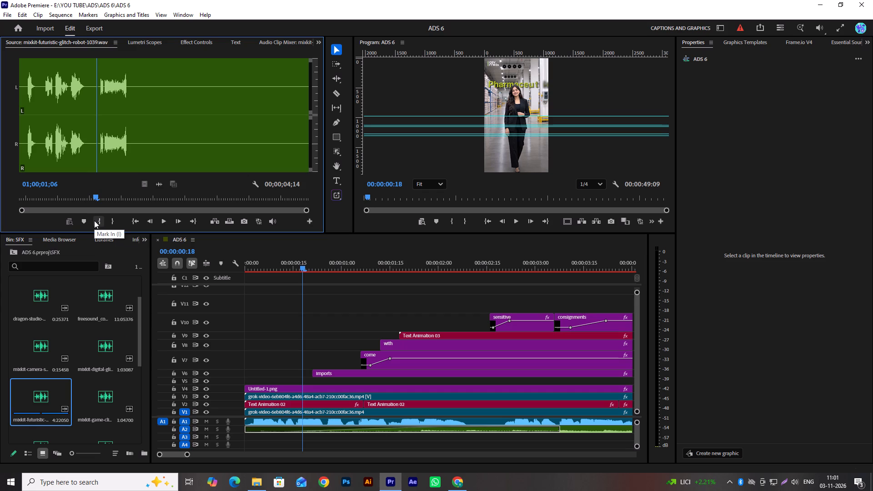
key("Right")
key("Right")
key("Left")
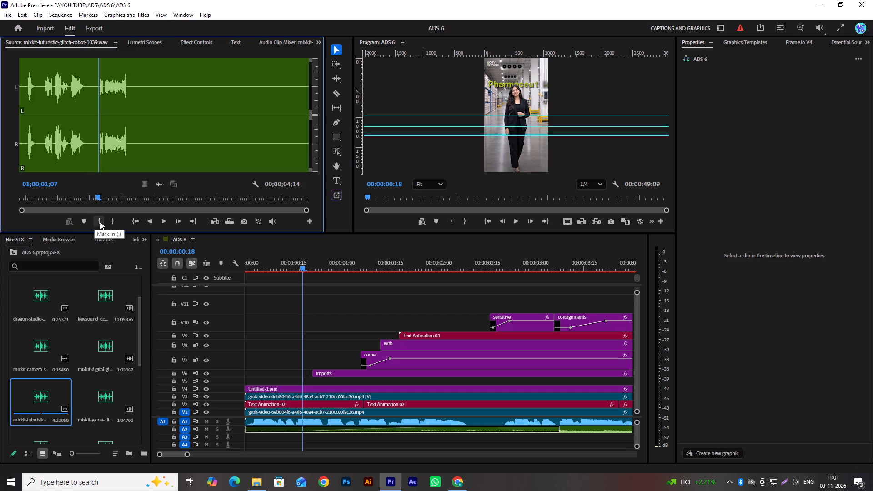
left_click(100, 222)
key("Right")
key("Right")
key("Right")
key("Right")
key("Right")
key("Right")
key("Right")
key("Right")
key("Right")
key("Right")
key("Right")
key("Right")
key("Right")
key("Right")
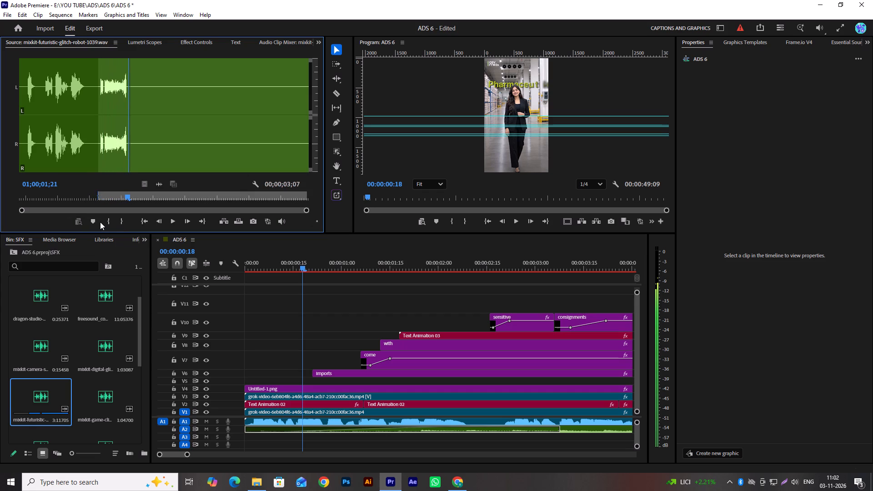
left_click(120, 222)
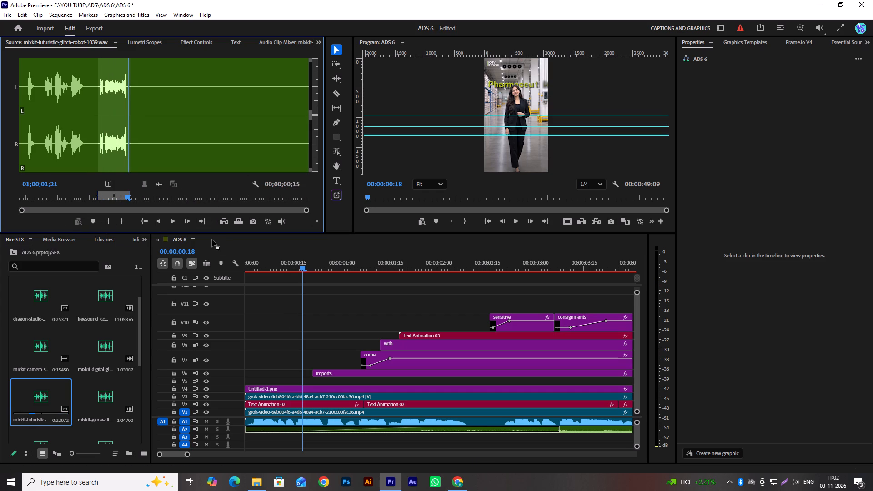
Place the marked glitch-robot audio on track A3 near the start of the sequence, under the first Text Animation 02 clip.
left_click_drag(157, 182, 269, 431)
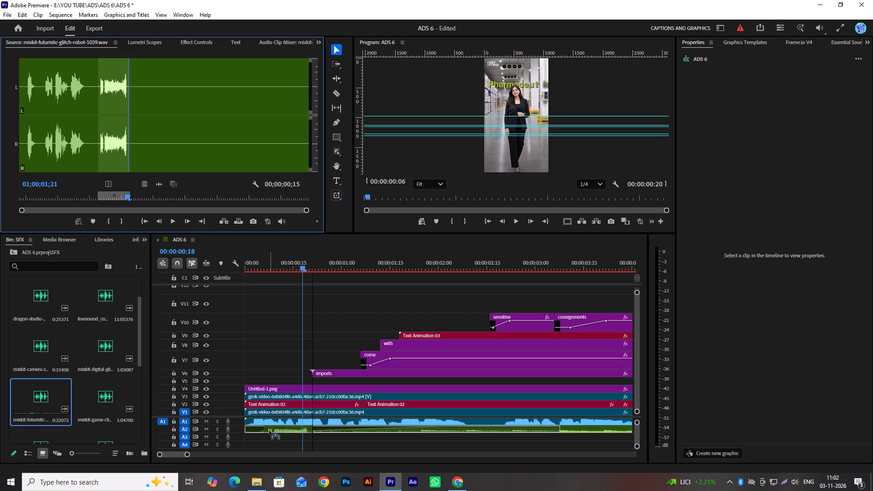
left_click_drag(269, 431, 271, 438)
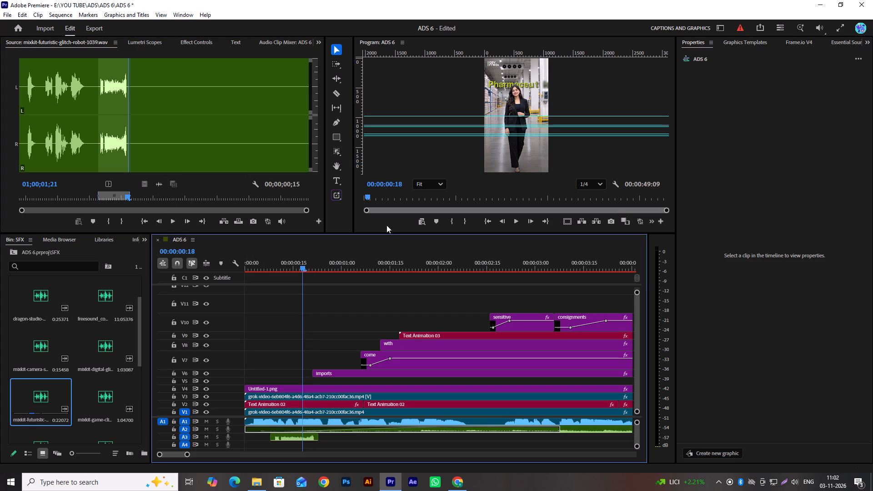
Enlarge the timeline area and shift the glitch sound on A3 to start slightly before 00:00:00:13.
left_click_drag(389, 233, 401, 206)
scroll(282, 330, "up", 5)
left_click_drag(304, 239, 292, 244)
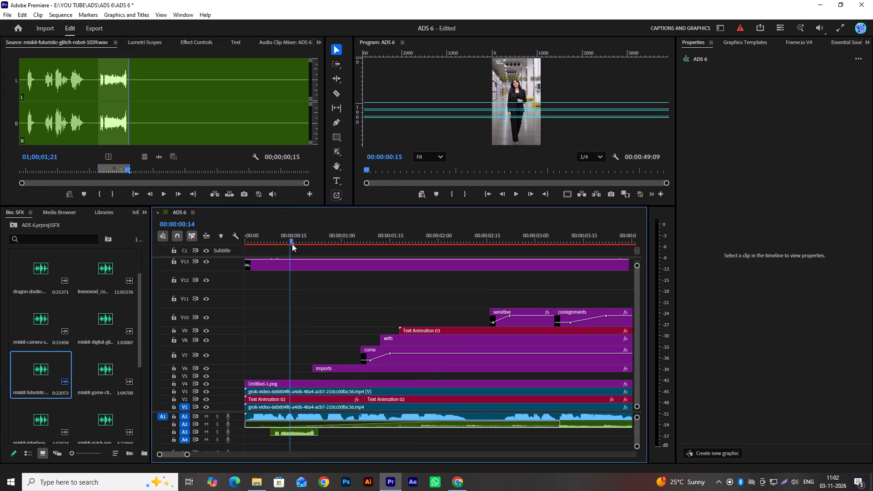
left_click_drag(292, 244, 287, 248)
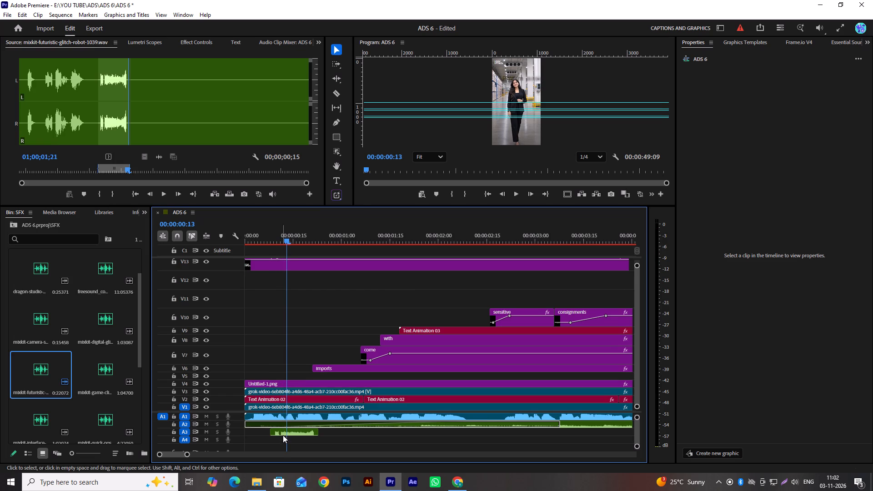
left_click_drag(289, 431, 300, 432)
left_click(301, 432)
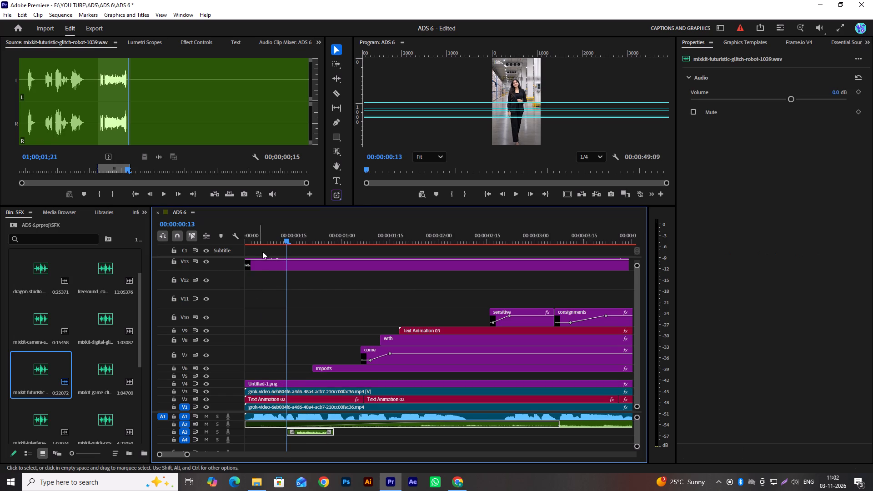
left_click_drag(301, 433, 295, 434)
Play the sequence from its beginning to check the timing of the glitch sound on A3.
left_click_drag(286, 238, 187, 256)
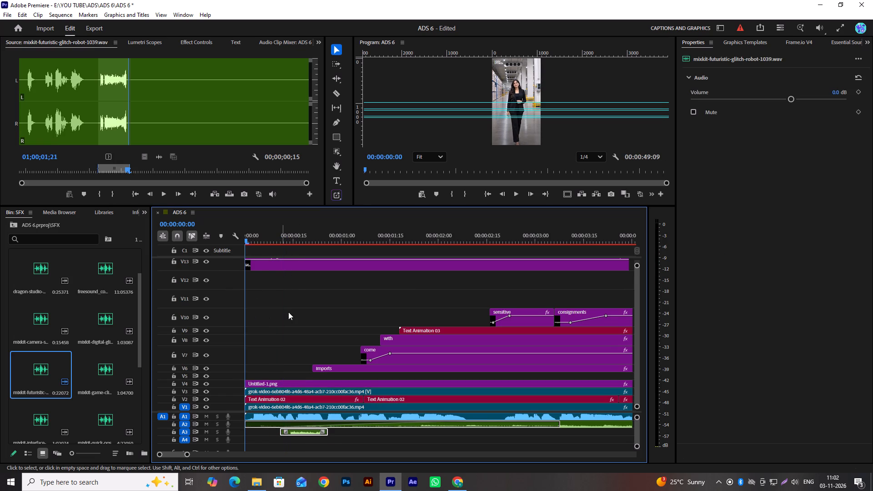
key("space")
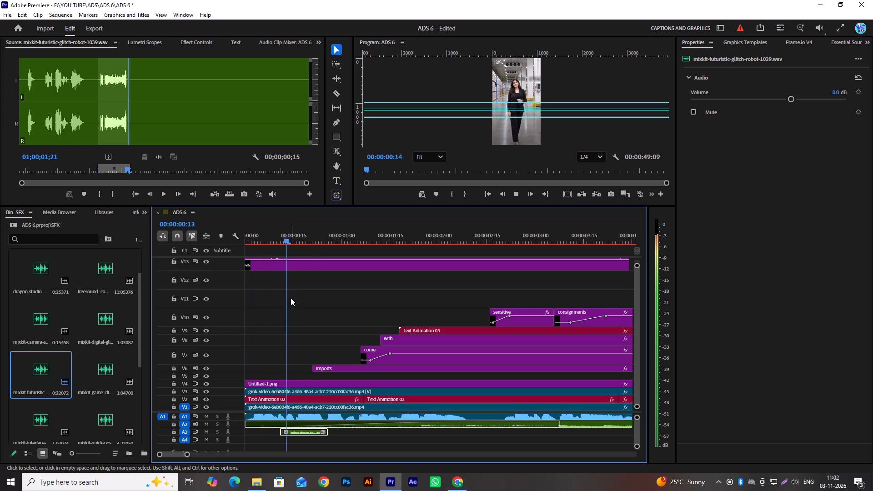
key("space")
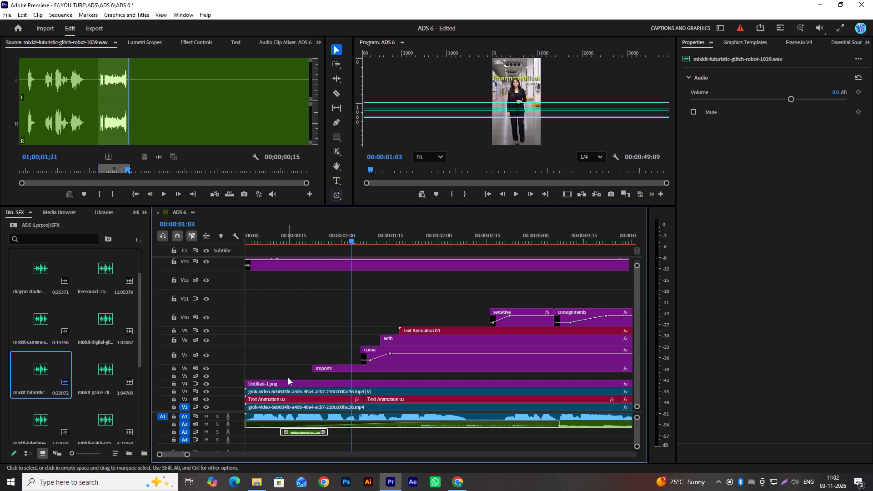
Enlarge the timeline area and make audio track A3 taller so the glitch sound's waveform is easier to edit.
scroll(283, 450, "up", 6, "alt")
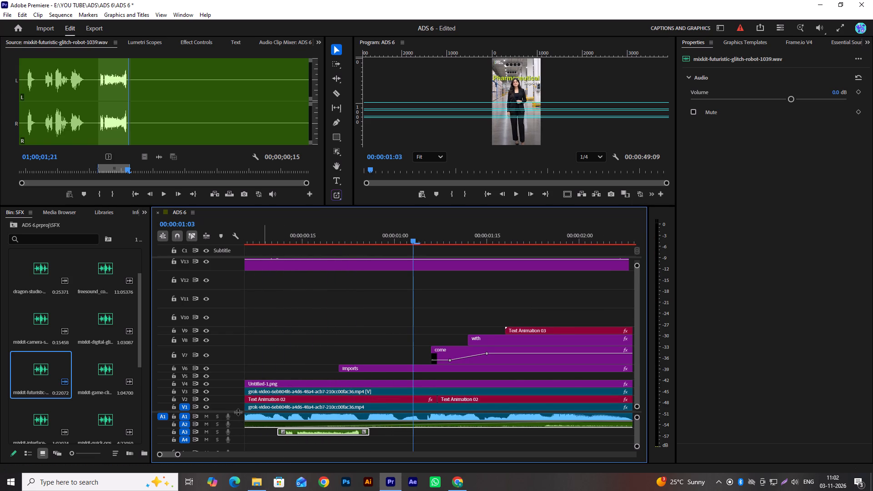
left_click_drag(413, 206, 414, 192)
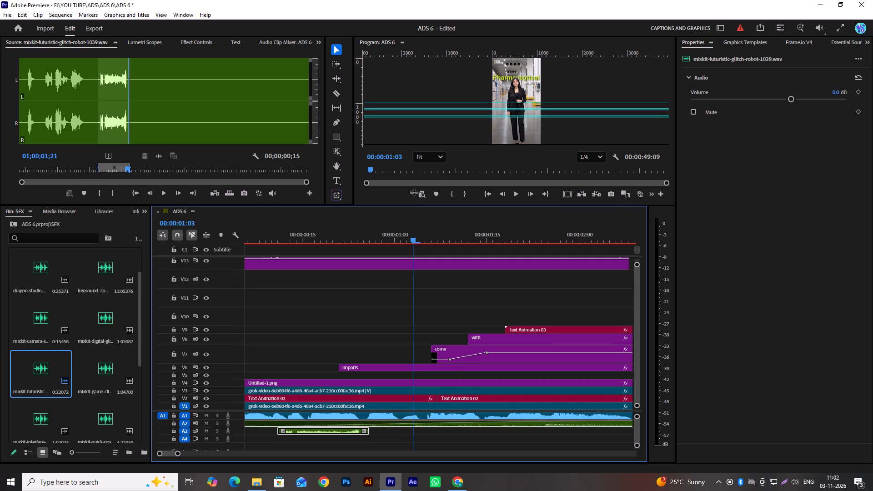
left_click_drag(414, 192, 414, 191)
left_click_drag(233, 408, 235, 383)
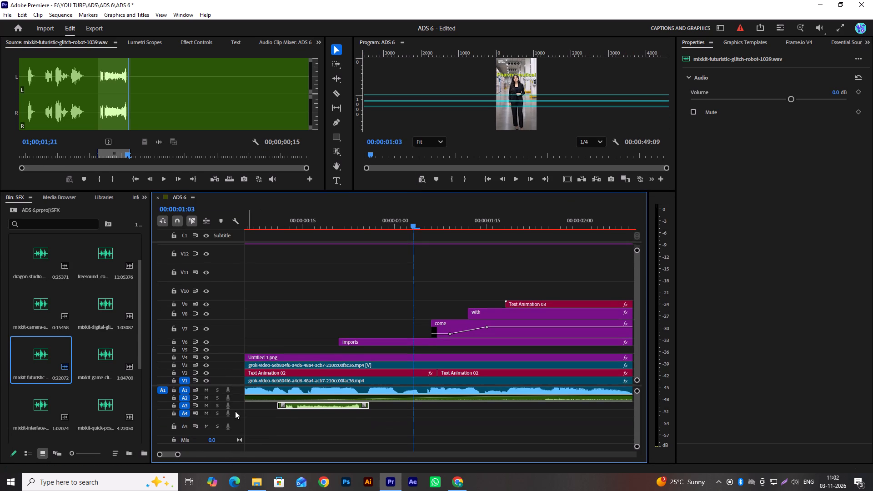
left_click_drag(236, 408, 236, 423)
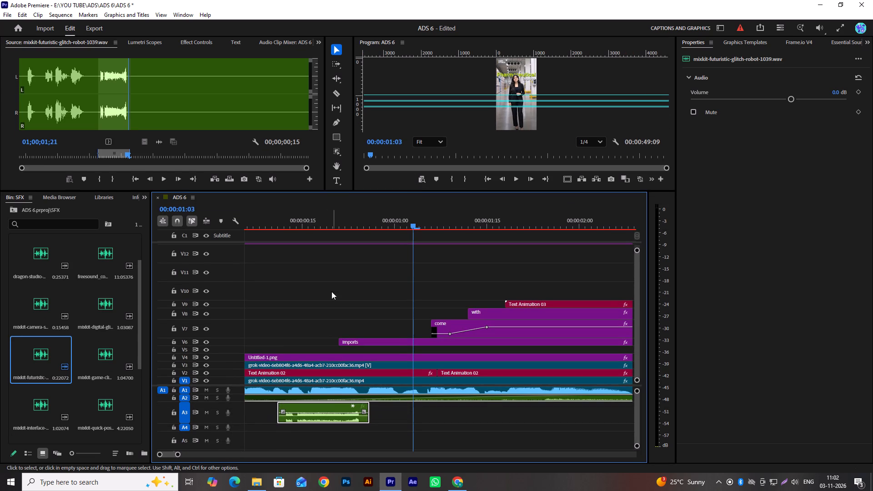
Trim about three frames off the start of the A3 glitch sound, move it to start at 00:00:00:11, and play it back.
left_click_drag(315, 222, 308, 226)
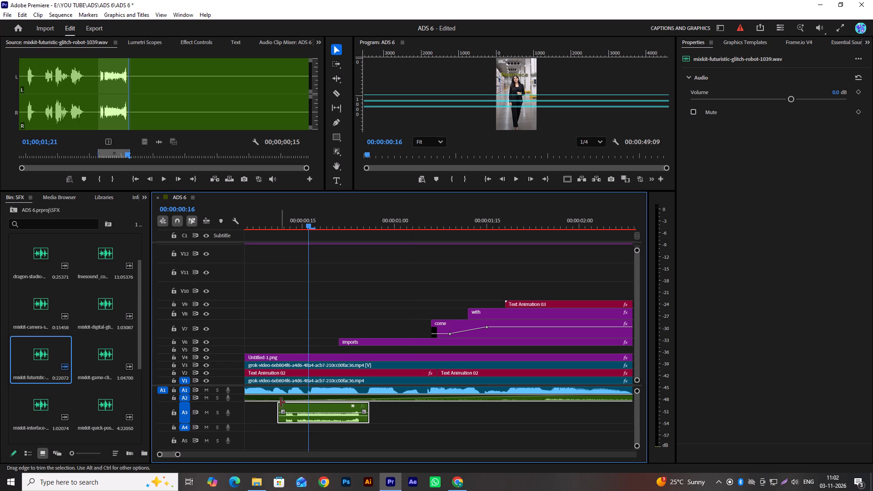
left_click_drag(281, 402, 297, 403)
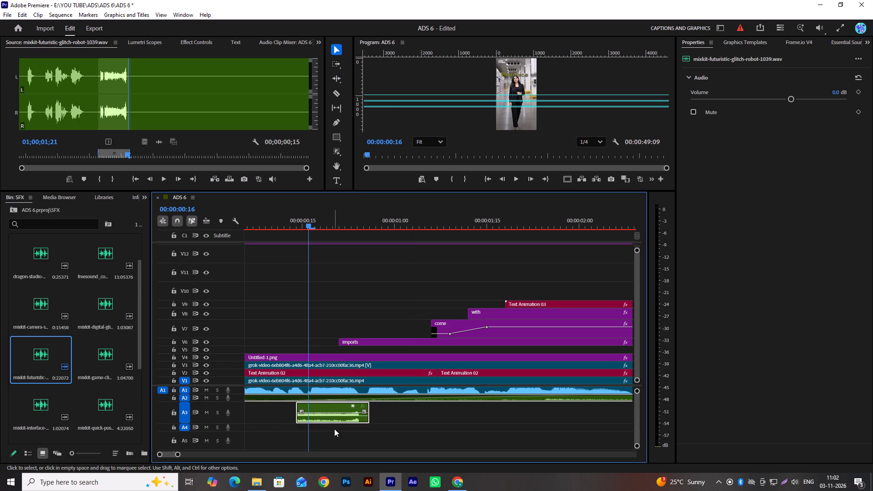
left_click_drag(275, 227, 280, 225)
left_click_drag(313, 418, 298, 416)
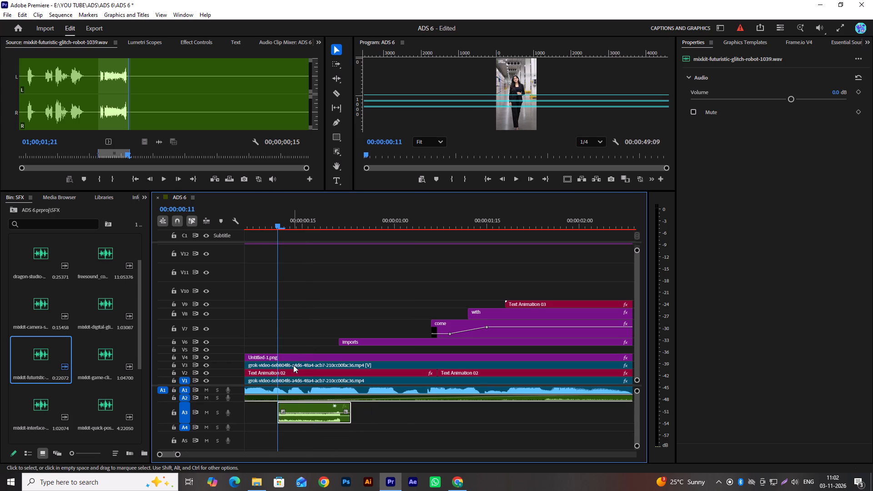
key("space")
key("space")
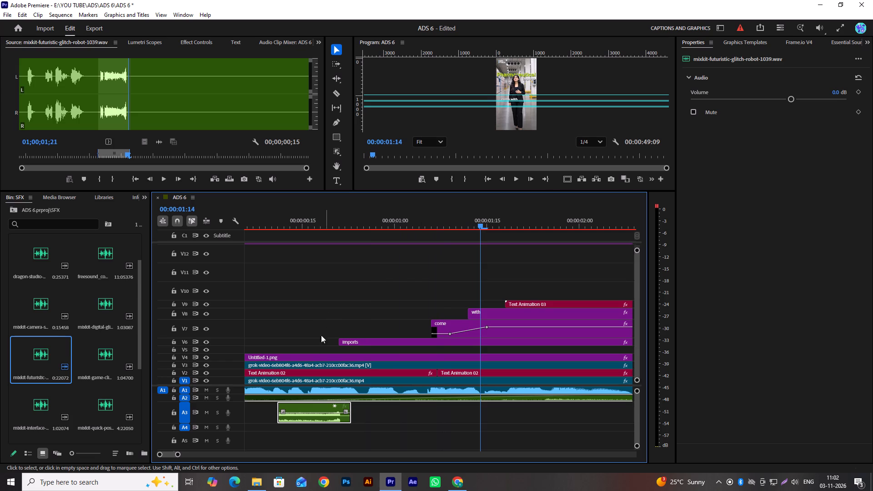
Replay the opening of the sequence to judge the trimmed glitch sound against the voice and text.
scroll(105, 369, "down", 5)
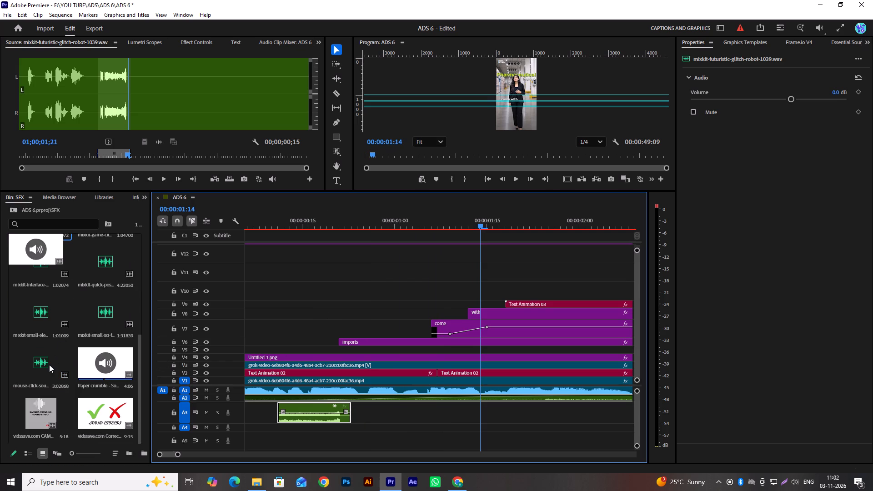
left_click_drag(321, 226, 210, 239)
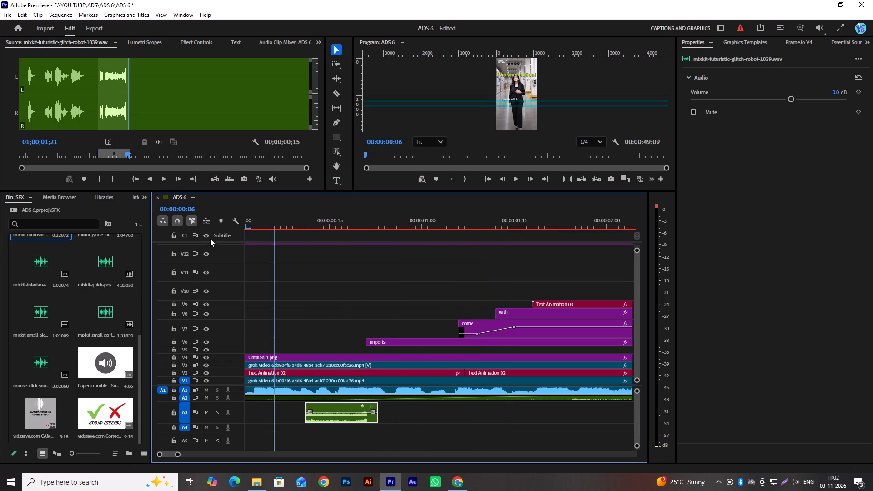
left_click_drag(210, 239, 210, 239)
key("space")
key("space")
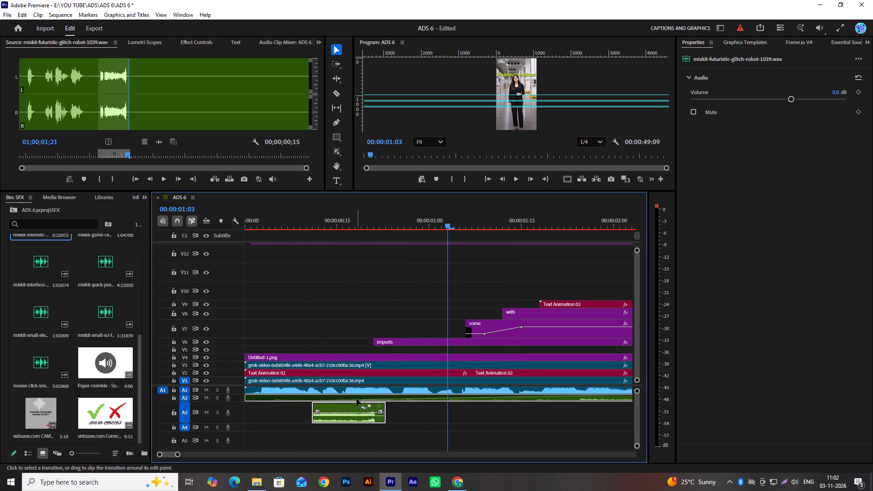
Lower the A3 glitch sound's volume to -3.5 dB and play that section back.
left_click_drag(791, 99, 781, 100)
left_click_drag(780, 97, 771, 98)
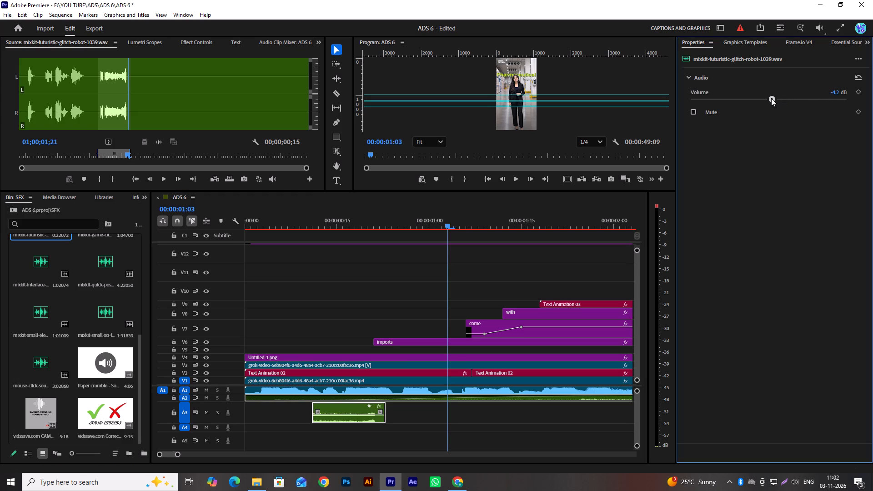
left_click_drag(771, 98, 774, 98)
left_click_drag(337, 225, 310, 227)
key("space")
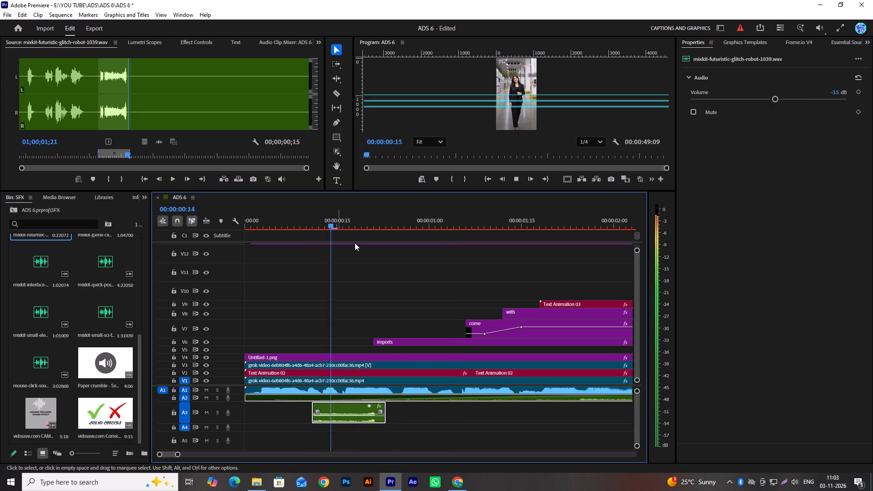
key("space")
Load mouse-click-sound.mp3 from the SFX bin in the Source Monitor to inspect its waveform.
scroll(78, 371, "down", 2)
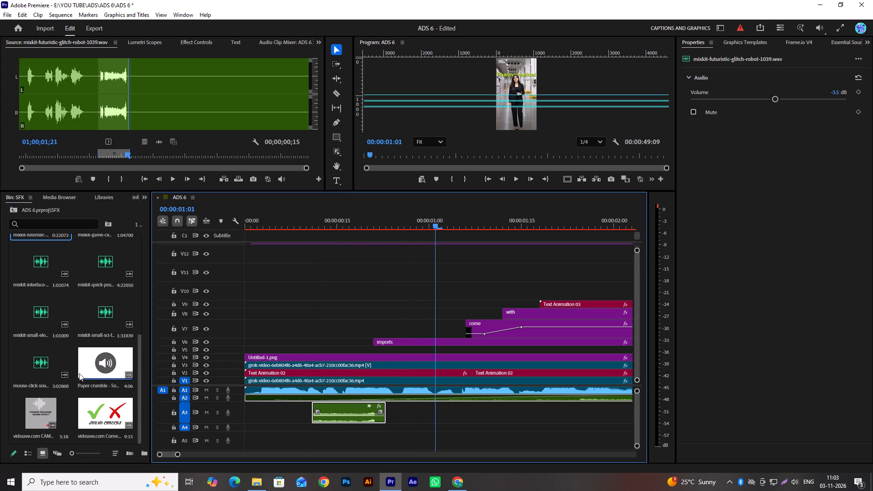
double_click(37, 358)
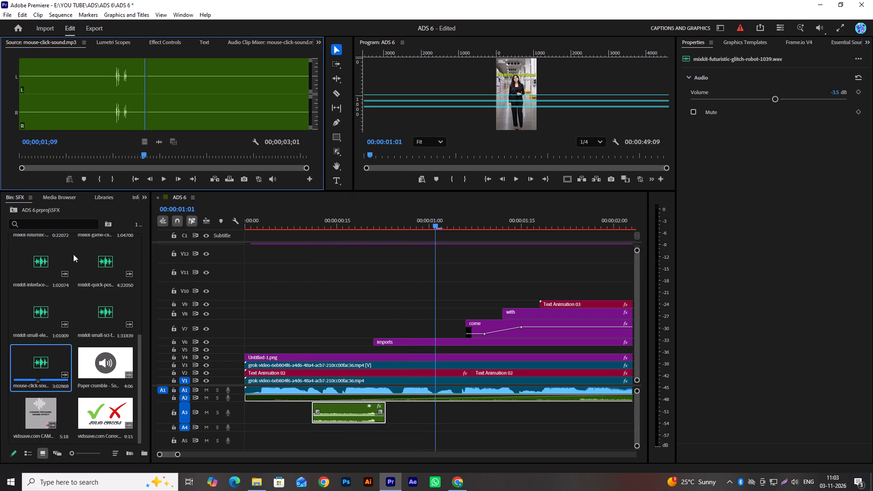
Leave the SFX bin and open the project's Sound FX bin.
left_click(14, 213)
scroll(81, 368, "down", 11)
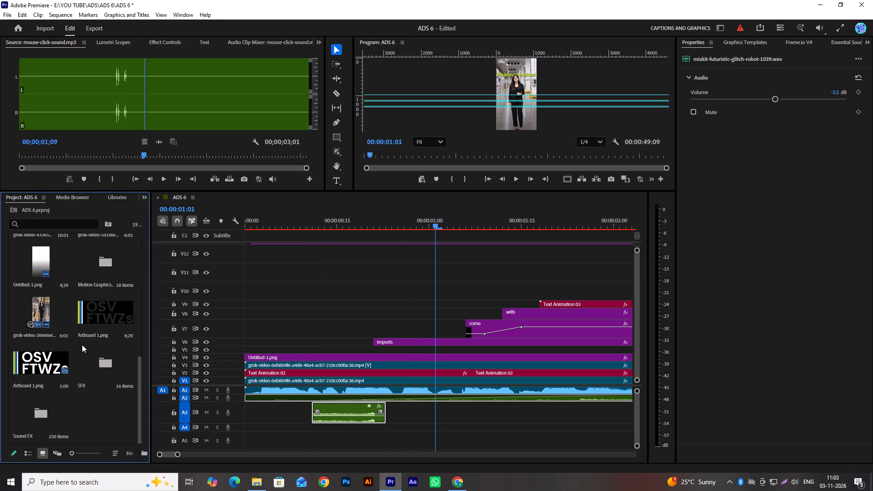
double_click(47, 417)
Browse the Sound FX bin's click, miscellaneous, notification, pop-up and whoosh sounds for a suitable effect.
scroll(87, 338, "down", 8)
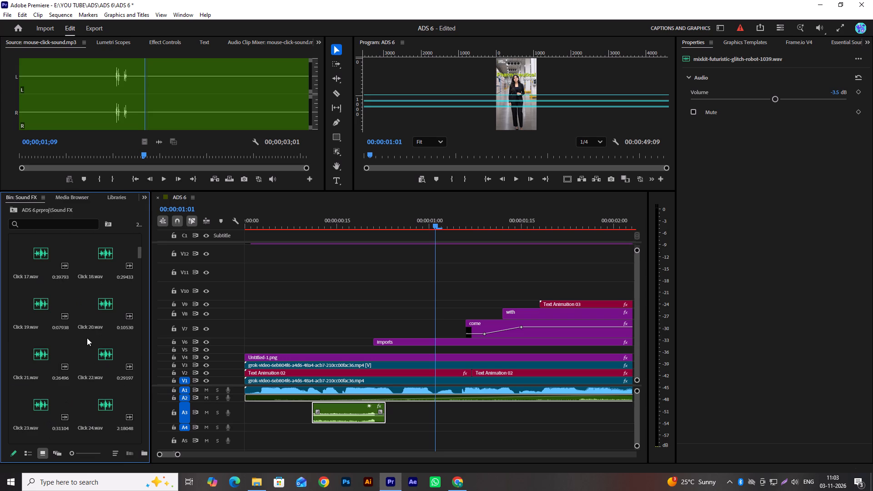
scroll(87, 338, "down", 2)
scroll(87, 338, "up", 1)
scroll(87, 338, "down", 20)
scroll(87, 338, "down", 3)
scroll(87, 338, "up", 1)
scroll(87, 338, "down", 20)
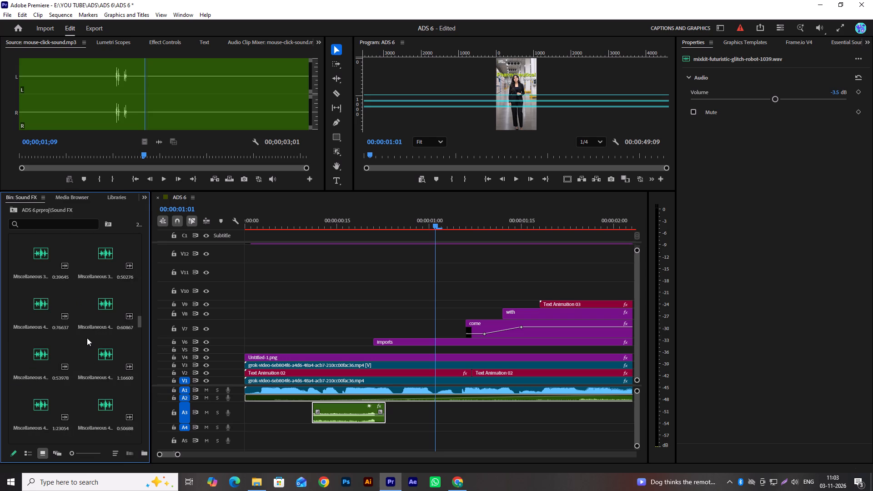
scroll(87, 338, "down", 20)
scroll(87, 338, "down", 11)
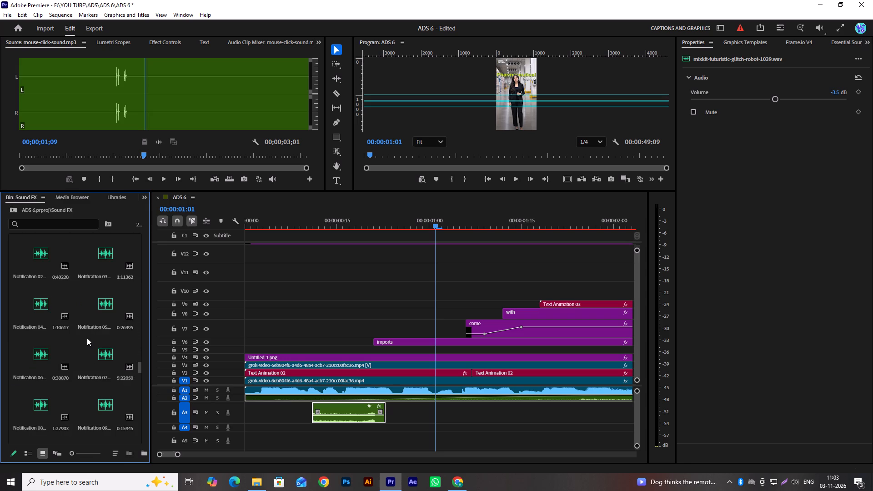
scroll(87, 338, "down", 15)
scroll(87, 338, "down", 10)
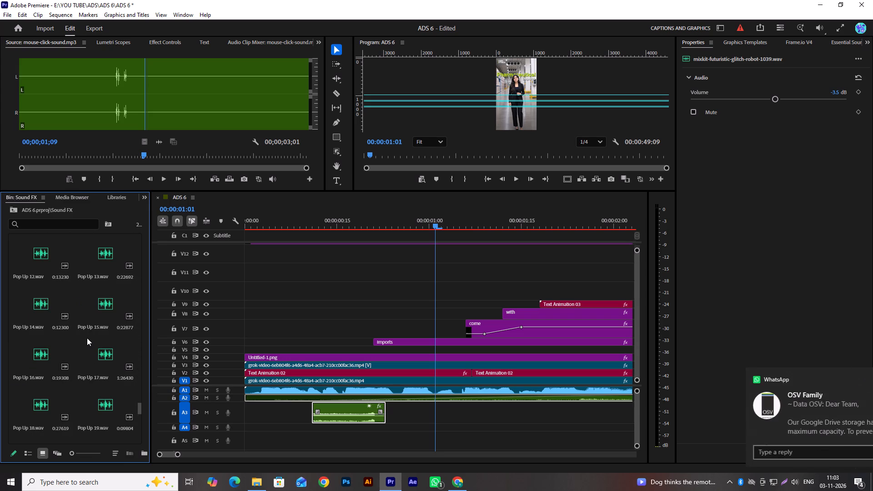
scroll(87, 338, "down", 6)
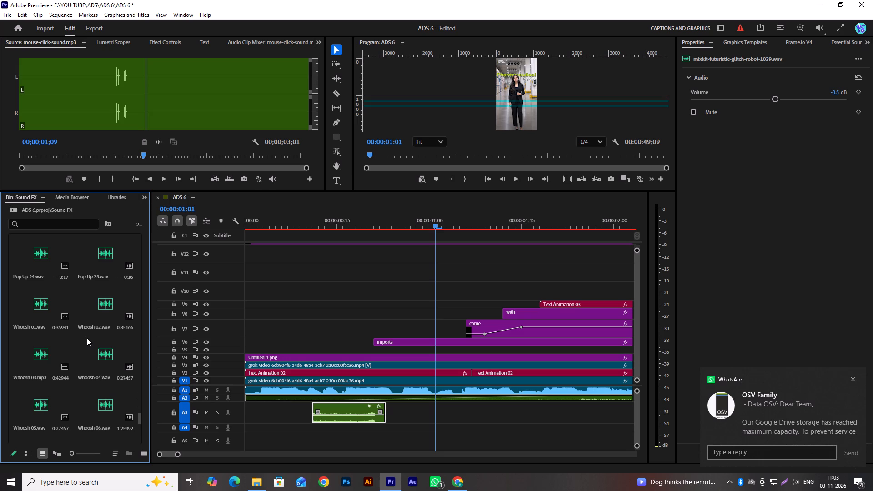
scroll(87, 338, "down", 14)
scroll(70, 300, "up", 8)
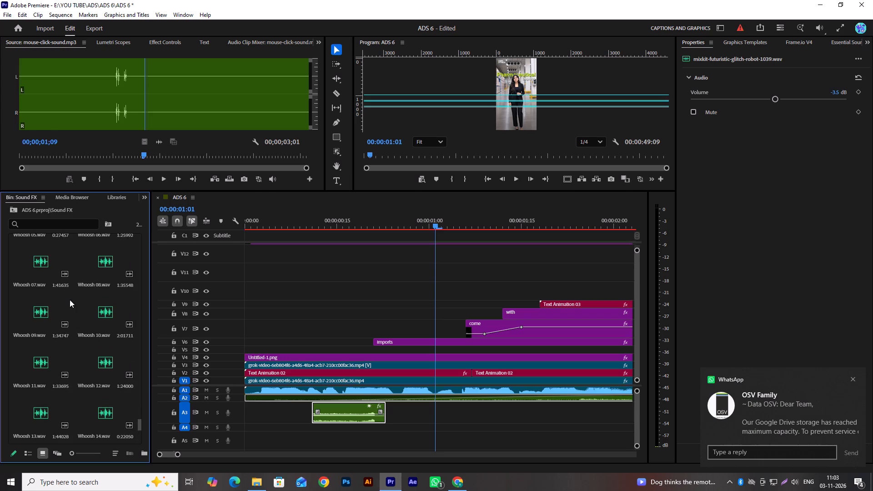
scroll(70, 293, "down", 1)
scroll(70, 293, "up", 9)
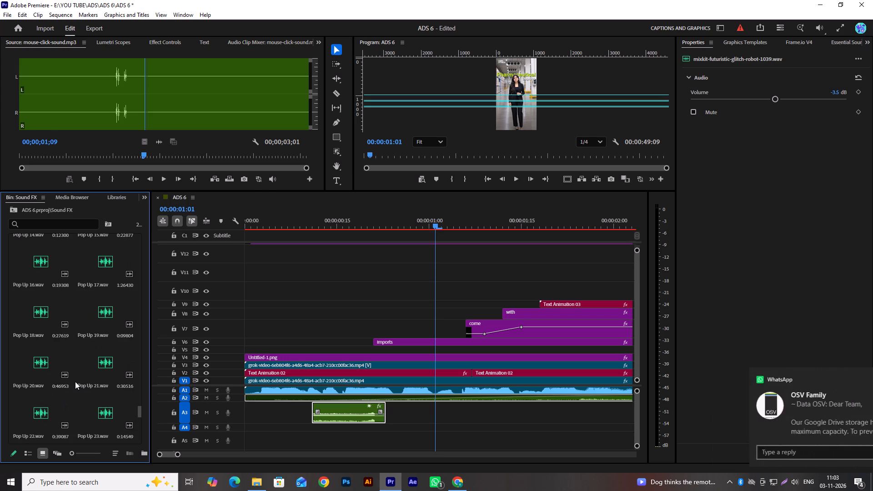
scroll(75, 382, "down", 3)
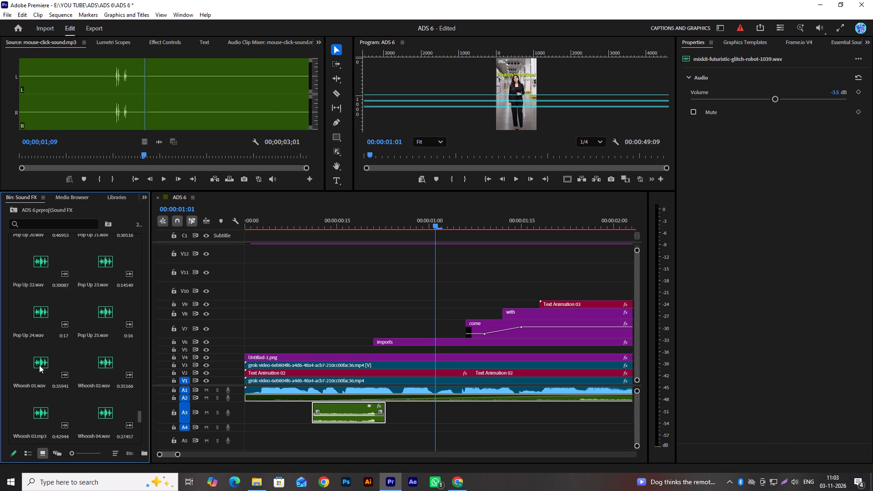
Audition Whoosh 01.wav, Whoosh 02.wav and Whoosh 03.mp3 from the Sound FX bin.
double_click(39, 365)
key("space")
left_click_drag(122, 157, 101, 163)
key("space")
double_click(107, 362)
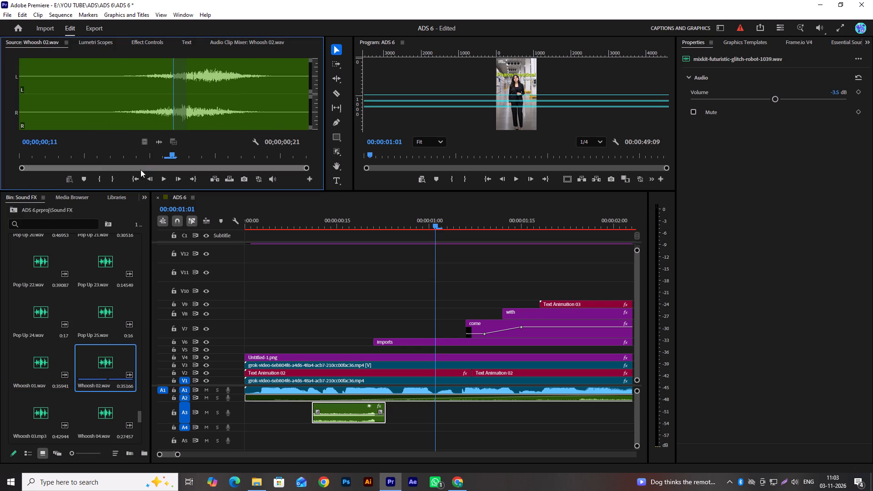
left_click_drag(138, 155, 112, 160)
key("space")
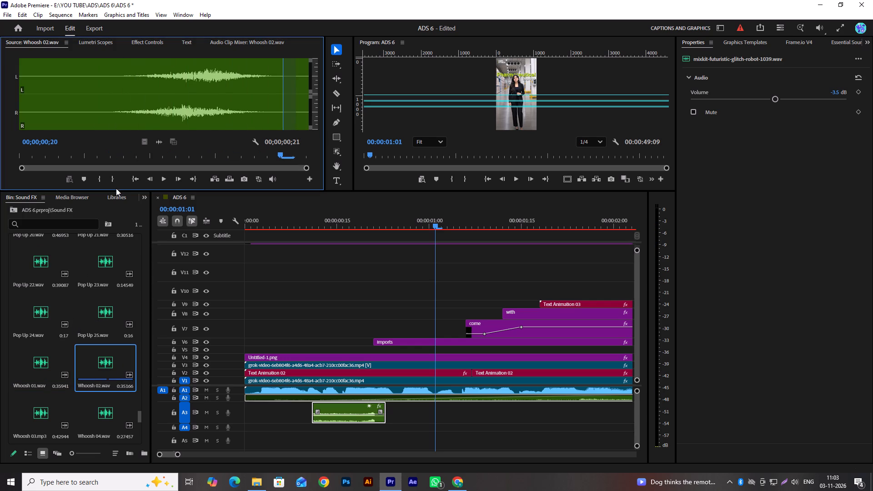
double_click(55, 410)
left_click_drag(107, 156, 68, 156)
key("space")
Audition Whoosh 04.wav, Whoosh 05.wav and Whoosh 06.wav from the Sound FX bin.
scroll(82, 354, "down", 2)
double_click(103, 305)
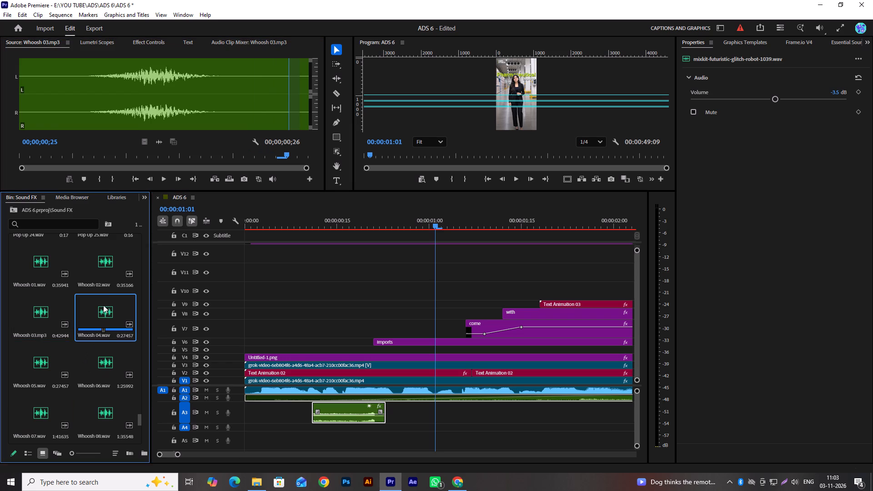
left_click_drag(125, 153, 61, 151)
key("space")
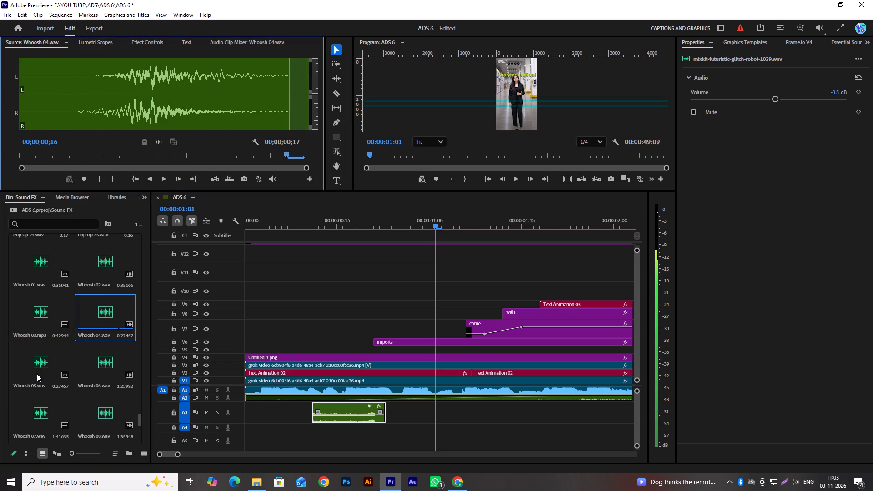
double_click(37, 371)
key("space")
double_click(93, 373)
scroll(89, 371, "down", 1)
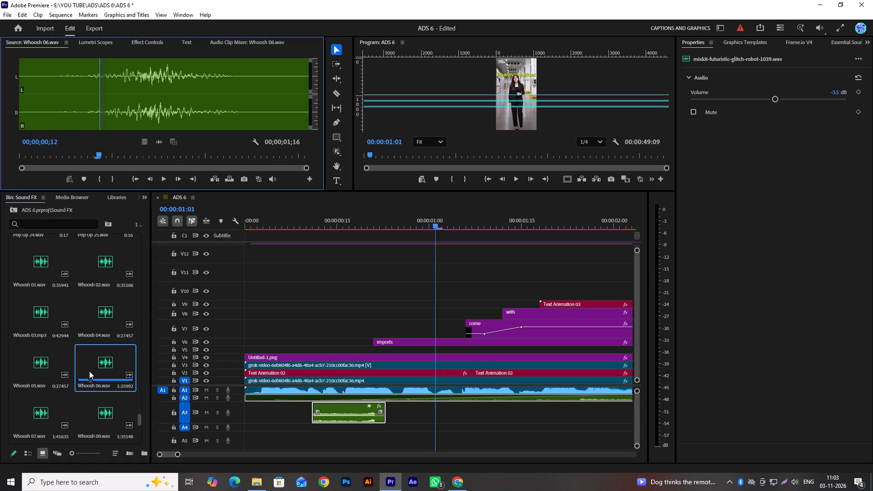
key("space")
Audition Whoosh 07.wav, Whoosh 08.wav and Whoosh 09.wav from the Sound FX bin.
double_click(49, 369)
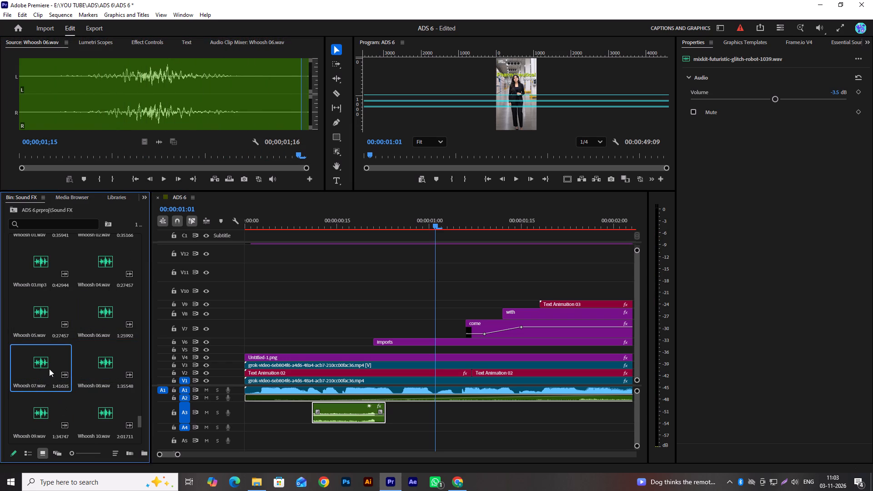
left_click_drag(79, 152, 29, 153)
key("space")
double_click(101, 366)
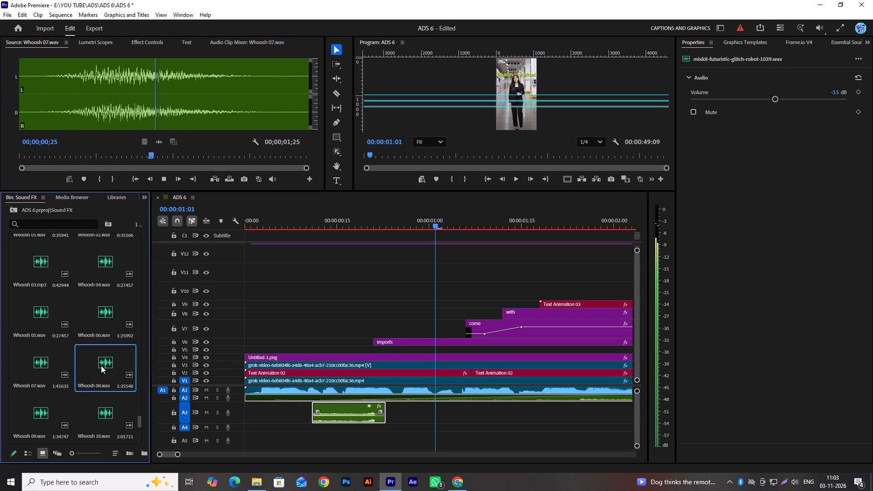
scroll(101, 366, "down", 1)
double_click(34, 360)
Audition Whoosh 10.wav through Whoosh 14.wav from the Sound FX bin, replaying the last two.
scroll(70, 369, "down", 2)
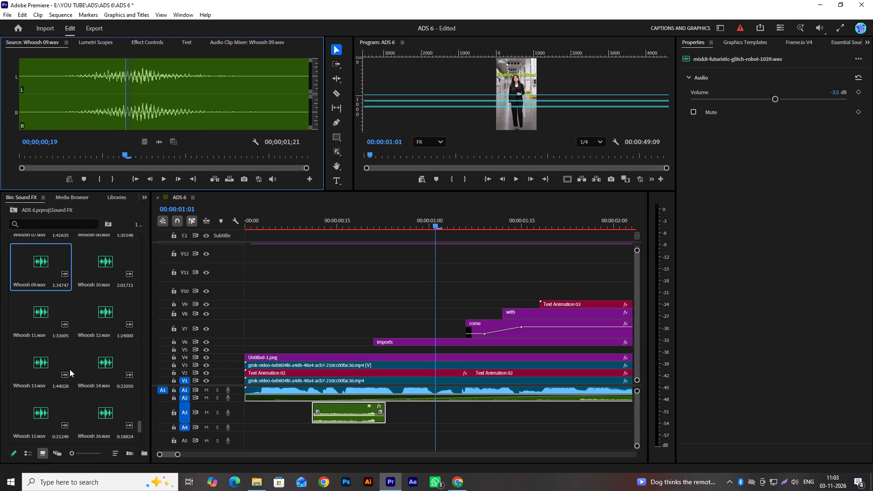
double_click(107, 271)
double_click(101, 312)
double_click(42, 329)
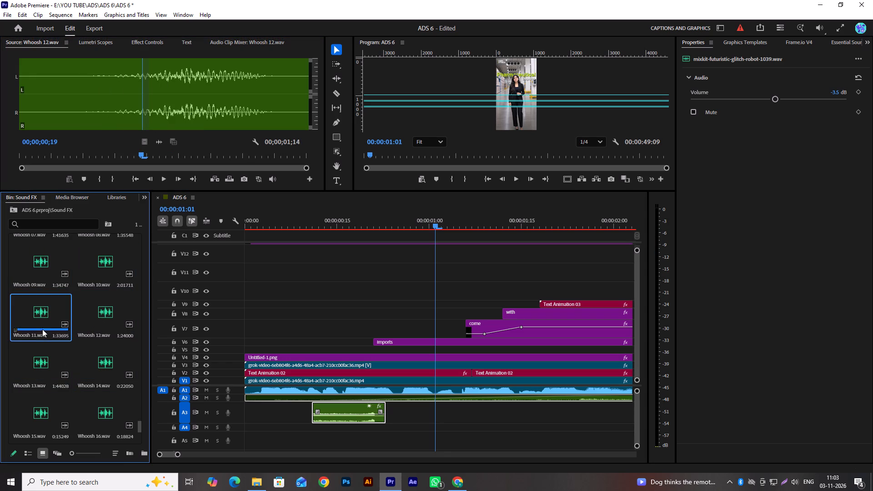
double_click(46, 367)
left_click(129, 151)
key("space")
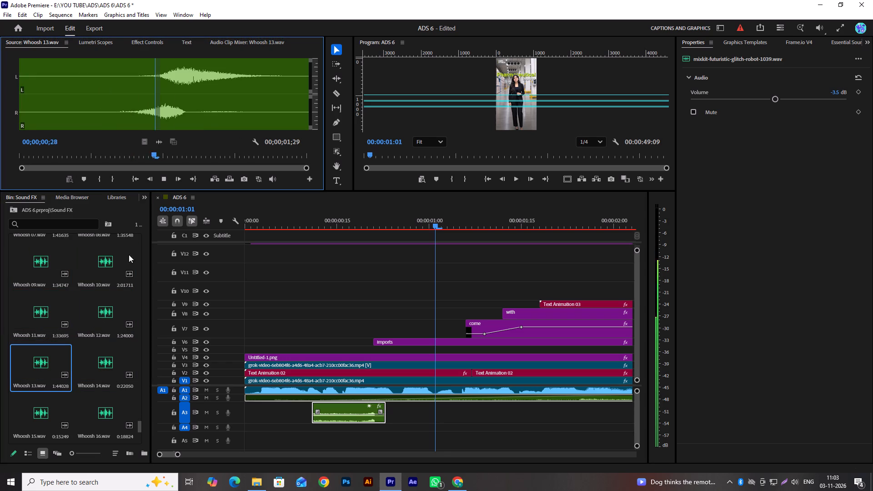
double_click(114, 364)
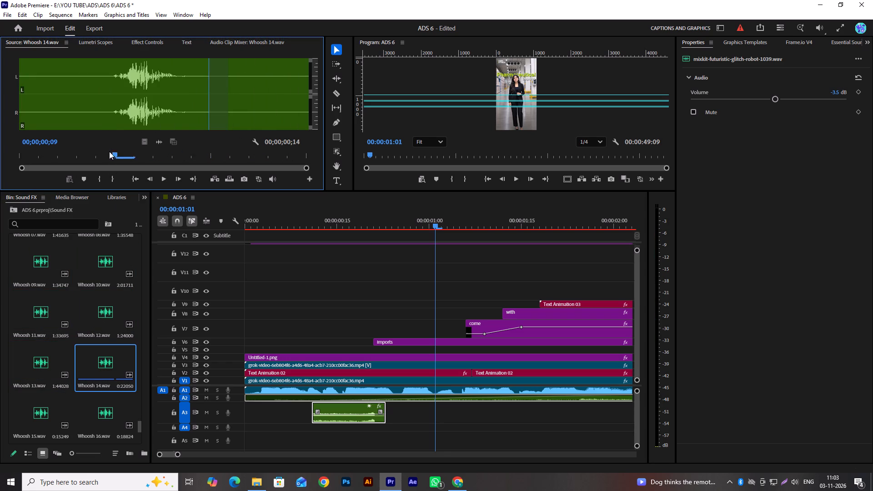
left_click(109, 151)
key("space")
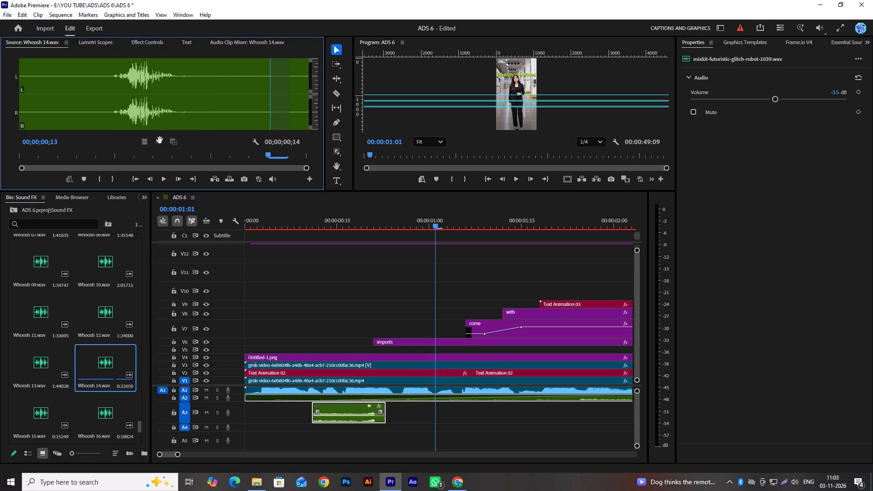
Place Whoosh 14.wav on audio track A4, aligned with the start of the "imports" text clip at 00:00:00:21.
left_click_drag(160, 142, 355, 430)
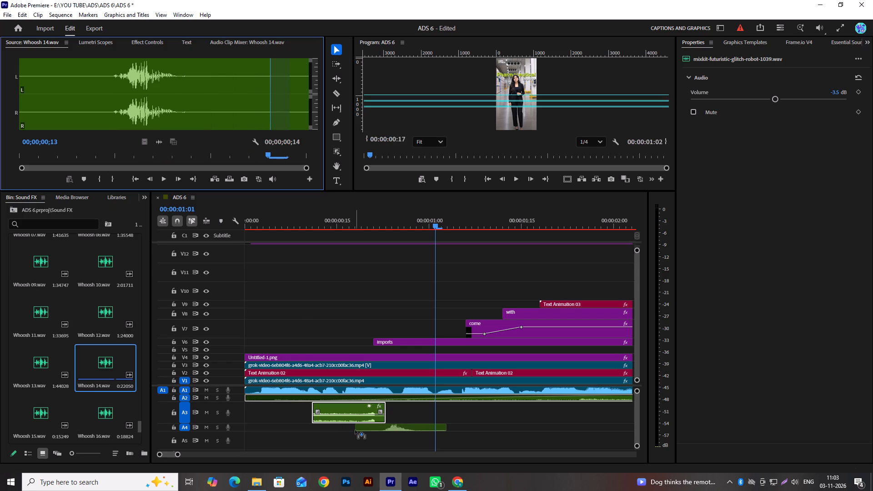
left_click_drag(355, 430, 375, 428)
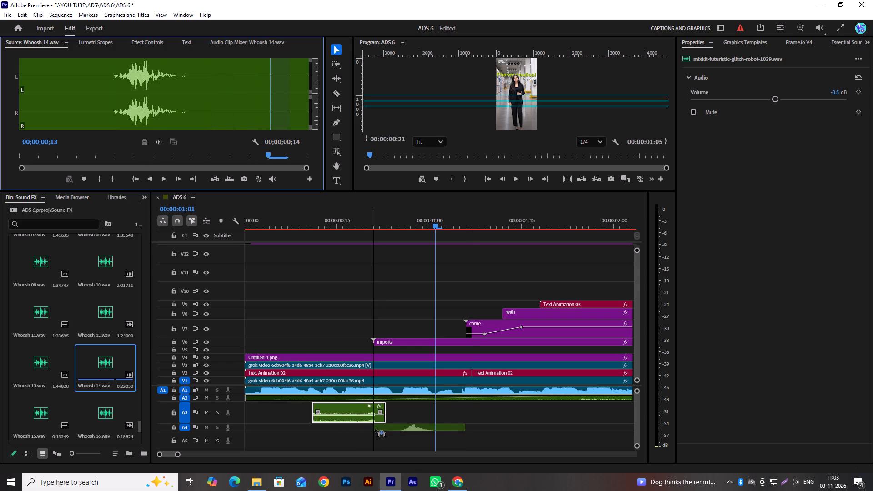
left_click_drag(375, 428, 371, 427)
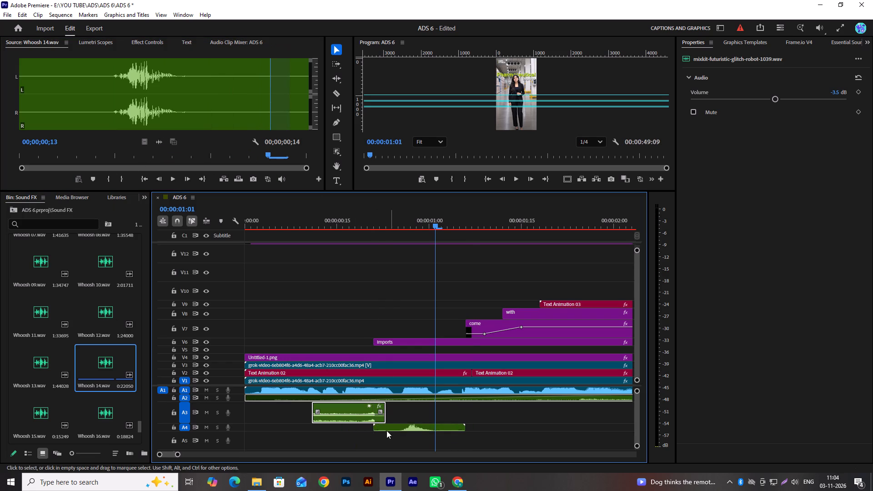
Trim both ends of the Whoosh 14.wav clip on A4 to its loudest part and realign it with the "imports" clip's start.
left_click_drag(376, 428, 402, 428)
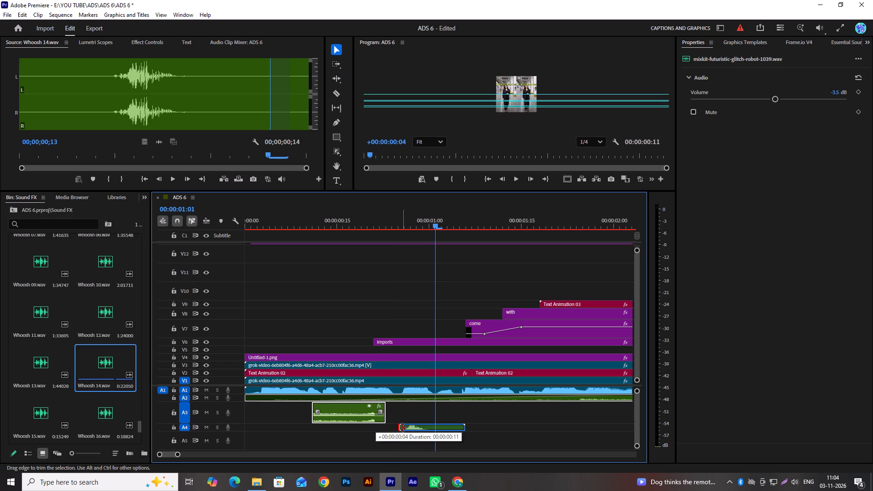
left_click_drag(402, 428, 403, 428)
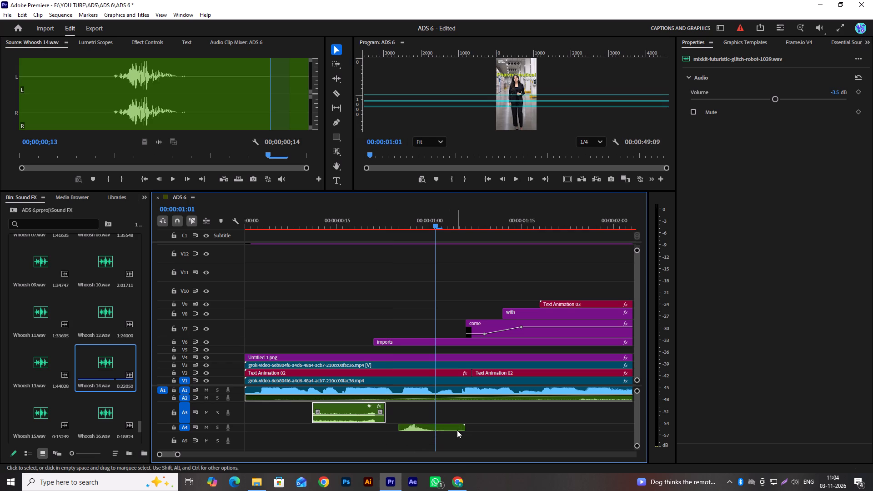
left_click_drag(463, 430, 430, 428)
left_click_drag(419, 427, 391, 426)
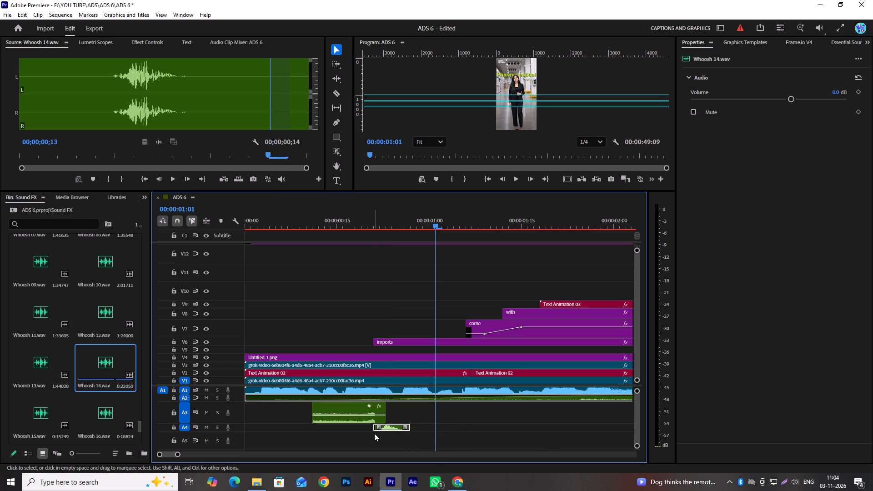
left_click_drag(374, 430, 381, 429)
left_click(391, 427)
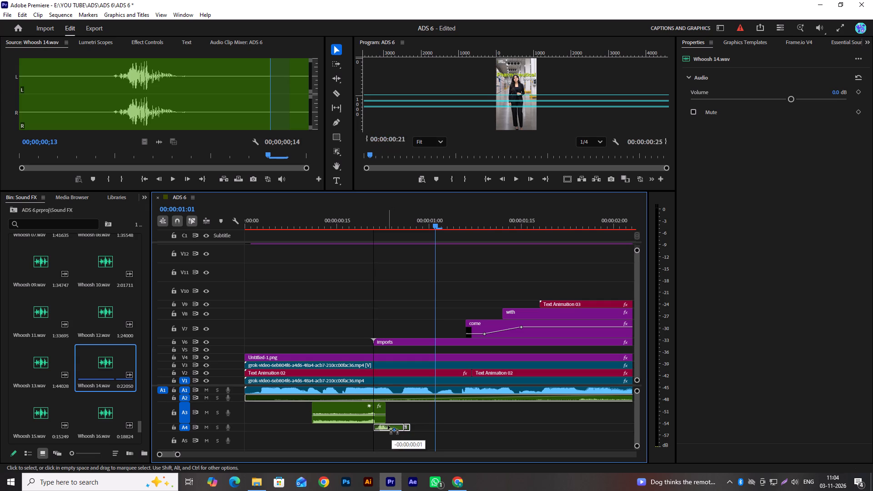
Play back the "imports" text section repeatedly to check the whoosh's timing and loudness.
left_click(366, 224)
key("space")
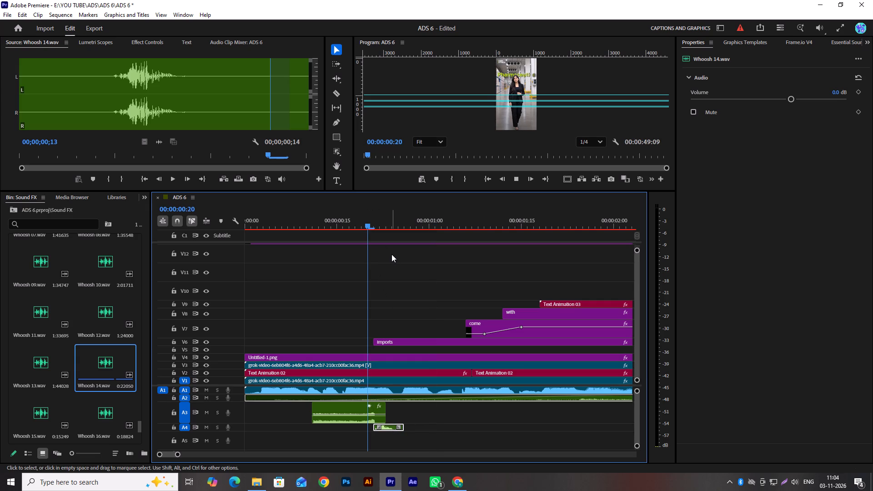
key("space")
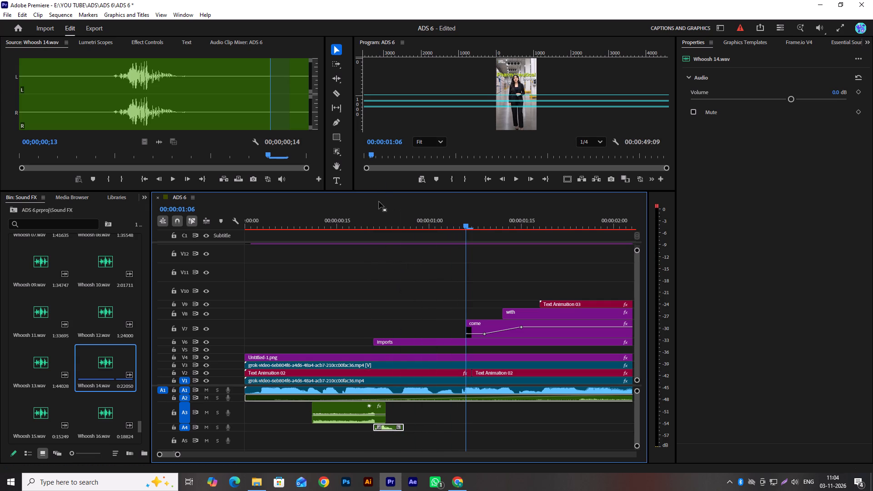
left_click_drag(384, 225, 376, 227)
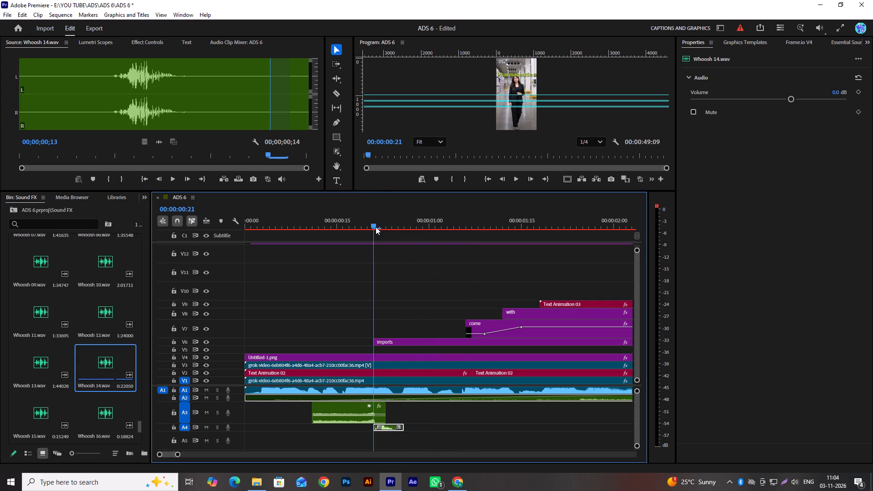
left_click_drag(376, 227, 378, 228)
key("space")
key("space")
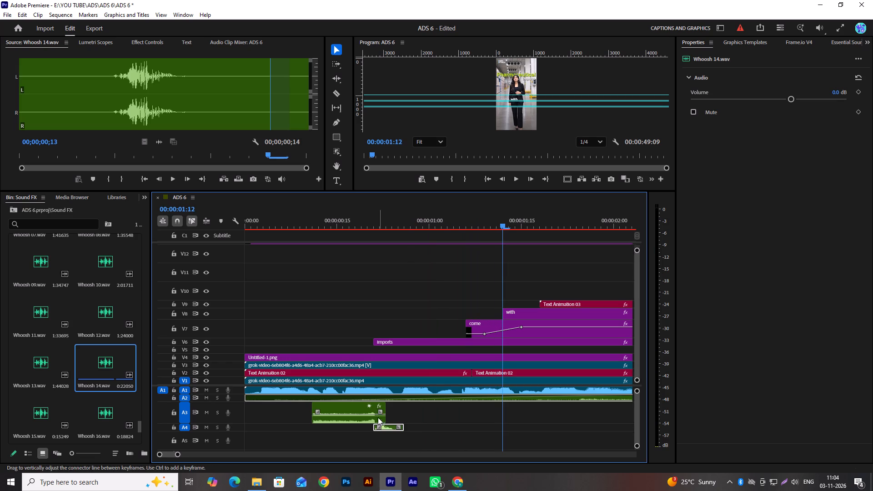
left_click(389, 424)
left_click_drag(386, 223, 395, 224)
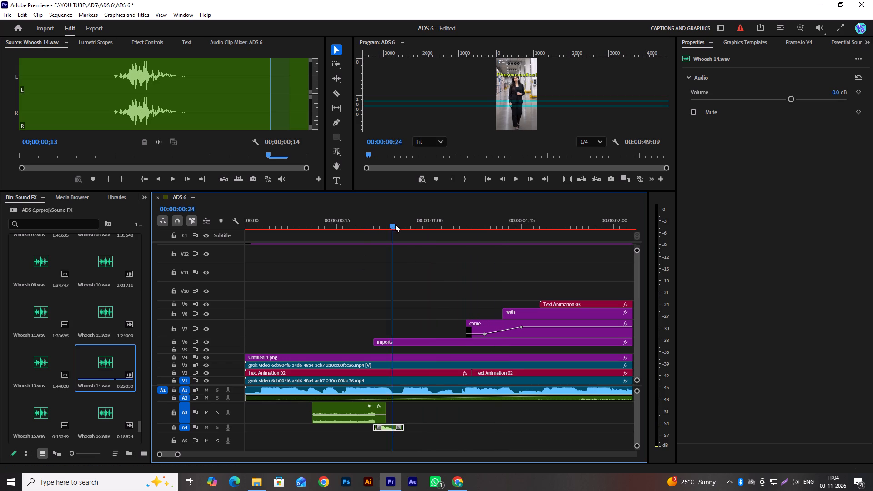
left_click_drag(395, 224, 375, 236)
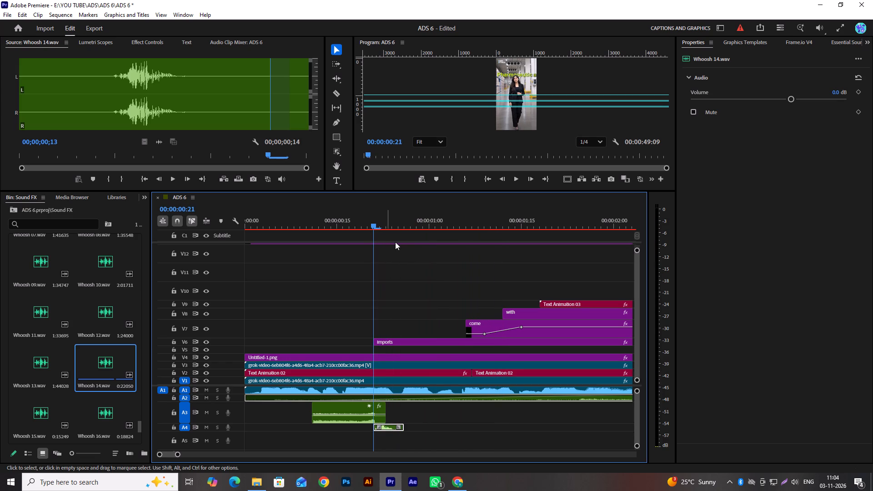
key("space")
key("space")
left_click_drag(386, 225, 370, 233)
key("space")
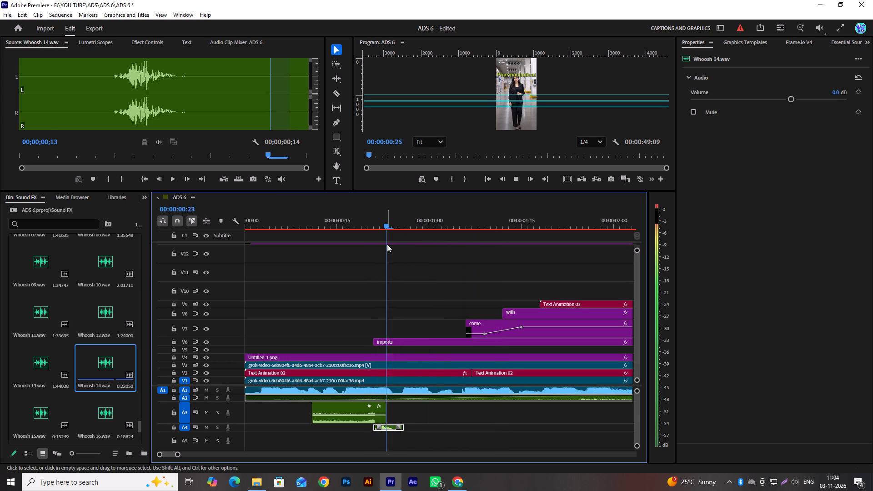
key("space")
Set the volume of the Whoosh 14.wav clip on A4 to -6.0 dB.
left_click_drag(788, 98, 765, 102)
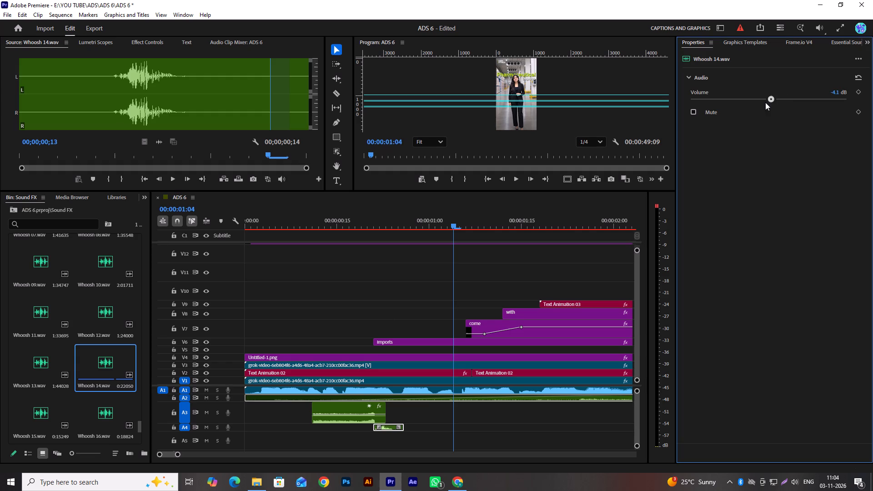
left_click_drag(765, 102, 765, 100)
left_click_drag(765, 100, 765, 100)
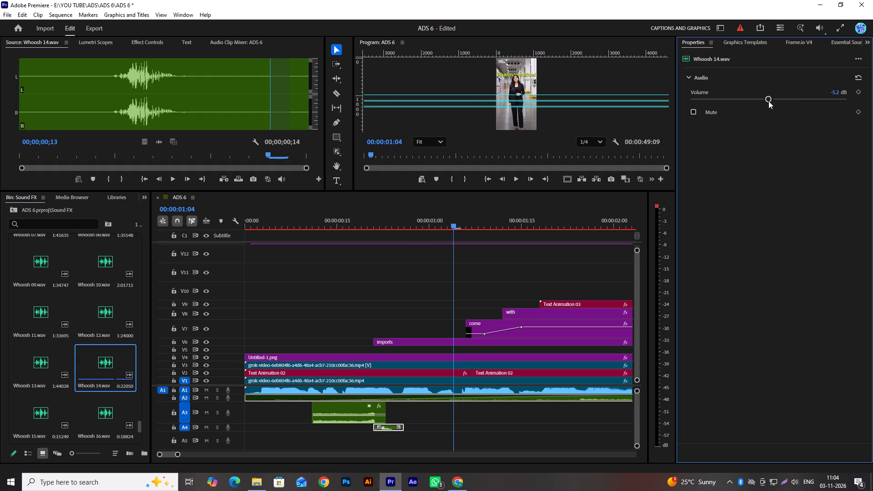
left_click(768, 100)
Replay the "imports" text section to check the whoosh at its reduced volume.
left_click_drag(406, 225, 377, 231)
key("space")
key("space")
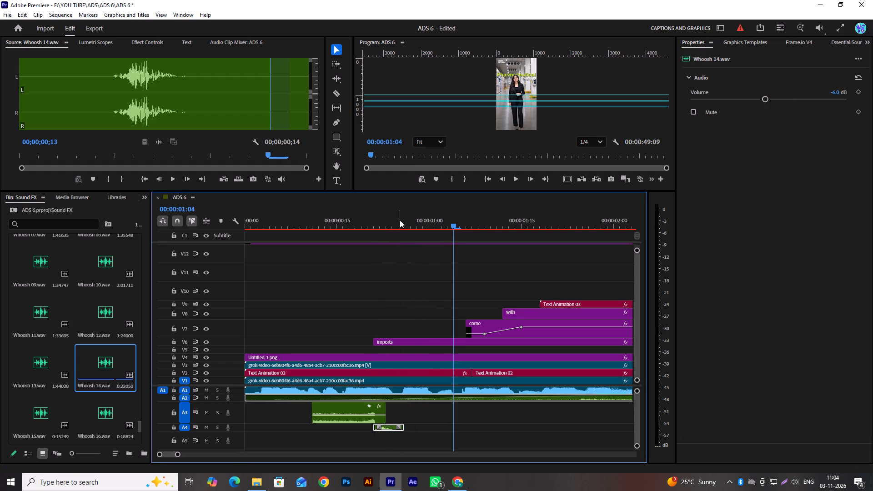
left_click_drag(400, 220, 378, 226)
key("space")
key("space")
Play the sequence onward through the "come" and "with" text clips to about 00:00:01:17.
scroll(380, 247, "down", 5)
scroll(350, 278, "down", 2, "alt")
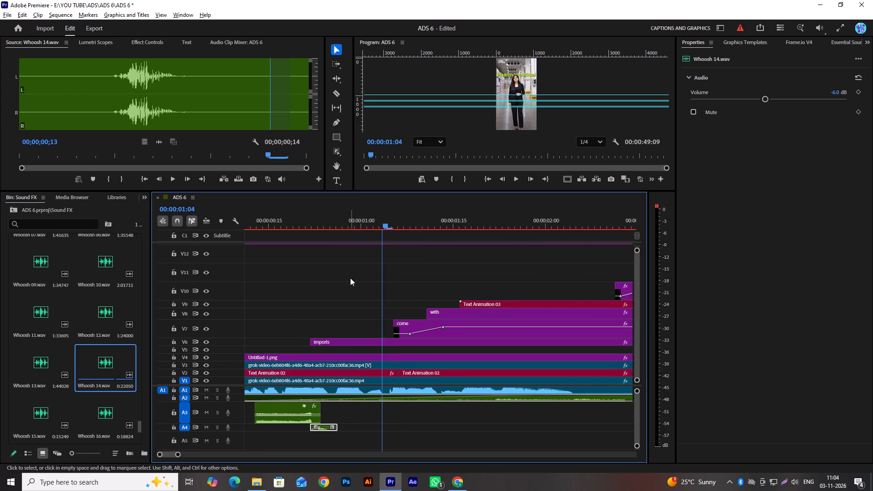
scroll(350, 278, "down", 3, "alt")
scroll(334, 278, "up", 6)
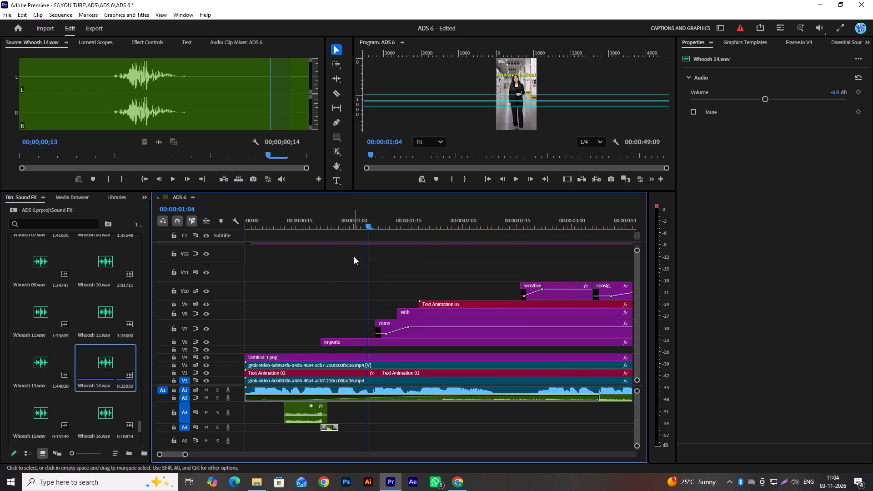
key("space")
key("space")
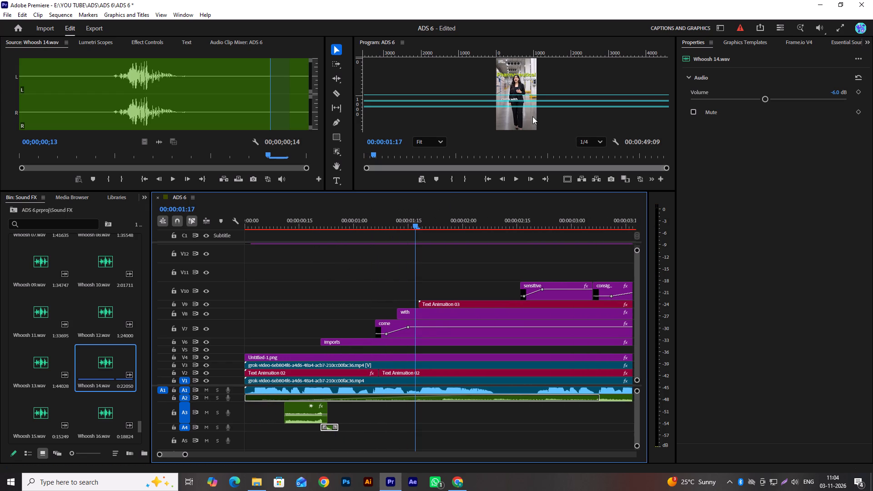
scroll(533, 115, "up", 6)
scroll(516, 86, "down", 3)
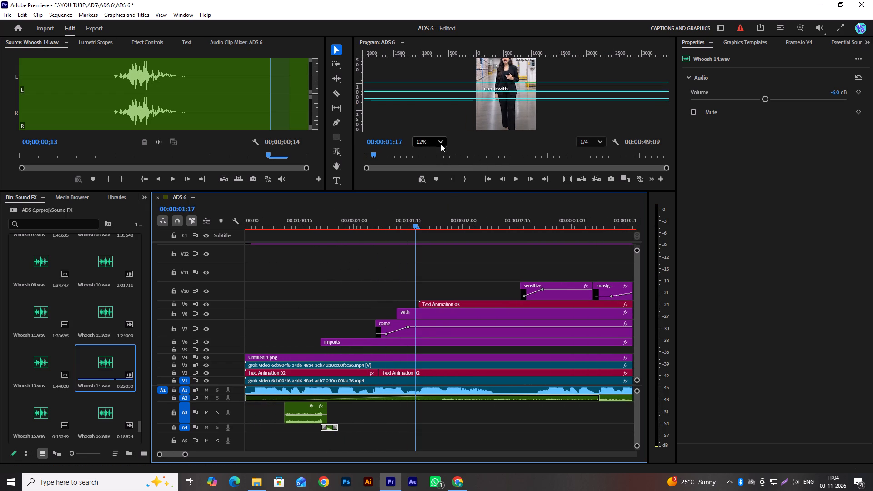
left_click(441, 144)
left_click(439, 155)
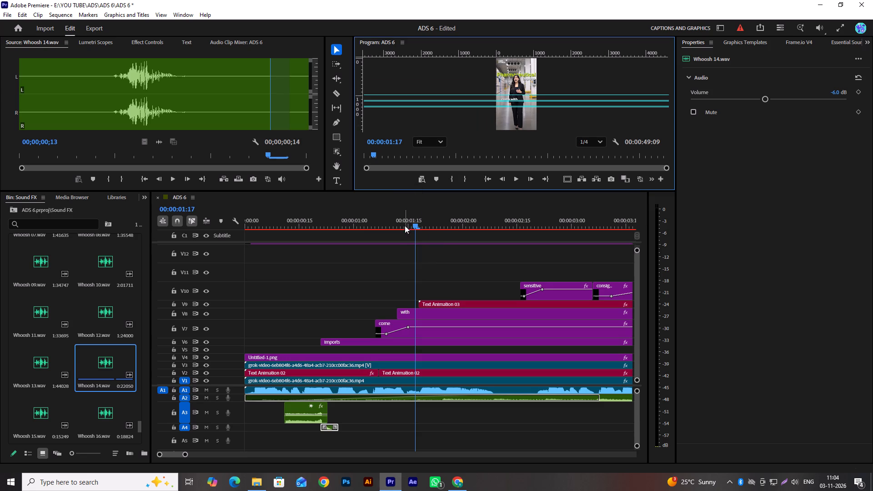
Enlarge the Source and Program monitors by lowering the boundary between them and the timeline.
left_click(410, 189)
left_click_drag(415, 190, 409, 229)
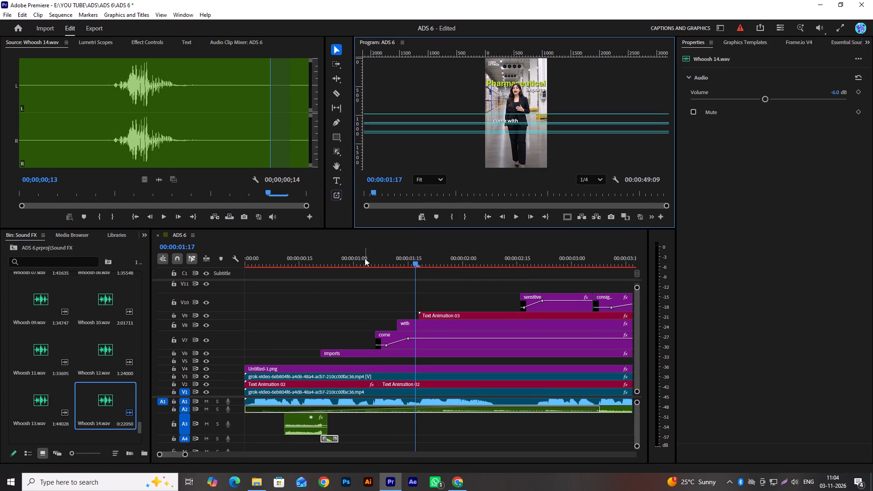
Play back the "come with" text animation up to about 00:00:01:20 to judge where a sound effect fits.
left_click_drag(373, 262, 349, 271)
key("space")
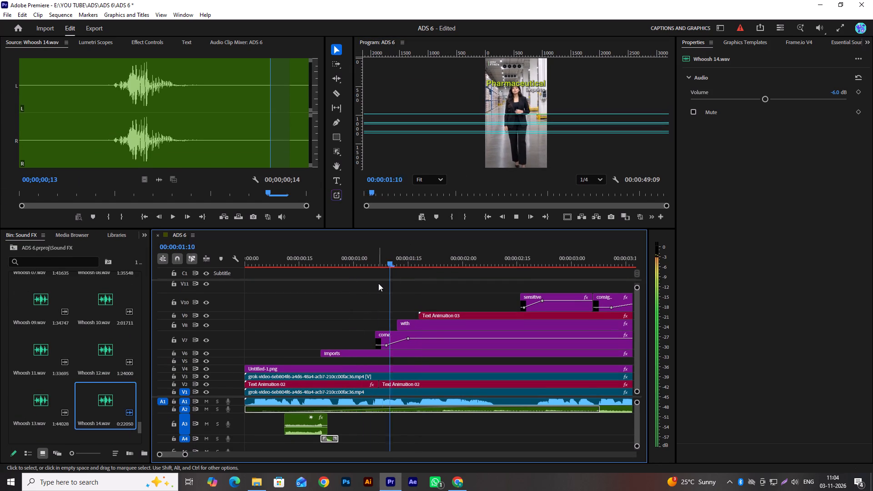
key("space")
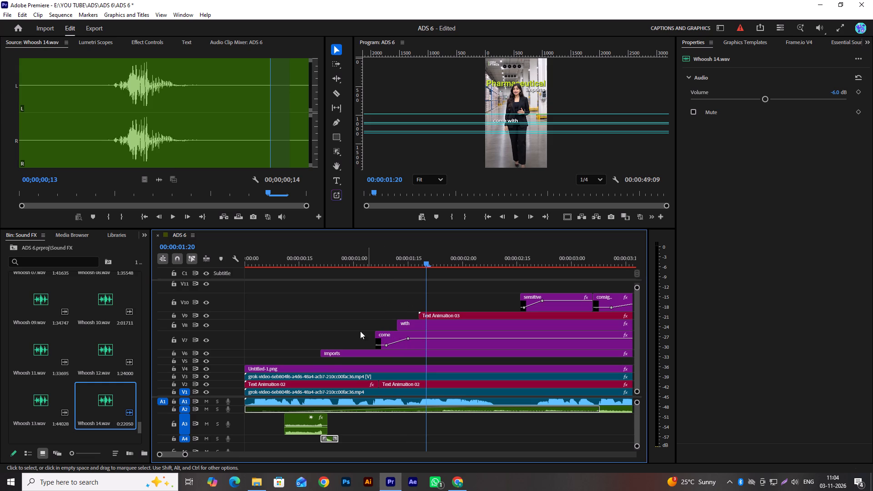
Look through the Sound FX bin for a short sound to fit the "come with" text, going back to the first Click files.
scroll(120, 408, "down", 19)
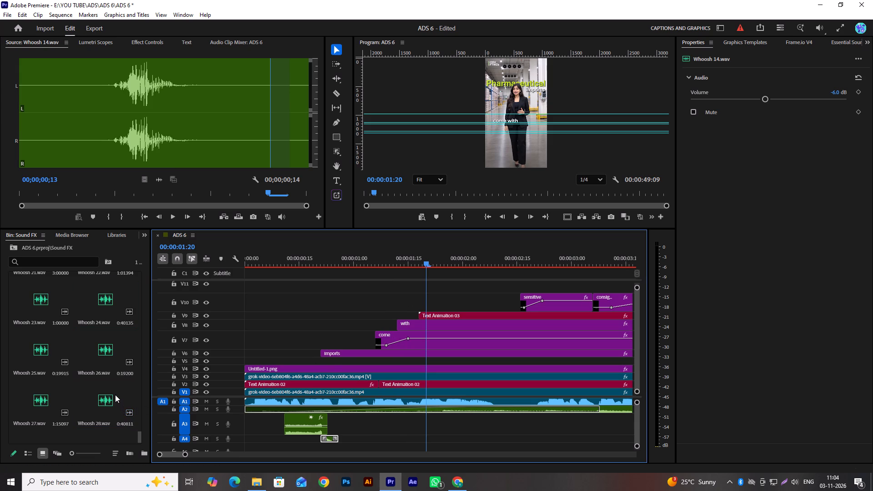
scroll(115, 395, "down", 1)
scroll(114, 392, "up", 2)
scroll(114, 392, "down", 1)
scroll(114, 392, "up", 20)
scroll(114, 392, "up", 12)
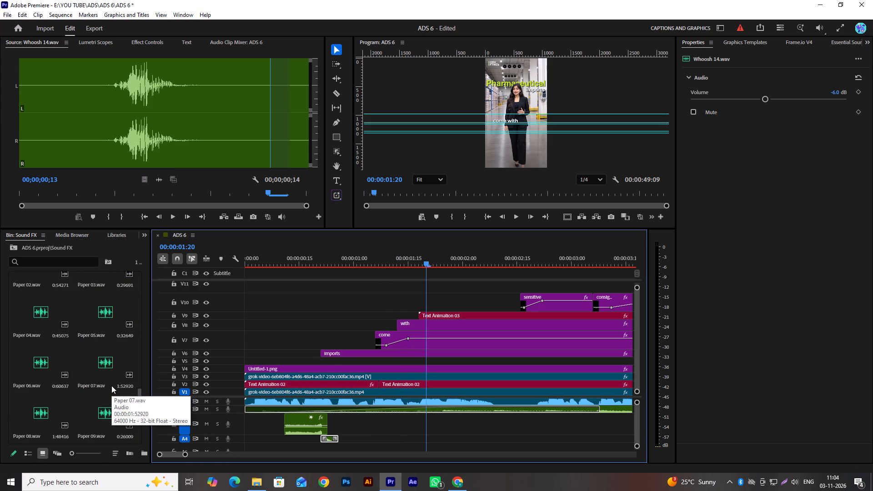
scroll(111, 386, "down", 6)
scroll(111, 382, "up", 1)
scroll(91, 378, "down", 4)
scroll(94, 393, "up", 7)
scroll(94, 392, "down", 1)
scroll(94, 392, "up", 8)
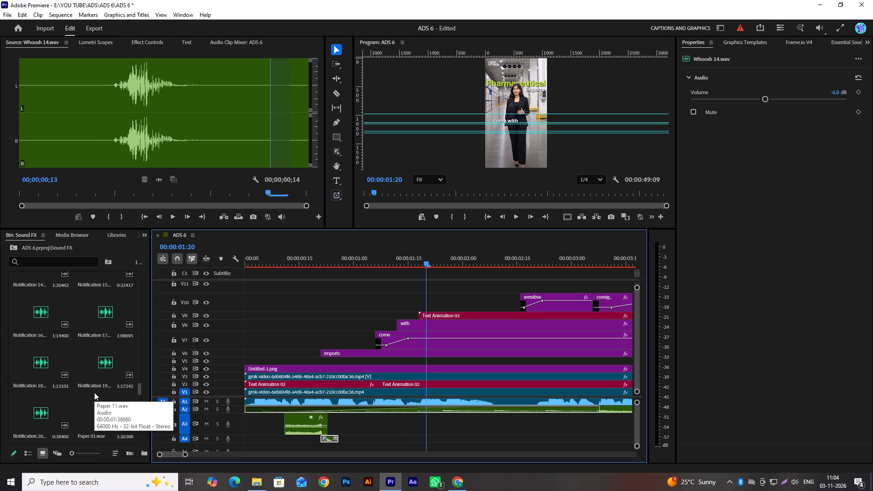
scroll(94, 392, "up", 7)
scroll(94, 392, "down", 1)
scroll(94, 392, "up", 7)
left_click_drag(140, 371, 140, 274)
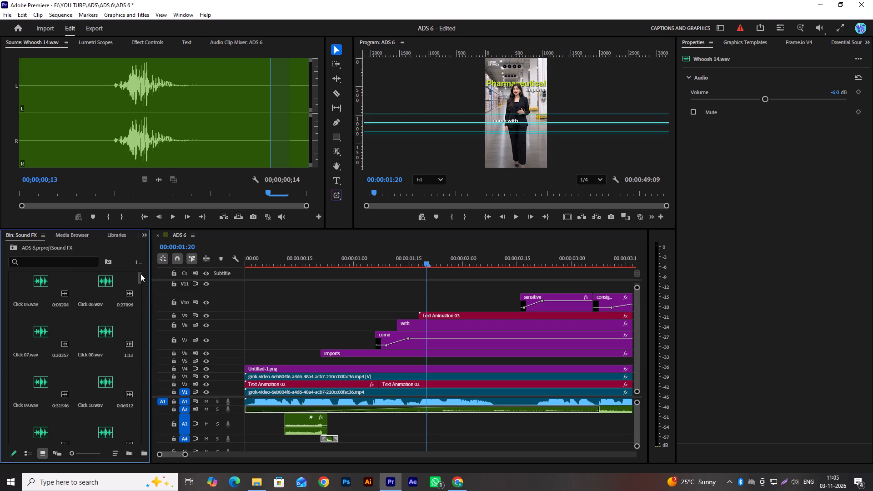
left_click_drag(140, 274, 142, 262)
Audition Click 02.wav and Click 03.wav from their beginnings in the Source monitor.
double_click(113, 299)
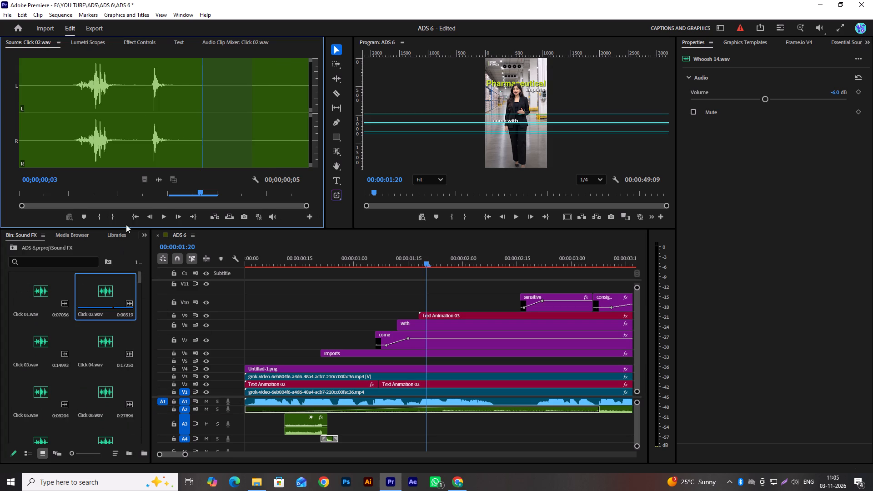
left_click(120, 192)
key("space")
left_click_drag(129, 185, 65, 199)
left_click_drag(98, 188, 49, 190)
key("space")
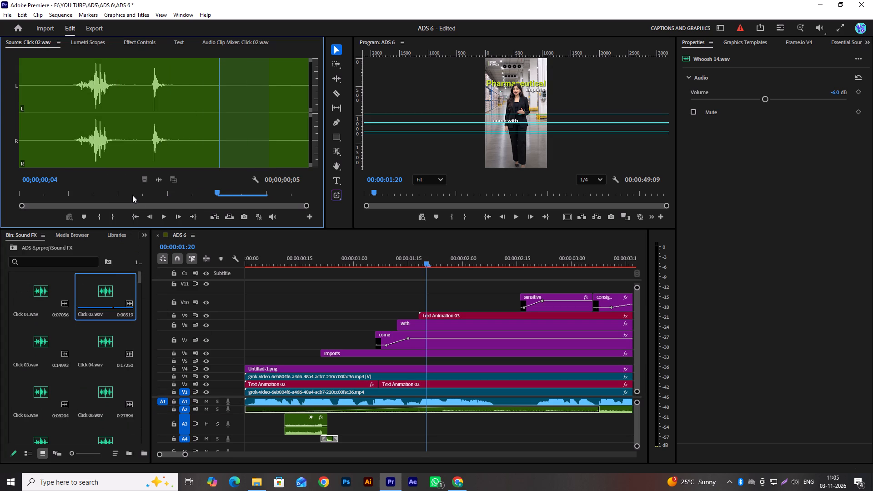
left_click(132, 193)
key("space")
double_click(34, 340)
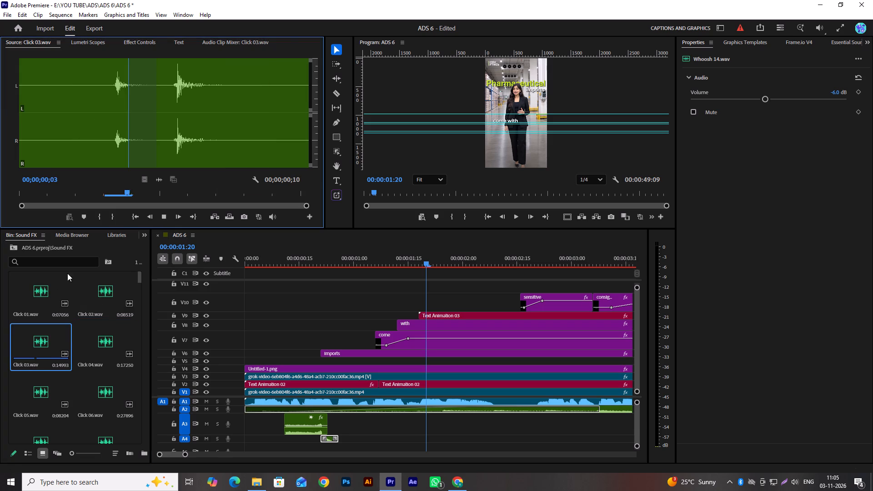
key("space")
left_click_drag(123, 189, 46, 200)
key("space")
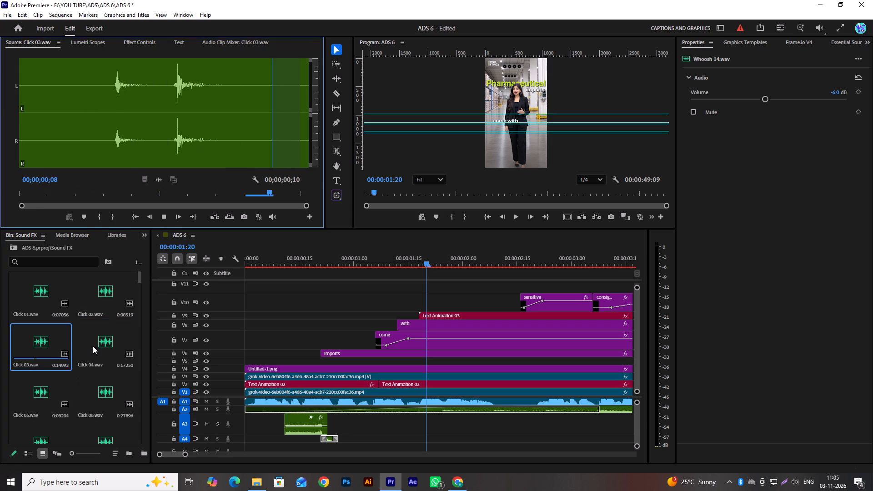
Audition Click 04.wav and place it on audio track A4 at the start of the "come" text clip.
double_click(93, 346)
key("space")
left_click_drag(118, 192, 0, 208)
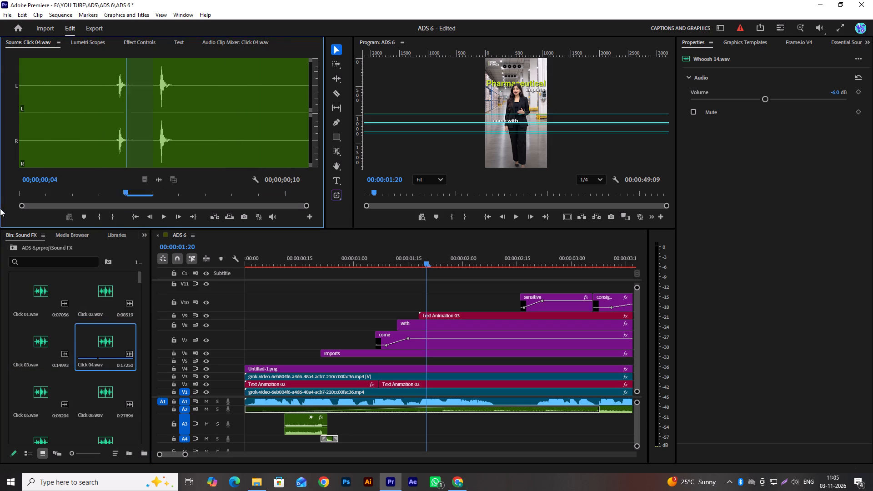
left_click_drag(0, 208, 0, 207)
key("space")
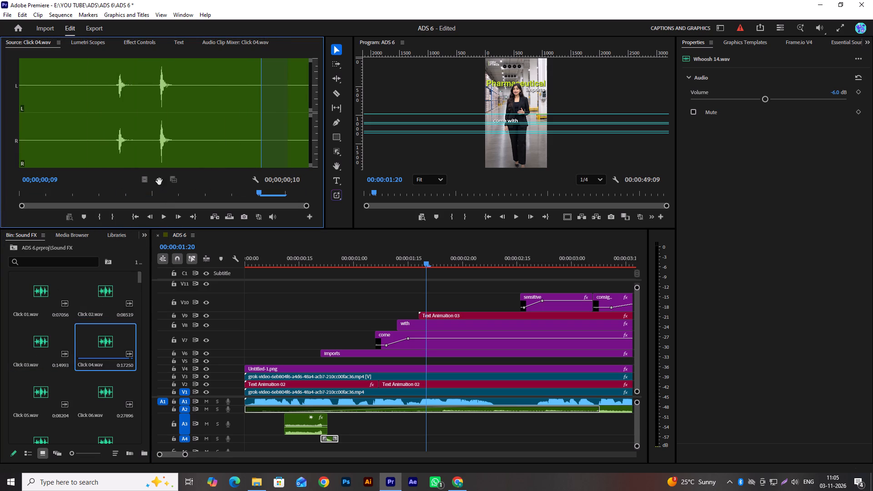
left_click_drag(159, 180, 364, 441)
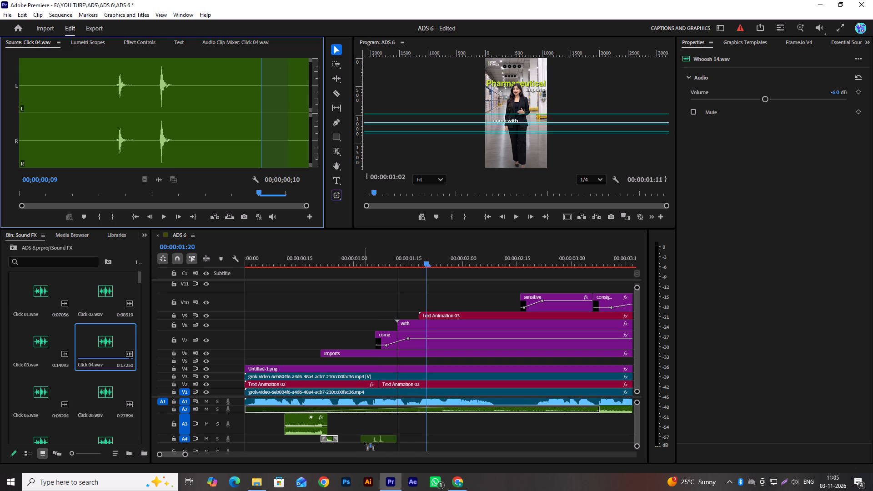
left_click_drag(364, 441, 376, 438)
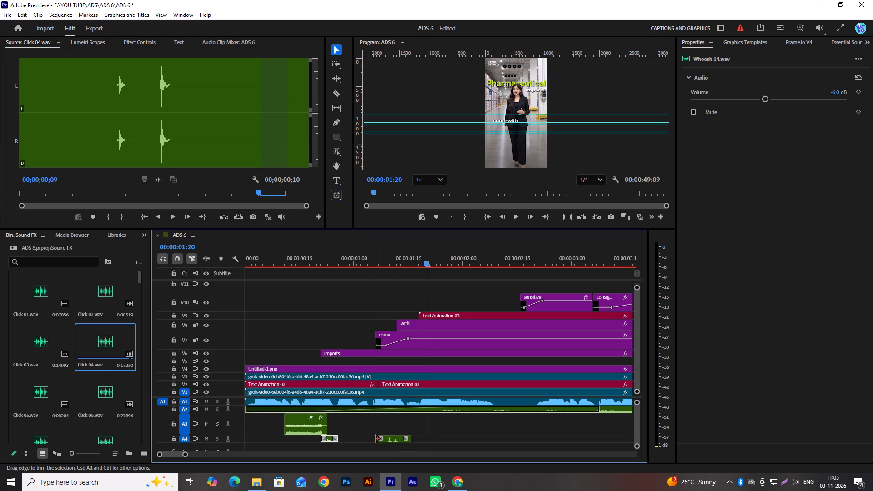
Trim the quiet opening off the Click 04.wav clip and move it back to the start of the "come" text clip.
left_click(375, 438)
left_click_drag(378, 439, 384, 440)
left_click_drag(401, 442, 391, 442)
Play the sequence from just before the "come" text to about 00:00:02:12 to check the click's timing.
left_click(361, 266)
key("space")
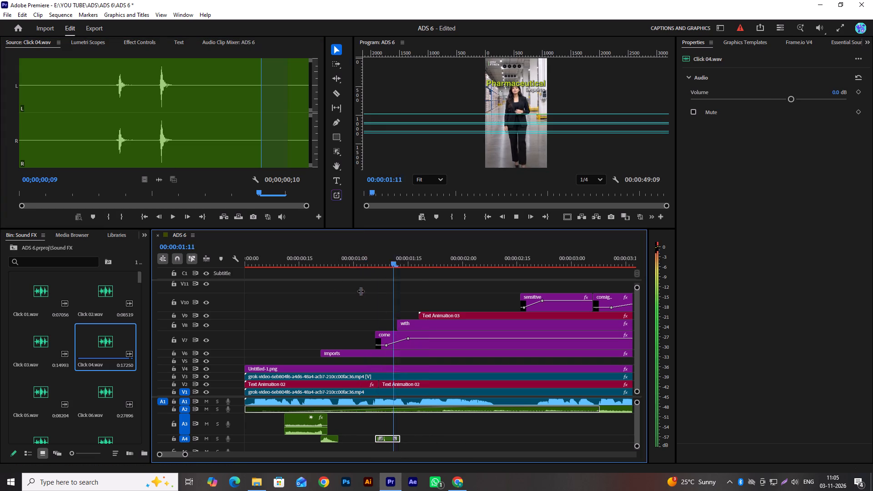
scroll(361, 291, "down", 4)
key("space")
key("space")
key("space")
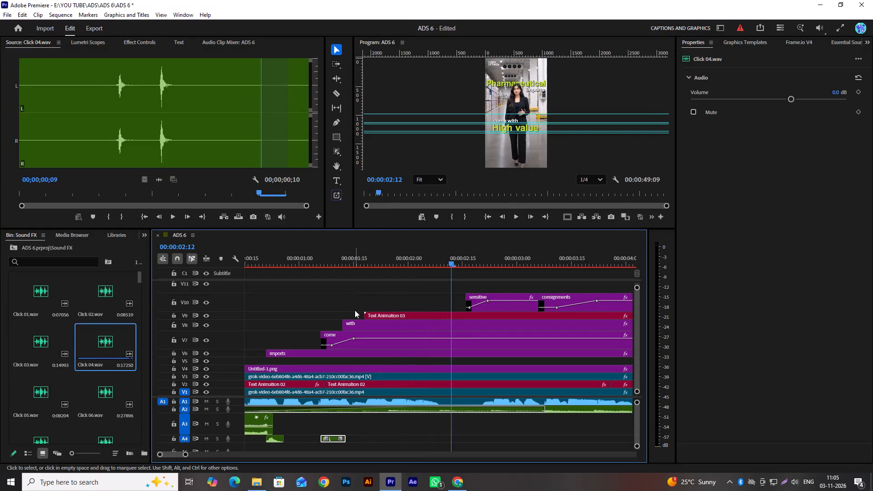
Browse the Sound FX bin past the Coins and Glitch files and audition Miscellaneous 01.wav from its beginning.
scroll(71, 365, "down", 19)
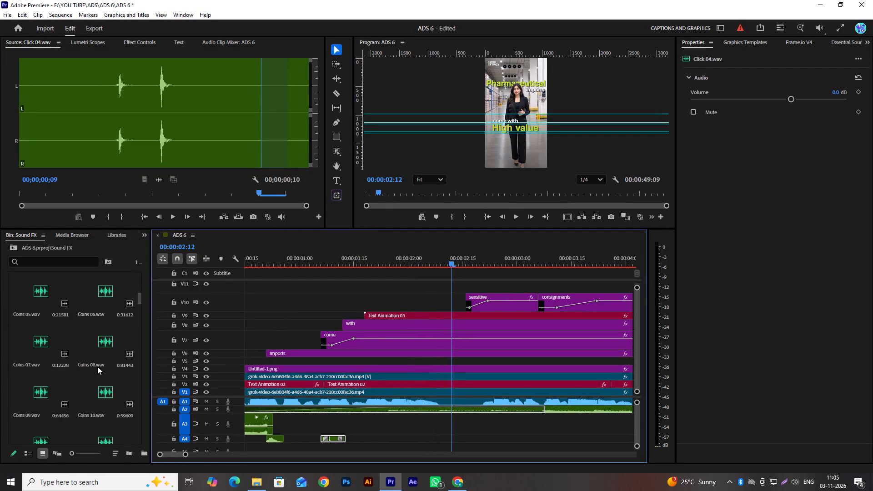
scroll(97, 366, "down", 3)
scroll(55, 321, "down", 6)
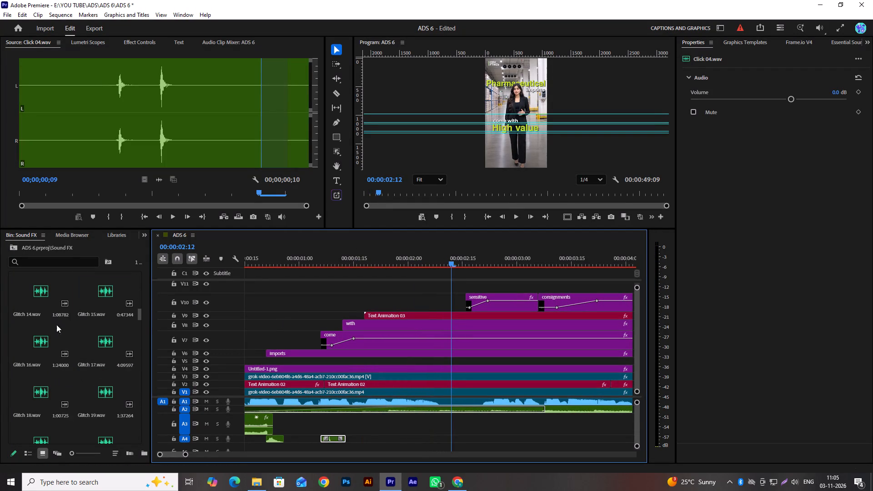
scroll(73, 381, "down", 5)
scroll(79, 382, "up", 3)
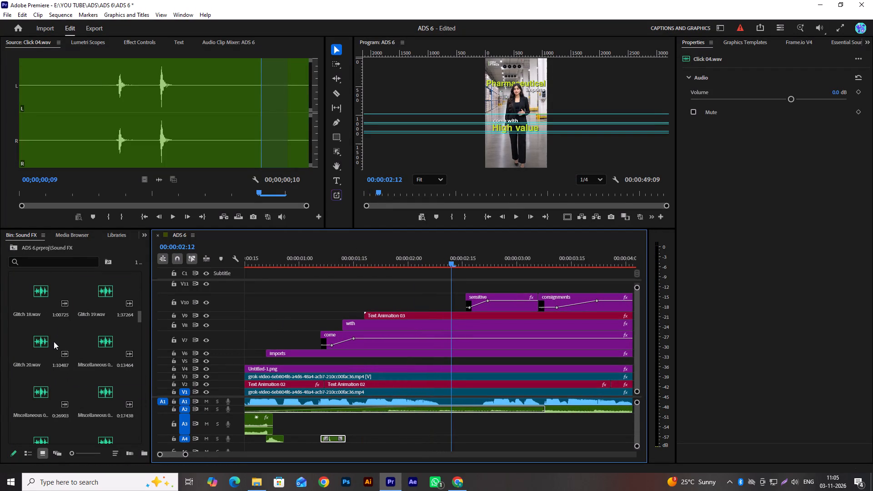
scroll(107, 377, "down", 1)
double_click(95, 299)
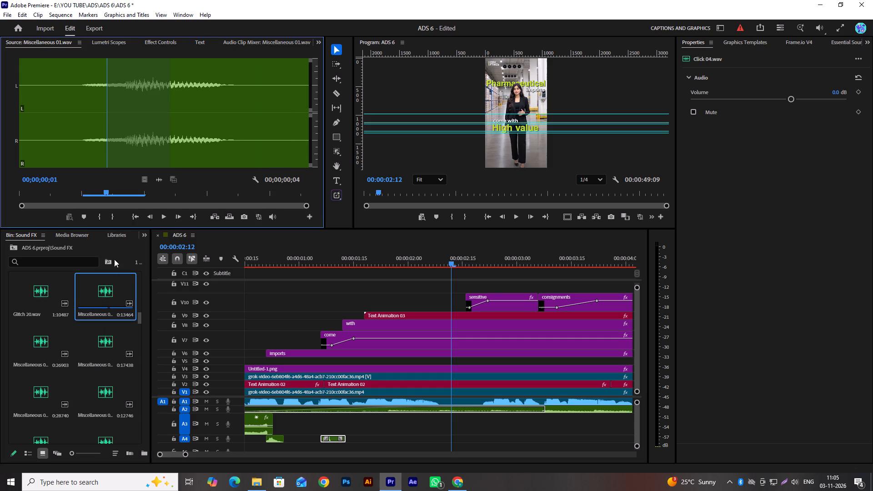
key("space")
left_click_drag(110, 192, 74, 205)
key("space")
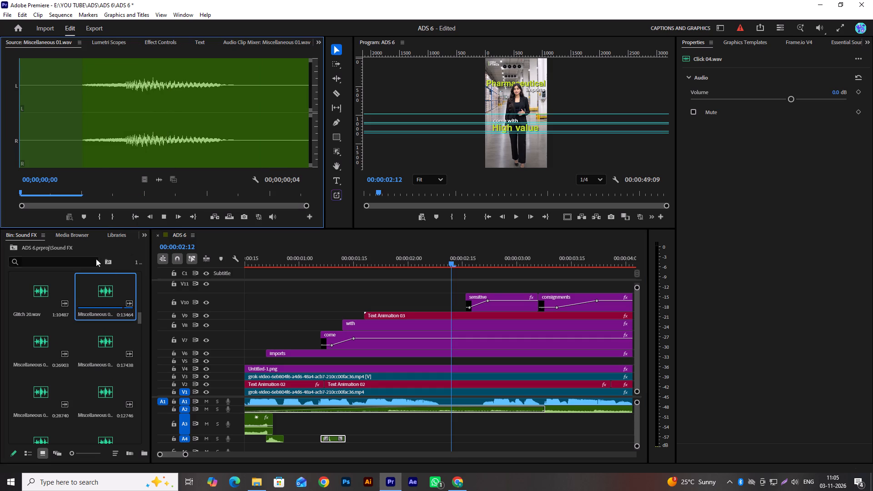
key("space")
key("space")
Audition Miscellaneous 02.wav and Miscellaneous 03.wav from their beginnings in the Source monitor.
double_click(37, 351)
key("space")
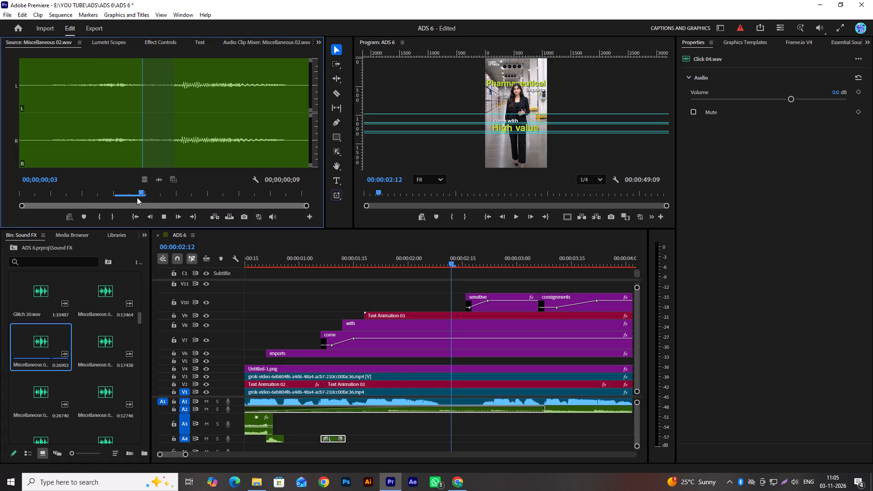
left_click_drag(137, 192, 0, 225)
key("space")
double_click(105, 341)
key("space")
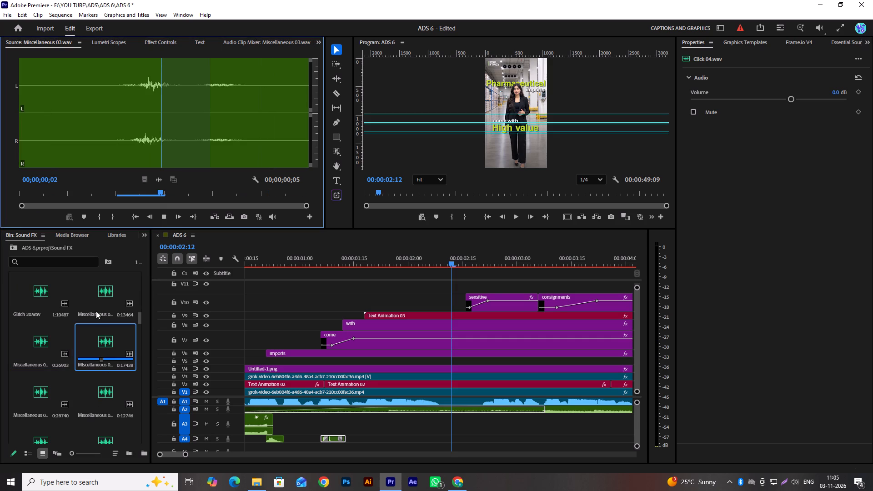
left_click_drag(87, 190, 0, 221)
key("space")
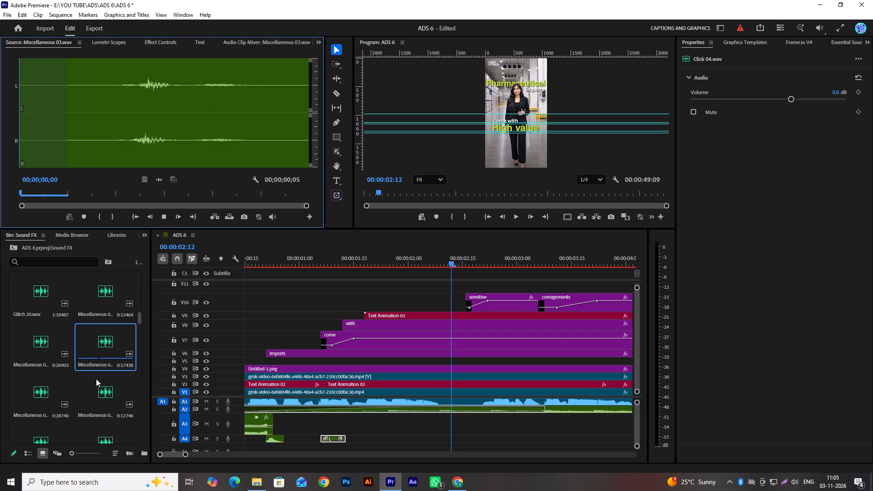
Audition Miscellaneous 04.wav and Miscellaneous 05.wav from their beginnings in the Source monitor.
double_click(34, 394)
left_click_drag(37, 192, 0, 195)
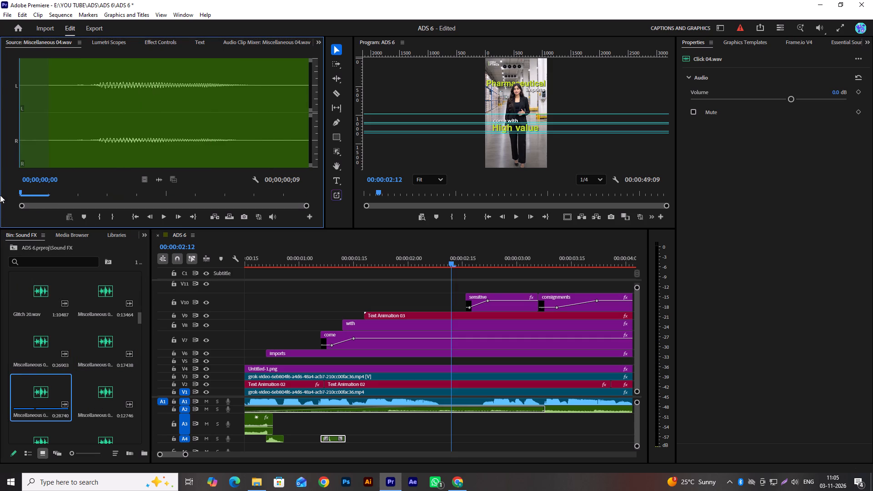
left_click_drag(0, 195, 0, 196)
key("space")
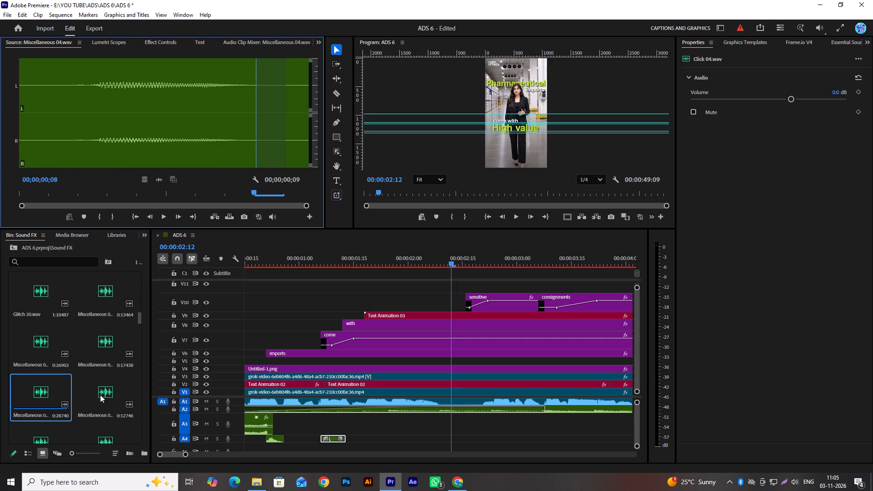
double_click(88, 396)
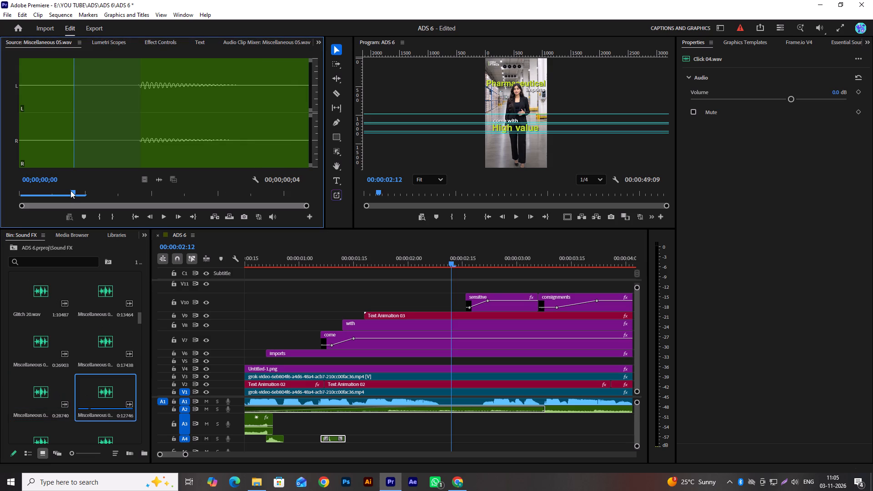
left_click_drag(71, 191, 0, 205)
key("space")
Browse the Sound FX bin onward to the Noise files and audition Noise 02.wav.
scroll(98, 376, "down", 2)
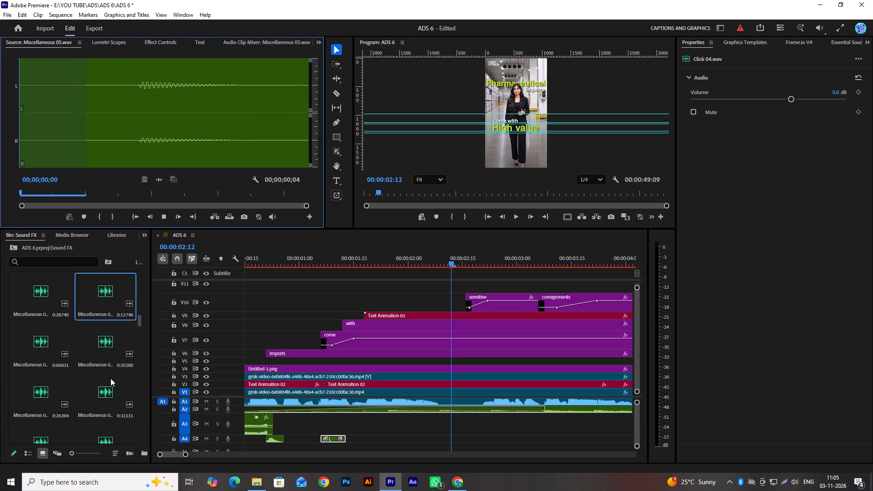
scroll(106, 377, "down", 20)
scroll(106, 377, "down", 2)
scroll(108, 386, "up", 1)
scroll(108, 386, "down", 6)
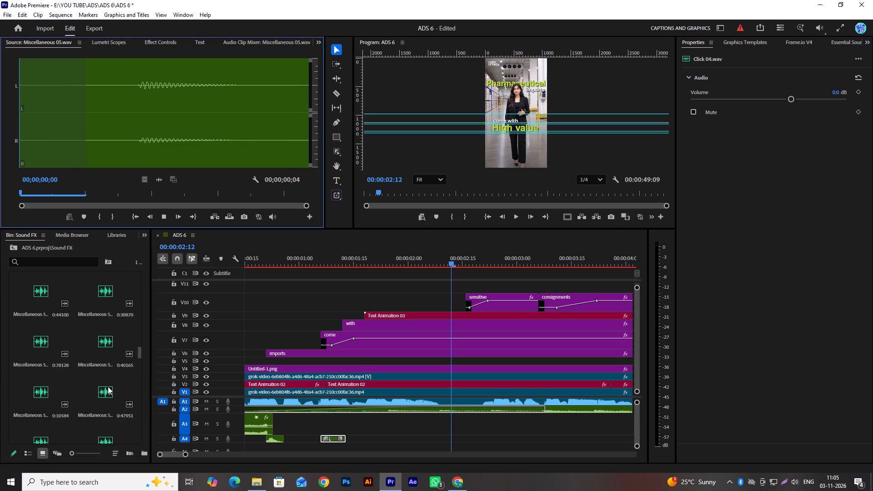
scroll(108, 386, "down", 17)
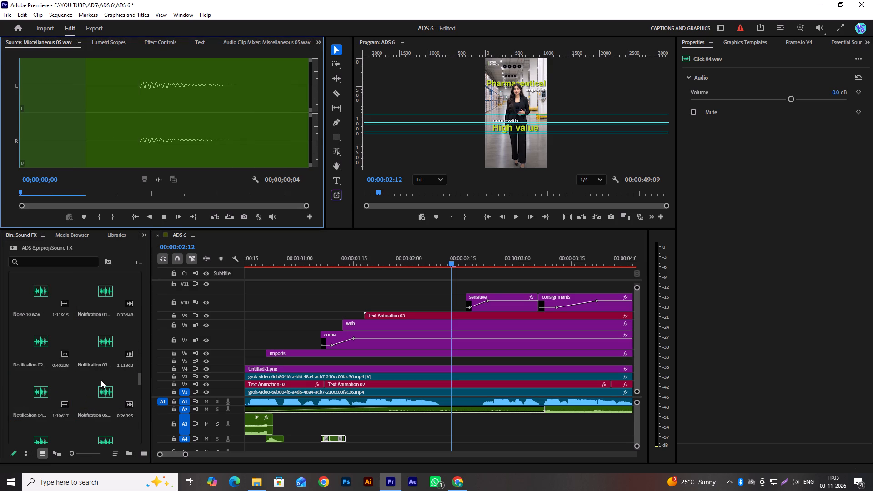
scroll(101, 380, "up", 4)
scroll(101, 380, "down", 6)
scroll(100, 379, "up", 7)
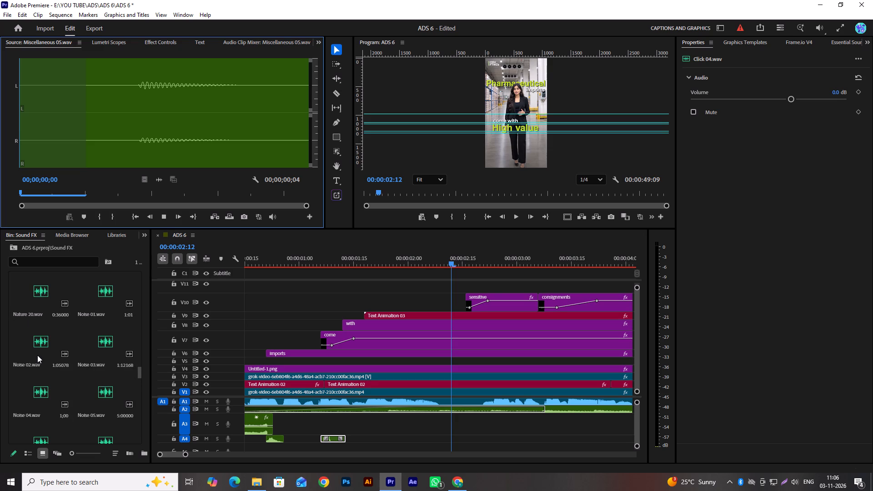
double_click(37, 352)
key("space")
Find Notification 01.wav in the Sound FX bin and audition it from its beginning.
scroll(100, 346, "down", 2)
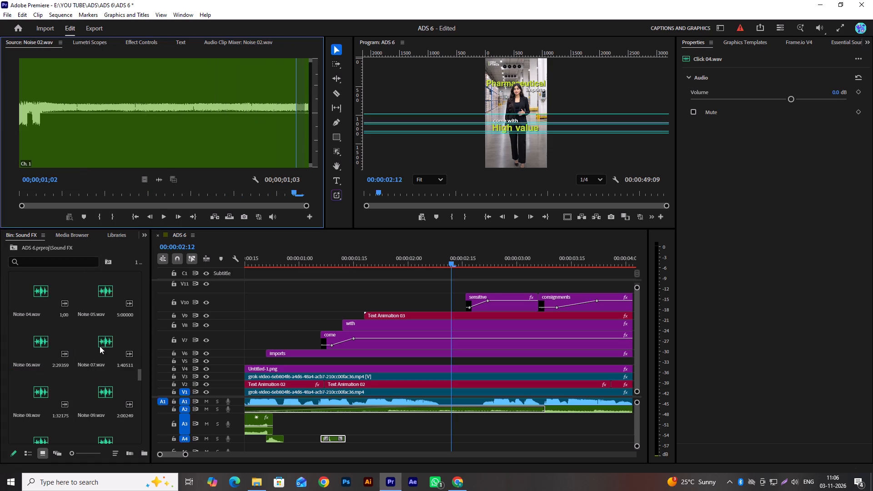
scroll(78, 347, "down", 9)
scroll(78, 347, "up", 4)
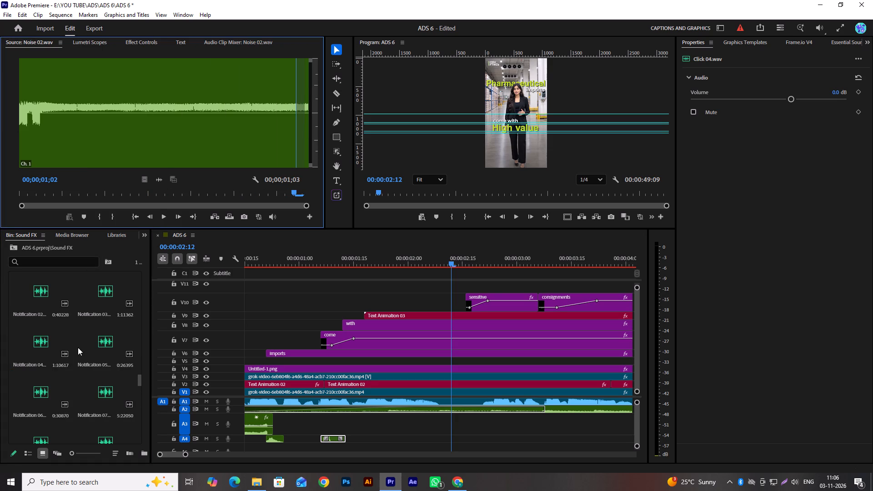
scroll(78, 347, "up", 2)
double_click(99, 296)
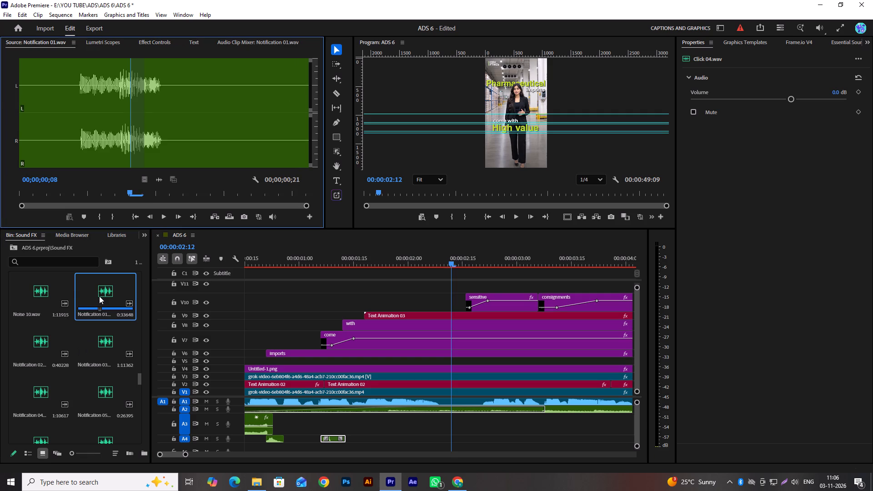
key("space")
left_click_drag(61, 188, 0, 204)
key("space")
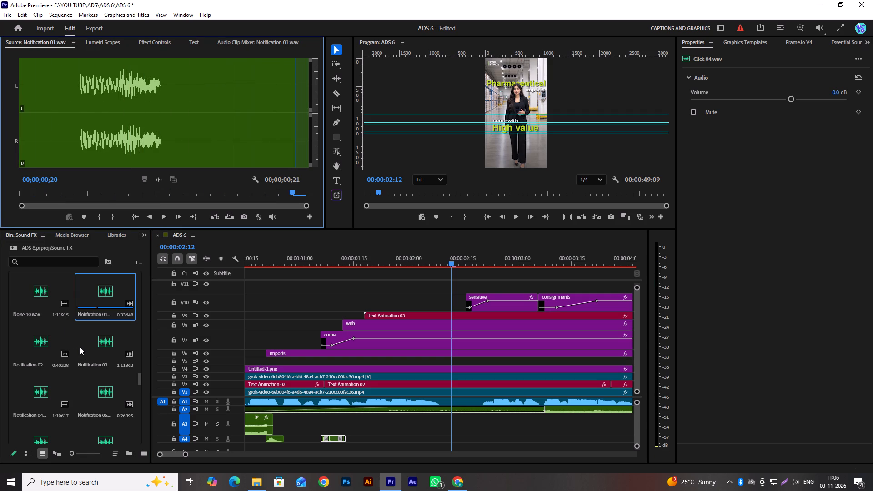
Audition Notification 02.wav and Notification 03.wav from their beginnings in the Source monitor.
double_click(45, 346)
left_click_drag(62, 192, 0, 210)
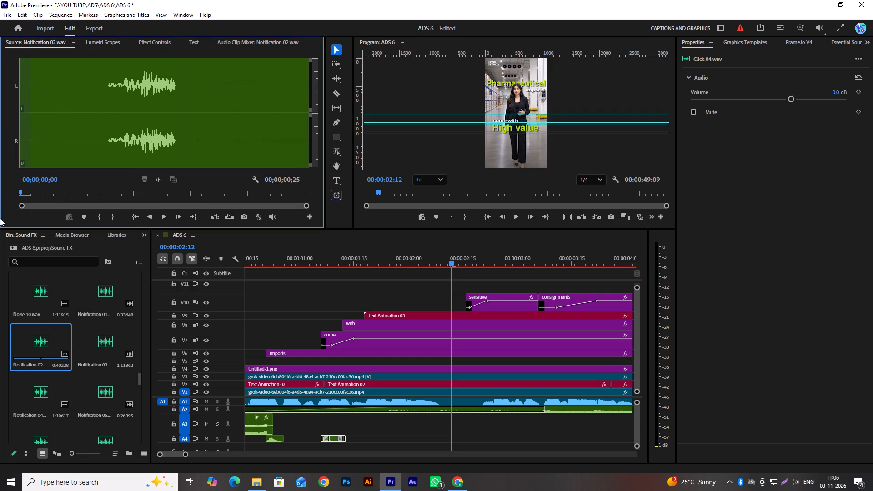
key("space")
double_click(108, 332)
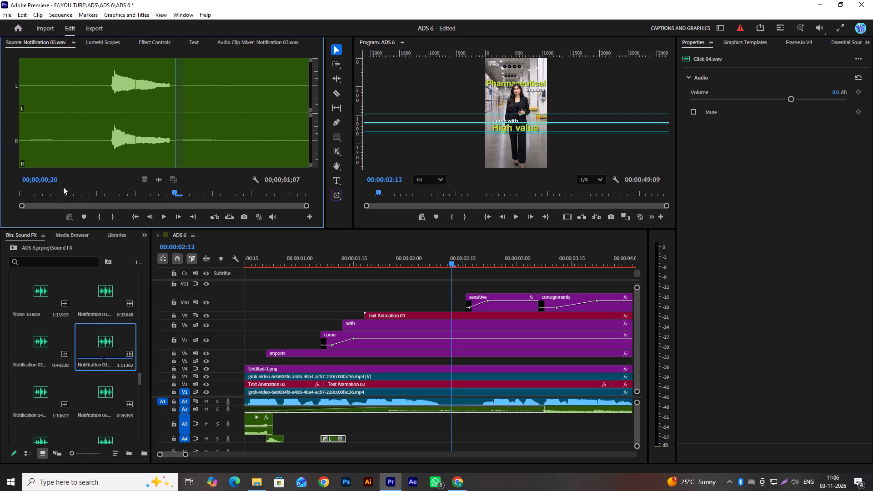
left_click_drag(66, 191, 0, 206)
key("space")
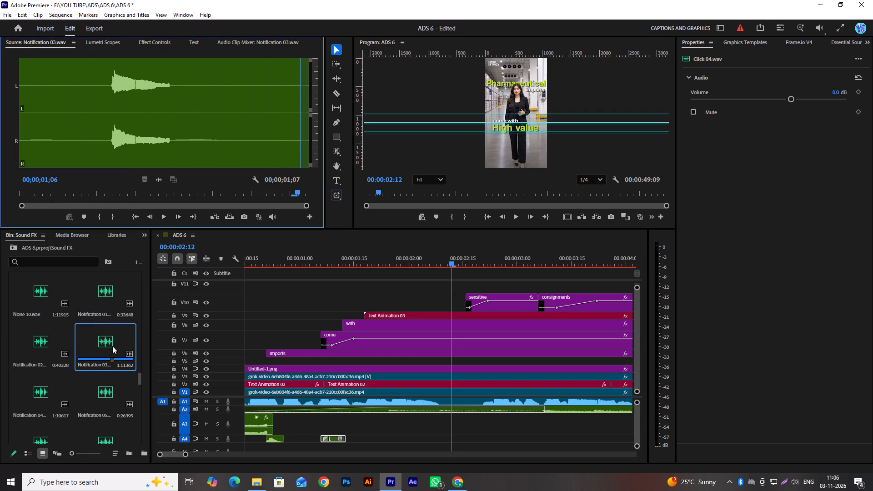
Audition Notification 04.wav in the Source monitor, replaying it from its beginning and from a later point.
scroll(112, 346, "down", 1)
double_click(41, 341)
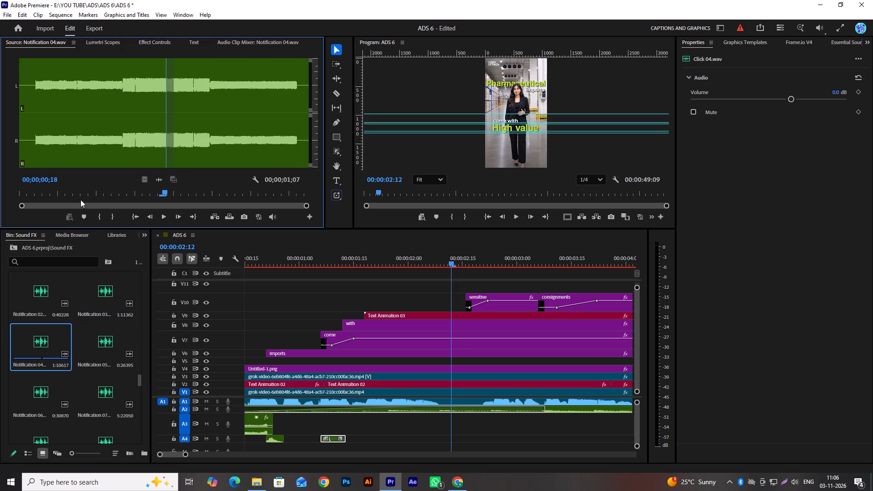
left_click_drag(85, 188, 0, 223)
key("space")
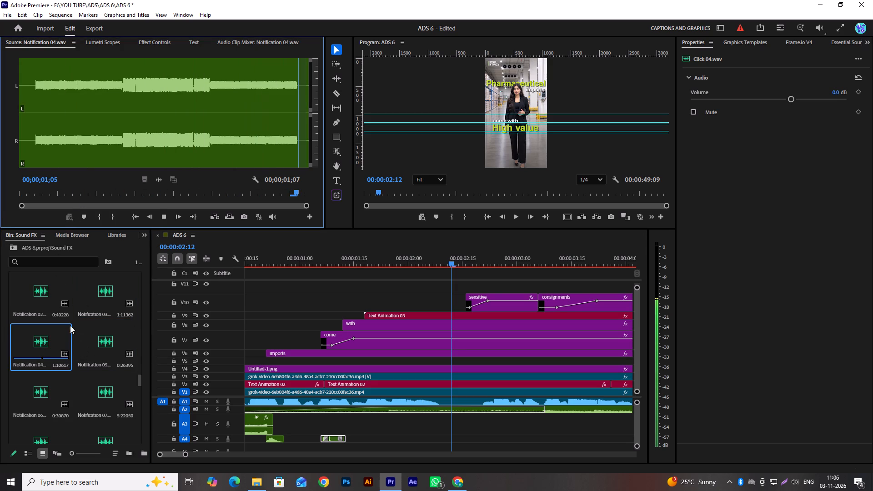
left_click_drag(115, 190, 0, 202)
key("space")
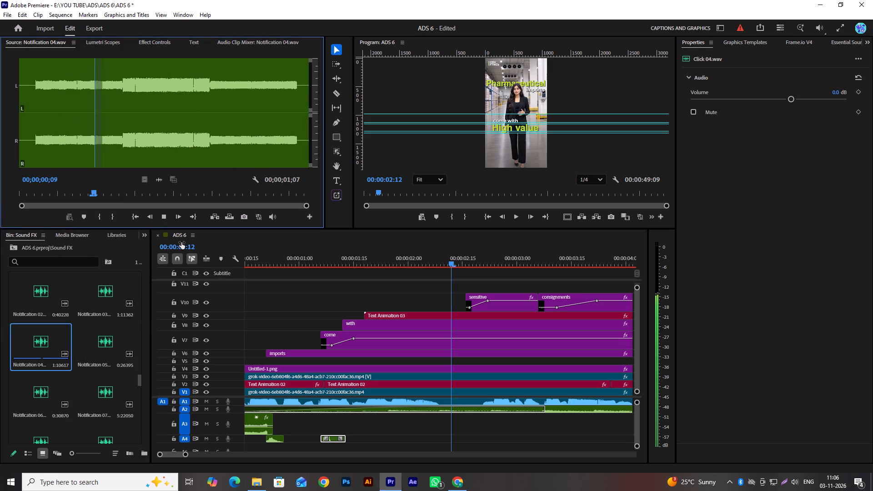
left_click_drag(210, 184, 219, 189)
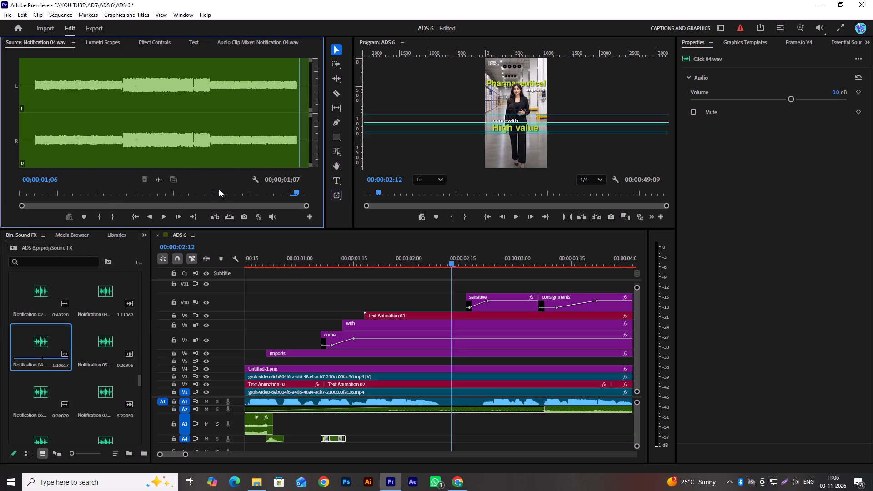
left_click_drag(219, 189, 219, 189)
left_click(231, 193)
key("space")
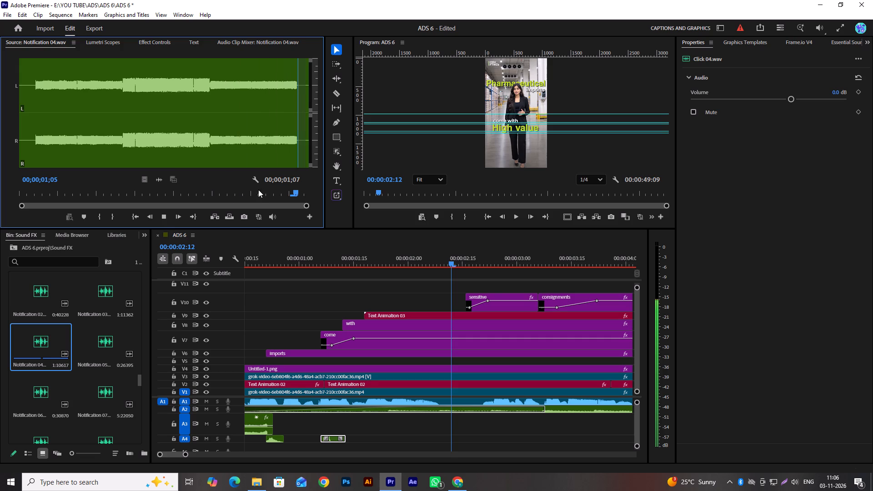
Audition Notification 05.wav from its beginning in the Source monitor.
double_click(95, 350)
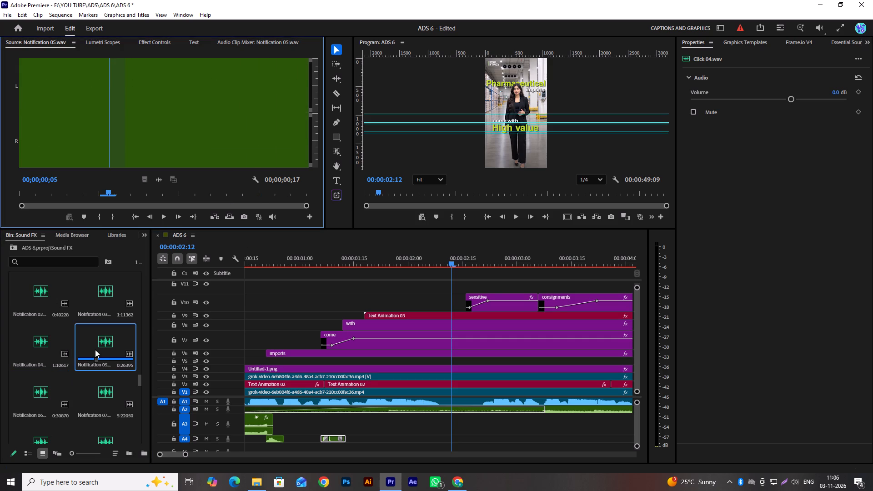
key("space")
left_click_drag(88, 190, 25, 200)
key("space")
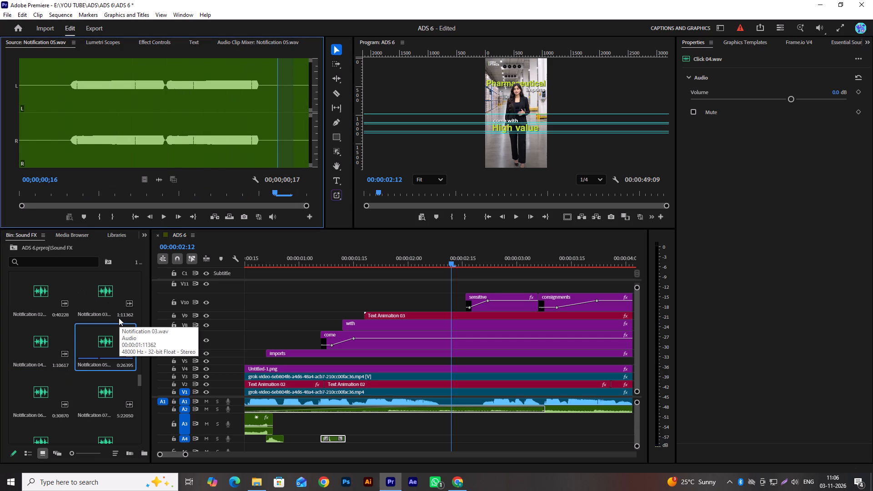
Place Notification 05.wav on A3, cut off its silent lead-in and align the remainder with the start of Text Animation 03.
left_click_drag(157, 182, 376, 441)
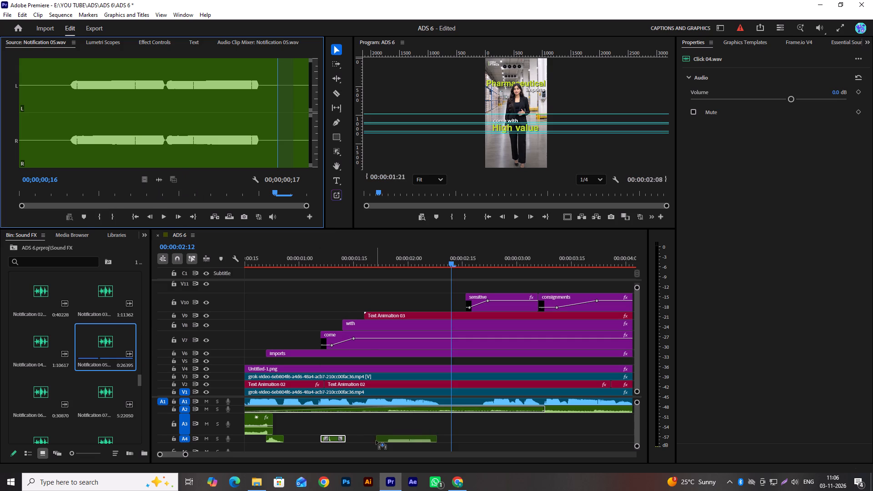
left_click_drag(376, 441, 365, 428)
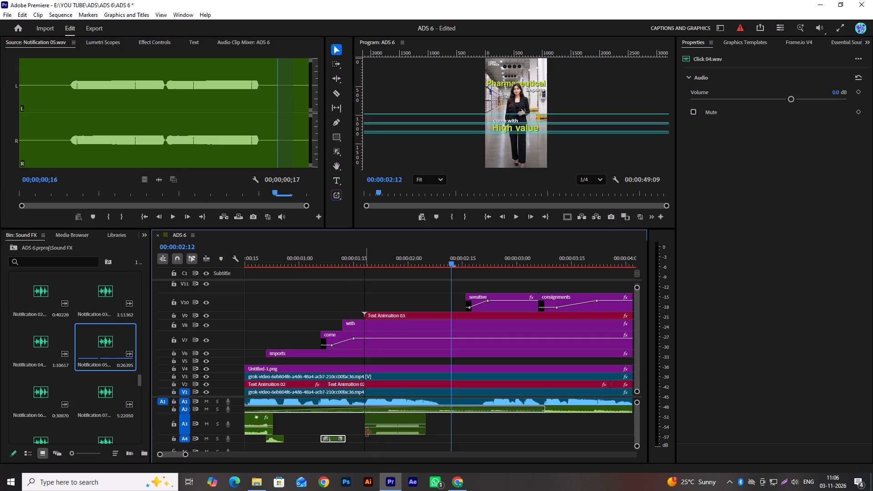
key("c")
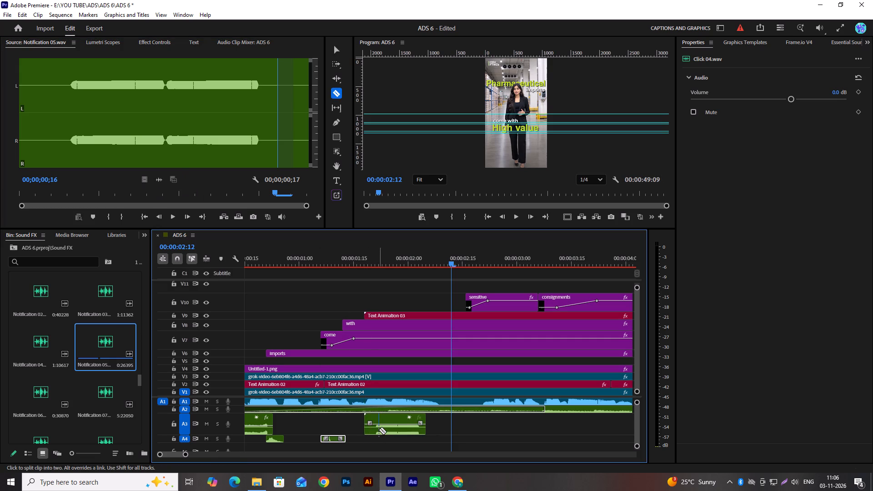
left_click(376, 429)
key("v")
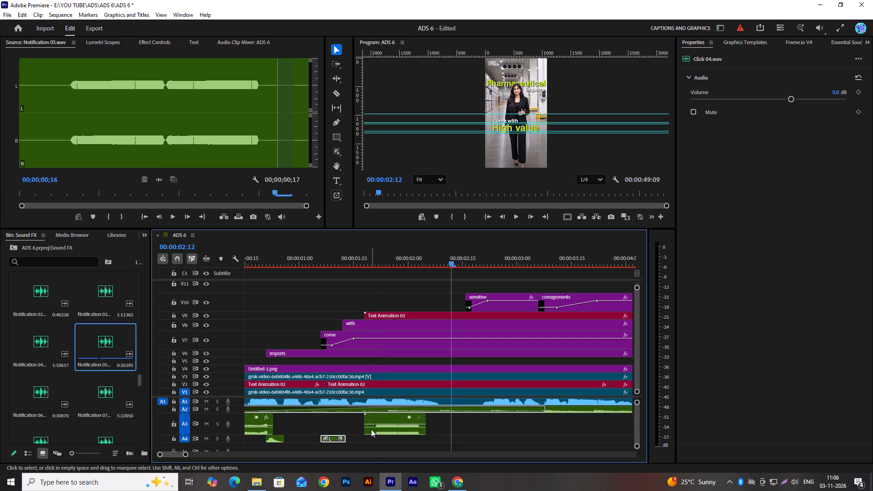
left_click(371, 430)
key("Delete")
left_click_drag(386, 431, 376, 431)
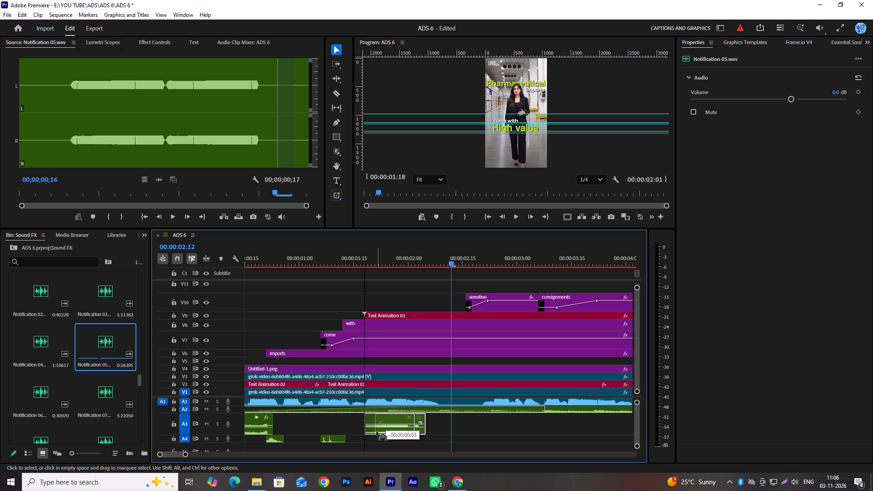
left_click_drag(376, 431, 375, 431)
Play back the "High value" text passage to check the timing and loudness of the Notification 05 sound.
left_click(359, 261)
key("space")
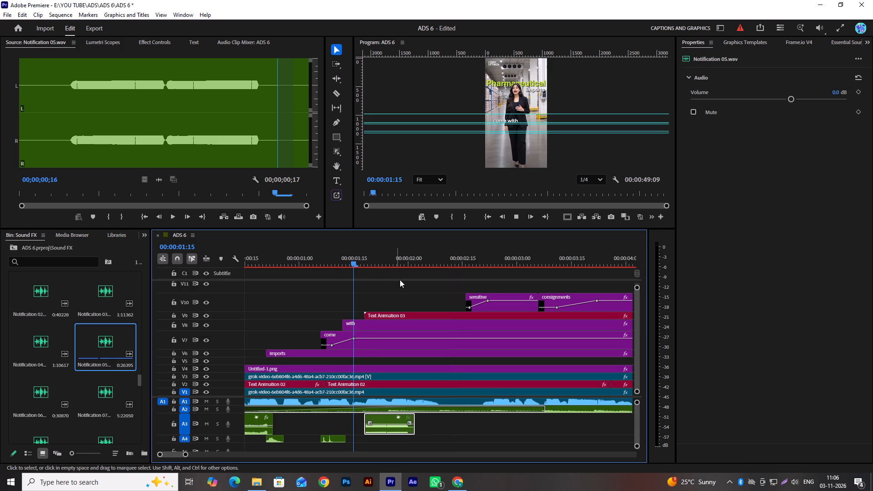
key("space")
key("space")
key("space")
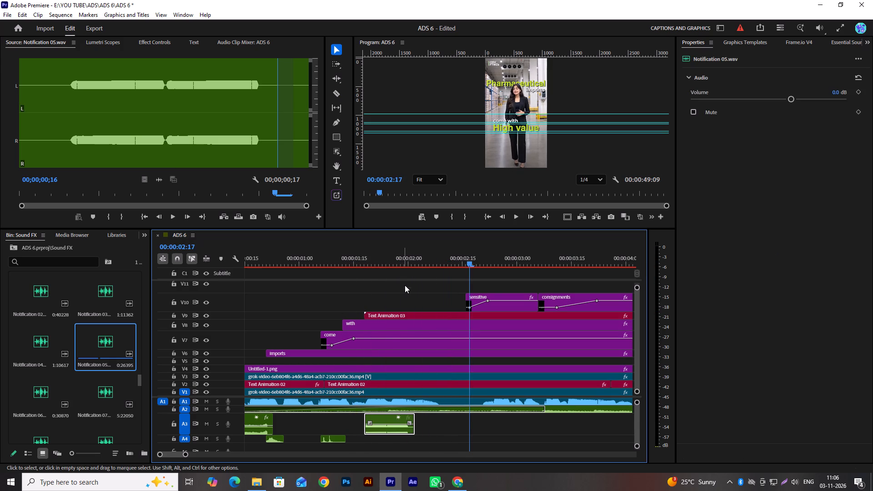
left_click_drag(405, 263, 349, 281)
key("space")
key("space")
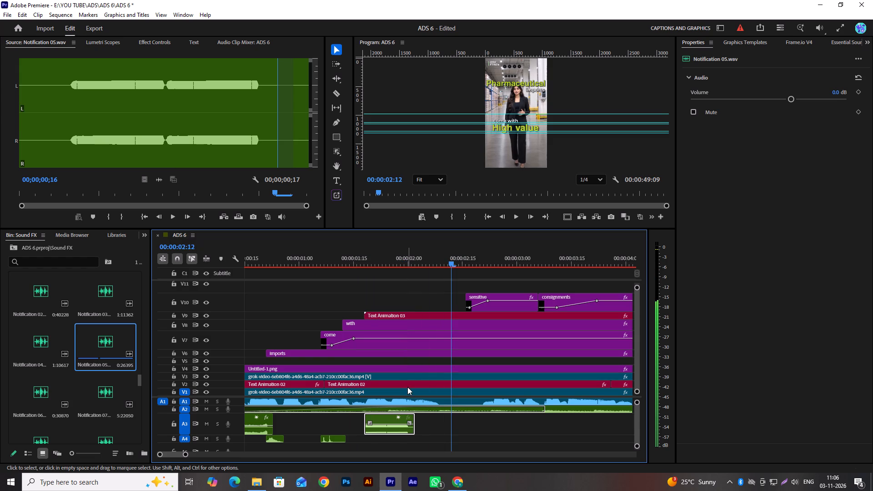
Lower the Notification 05.wav clip on A3 to -8.0 dB, trying -12.2 dB first and checking the level by playback.
left_click(391, 421)
left_click_drag(792, 99, 747, 112)
left_click(356, 256)
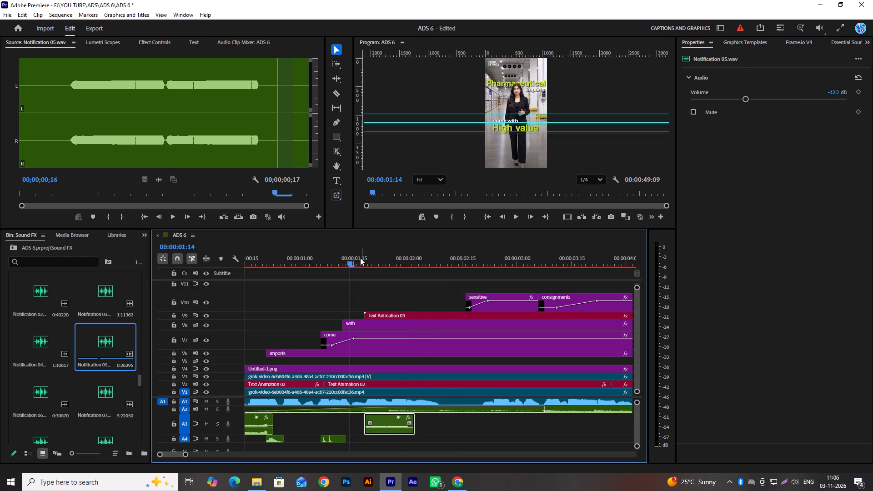
left_click(360, 258)
key("space")
key("space")
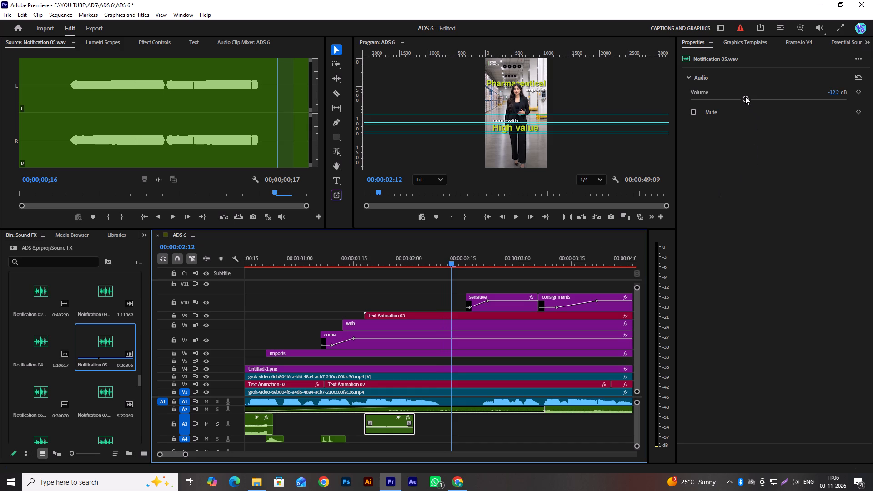
left_click_drag(745, 96, 758, 102)
left_click_drag(379, 263, 360, 273)
key("space")
key("space")
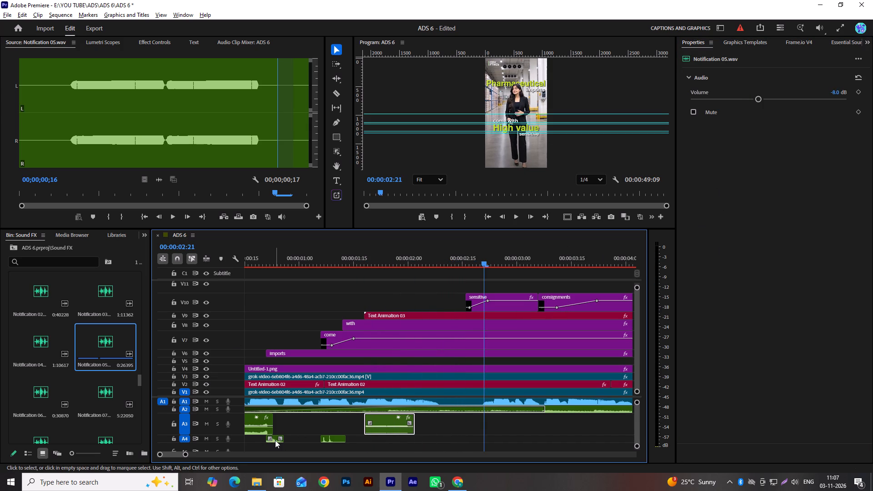
Copy the Whoosh 14.wav clip from A4 onto A3 at the start of the "sensitive" text clip.
left_click_drag(275, 440, 458, 436, "alt")
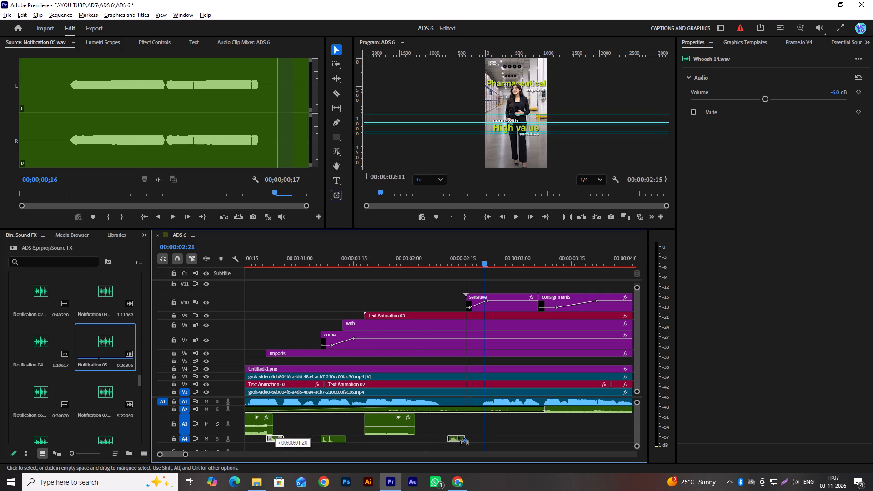
left_click_drag(458, 436, 475, 428, "alt")
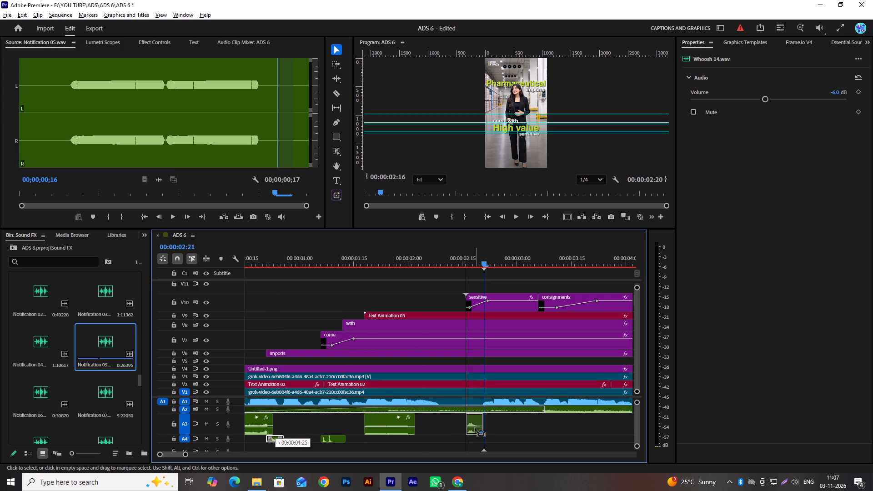
left_click_drag(475, 428, 476, 428, "alt")
Play the sequence from just before the "sensitive" text through to the "and" text to check the sound effects.
left_click(457, 260)
key("space")
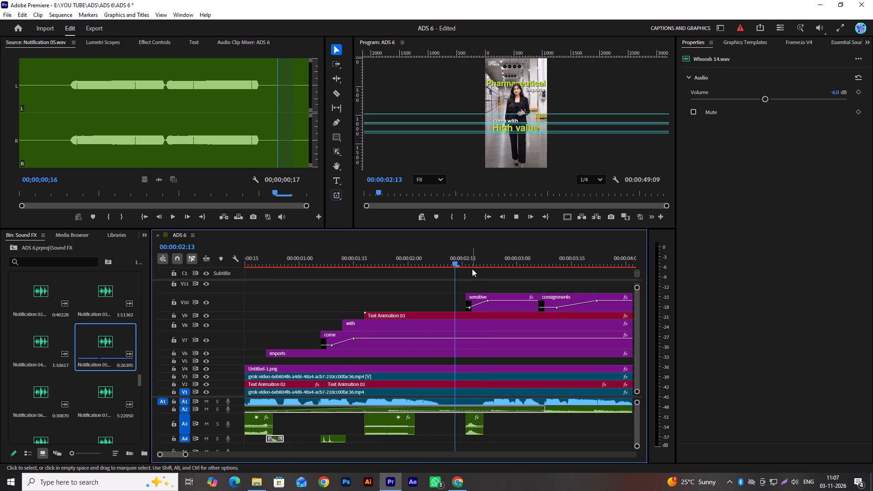
scroll(467, 291, "down", 4)
key("space")
scroll(467, 291, "down", 2)
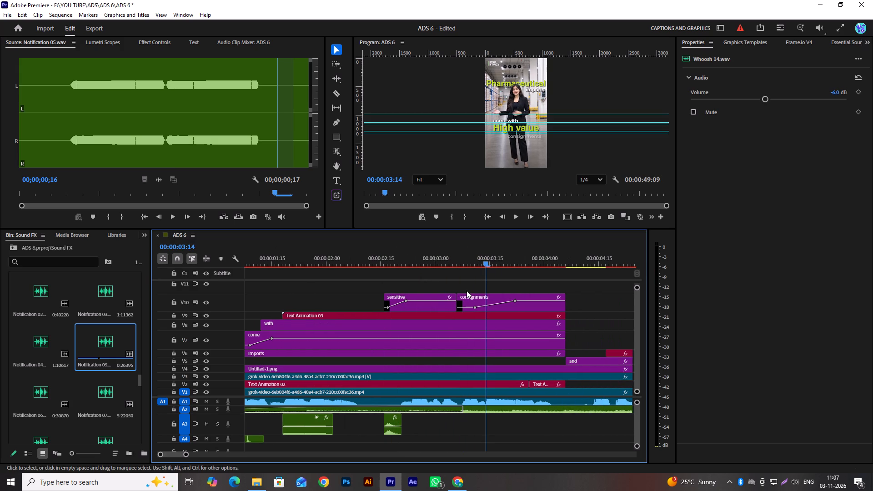
scroll(411, 395, "down", 4)
key("space")
scroll(409, 385, "down", 4)
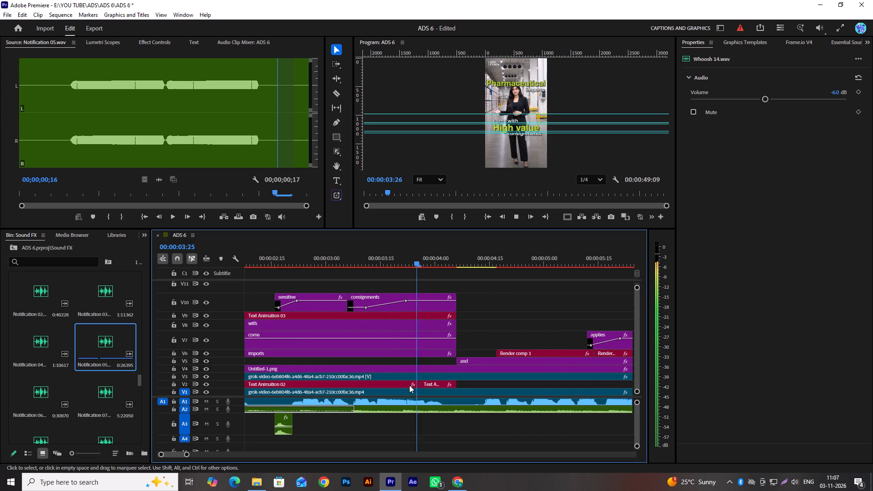
scroll(409, 385, "down", 2)
key("space")
scroll(409, 385, "down", 6)
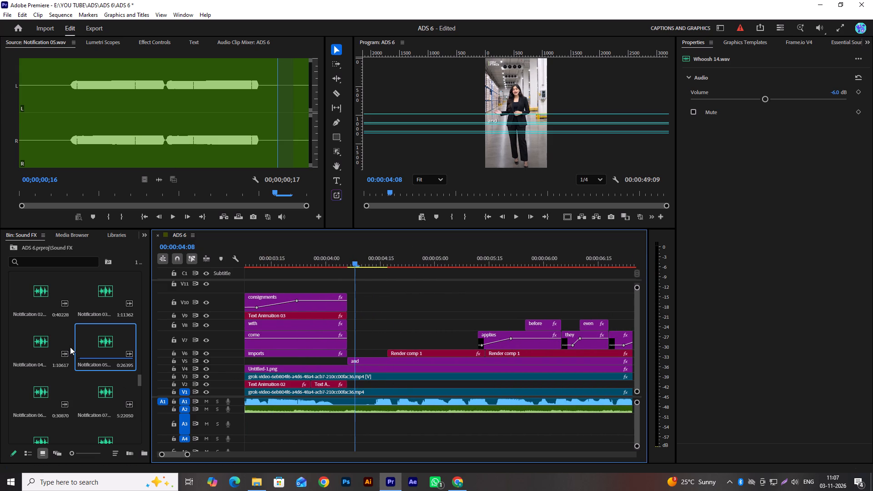
Browse the Sound FX bin back to the Click files and audition Click 22.wav and Click 21.wav.
scroll(70, 347, "up", 18)
scroll(70, 347, "down", 1)
scroll(70, 347, "up", 14)
scroll(70, 347, "down", 1)
scroll(70, 347, "up", 6)
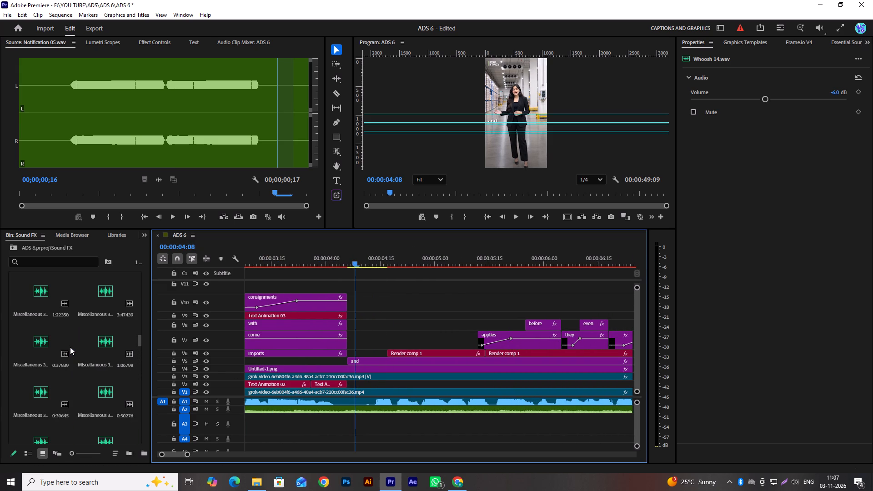
scroll(70, 347, "up", 11)
scroll(48, 319, "up", 20)
scroll(48, 319, "up", 3)
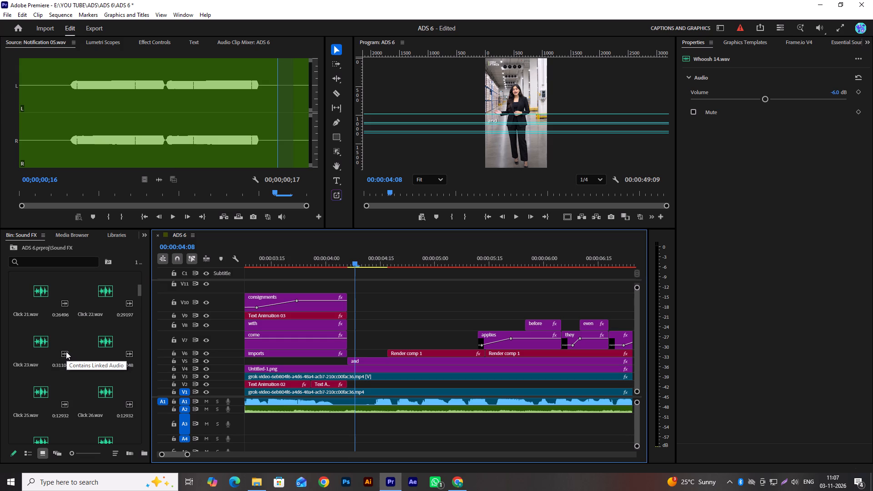
double_click(100, 344)
left_click_drag(130, 190, 89, 195)
key("space")
left_click_drag(85, 193, 70, 197)
key("space")
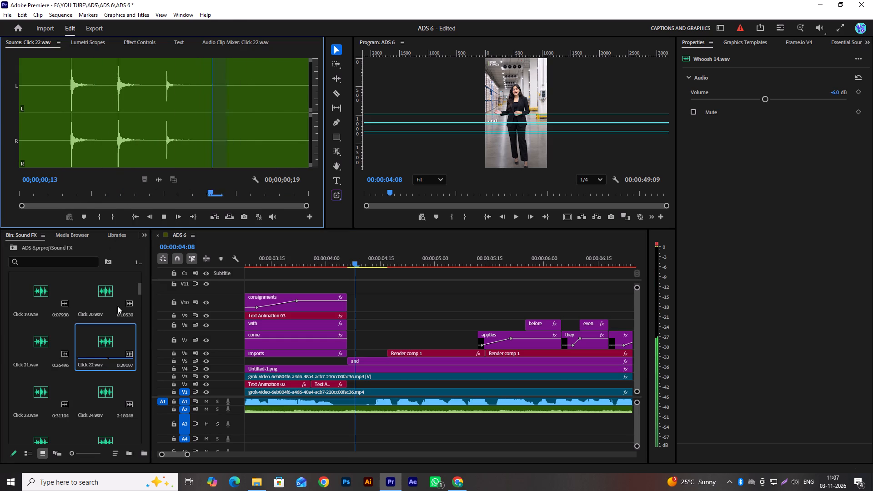
double_click(41, 353)
left_click_drag(110, 192, 101, 192)
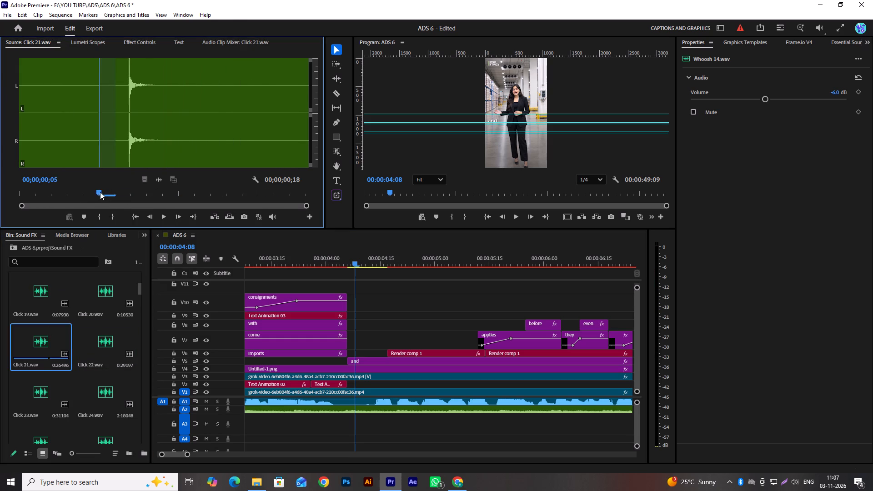
key("space")
Place Click 21.wav from the Sound FX bin on A3 at the start of the "and" text clip.
left_click_drag(43, 342, 376, 437)
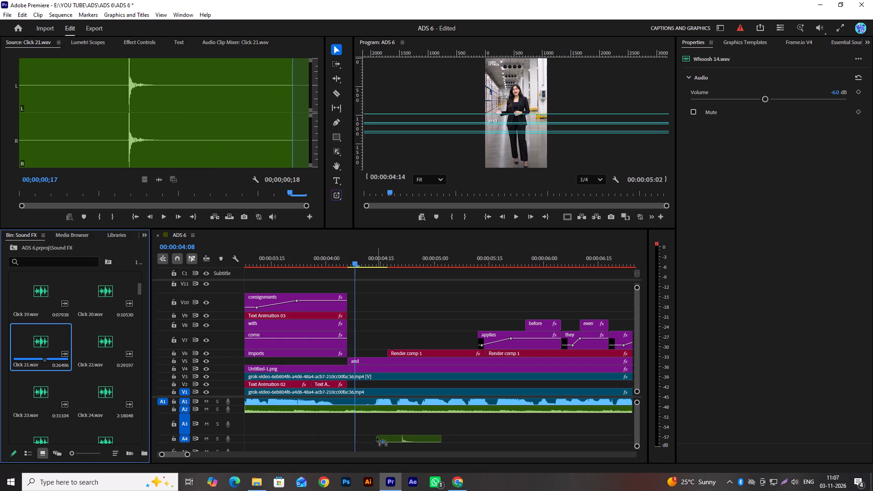
left_click_drag(376, 437, 346, 425)
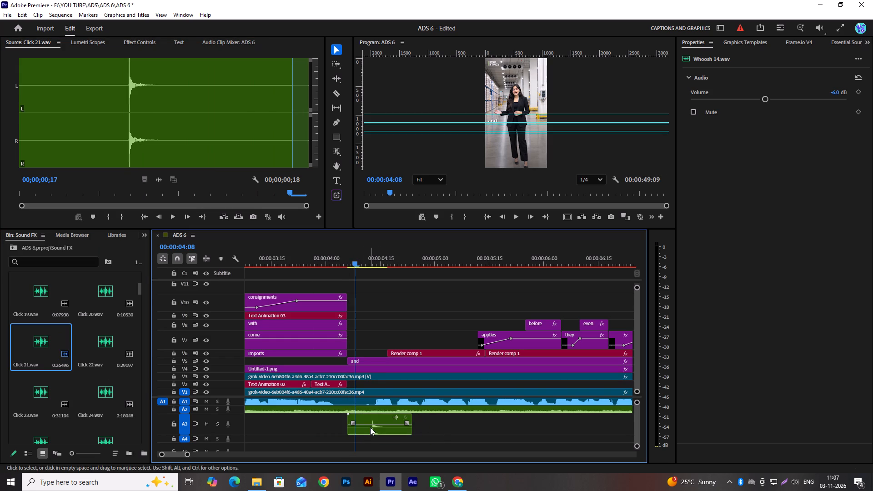
Trim the silent lead-in off the Click 21.wav clip on A3, realign it to the start of the "and" text and play it back.
key("c")
left_click(371, 431)
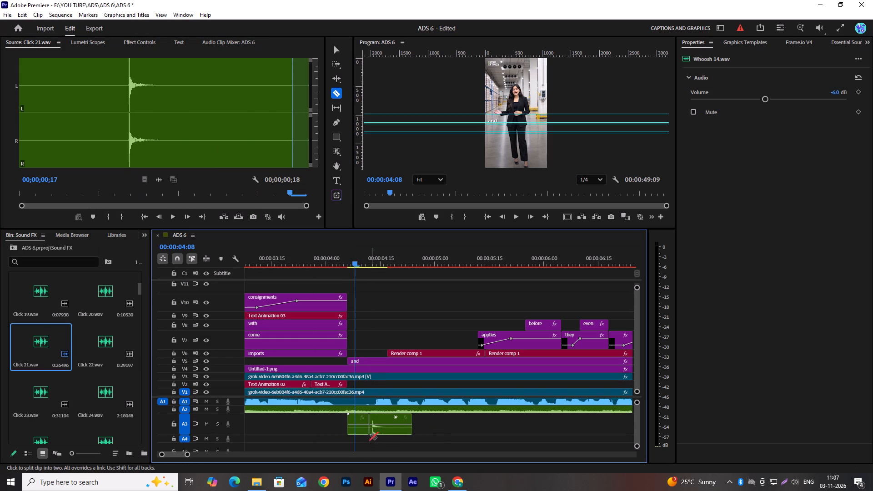
key("v")
left_click(358, 432)
key("Delete")
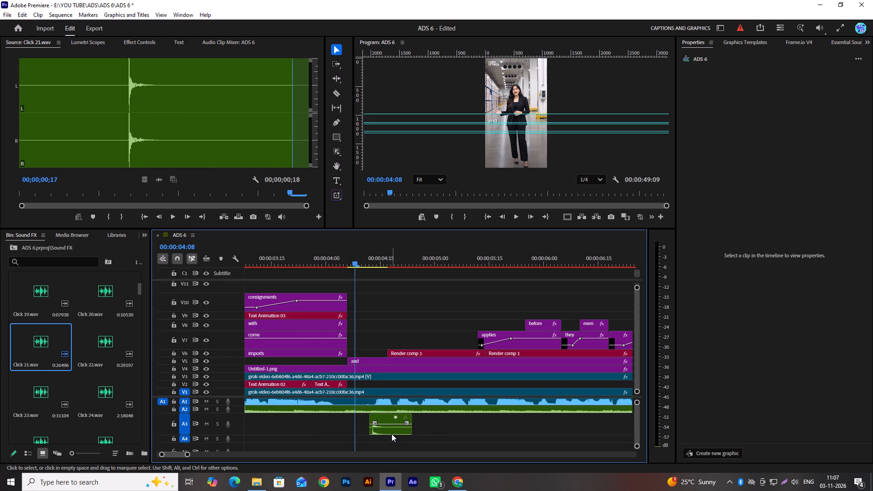
left_click_drag(391, 433, 371, 433)
left_click(341, 266)
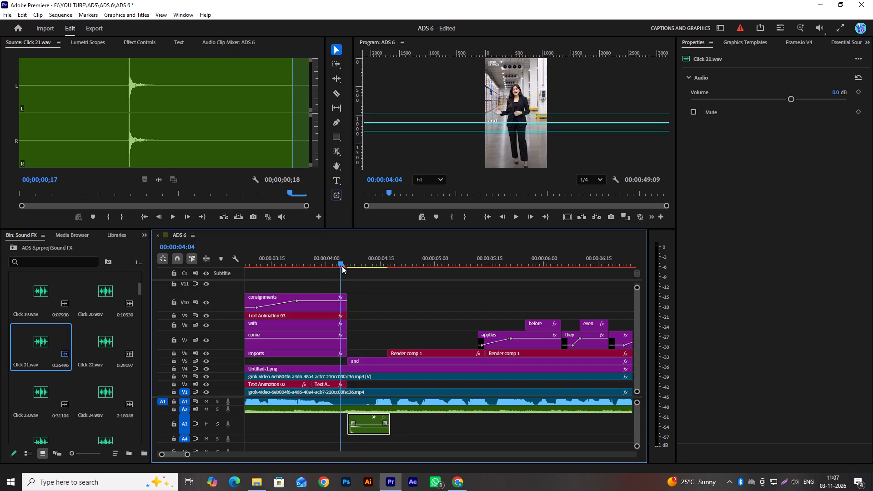
key("space")
scroll(371, 295, "down", 3)
key("space")
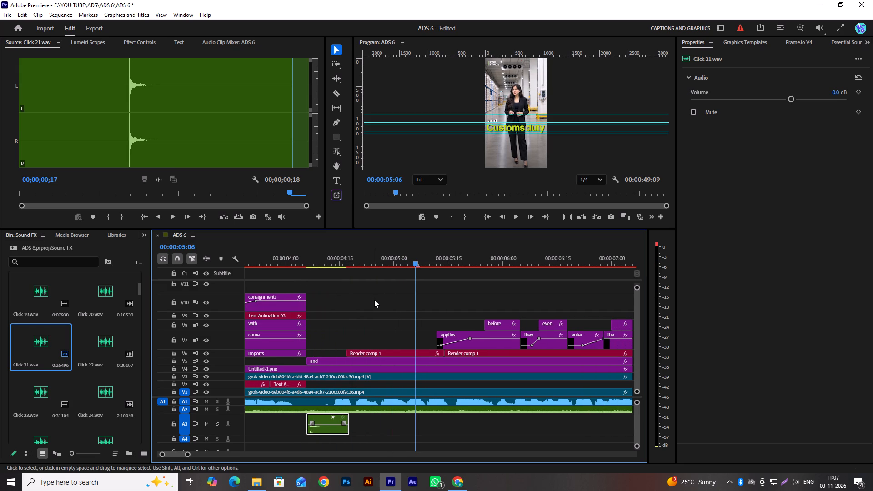
Browse the Sound FX bin to the Glitch files and audition Glitch 06.wav through Glitch 09.wav.
scroll(100, 348, "down", 15)
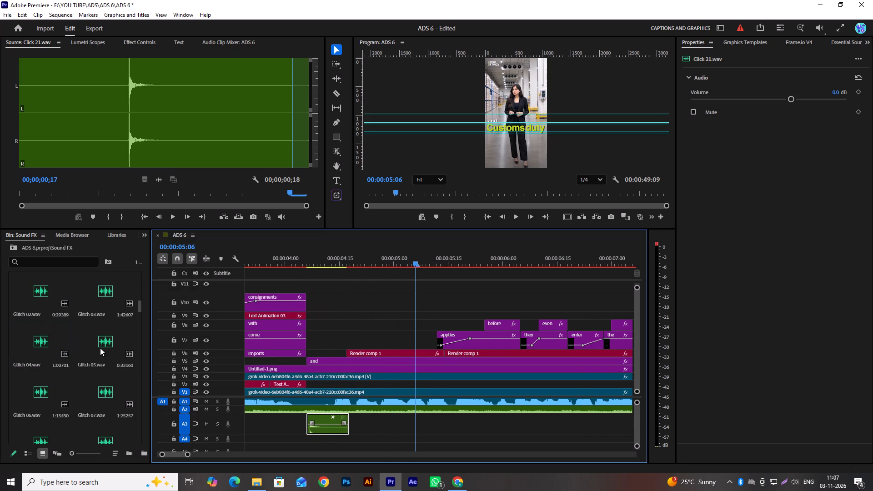
scroll(100, 348, "down", 2)
scroll(100, 348, "up", 6)
scroll(97, 356, "down", 4)
double_click(41, 300)
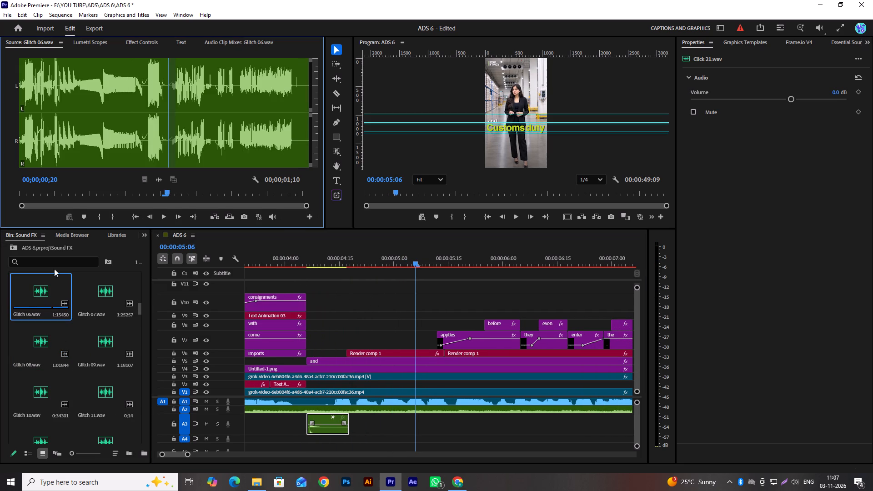
key("space")
double_click(94, 291)
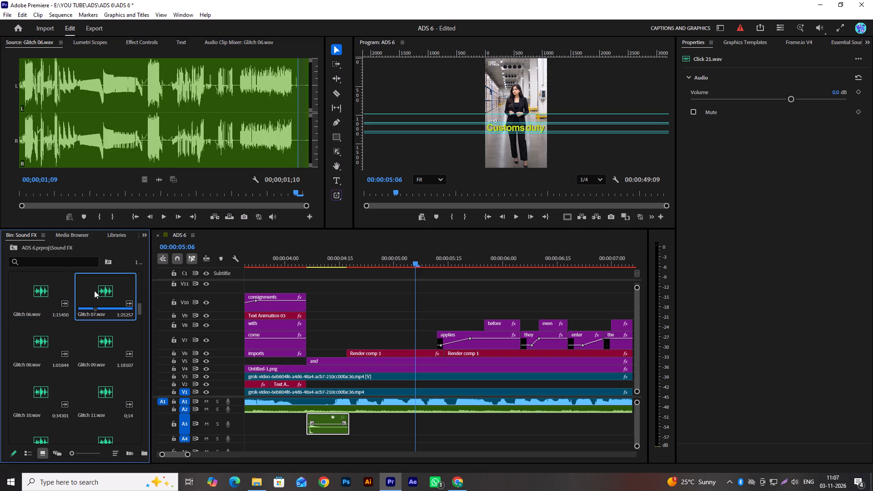
key("space")
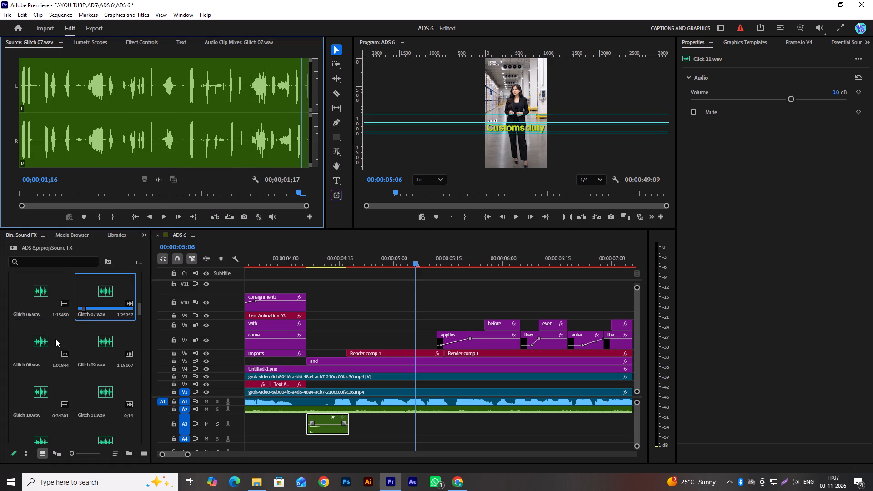
double_click(55, 339)
key("space")
left_click_drag(146, 193, 107, 196)
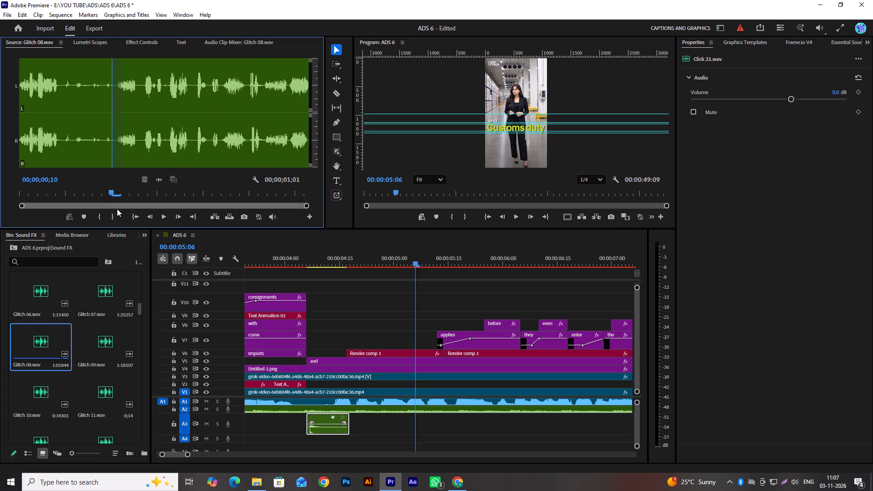
key("space")
double_click(105, 349)
key("space")
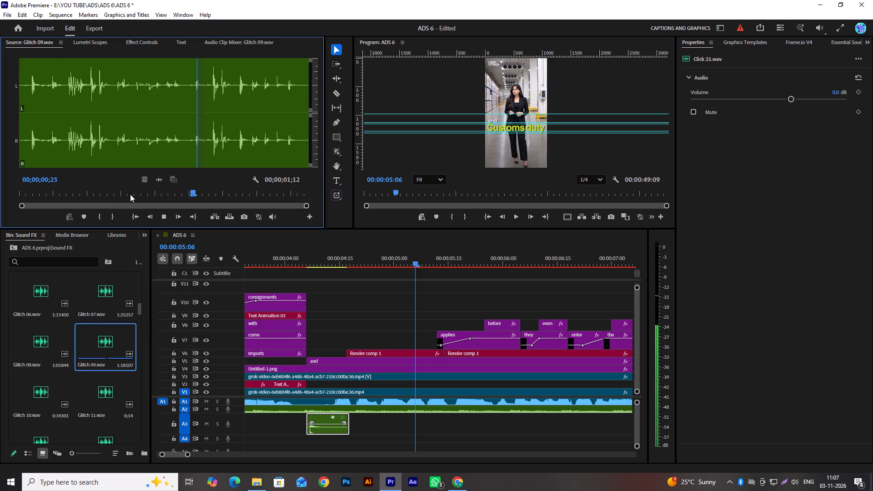
Audition Glitch 10.wav through Glitch 13.wav, replaying Glitch 12.wav and Glitch 13.wav from their beginnings.
double_click(45, 386)
key("space")
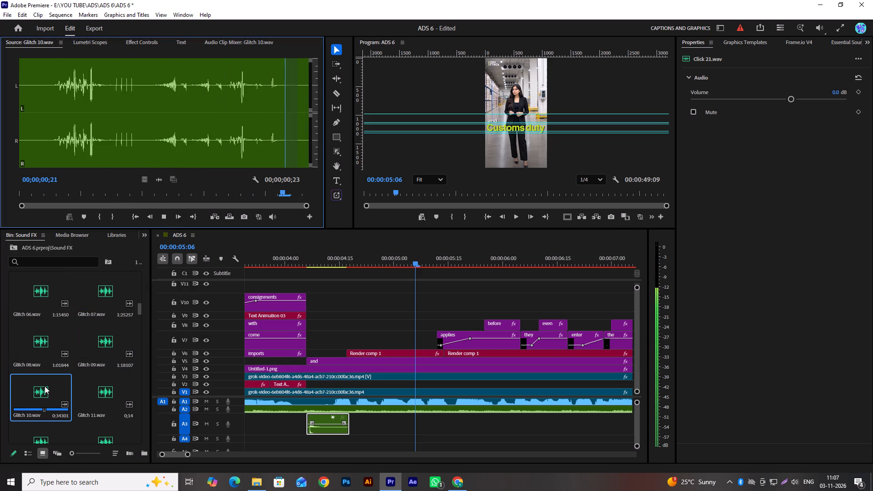
double_click(97, 398)
key("space")
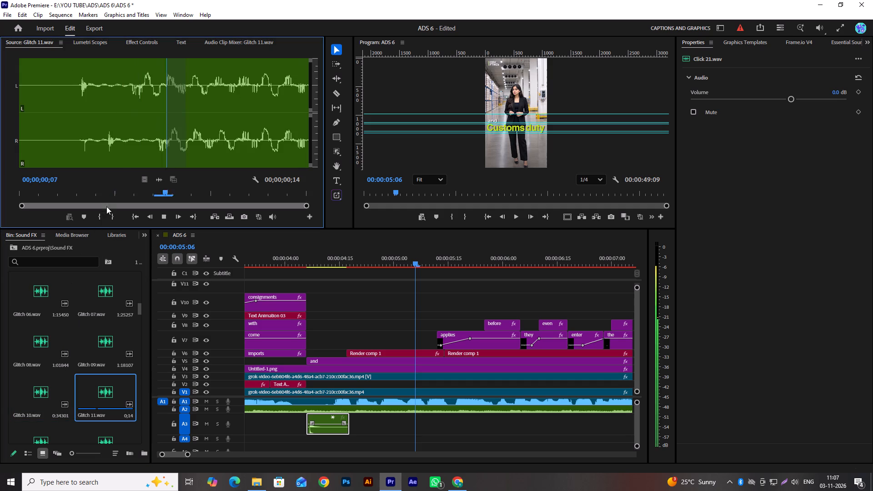
scroll(73, 348, "down", 1)
double_click(33, 382)
key("space")
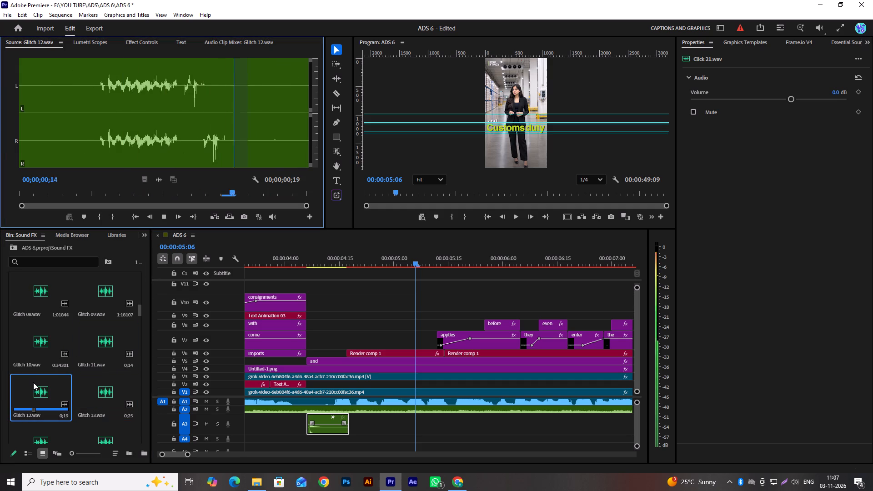
double_click(91, 402)
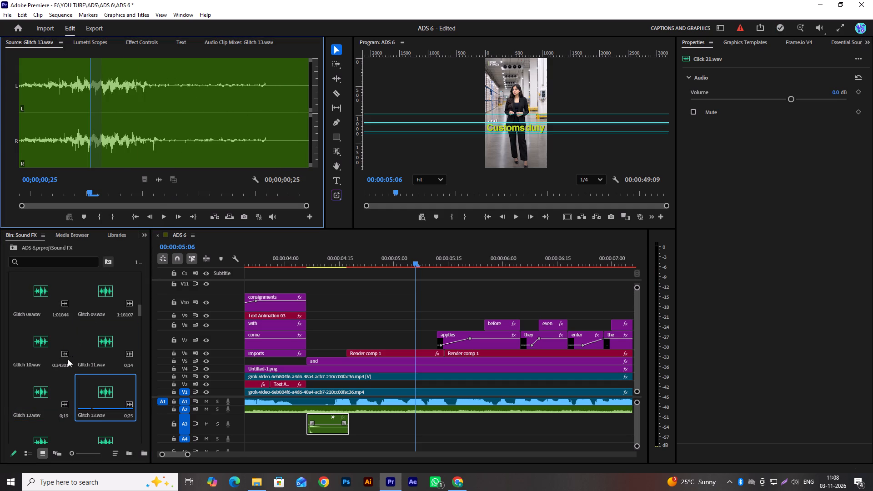
double_click(52, 389)
left_click_drag(92, 190, 82, 195)
key("space")
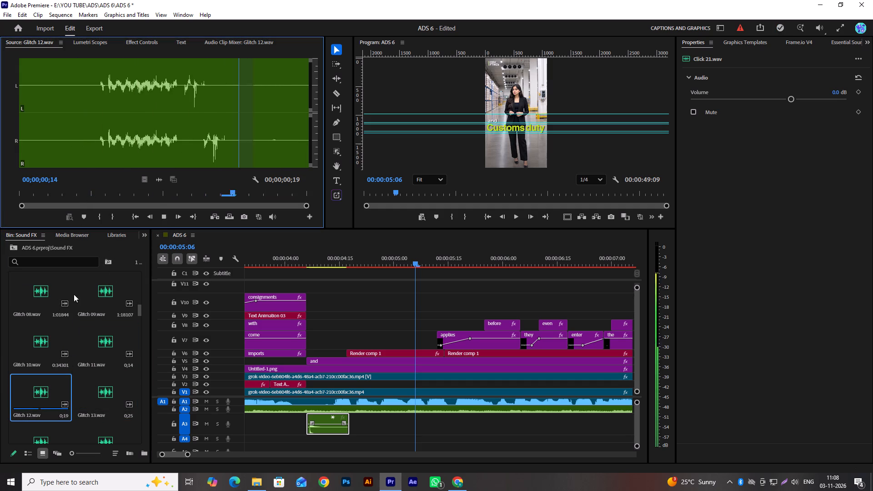
scroll(74, 294, "down", 2)
double_click(104, 303)
left_click_drag(95, 192, 0, 235)
key("space")
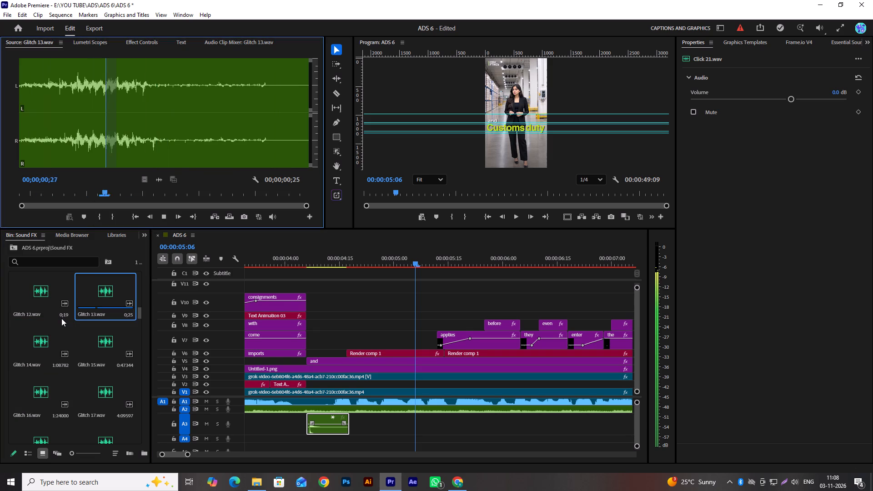
Browse on to the Miscellaneous files, audition Miscellaneous 03.wav and look through the rest up to the Nature files.
scroll(61, 318, "down", 11)
scroll(82, 336, "up", 6)
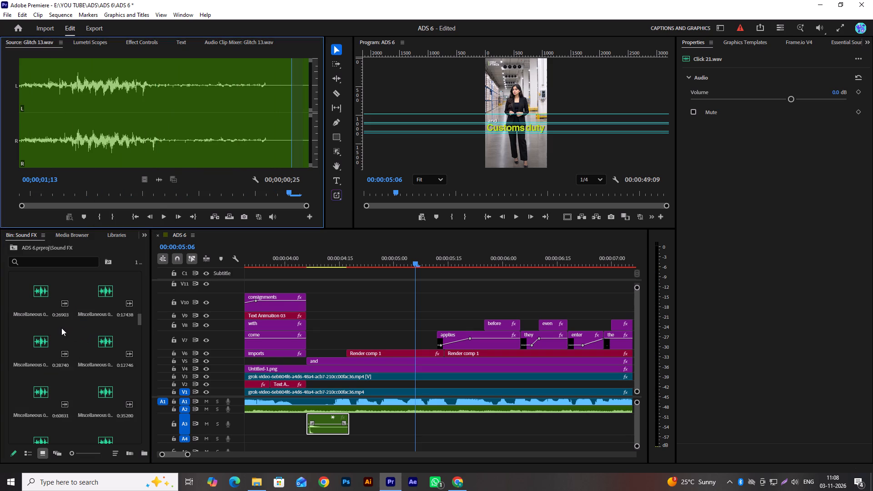
scroll(61, 328, "up", 1)
double_click(111, 350)
key("space")
scroll(117, 397, "down", 2)
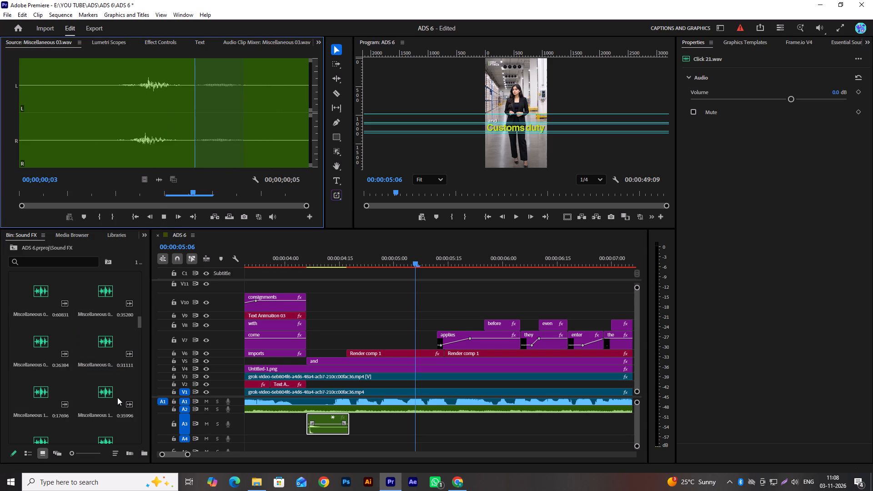
scroll(117, 397, "down", 20)
scroll(117, 397, "down", 10)
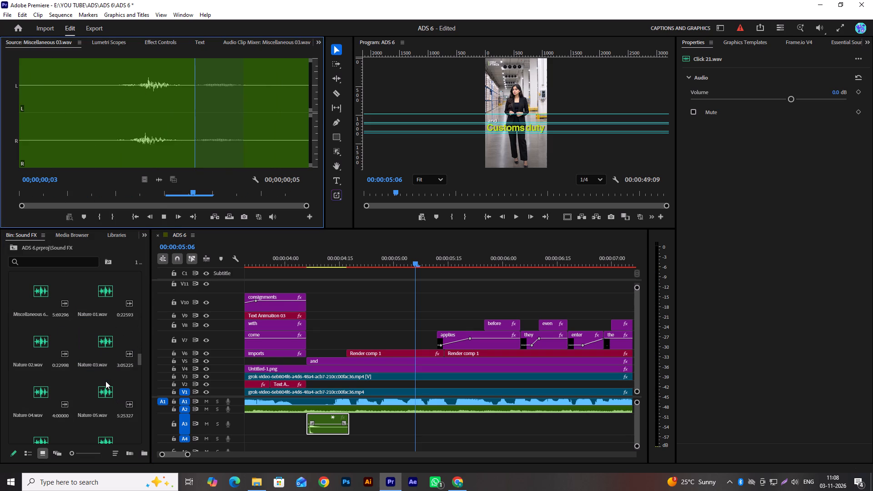
scroll(106, 359, "up", 3)
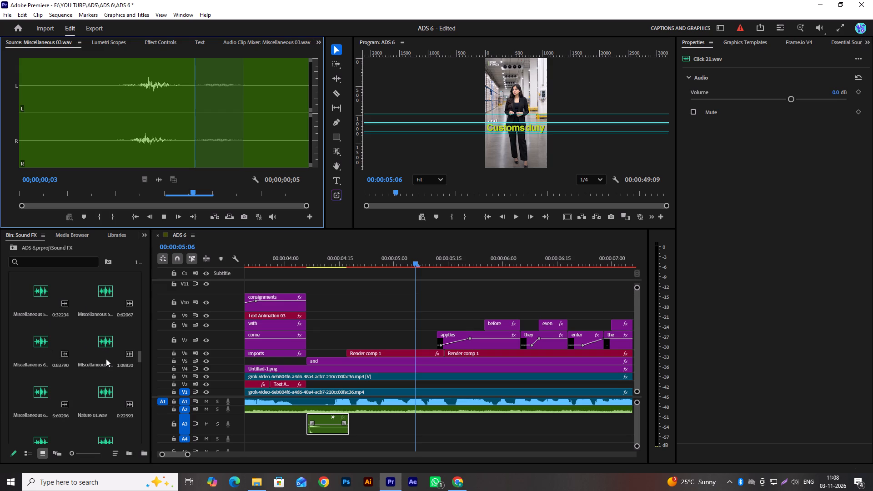
Audition Miscellaneous 61.wav, Miscellaneous 62.wav and Miscellaneous 60.wav from the Sound FX bin.
double_click(106, 355)
left_click_drag(100, 190, 38, 192)
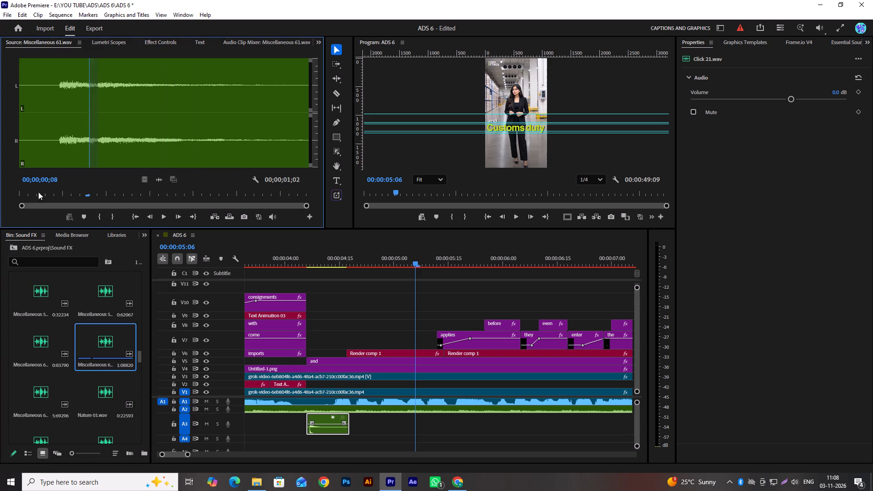
left_click_drag(38, 192, 0, 215)
key("space")
double_click(41, 399)
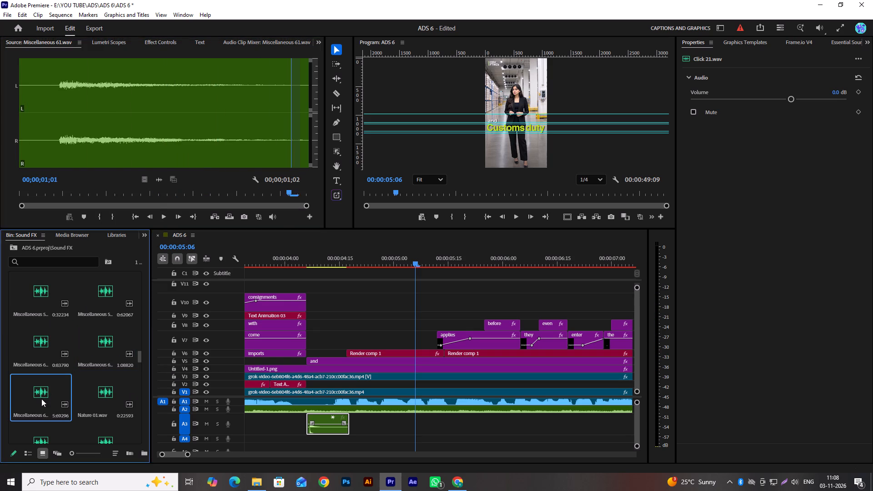
left_click_drag(66, 185, 0, 188)
key("space")
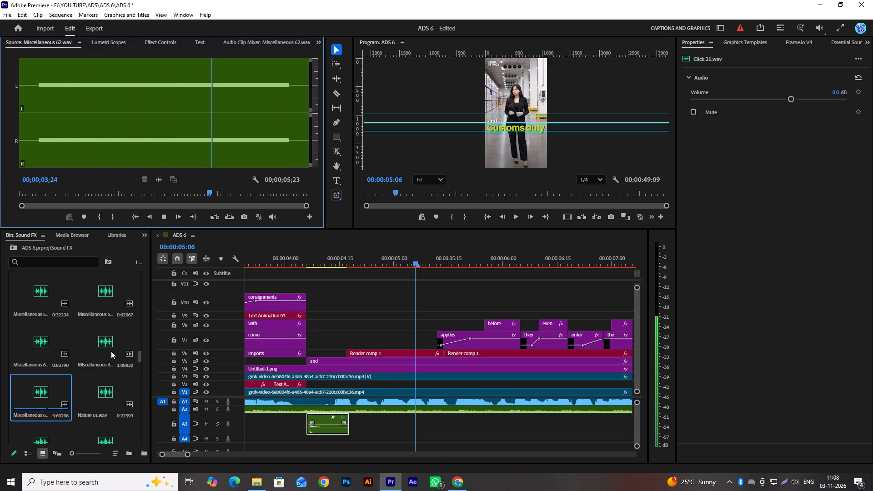
double_click(111, 351)
left_click_drag(90, 190, 0, 195)
key("space")
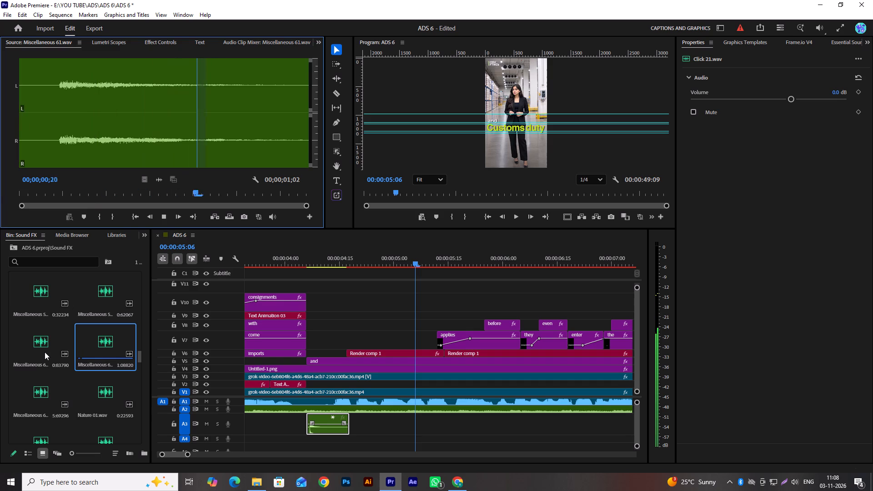
double_click(39, 347)
key("space")
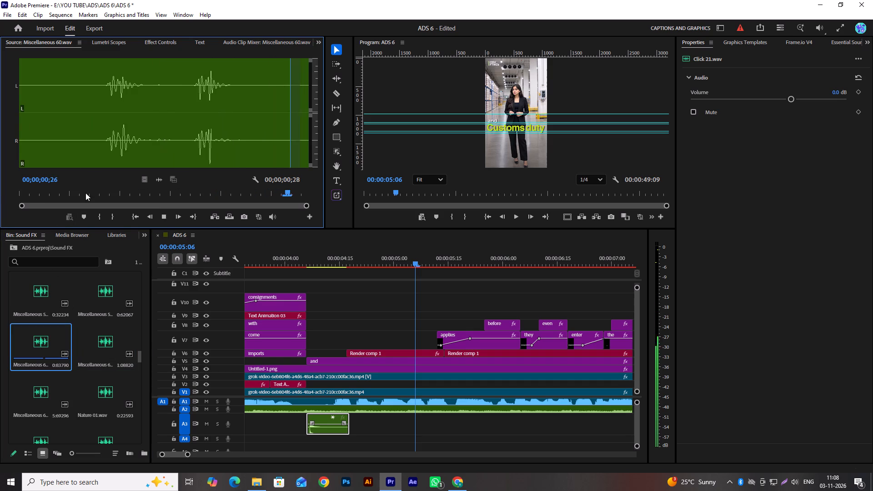
left_click_drag(84, 193, 40, 192)
key("space")
Audition Miscellaneous 59.wav, Miscellaneous 58.wav and Miscellaneous 57.wav from the Sound FX bin, replaying Miscellaneous 57.wav from its beginning.
scroll(105, 391, "up", 1)
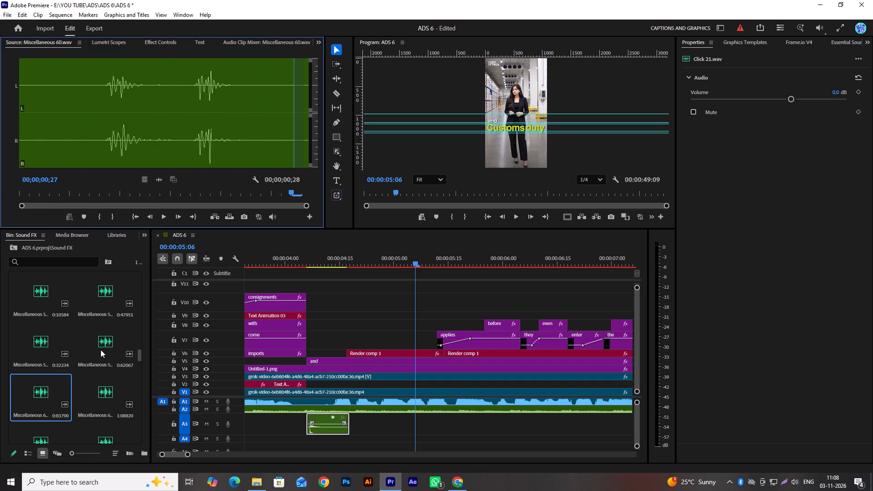
double_click(100, 350)
left_click_drag(92, 195, 7, 215)
key("space")
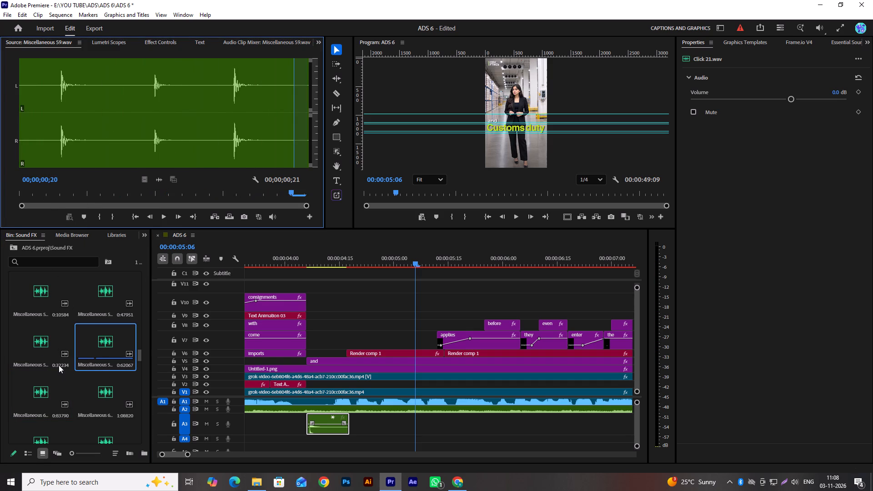
double_click(51, 351)
left_click_drag(70, 194, 0, 217)
key("space")
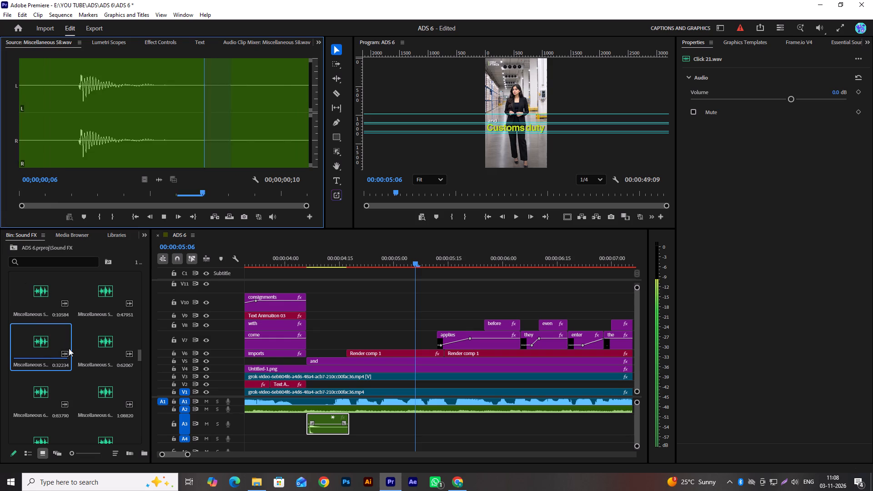
scroll(78, 387, "up", 2)
double_click(105, 395)
key("space")
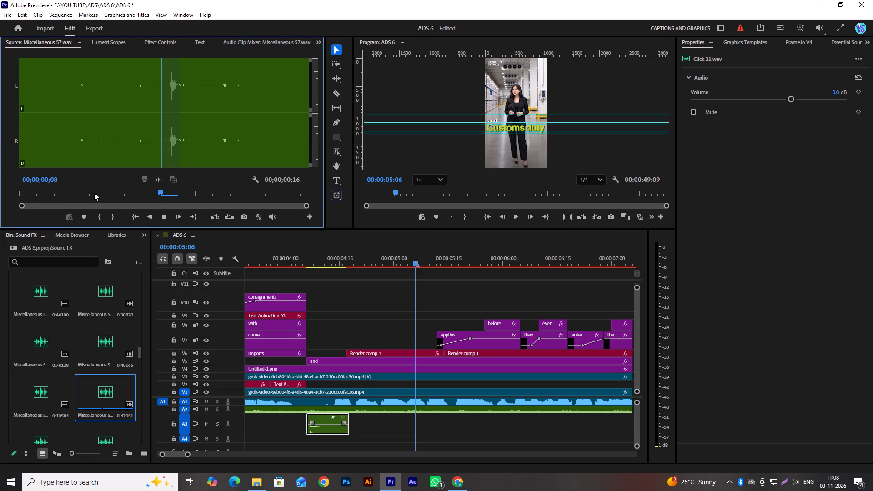
left_click_drag(113, 192, 62, 199)
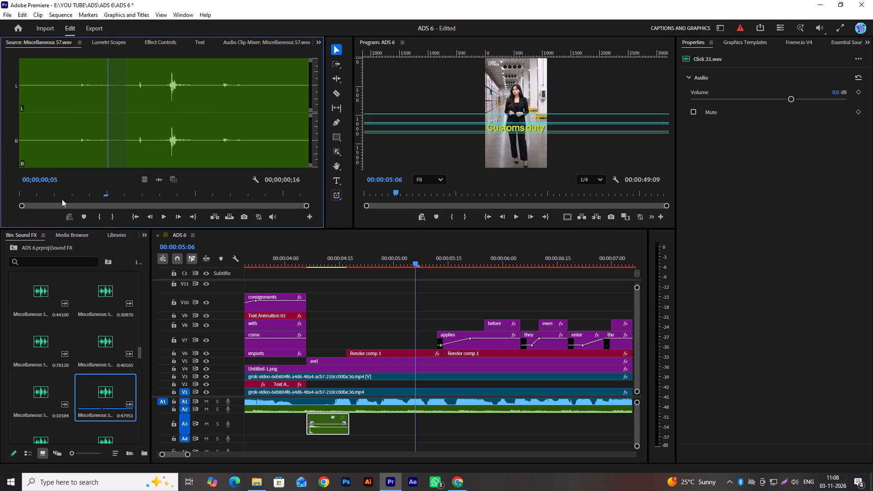
left_click_drag(62, 199, 9, 215)
key("space")
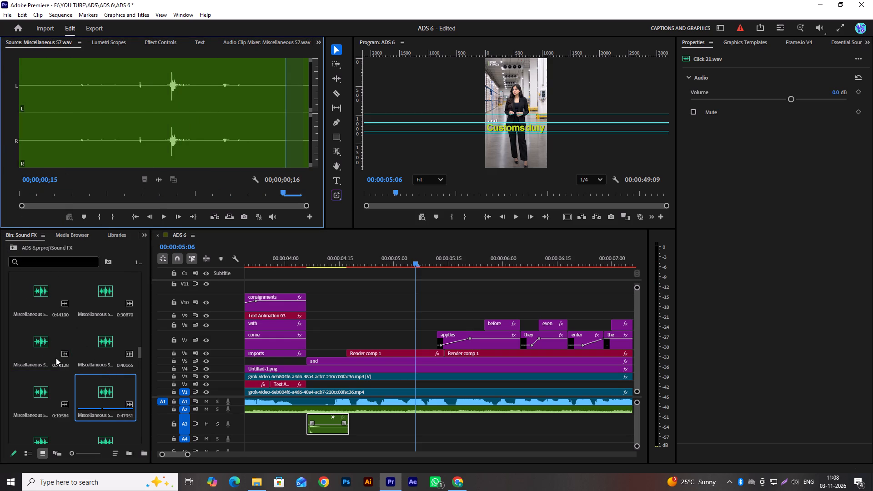
Browse back through the Miscellaneous files and audition Miscellaneous 51.wav, Miscellaneous 49.wav and Miscellaneous 48.wav.
scroll(78, 383, "up", 1)
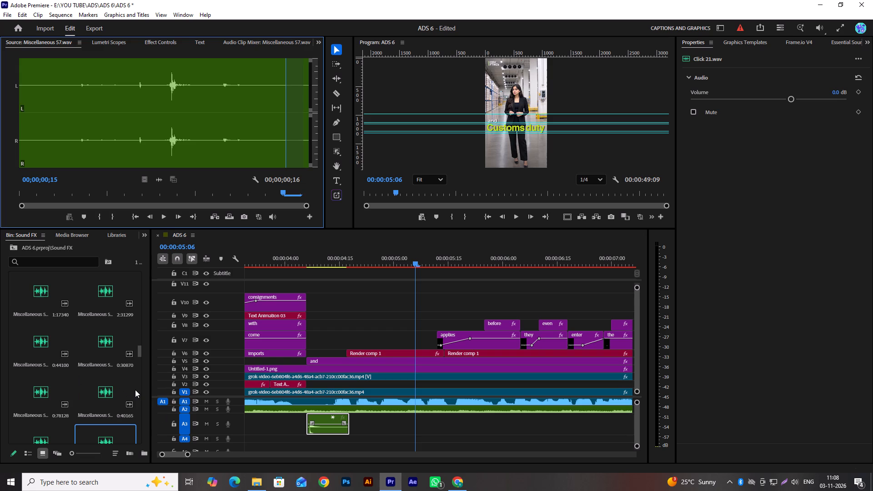
scroll(74, 402, "up", 2)
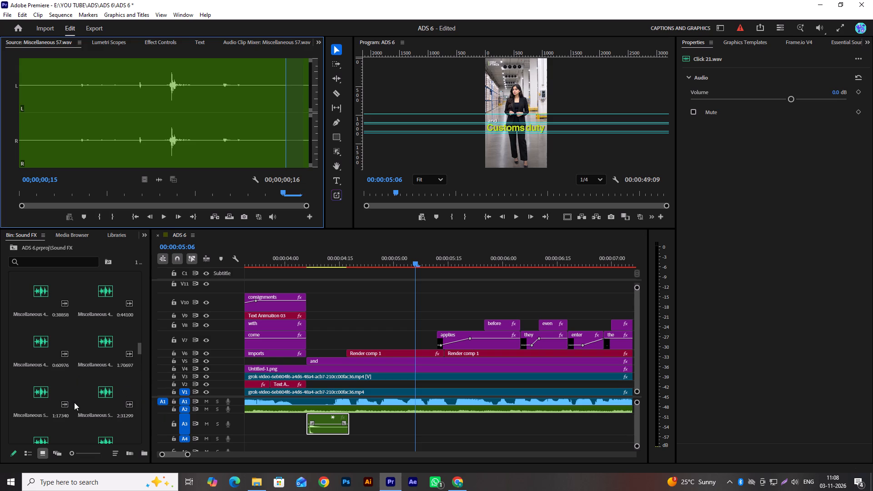
double_click(108, 400)
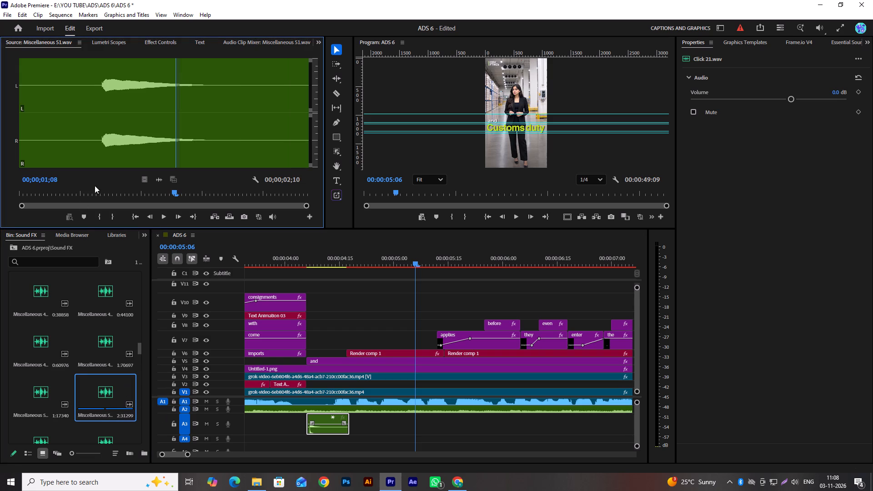
left_click_drag(96, 193, 60, 198)
key("space")
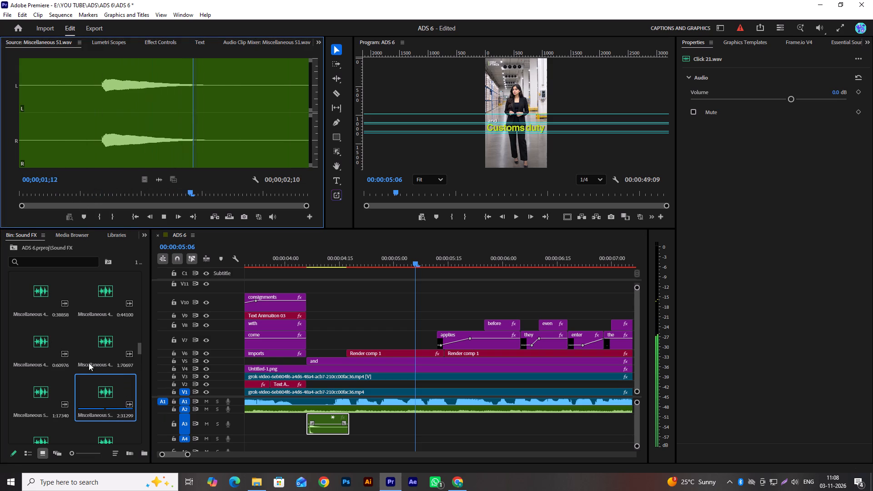
double_click(104, 346)
left_click_drag(105, 198, 56, 196)
key("space")
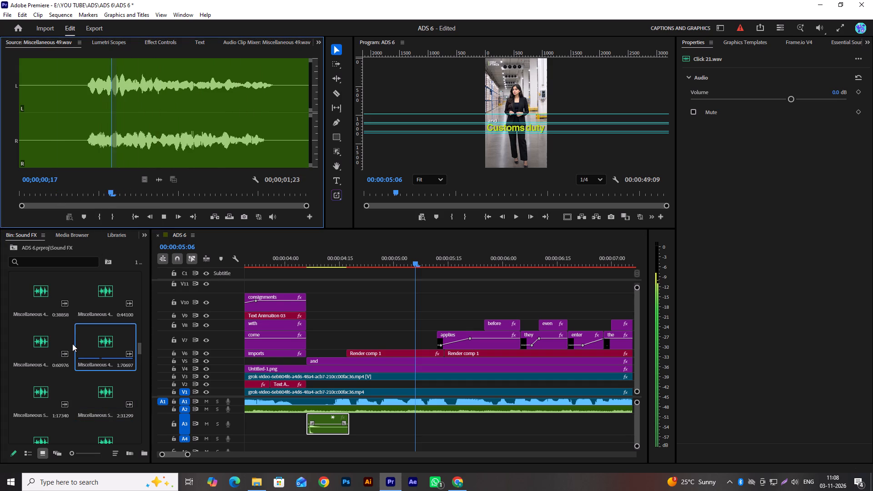
double_click(53, 340)
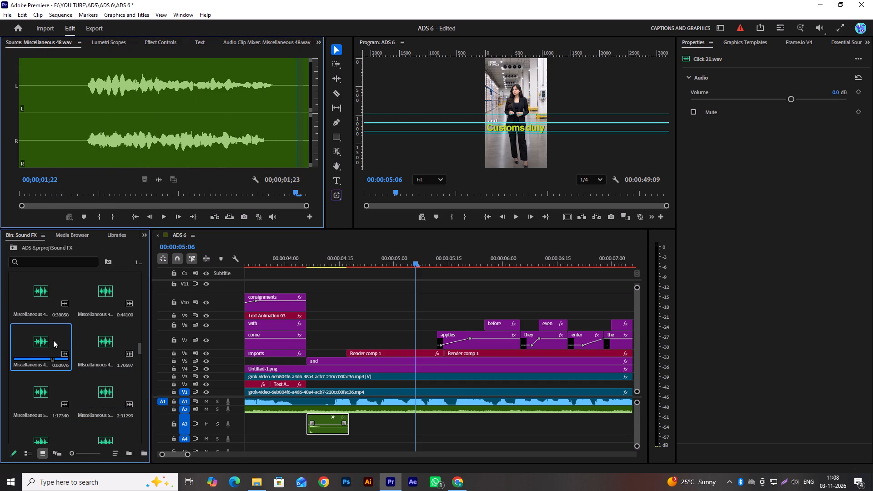
left_click_drag(100, 191, 87, 193)
key("space")
Audition Miscellaneous 47.wav, Miscellaneous 46.wav, Miscellaneous 45.wav and Miscellaneous 44.wav from the Sound FX bin.
scroll(86, 339, "up", 1)
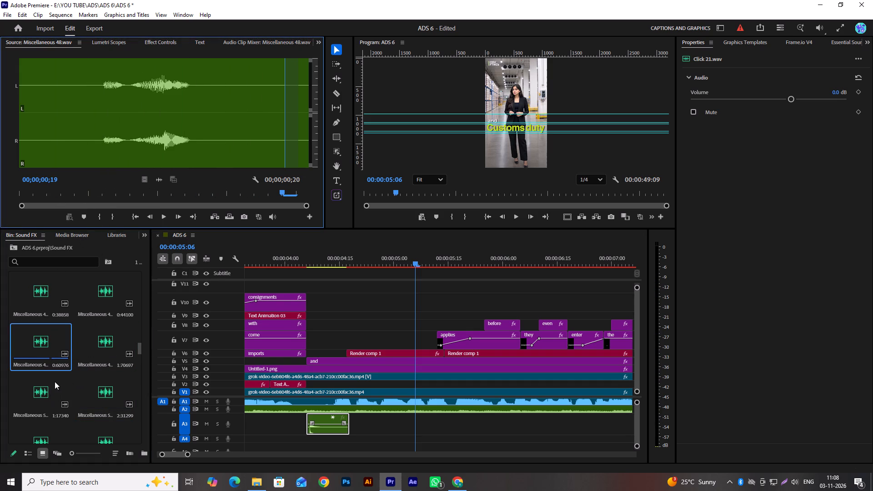
double_click(107, 343)
key("space")
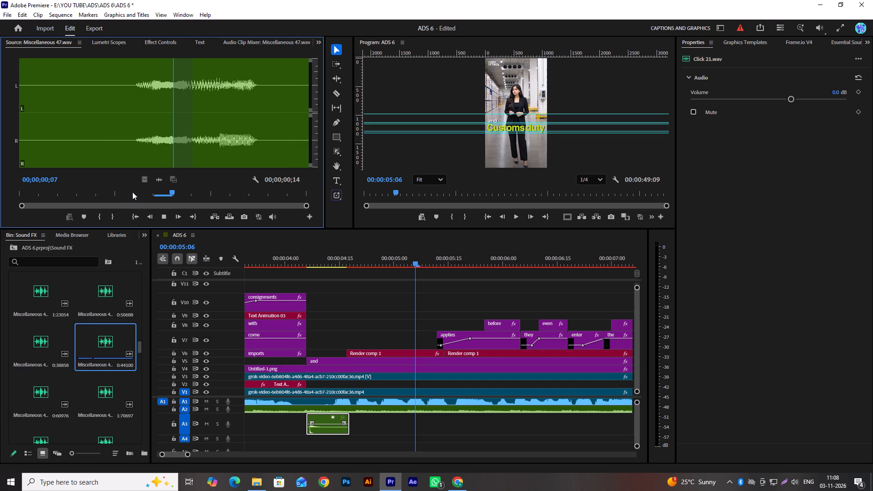
left_click_drag(132, 192, 112, 195)
key("space")
double_click(39, 351)
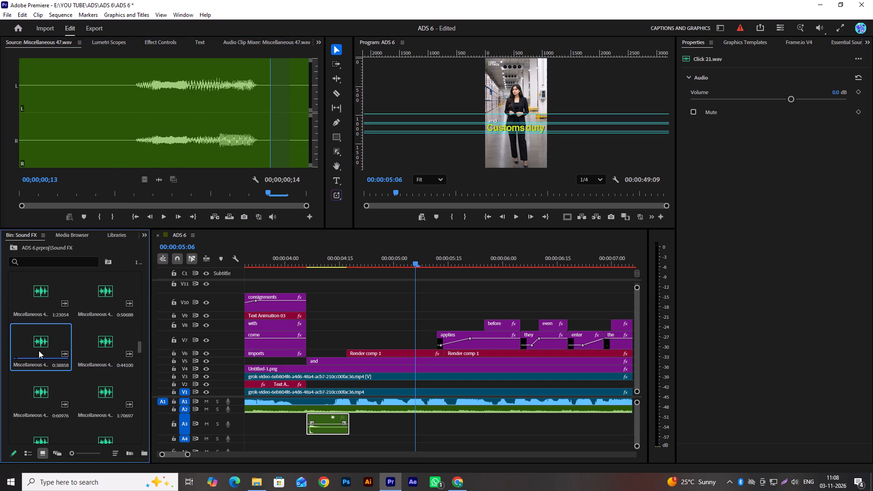
left_click_drag(74, 190, 0, 198)
key("space")
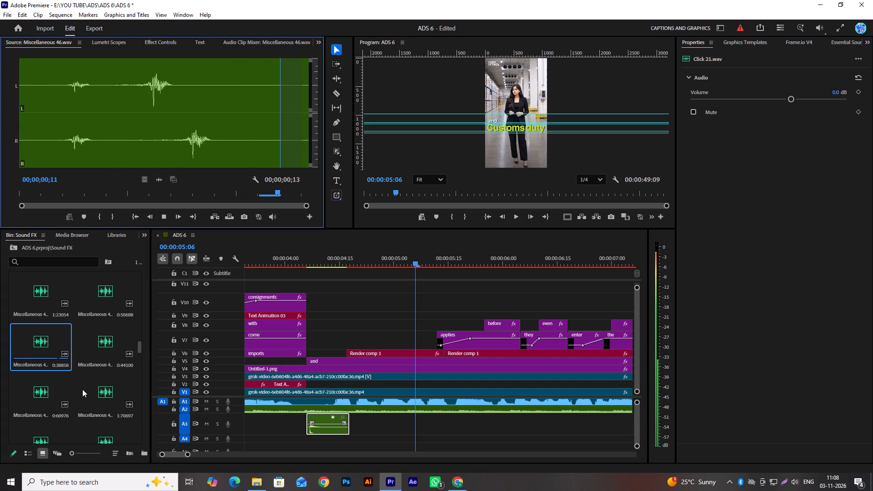
scroll(82, 389, "up", 1)
double_click(97, 356)
left_click_drag(91, 195, 0, 194)
key("space")
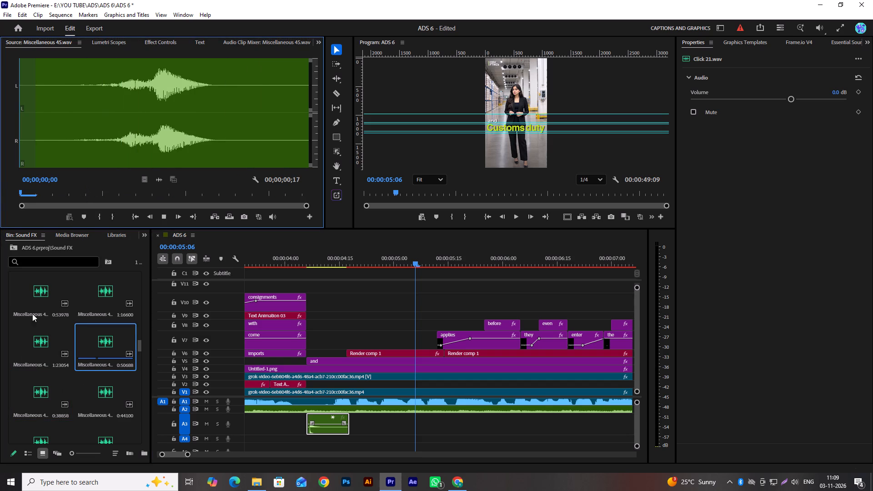
double_click(50, 344)
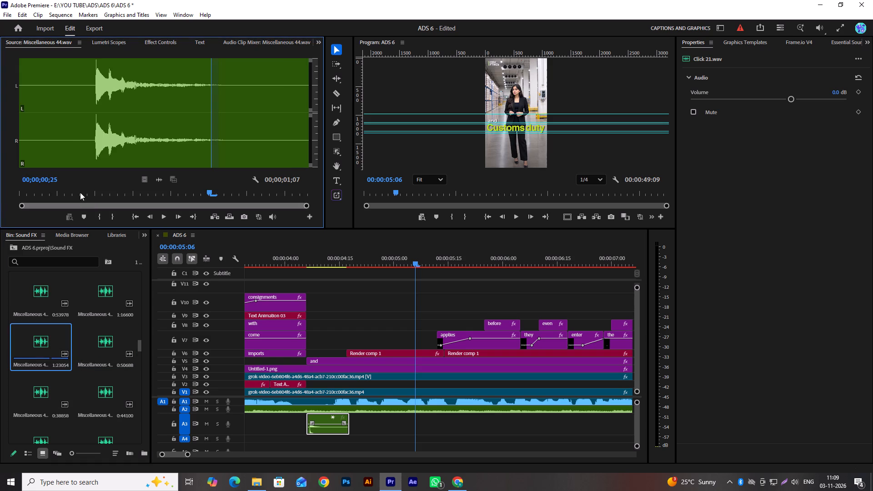
left_click_drag(80, 191, 0, 202)
key("space")
Audition Miscellaneous 43.wav, Miscellaneous 42.wav, Miscellaneous 41.wav and Miscellaneous 40.wav from the Sound FX bin.
scroll(108, 381, "up", 1)
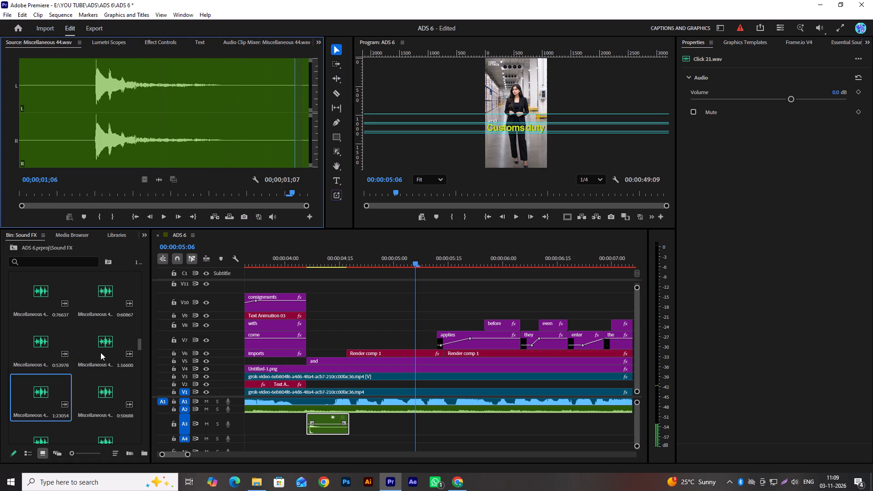
double_click(100, 351)
left_click_drag(92, 193, 0, 200)
key("space")
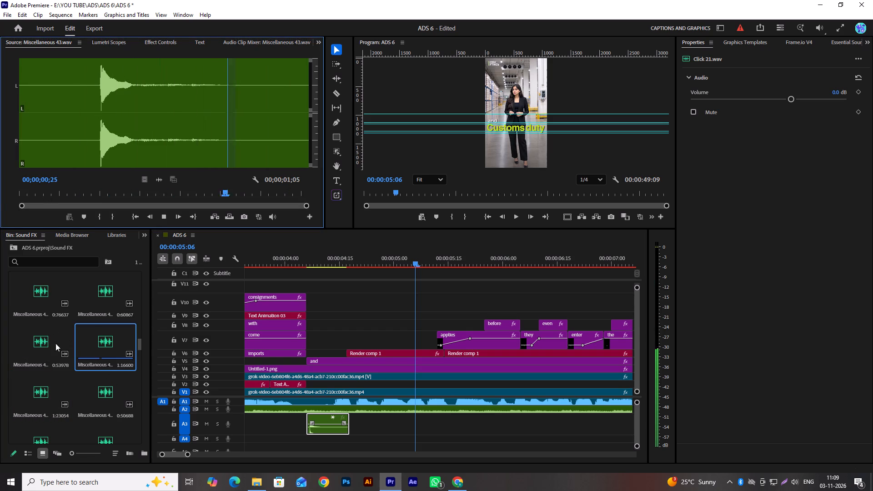
double_click(52, 347)
left_click_drag(83, 190, 34, 197)
key("space")
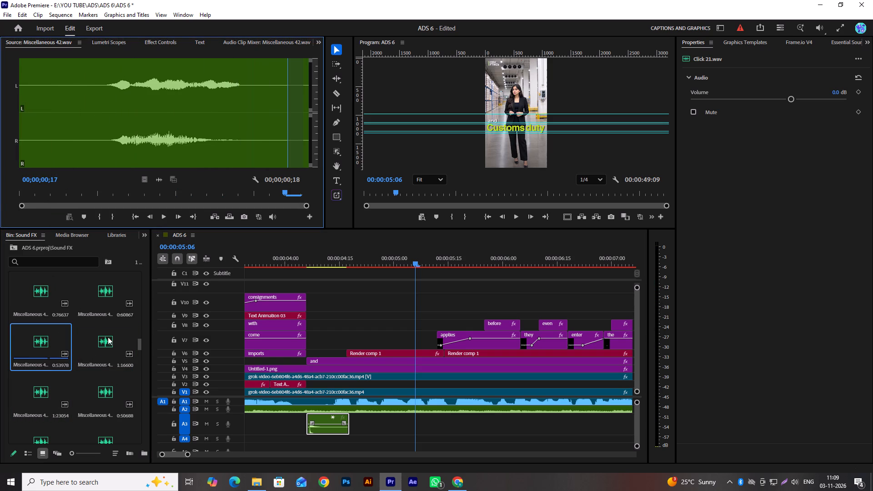
double_click(105, 302)
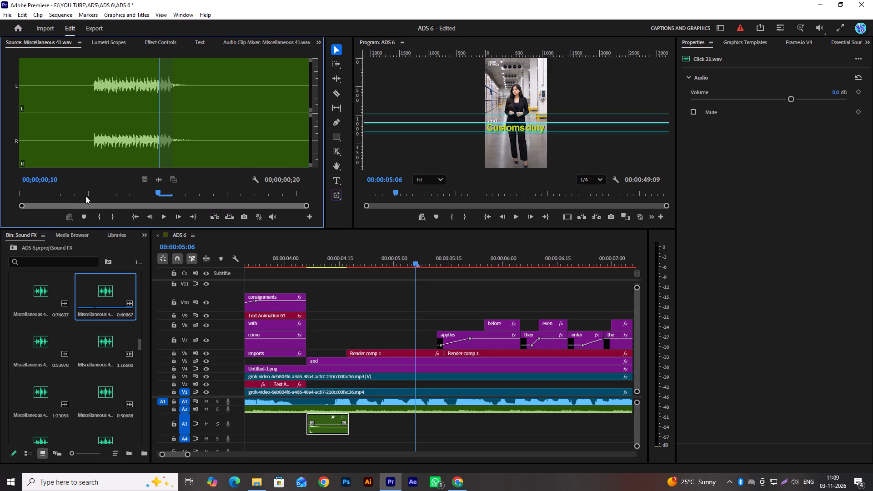
left_click_drag(85, 190, 4, 203)
key("space")
scroll(90, 367, "up", 1)
double_click(45, 344)
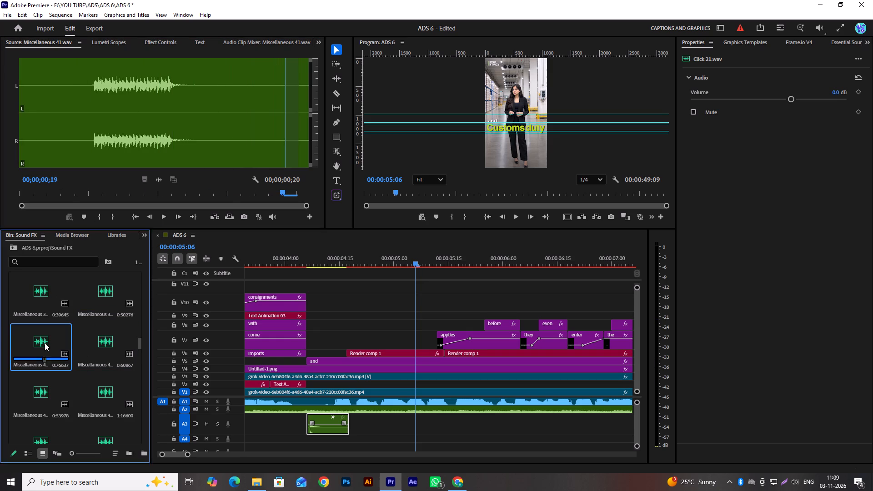
left_click_drag(71, 190, 0, 200)
key("space")
Audition Miscellaneous 39.wav and Miscellaneous 36.wav from the Sound FX bin.
scroll(89, 391, "up", 1)
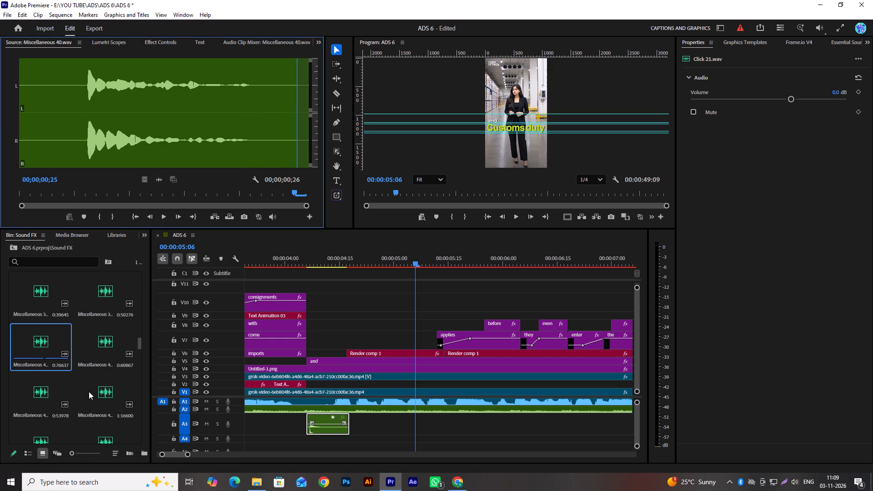
scroll(89, 391, "up", 1)
double_click(104, 394)
left_click_drag(94, 192, 53, 200)
key("space")
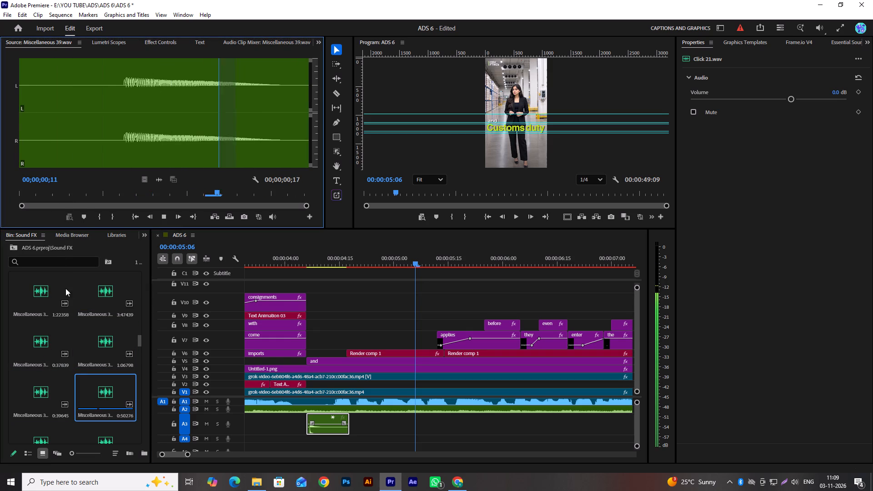
double_click(43, 342)
left_click_drag(77, 191, 26, 192)
key("space")
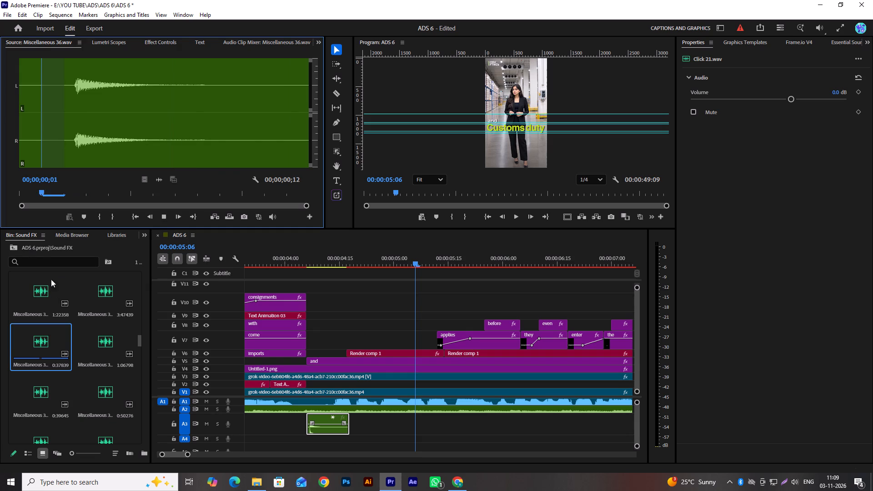
Browse the Sound FX bin past the Miscellaneous, Nature and Paper files to the start of the Pop Up files.
scroll(95, 369, "up", 1)
scroll(95, 369, "down", 7)
scroll(98, 368, "up", 1)
scroll(98, 368, "down", 10)
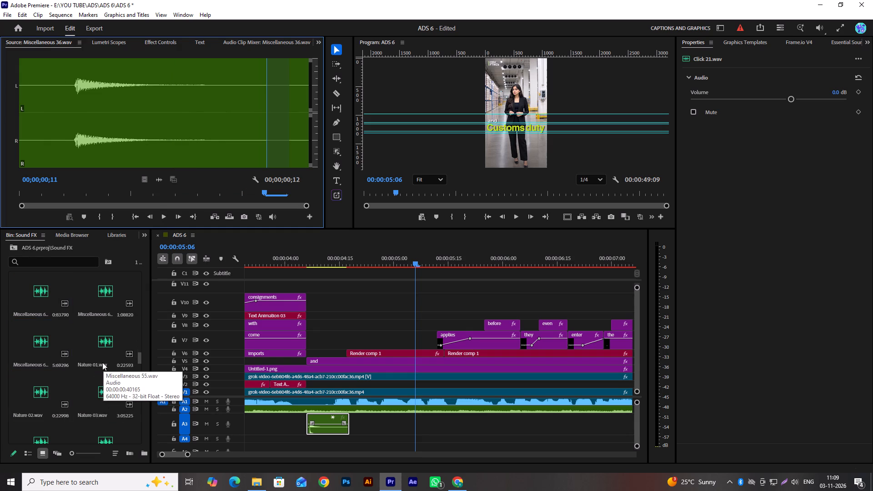
scroll(102, 362, "down", 20)
scroll(102, 362, "down", 8)
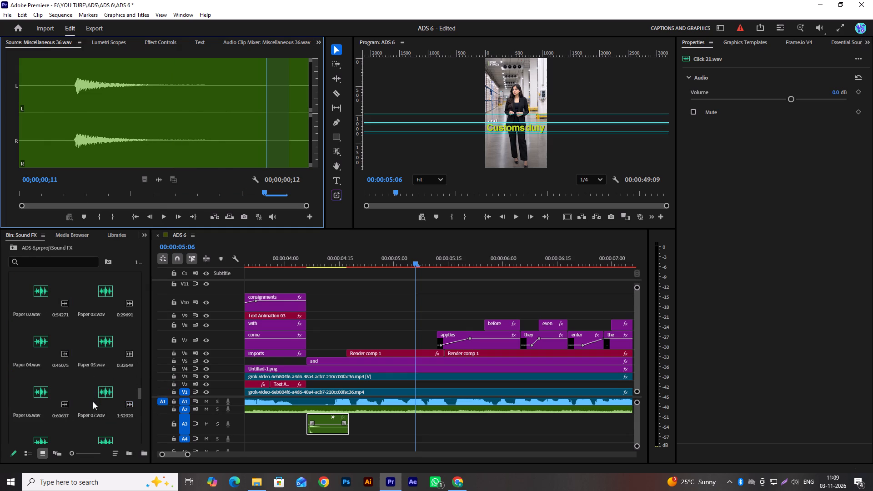
scroll(93, 401, "up", 4)
scroll(93, 401, "down", 7)
scroll(86, 410, "up", 1)
scroll(86, 410, "down", 3)
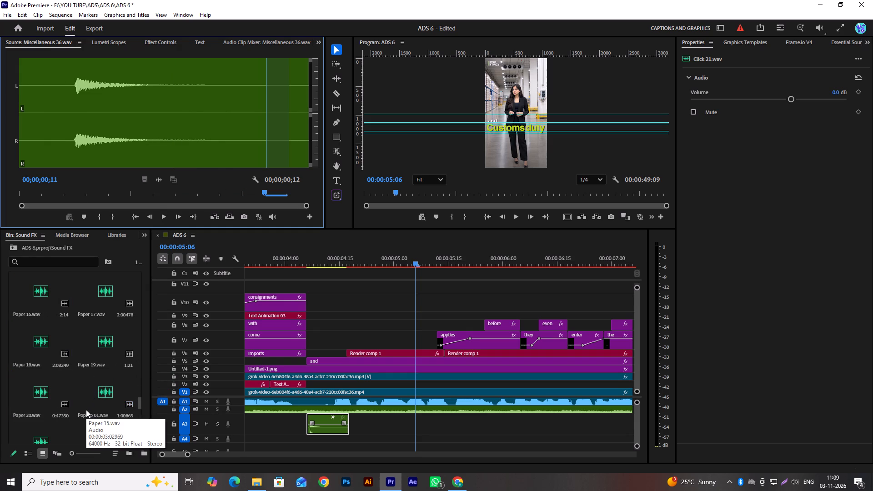
scroll(86, 410, "down", 15)
scroll(89, 410, "up", 5)
scroll(50, 378, "up", 2)
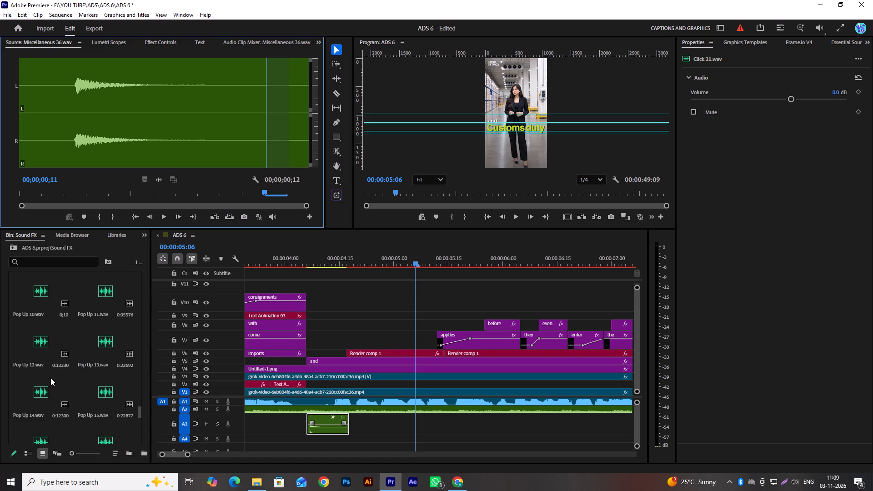
scroll(50, 378, "up", 2)
scroll(30, 310, "up", 6)
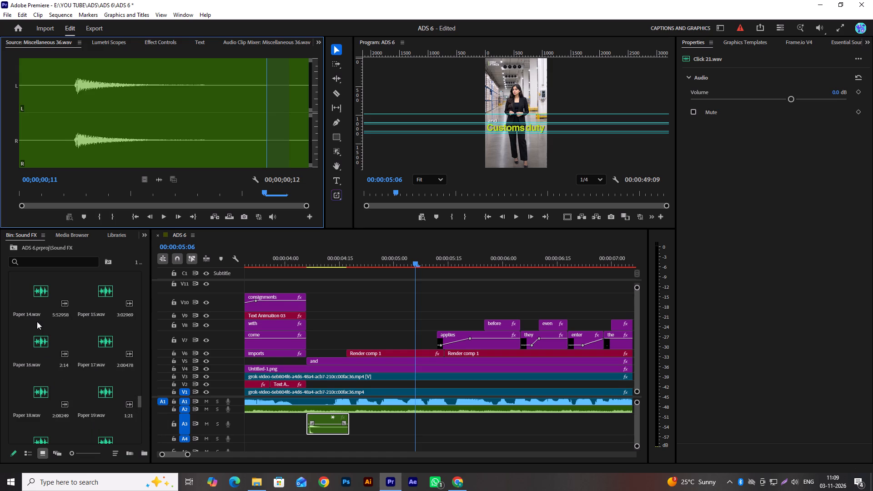
scroll(52, 408, "down", 3)
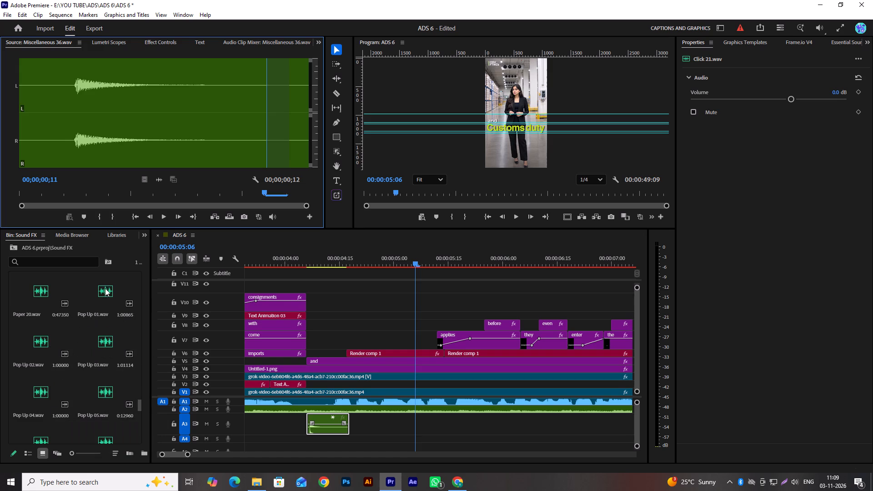
Audition Pop Up 01.wav, Pop Up 02.wav, Pop Up 03.wav and Pop Up 05.wav from the Sound FX bin.
double_click(105, 288)
left_click_drag(98, 190, 15, 204)
key("space")
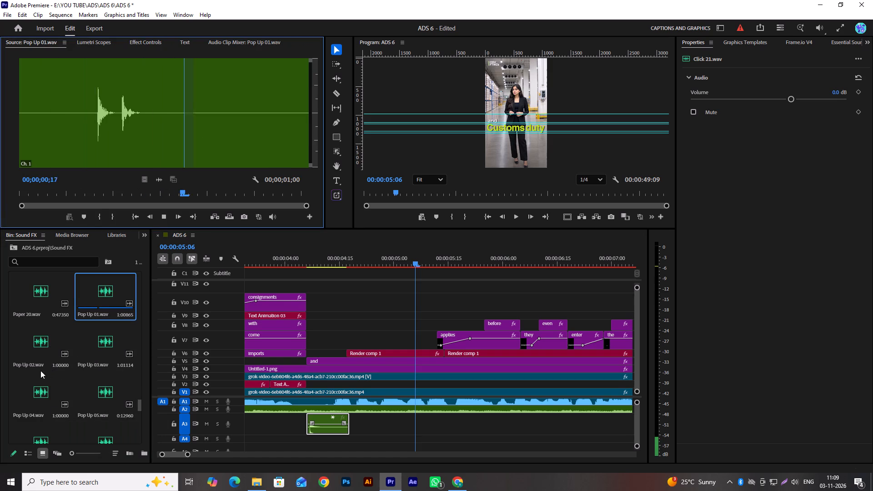
double_click(35, 350)
key("space")
double_click(101, 338)
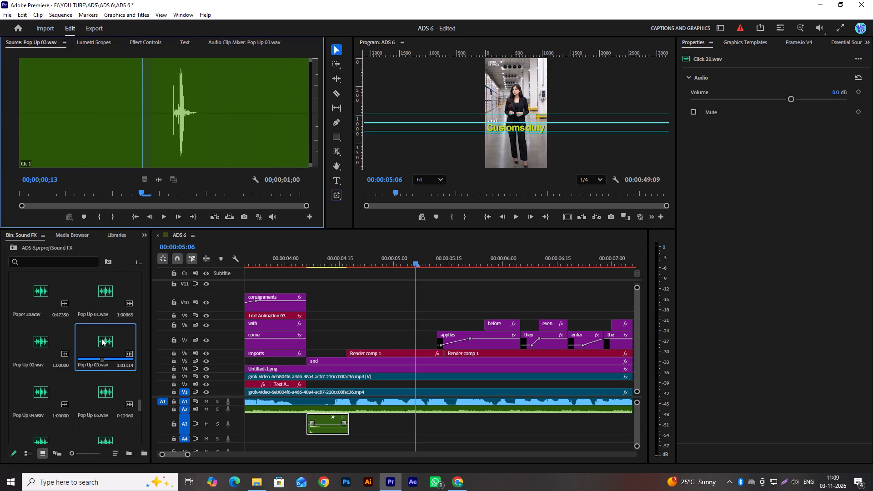
key("space")
double_click(110, 393)
key("space")
left_click_drag(99, 196, 55, 203)
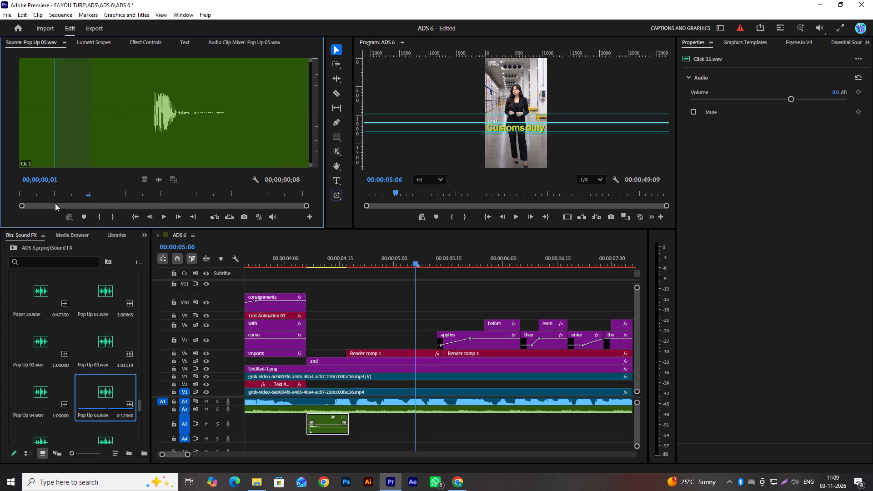
left_click_drag(55, 203, 29, 211)
key("space")
Audition Pop Up 06.wav, Pop Up 07.wav and Pop Up 09.wav from the Sound FX bin.
scroll(57, 401, "down", 1)
double_click(37, 390)
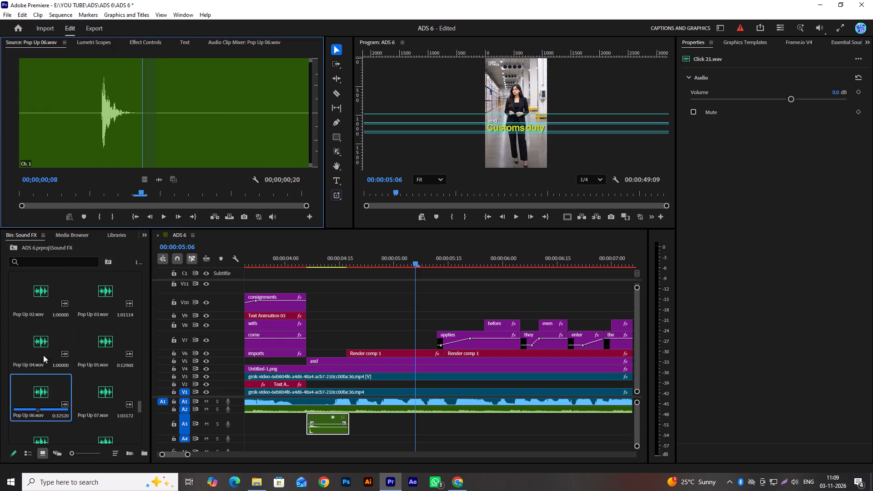
left_click_drag(83, 194, 0, 200)
key("space")
double_click(101, 399)
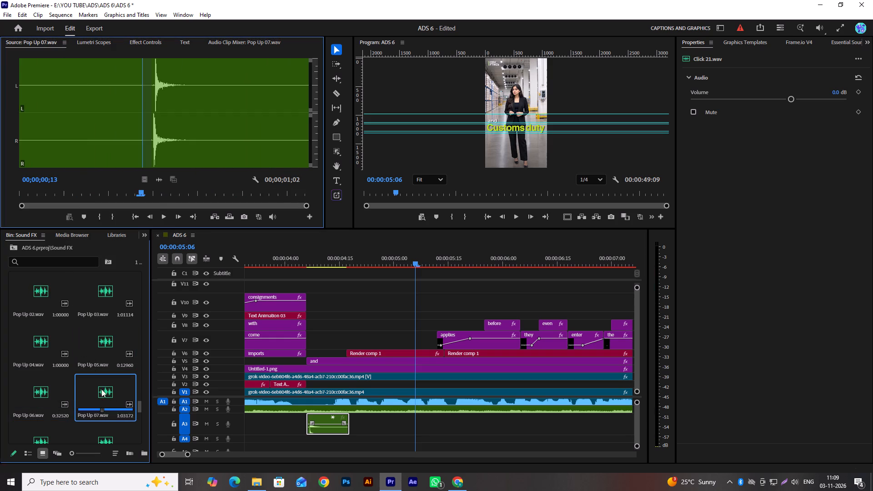
left_click(80, 192)
key("space")
scroll(95, 361, "down", 3)
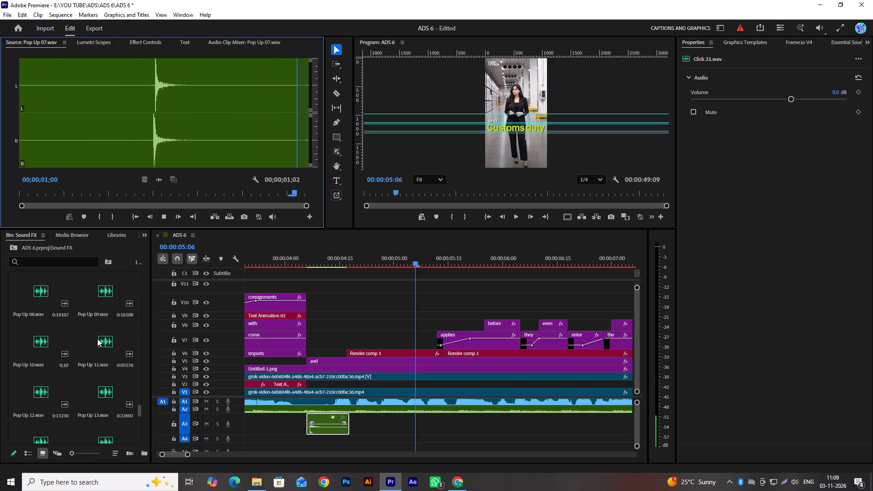
scroll(97, 339, "up", 1)
double_click(109, 350)
left_click_drag(94, 194, 20, 204)
key("space")
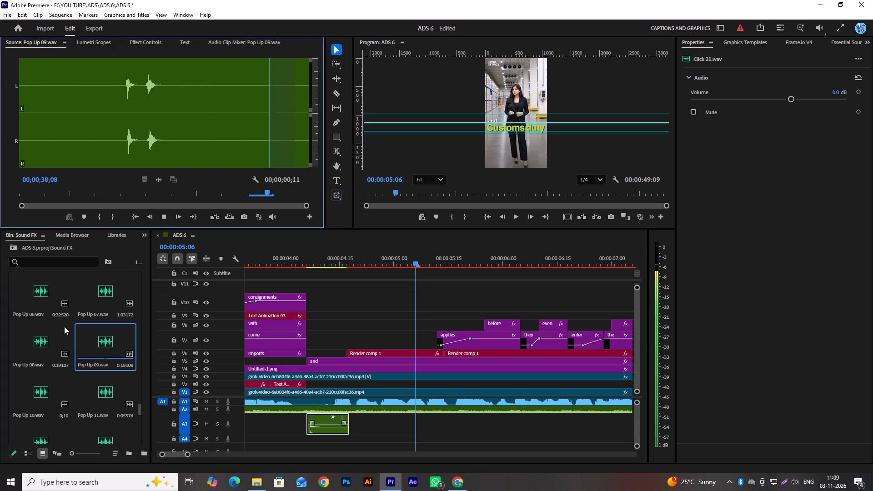
Audition Pop Up 17.wav and Pop Up 19.wav from the Sound FX bin.
scroll(89, 383, "down", 4)
double_click(106, 347)
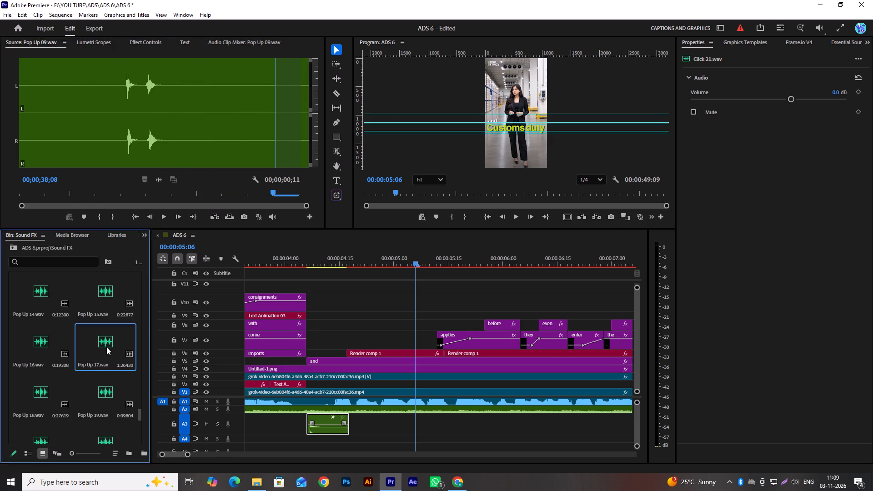
left_click_drag(85, 193, 13, 205)
key("space")
scroll(67, 336, "down", 4)
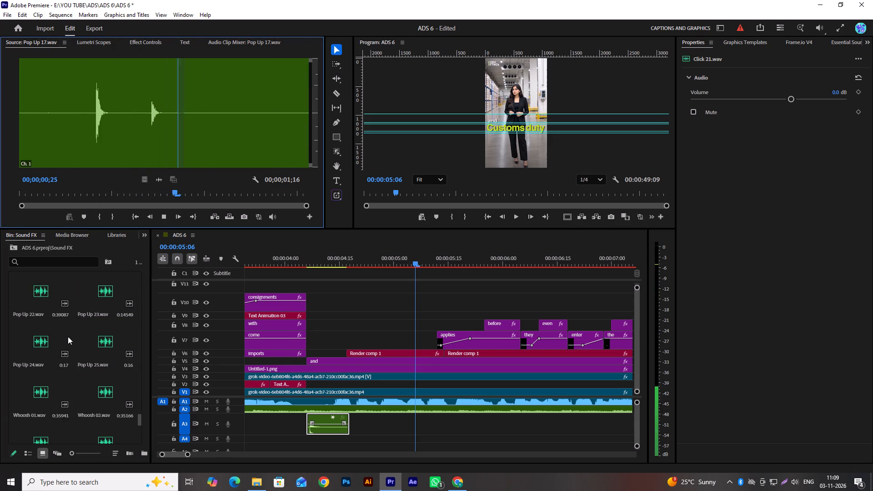
scroll(82, 364, "down", 8)
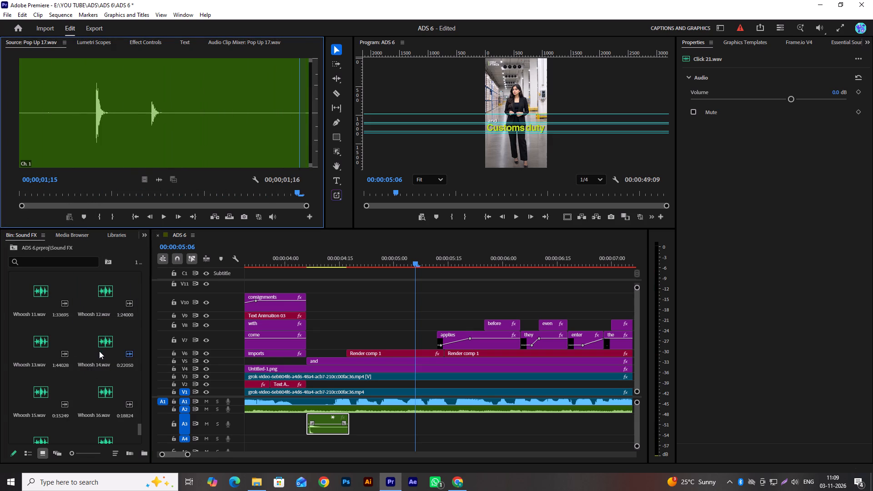
scroll(99, 351, "down", 9)
scroll(102, 373, "up", 20)
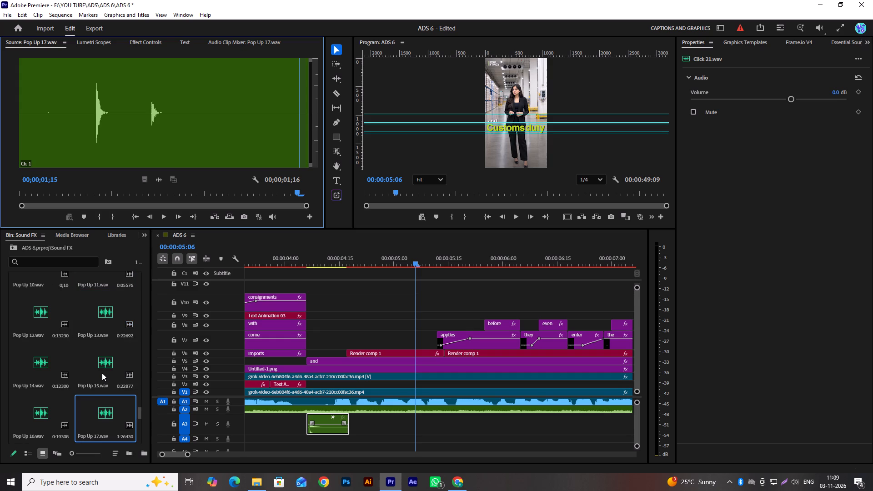
scroll(102, 373, "down", 3)
double_click(98, 363)
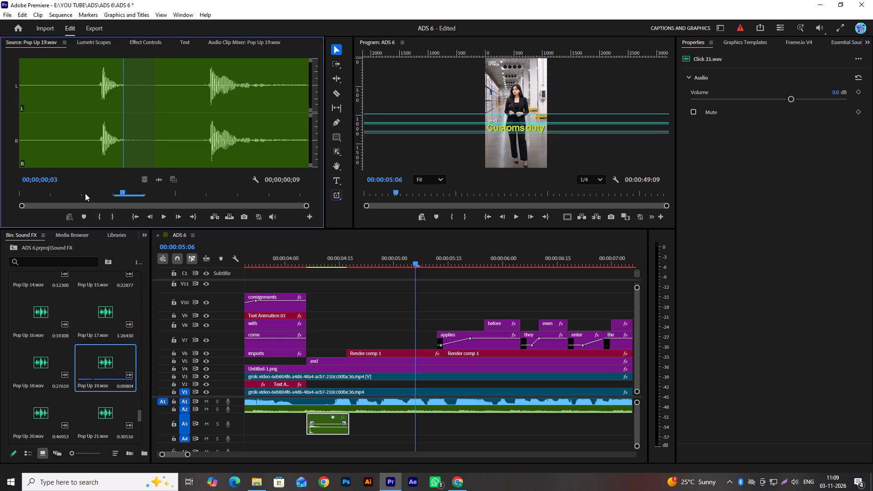
left_click_drag(85, 191, 52, 191)
key("space")
Browse the Sound FX bin back to the Click files and forward again to the first Miscellaneous files.
scroll(96, 393, "up", 3)
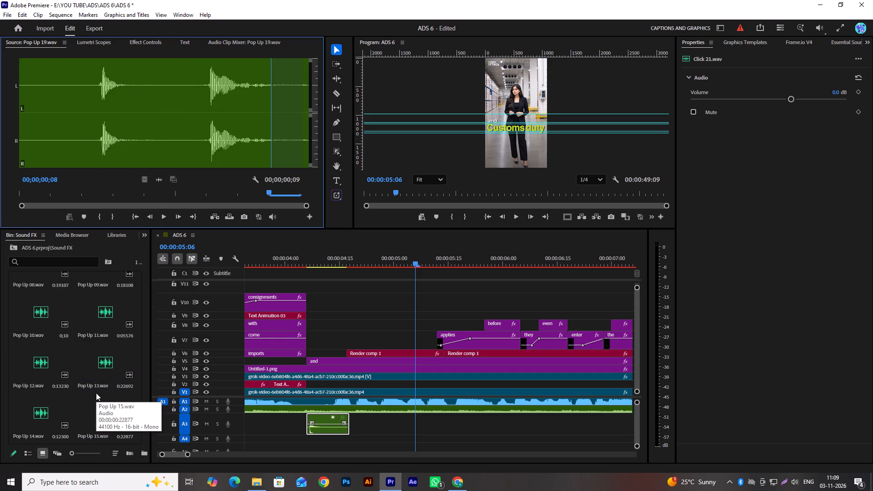
scroll(96, 393, "up", 6)
scroll(93, 388, "down", 1)
scroll(93, 388, "up", 8)
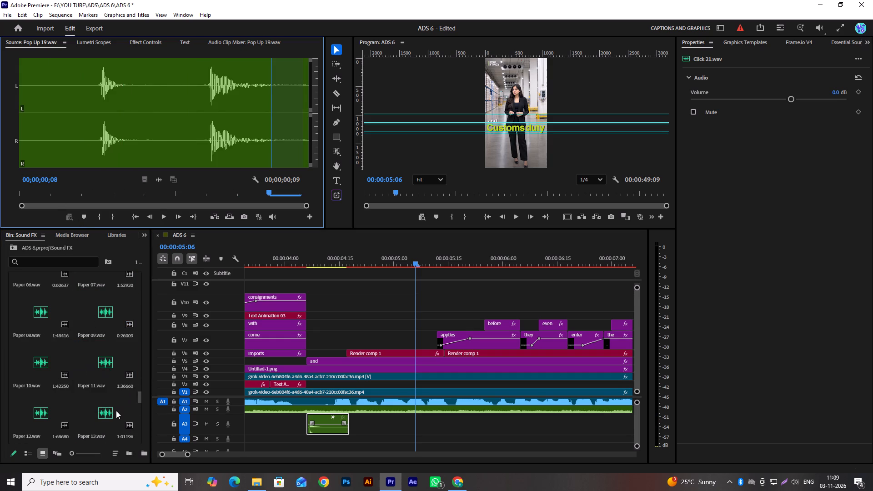
scroll(116, 411, "up", 9)
scroll(107, 422, "down", 1)
scroll(107, 422, "up", 11)
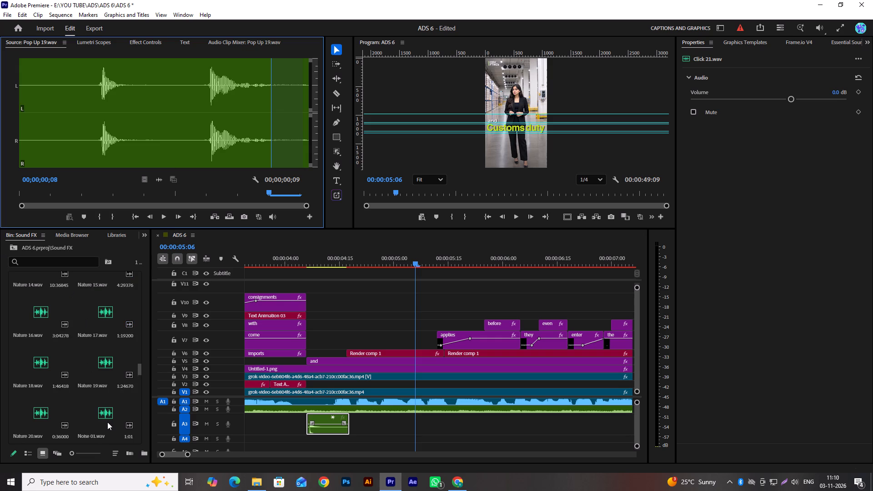
scroll(107, 422, "up", 12)
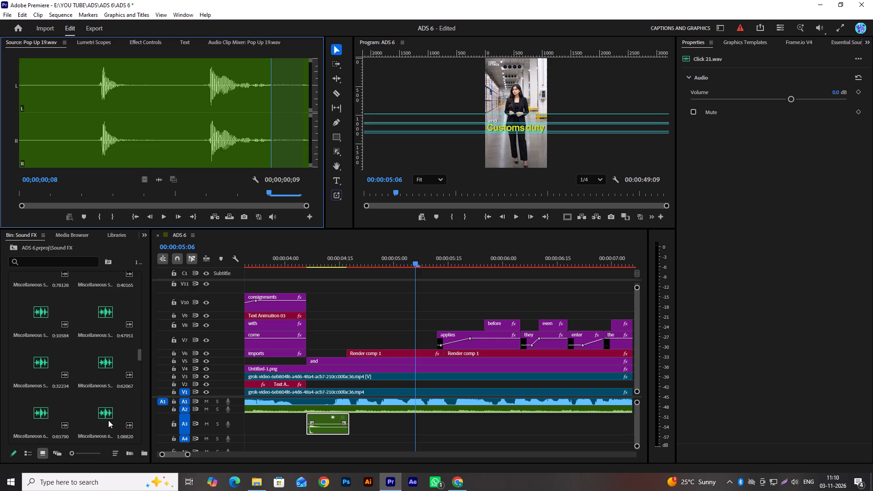
scroll(108, 420, "up", 8)
scroll(108, 420, "down", 1)
scroll(108, 420, "up", 20)
scroll(108, 420, "up", 1)
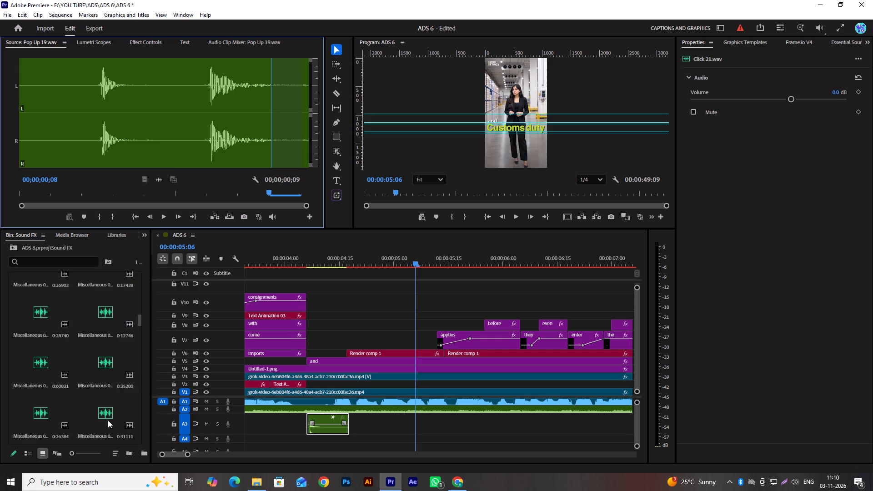
scroll(108, 420, "up", 12)
scroll(100, 414, "down", 1)
scroll(100, 414, "up", 3)
scroll(100, 414, "down", 1)
scroll(100, 414, "up", 7)
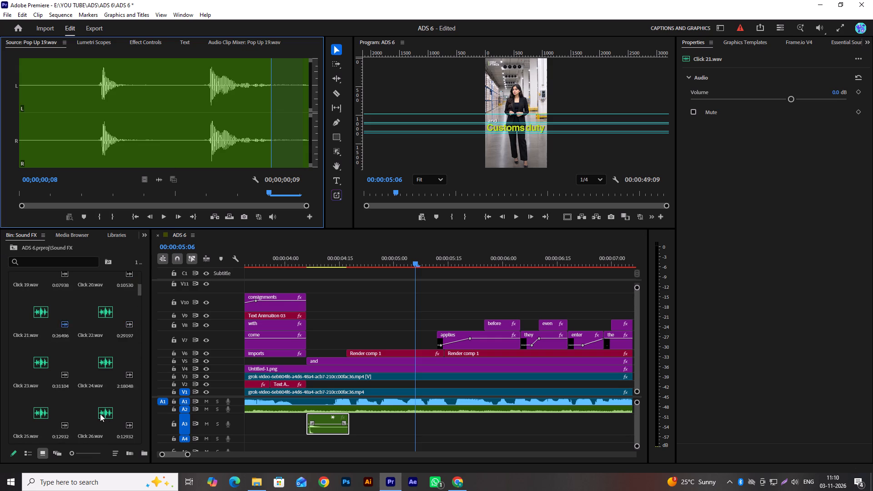
scroll(100, 414, "up", 8)
scroll(100, 413, "down", 1)
scroll(100, 413, "up", 4)
scroll(100, 413, "down", 20)
scroll(98, 410, "down", 8)
scroll(102, 370, "down", 4)
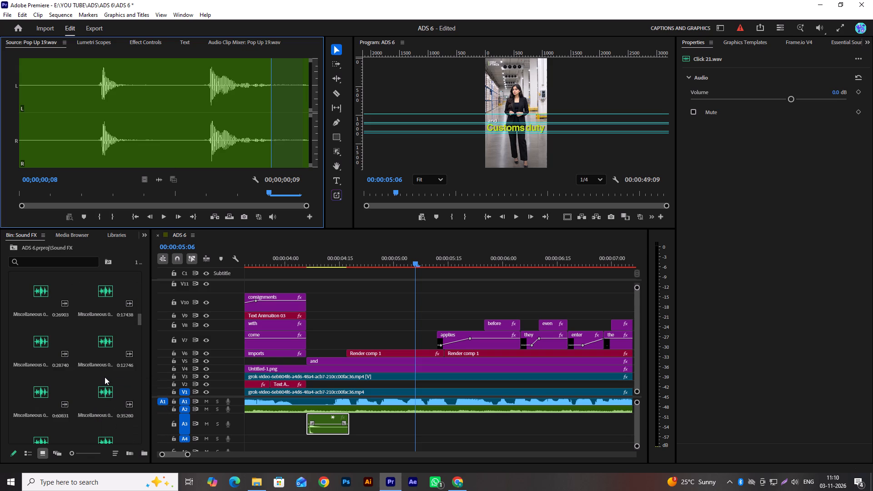
Play back the "Customs duty" text animation in the ADS 6 sequence.
left_click_drag(390, 264, 346, 268)
key("space")
key("space")
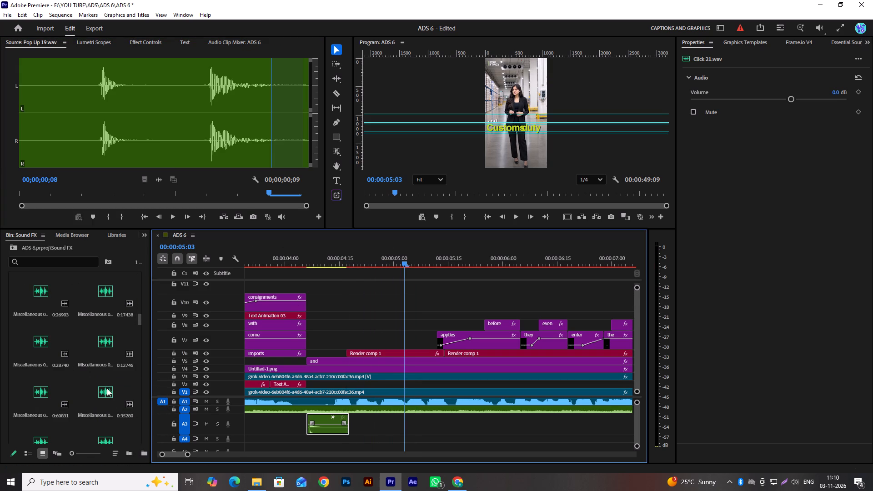
Audition Glitch 14.wav and Glitch 20.wav from the Sound FX bin.
scroll(107, 388, "up", 3)
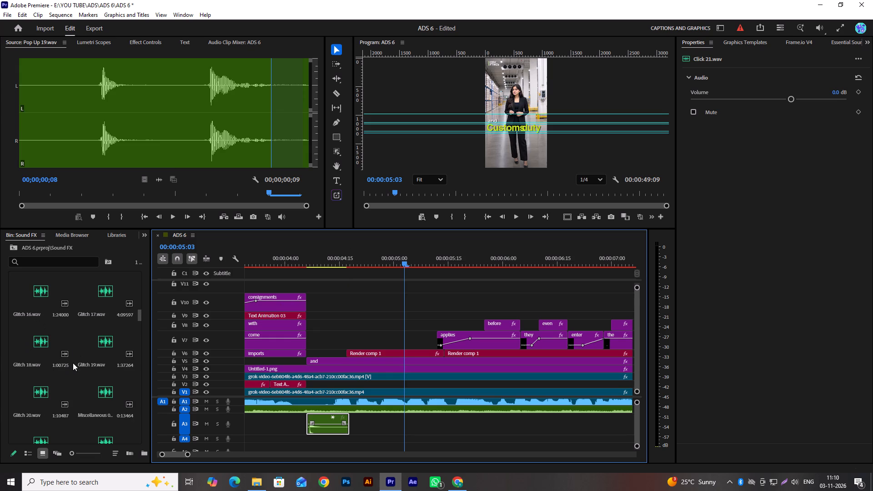
scroll(73, 363, "up", 1)
double_click(40, 302)
left_click_drag(105, 197, 0, 198)
key("space")
scroll(77, 365, "down", 1)
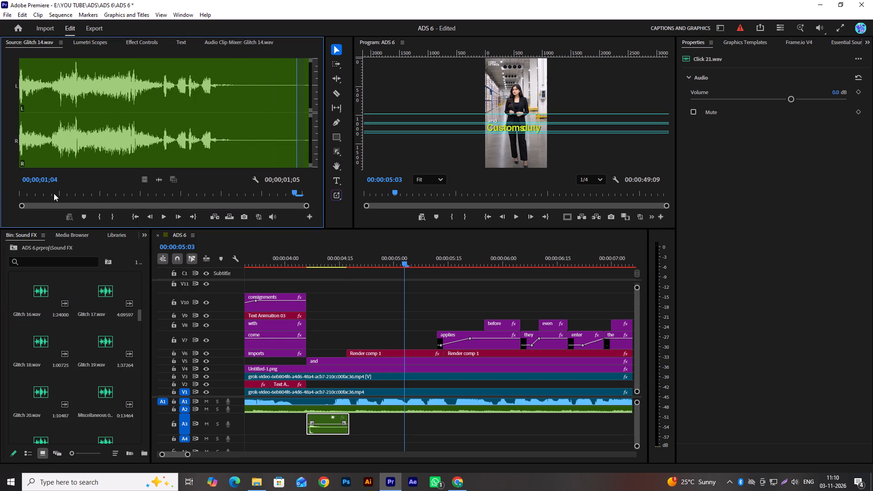
left_click_drag(53, 193, 0, 193)
key("space")
key("space")
scroll(91, 376, "down", 1)
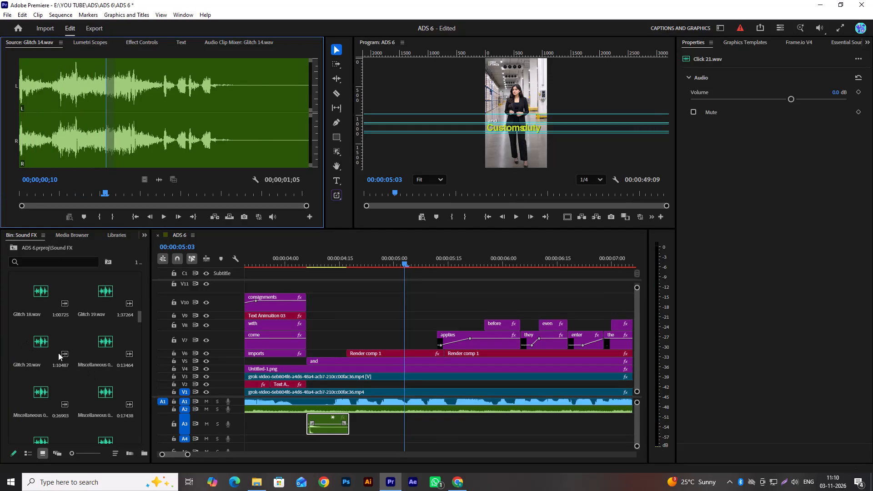
double_click(40, 346)
key("space")
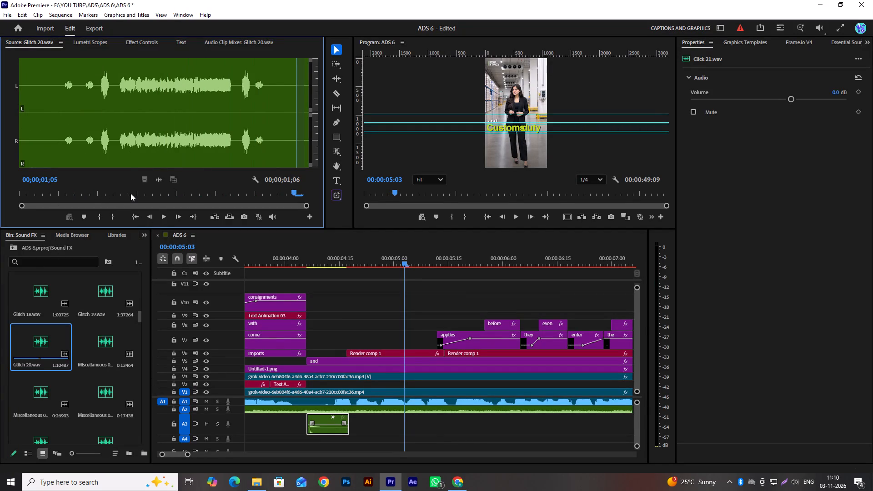
left_click(130, 193)
key("space")
Audition Miscellaneous 01.wav, place it on track A4 at the start of the first Render comp 1 clip, and check it in playback.
double_click(95, 347)
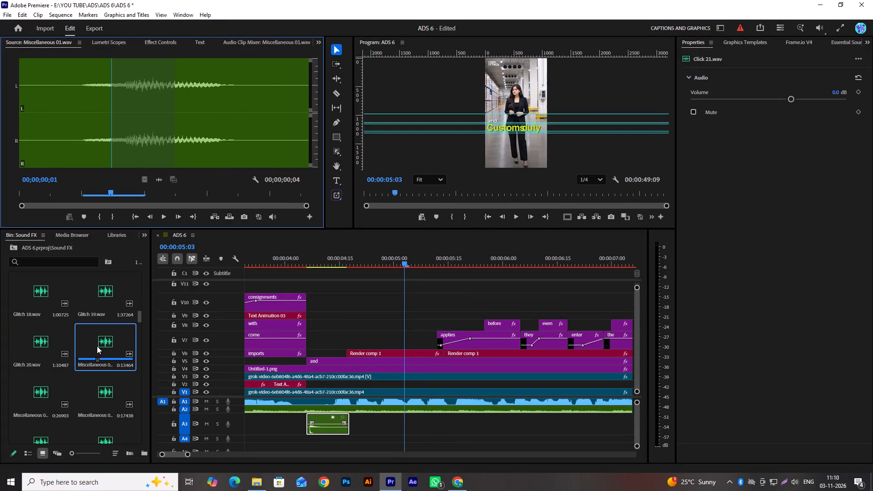
key("space")
left_click_drag(93, 193, 9, 199)
key("space")
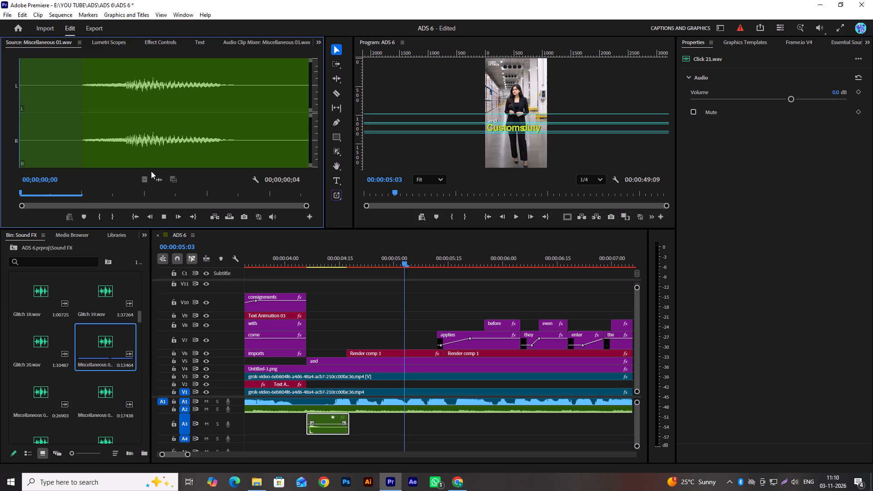
left_click_drag(160, 181, 366, 430)
left_click(366, 428)
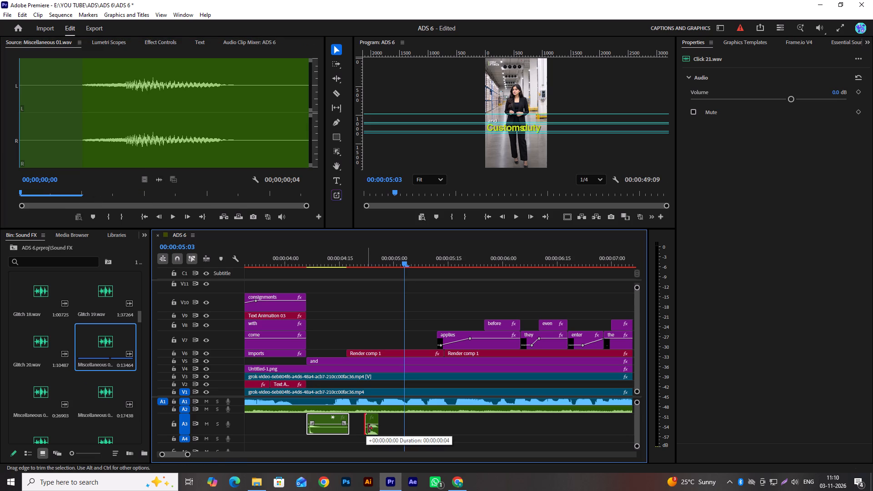
left_click_drag(374, 433, 356, 430)
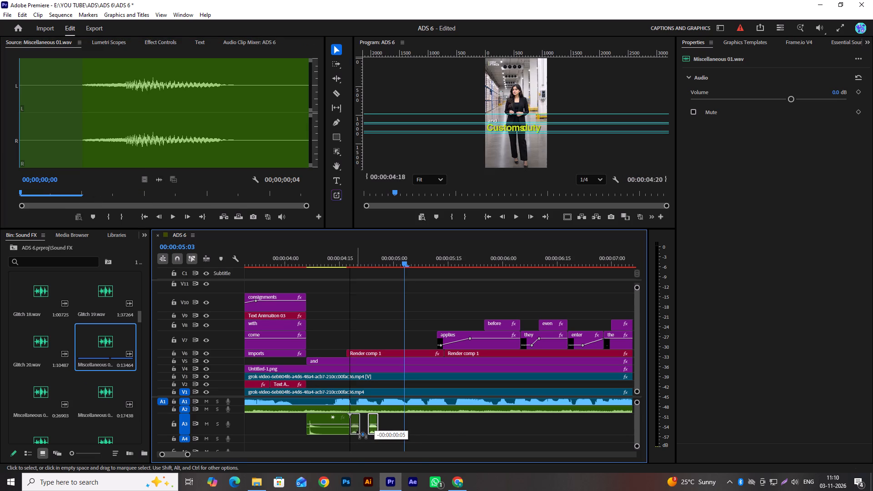
left_click_drag(356, 430, 350, 441)
left_click(347, 261)
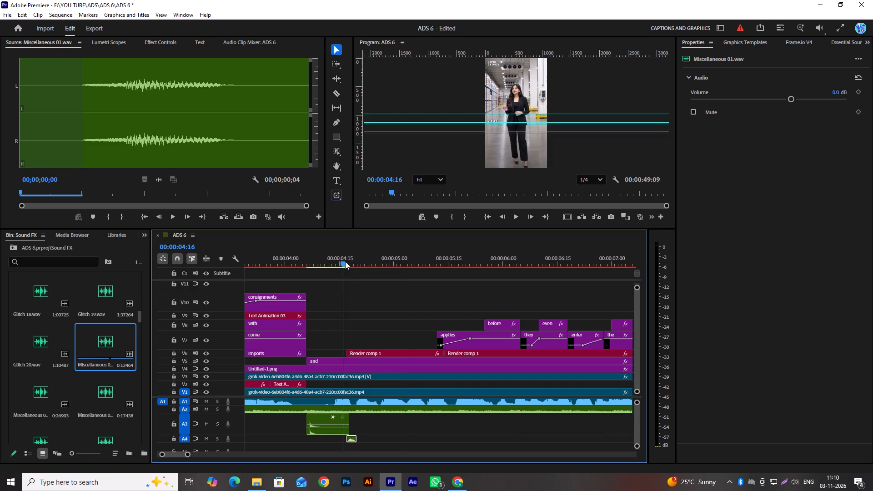
key("space")
key("space")
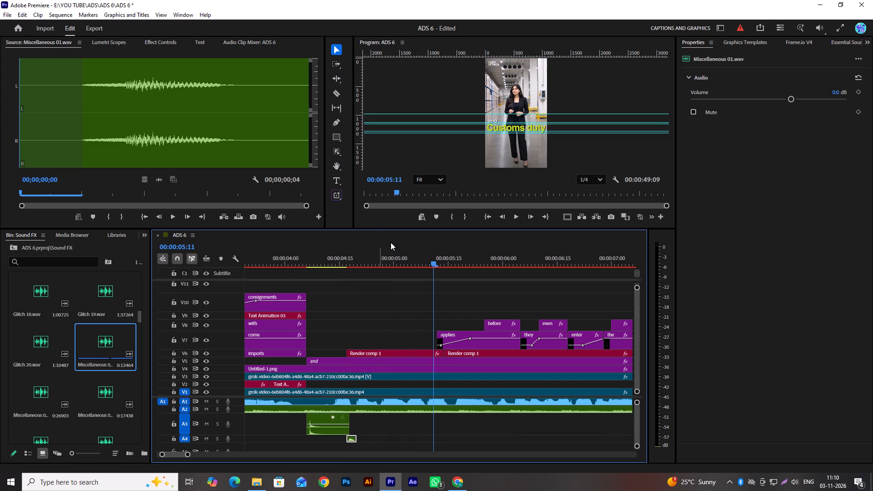
Duplicate the Miscellaneous 01.wav clip on A4 to about 00:00:04:27, where the word "duty" animates in, and check it in playback.
left_click_drag(386, 265, 388, 266)
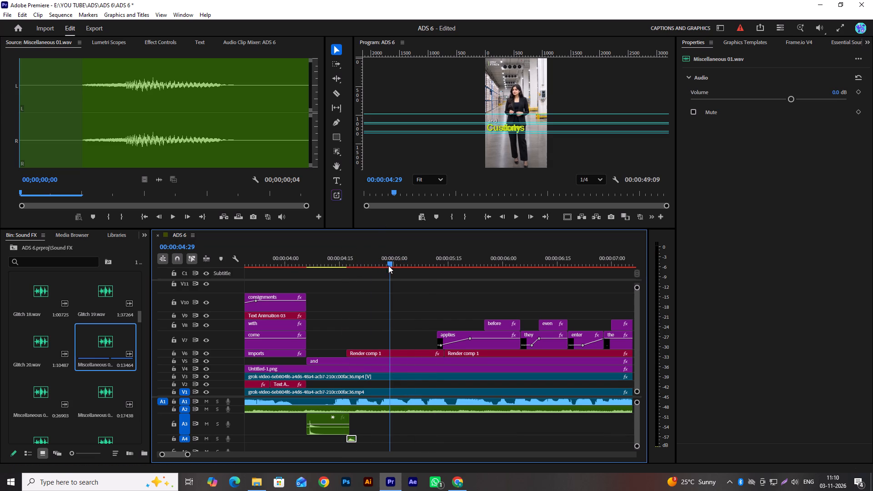
left_click_drag(388, 266, 394, 268)
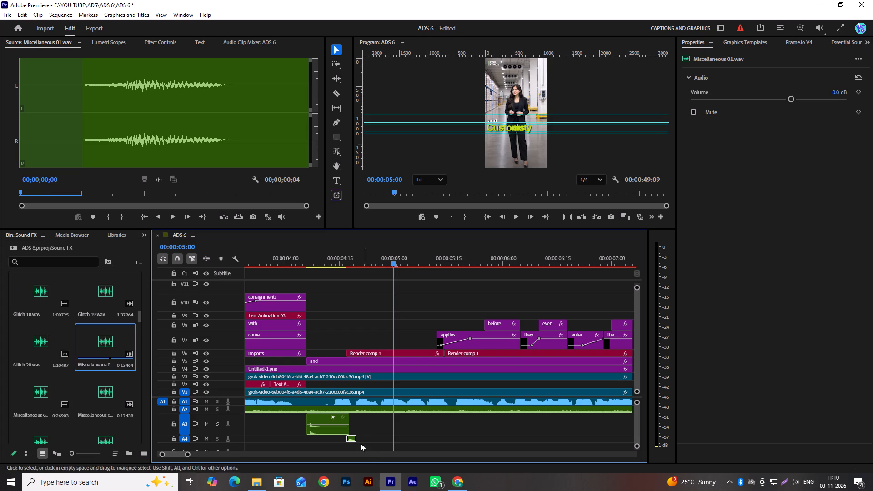
left_click_drag(352, 439, 389, 436, "alt")
left_click_drag(352, 264, 342, 266)
key("space")
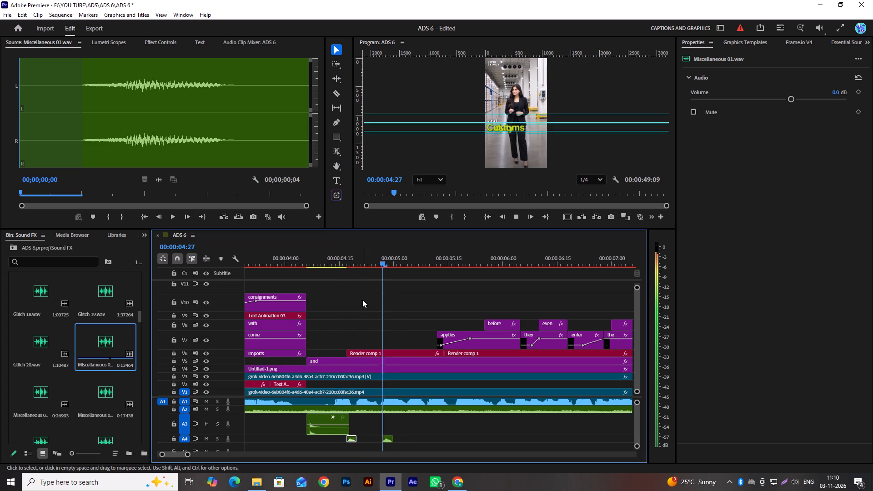
key("space")
scroll(362, 300, "down", 2)
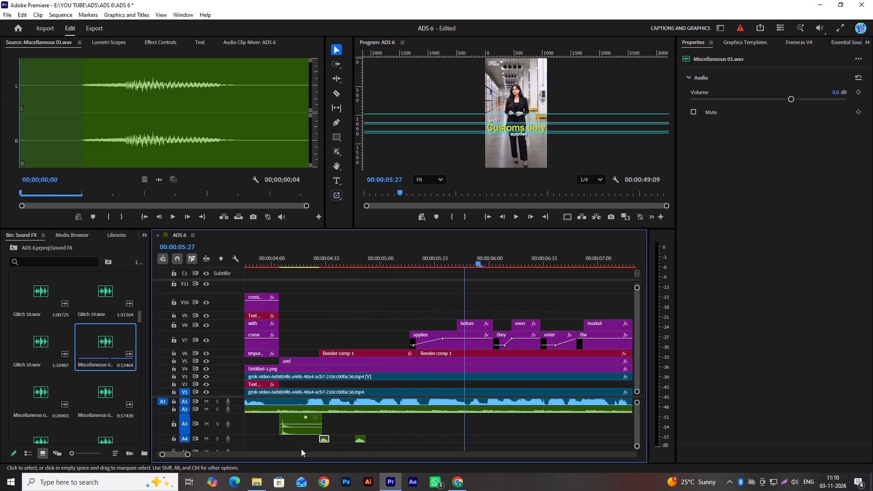
Trim the end of the Click 21.wav clip on track A3 so it lasts about 4 frames.
scroll(330, 434, "up", 1)
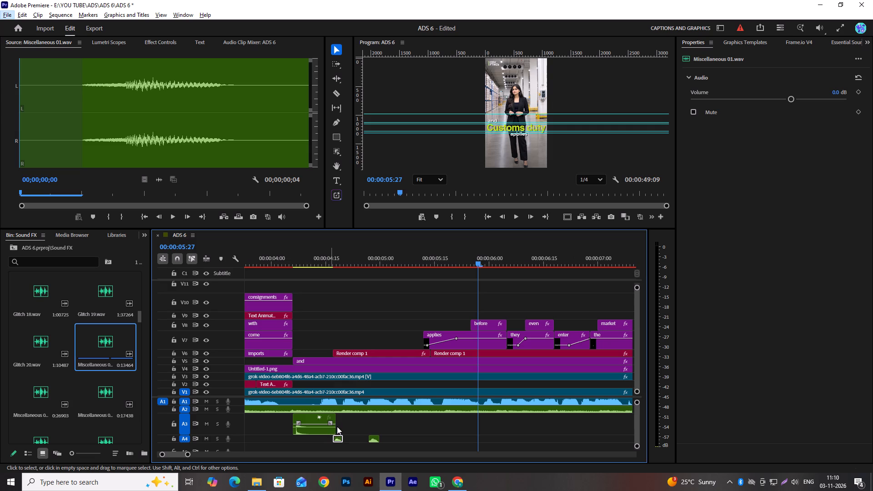
left_click(314, 420)
left_click_drag(335, 414, 308, 416)
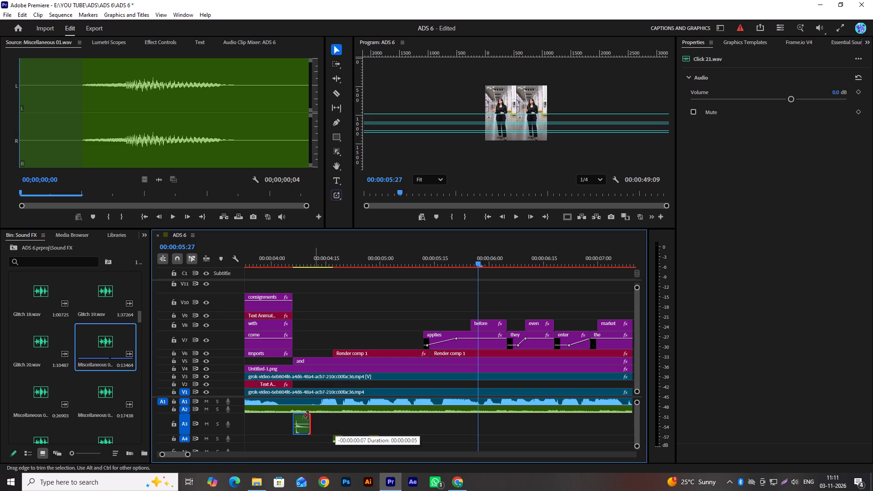
left_click_drag(308, 416, 305, 416)
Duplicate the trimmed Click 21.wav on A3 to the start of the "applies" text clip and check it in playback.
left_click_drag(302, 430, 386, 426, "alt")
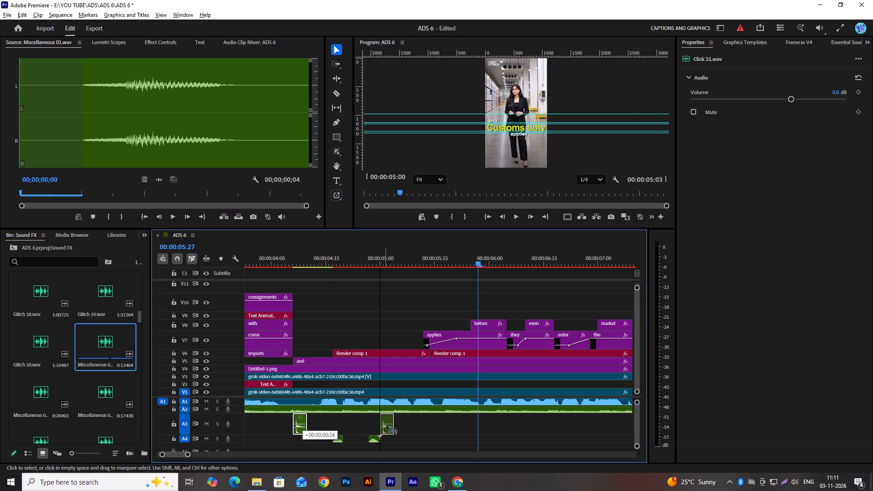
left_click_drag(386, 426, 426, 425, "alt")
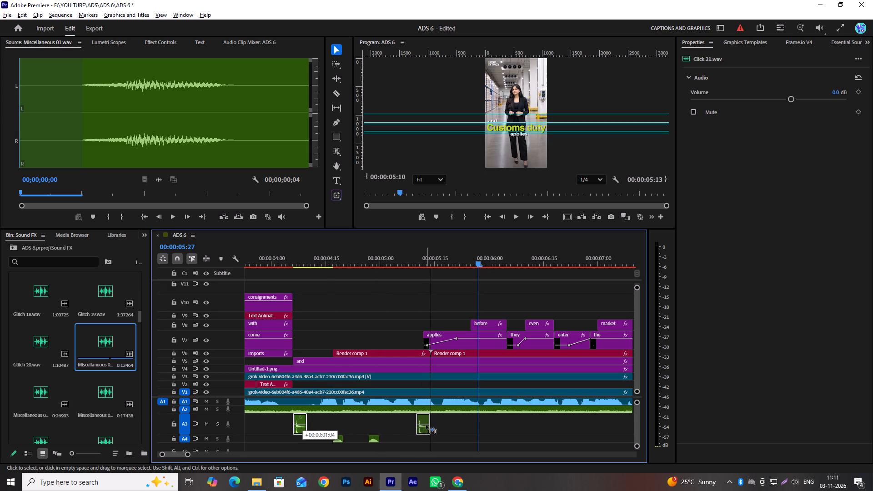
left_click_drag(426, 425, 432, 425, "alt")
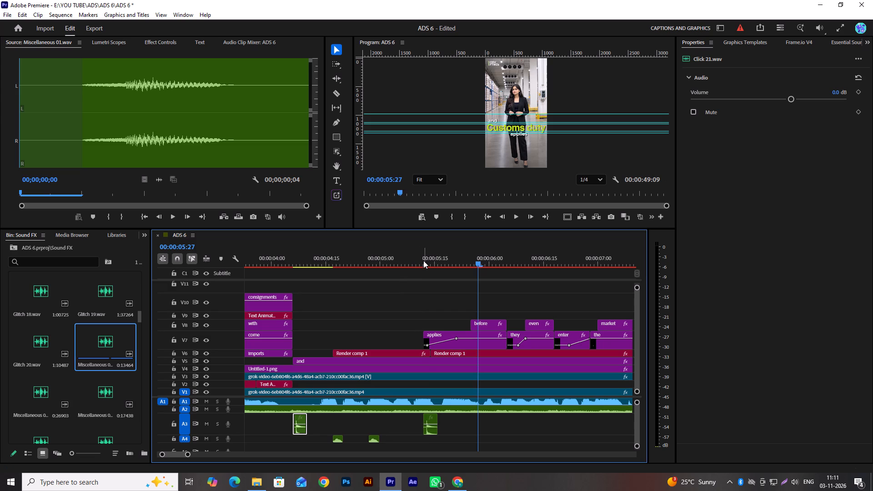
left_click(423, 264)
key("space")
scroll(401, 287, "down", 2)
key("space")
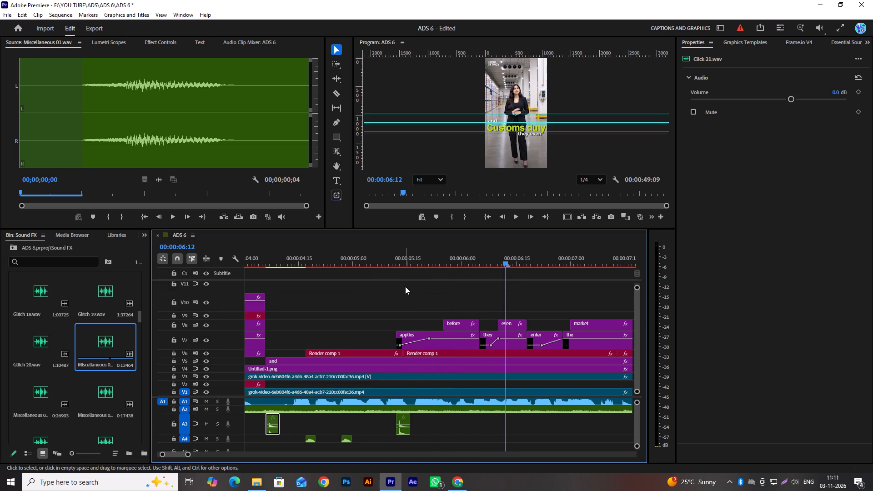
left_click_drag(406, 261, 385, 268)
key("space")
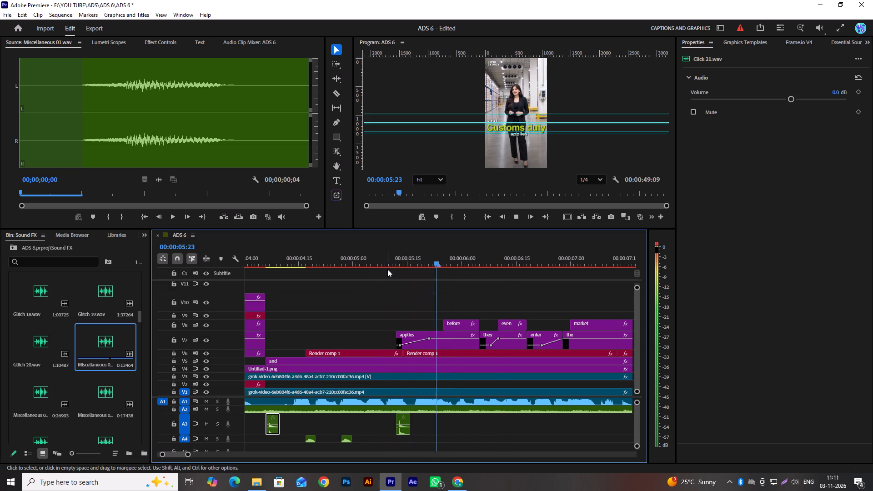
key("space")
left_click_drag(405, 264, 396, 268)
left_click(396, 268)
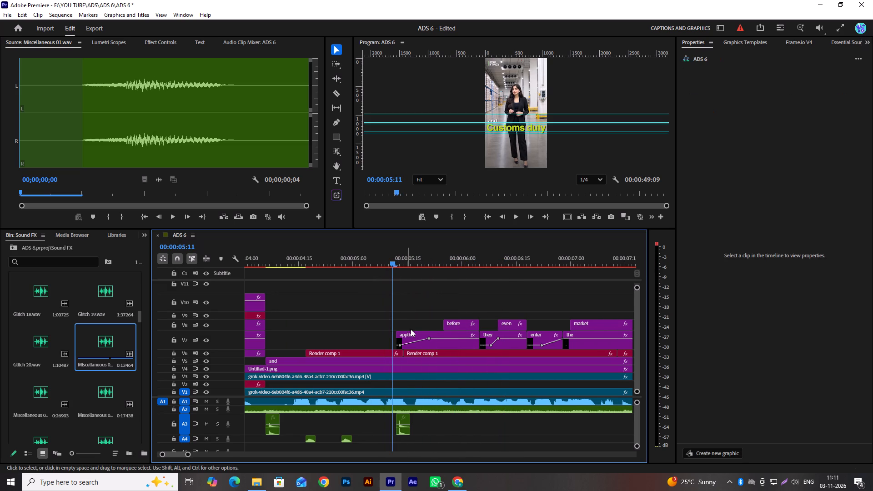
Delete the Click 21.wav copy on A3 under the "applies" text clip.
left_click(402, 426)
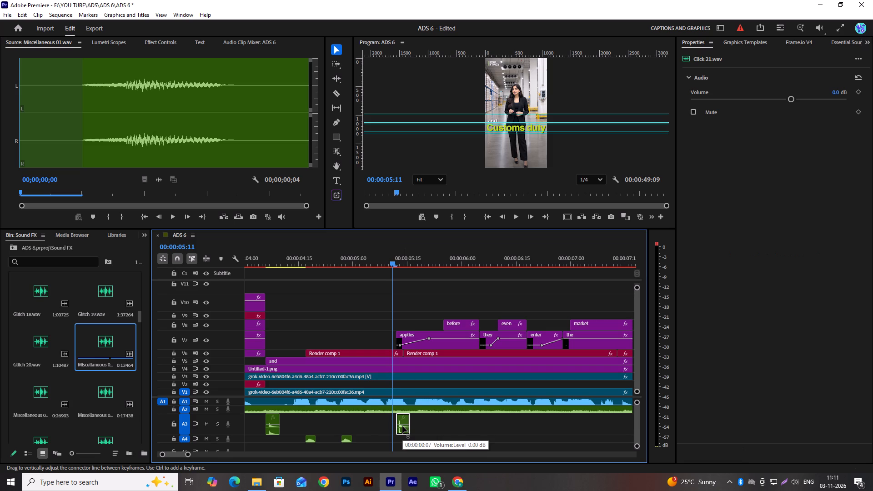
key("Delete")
Duplicate the Whoosh 14.wav clip under "sensitive" twice on A3, placing the copies at the starts of "applies" and "they".
scroll(403, 426, "up", 7)
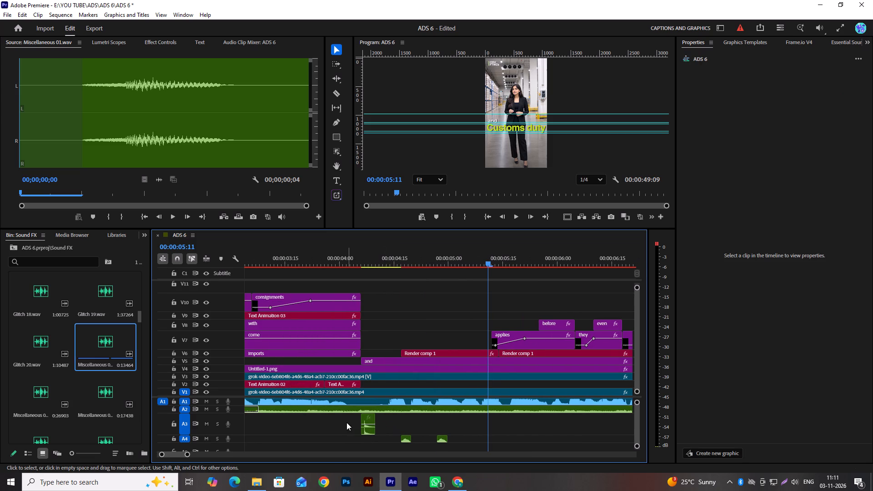
scroll(346, 422, "down", 2, "alt")
scroll(346, 422, "up", 8)
left_click(327, 429)
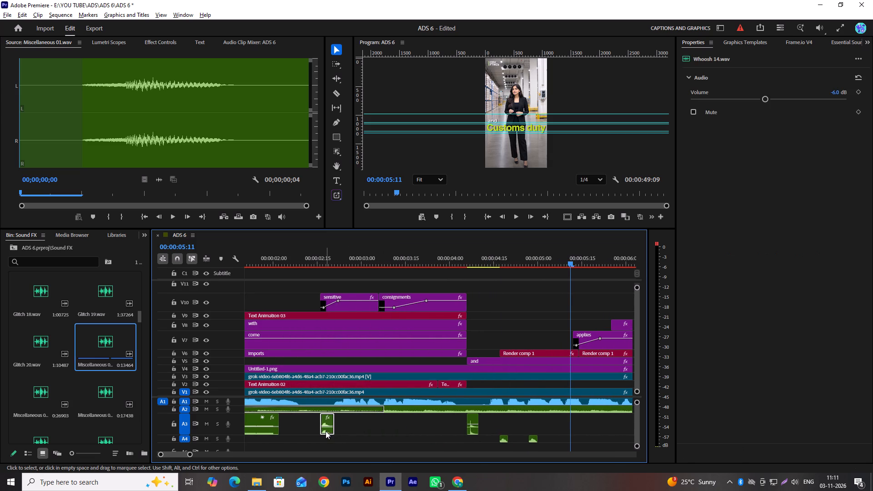
left_click_drag(326, 431, 543, 431, "alt")
scroll(543, 431, "down", 7)
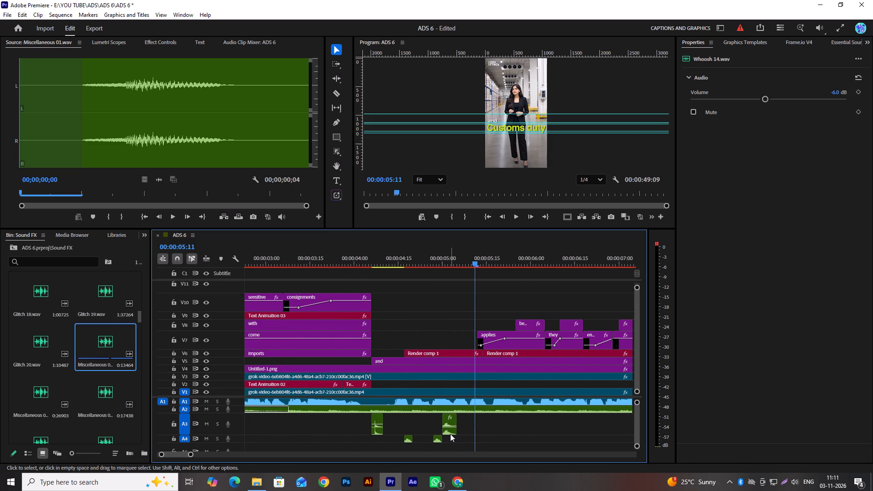
left_click_drag(450, 434, 502, 432, "alt")
left_click_drag(451, 431, 482, 430)
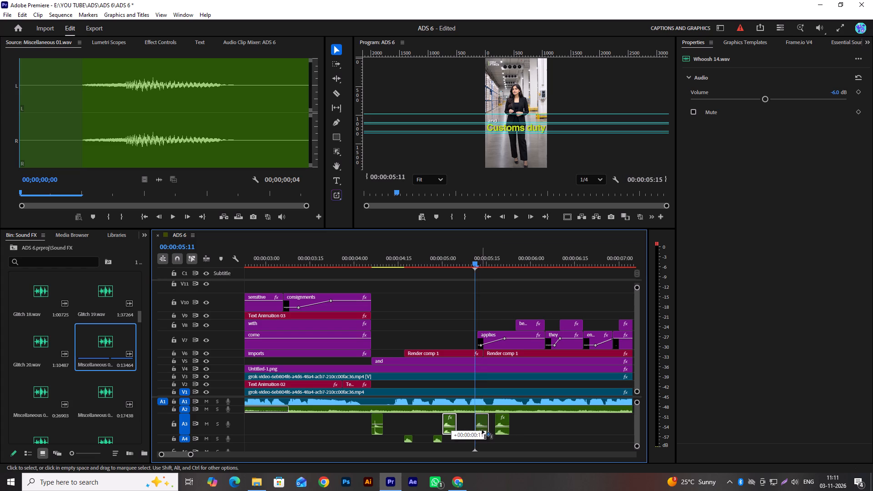
left_click_drag(482, 430, 486, 430)
left_click_drag(502, 432, 516, 432)
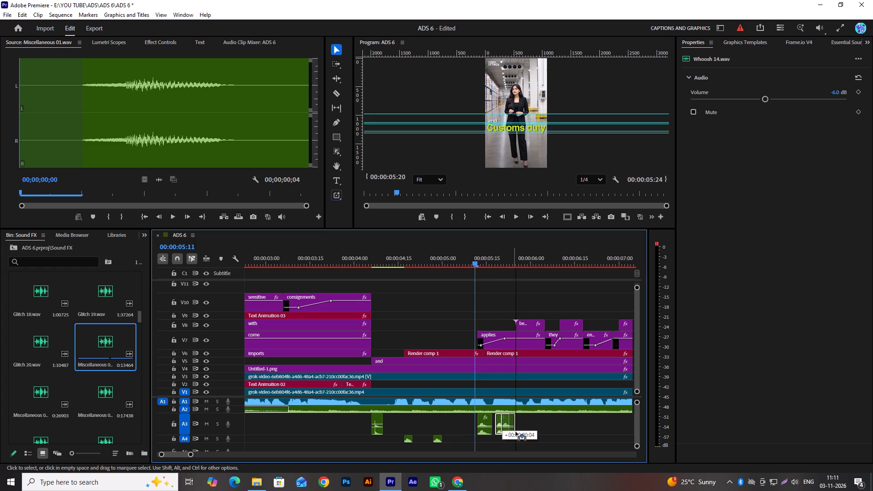
left_click_drag(516, 432, 555, 428)
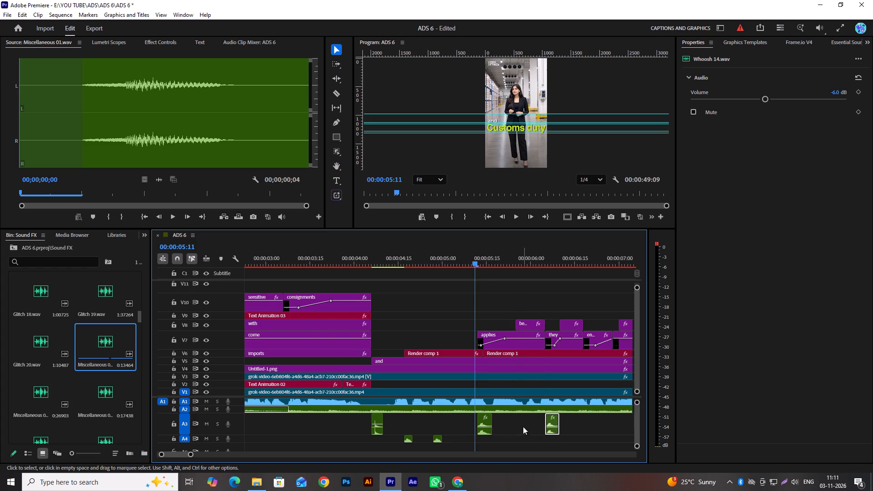
Play back the "applies before they even enter" section to check the timing of the two Whoosh 14.wav copies.
scroll(523, 426, "down", 4)
key("space")
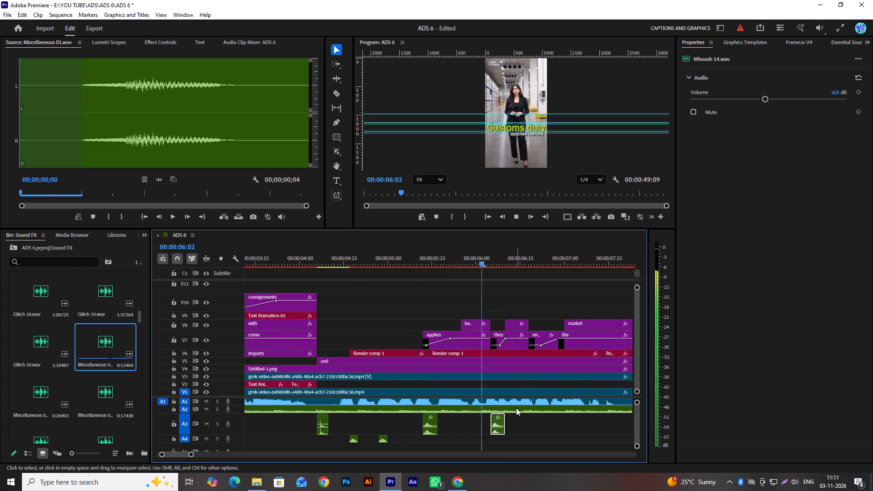
scroll(516, 408, "down", 3)
key("space")
left_click(383, 260)
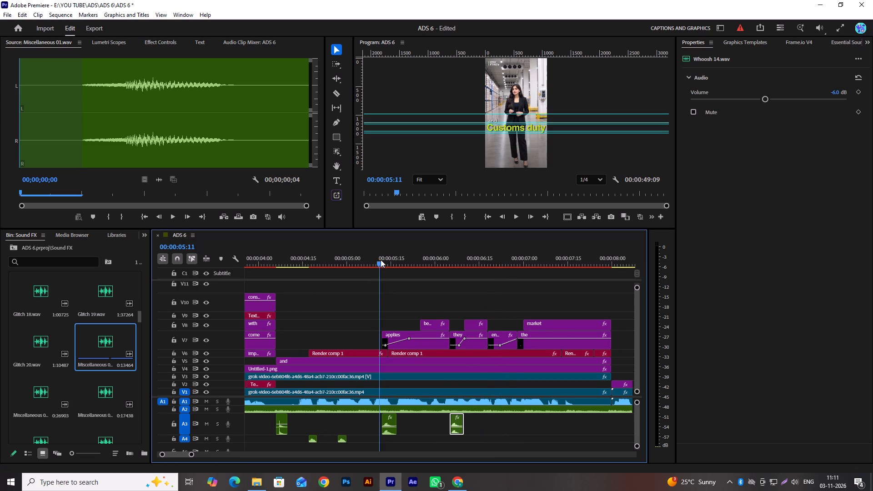
key("space")
key("space")
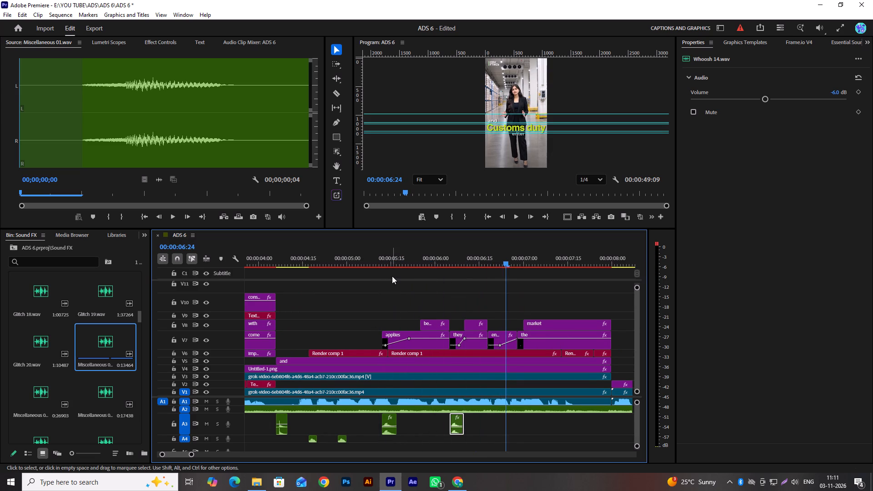
scroll(392, 276, "down", 2)
key("space")
key("space")
left_click_drag(418, 264, 404, 268)
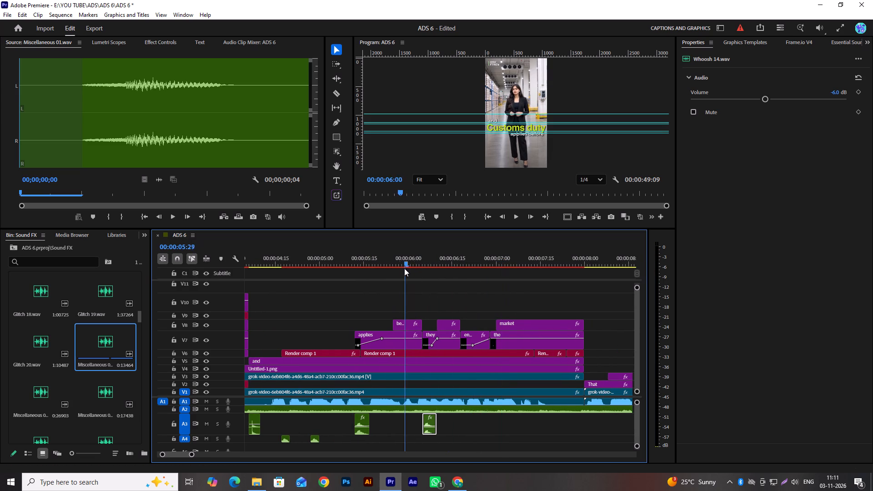
left_click_drag(404, 268, 400, 271)
key("space")
key("space")
scroll(421, 289, "down", 1)
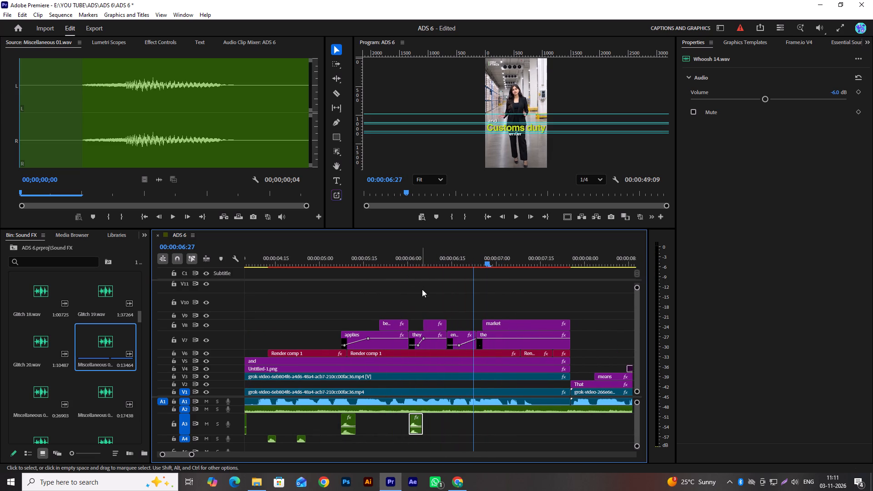
Find Click 14.wav in the Sound FX bin and audition it.
scroll(84, 357, "down", 6)
scroll(84, 357, "up", 4)
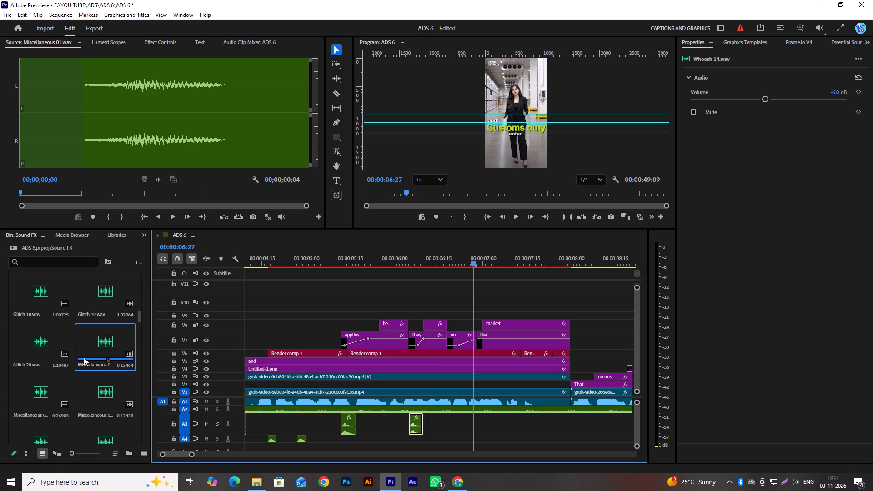
scroll(84, 357, "up", 10)
scroll(55, 342, "down", 1)
scroll(55, 342, "up", 5)
scroll(84, 327, "down", 1)
scroll(84, 327, "up", 5)
scroll(84, 327, "down", 1)
scroll(84, 327, "up", 15)
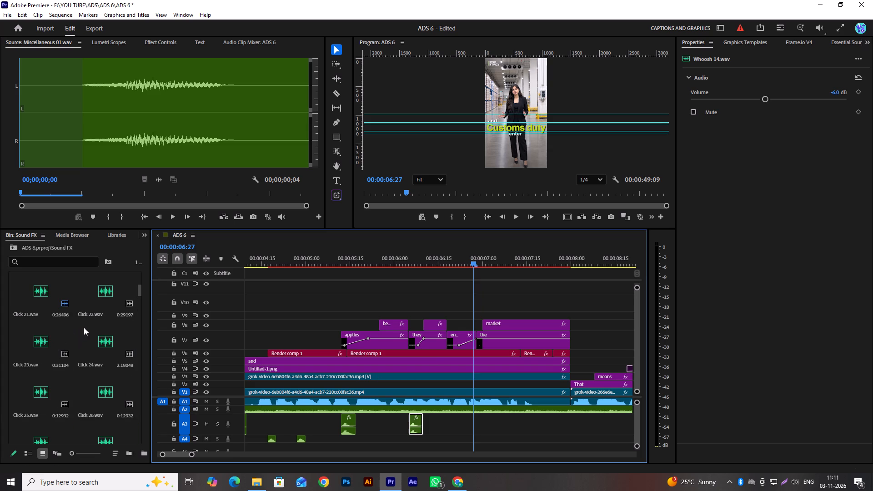
scroll(84, 327, "up", 2)
double_click(97, 396)
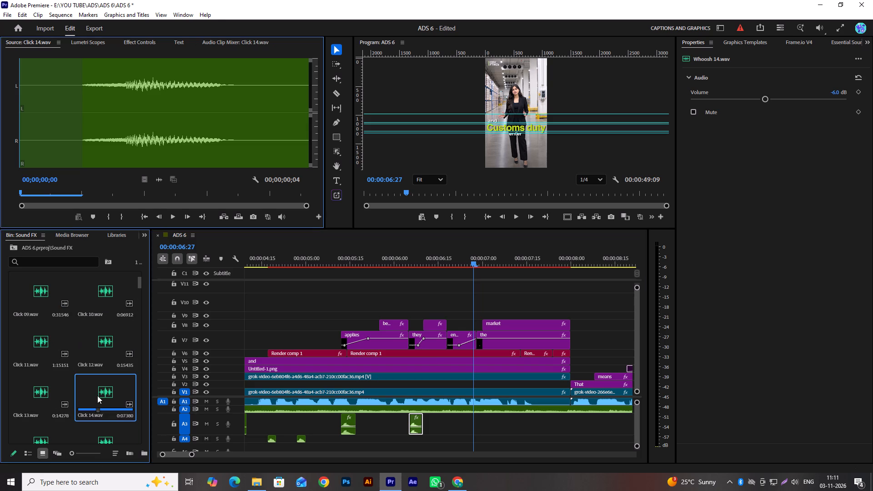
left_click_drag(93, 192, 4, 192)
key("space")
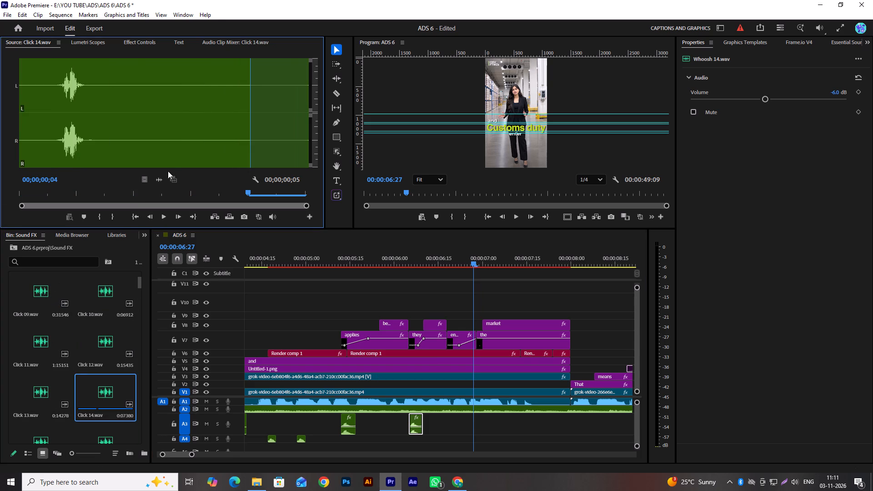
Place Click 14.wav on A3 at about 00:00:06:28, at the start of the "the" text clip, and check it in playback.
left_click_drag(159, 179, 442, 420)
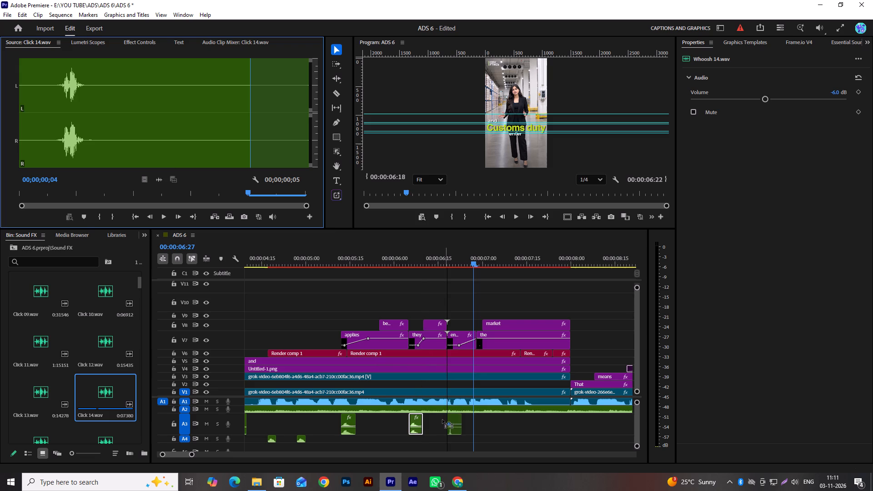
left_click_drag(442, 420, 450, 418)
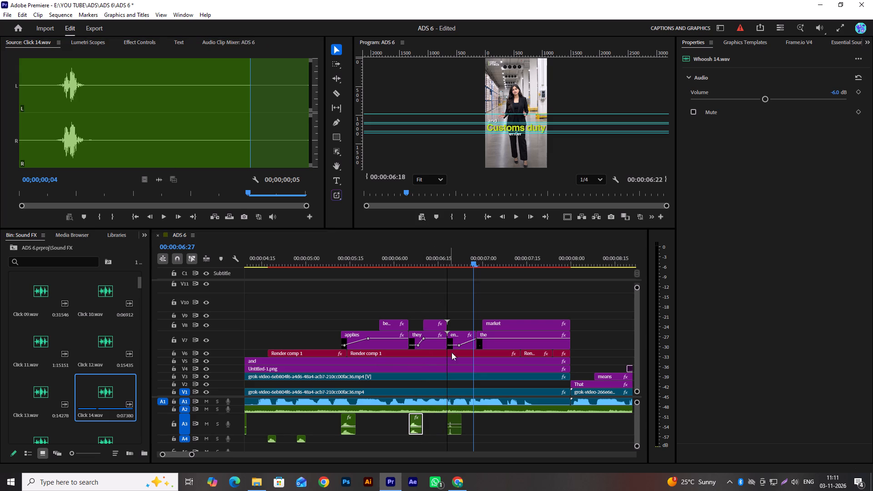
left_click_drag(454, 262, 467, 266)
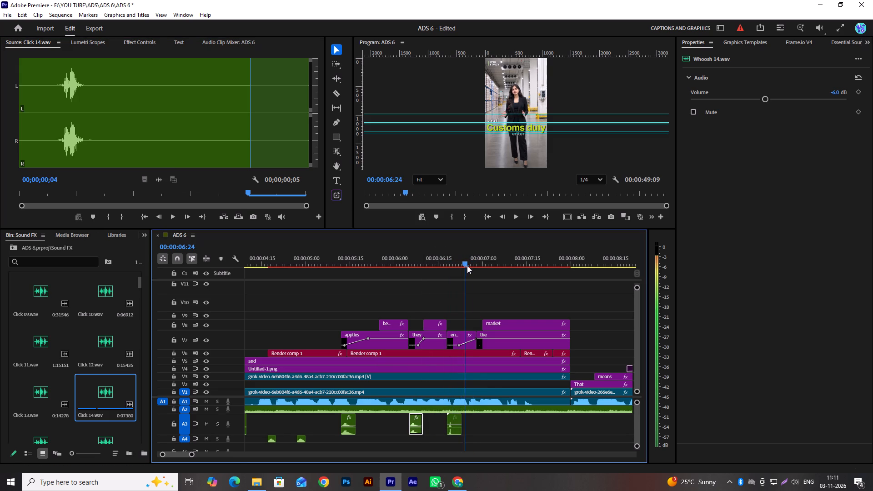
left_click_drag(467, 266, 493, 271)
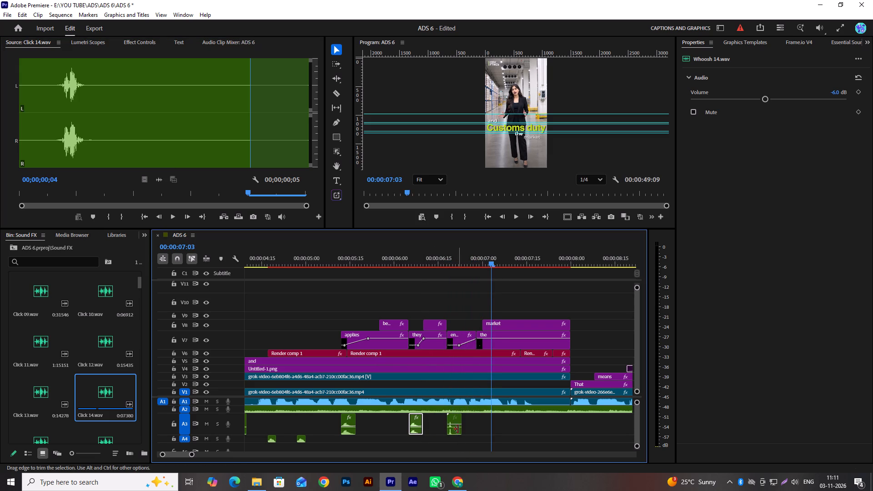
left_click_drag(457, 431, 484, 429)
left_click(471, 261)
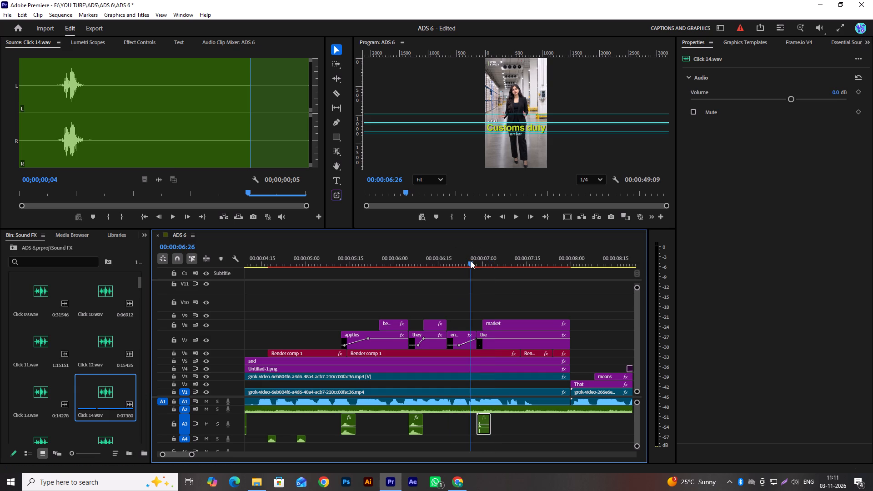
key("space")
scroll(463, 293, "down", 5)
key("space")
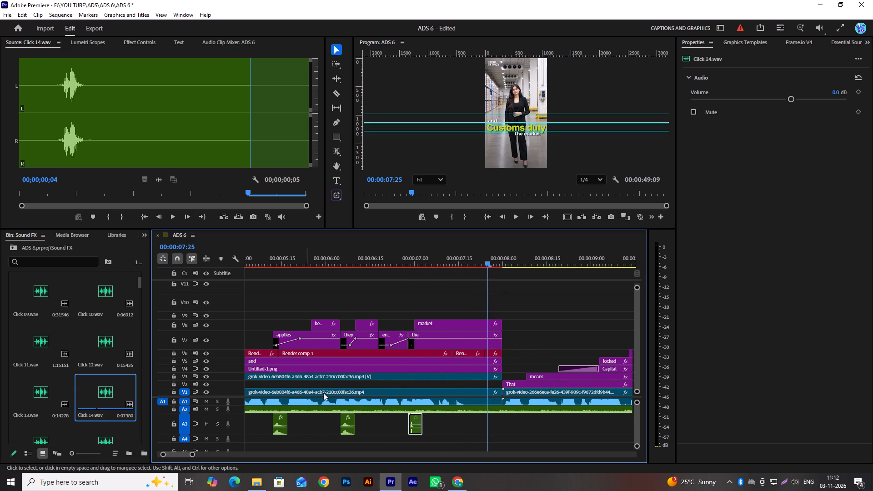
Duplicate Whoosh 14.wav from under "applies" onto track A4, aligning the copy with the start of the "market" text clip.
left_click_drag(278, 431, 451, 430, "alt")
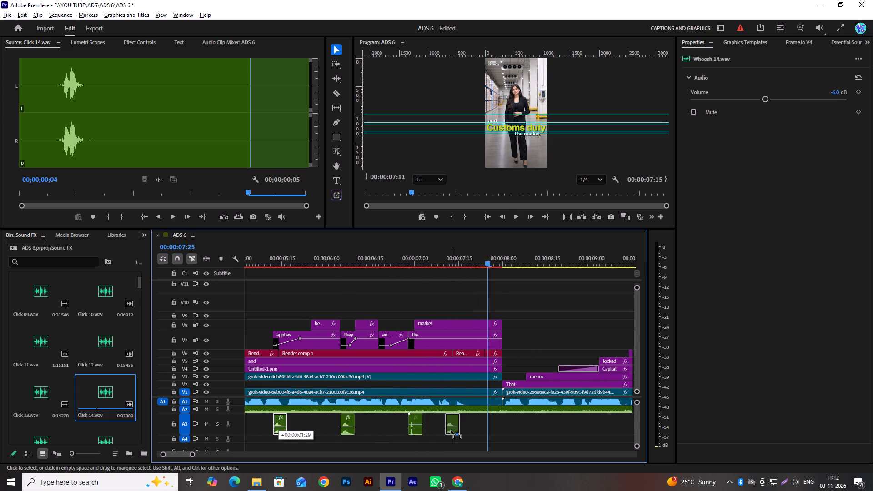
left_click_drag(451, 430, 432, 430, "alt")
left_click_drag(433, 430, 433, 434)
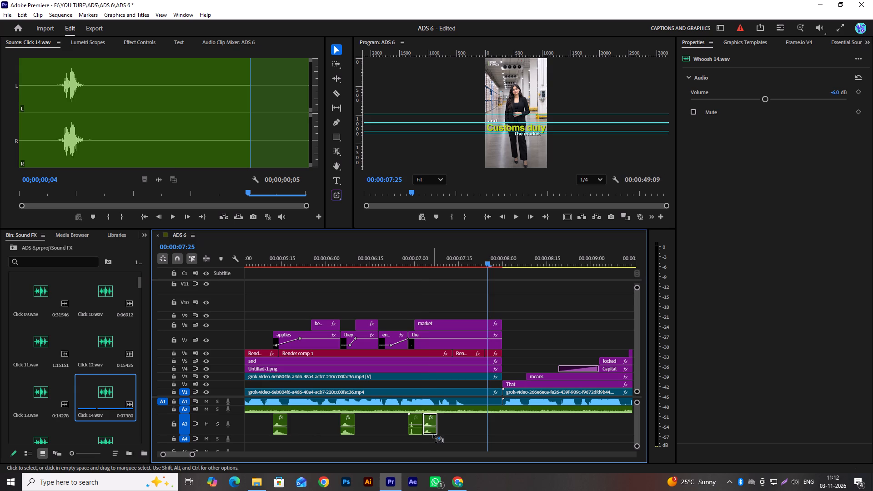
left_click_drag(433, 434, 418, 440)
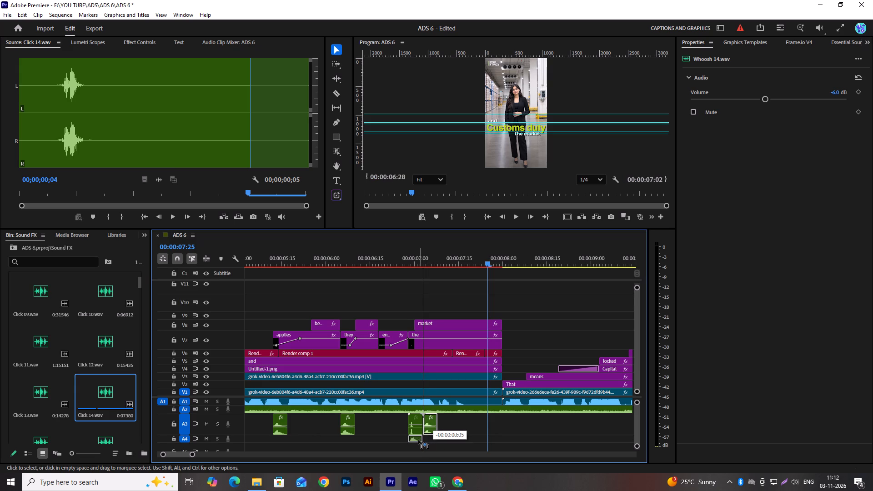
left_click_drag(418, 440, 440, 438)
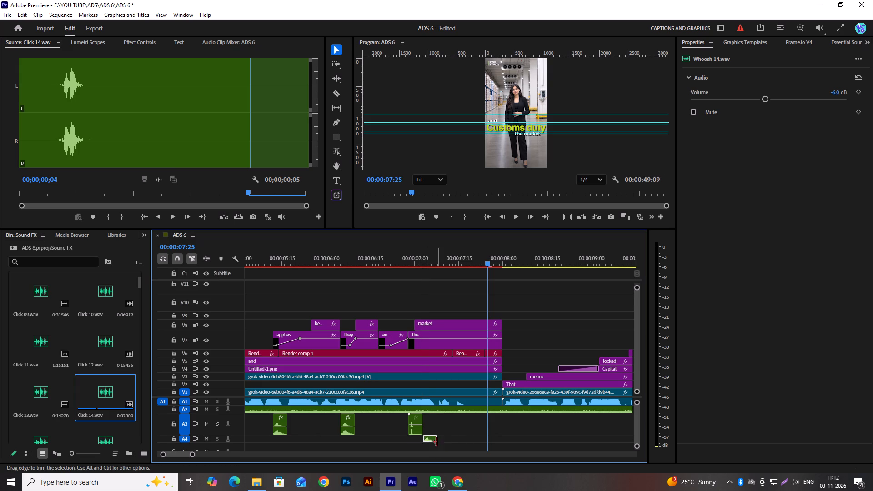
left_click_drag(433, 440, 426, 441)
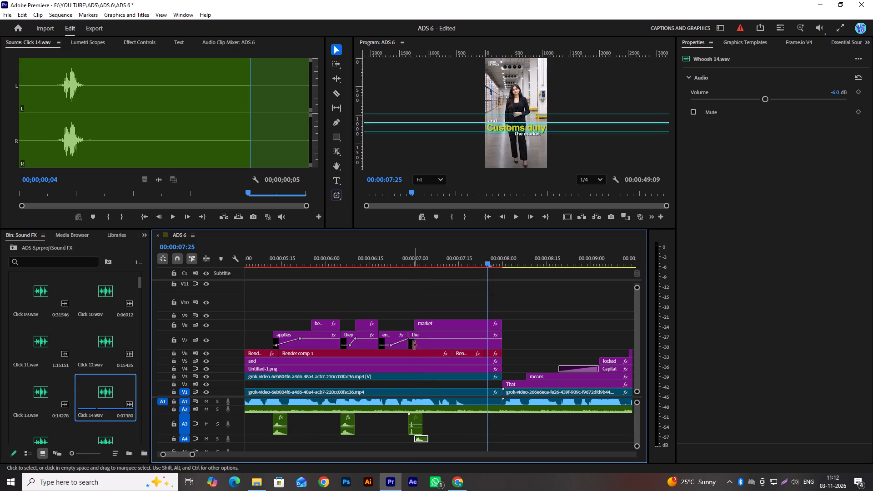
Play back the "the market" section to check its sound timing, and save the project.
left_click(410, 263)
key("space")
scroll(422, 279, "down", 2)
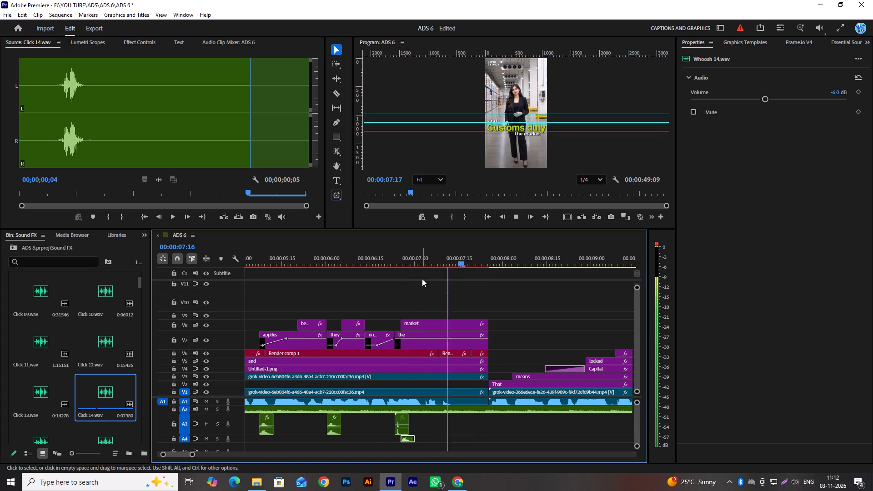
scroll(422, 279, "down", 1)
key("space")
key("ctrl+s")
Duplicate Whoosh 14.wav from under "market" onto A3 at the start of the "That" text clip, about 00:00:08:00, and check it in playback.
scroll(422, 279, "down", 8)
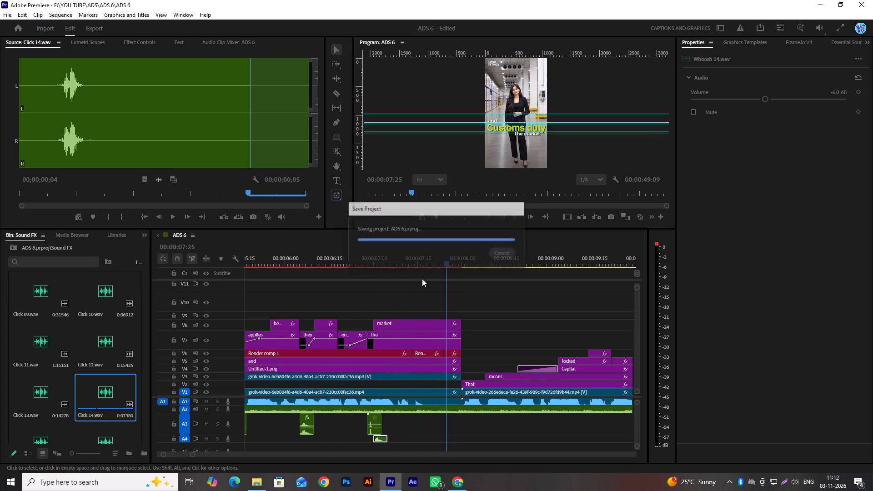
scroll(422, 279, "down", 6)
key("space")
key("space")
scroll(389, 298, "up", 1)
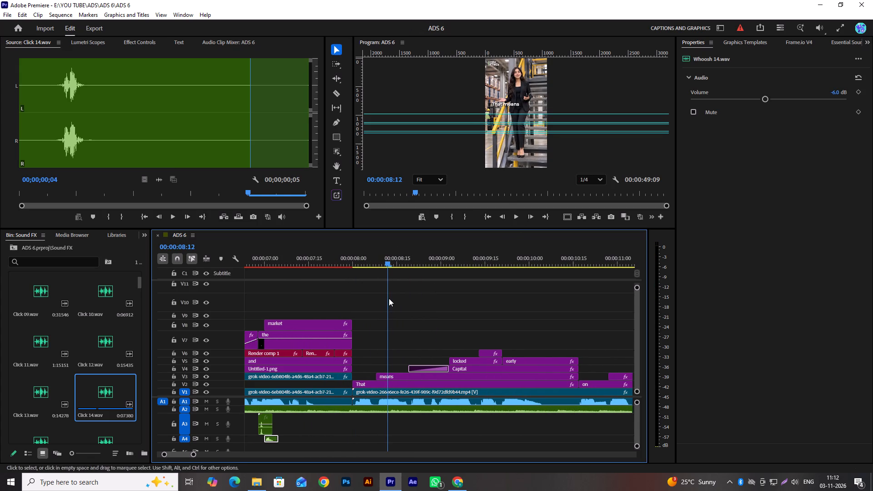
left_click_drag(385, 262, 359, 271)
left_click_drag(270, 440, 299, 434, "alt")
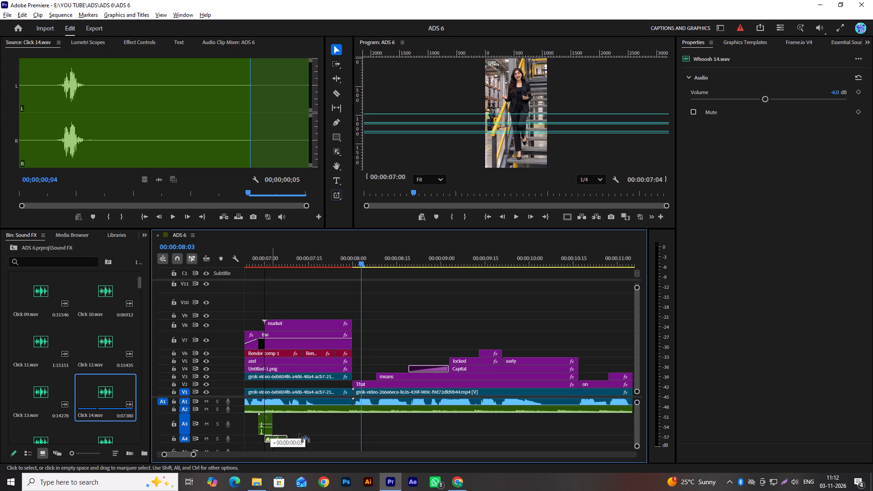
left_click_drag(299, 434, 361, 425, "alt")
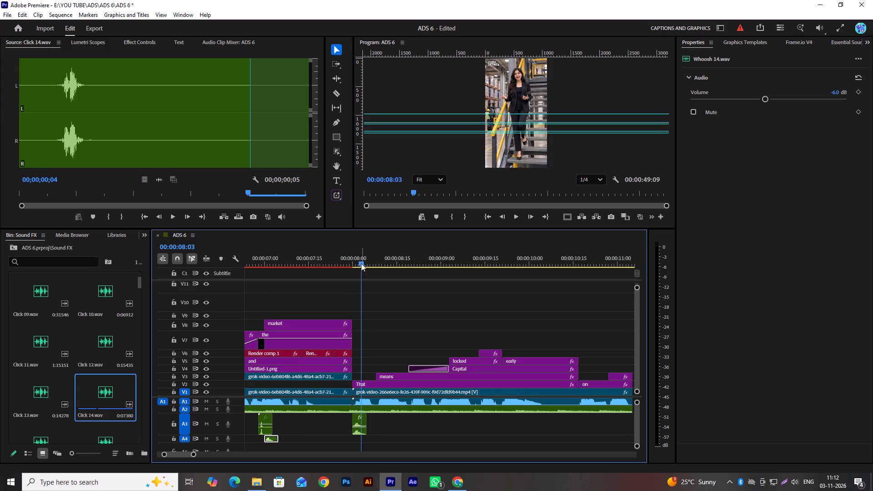
key("space")
key("space")
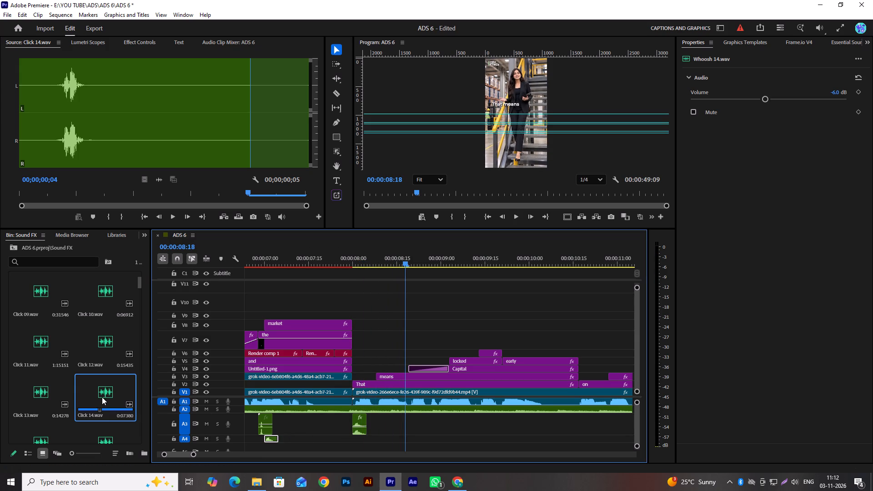
Duplicate Click 14.wav from under "the" onto A3 at the start of the "means" text clip and check the timing in playback.
left_click_drag(265, 429, 385, 425, "alt")
left_click_drag(359, 262, 351, 267)
key("space")
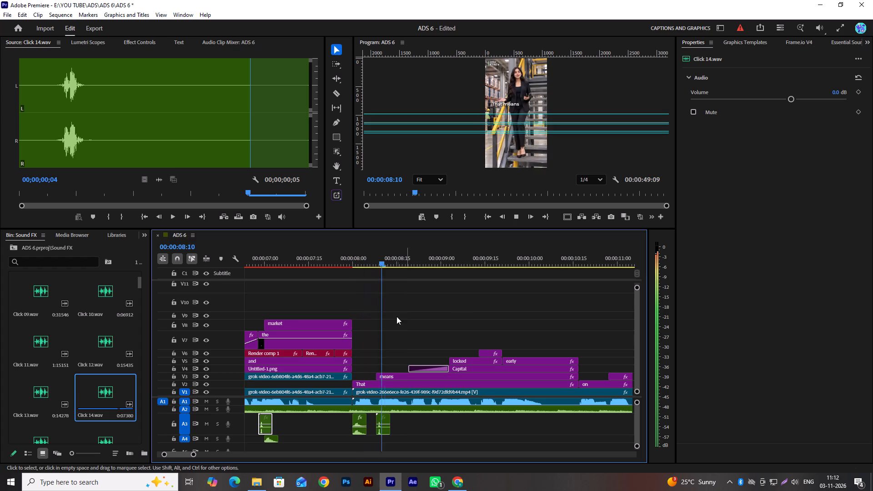
key("space")
left_click_drag(402, 263, 379, 271)
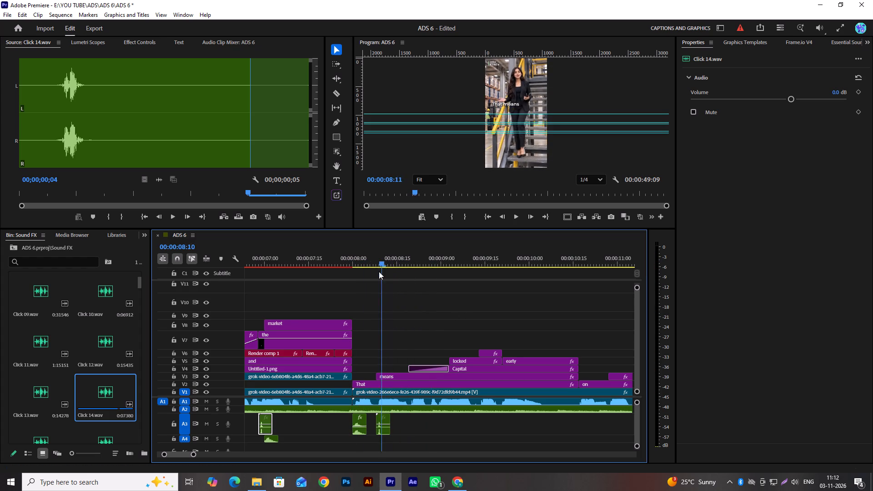
left_click_drag(379, 271, 379, 274)
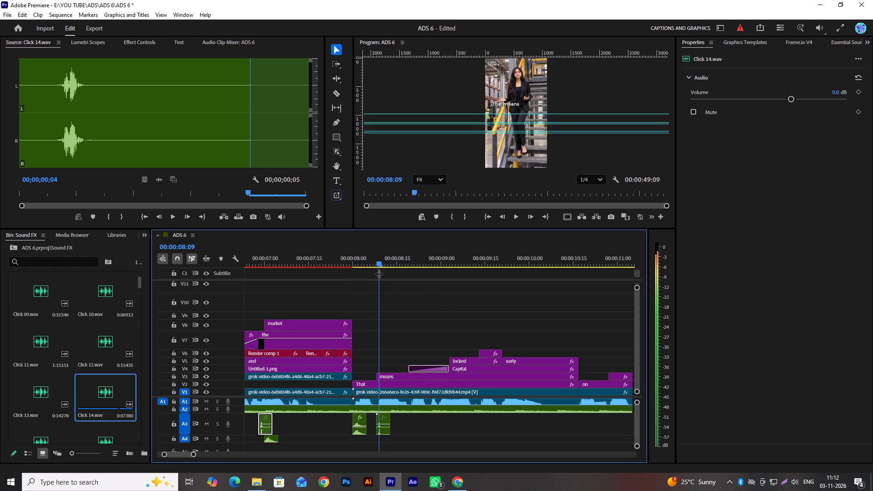
key("space")
key("space")
key("space")
key("space")
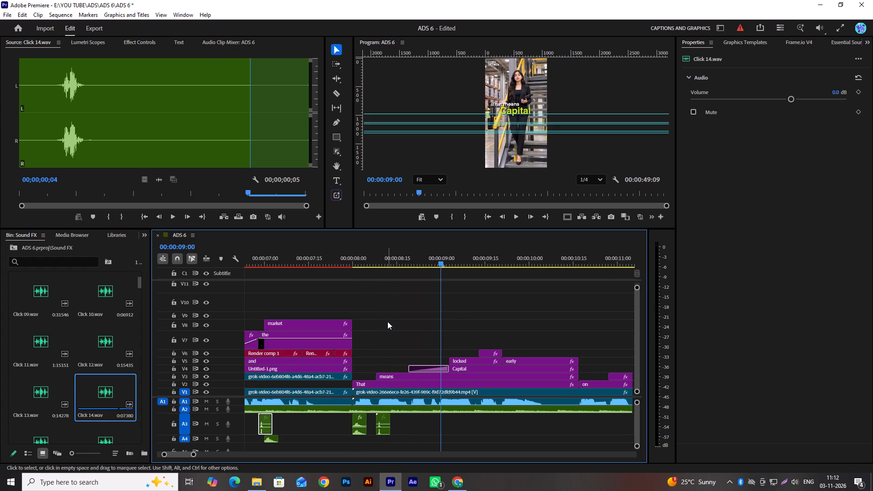
Find the Pop Up sounds in the Sound FX bin and audition Pop Up 12.wav and Pop Up 13.wav.
scroll(91, 377, "down", 2)
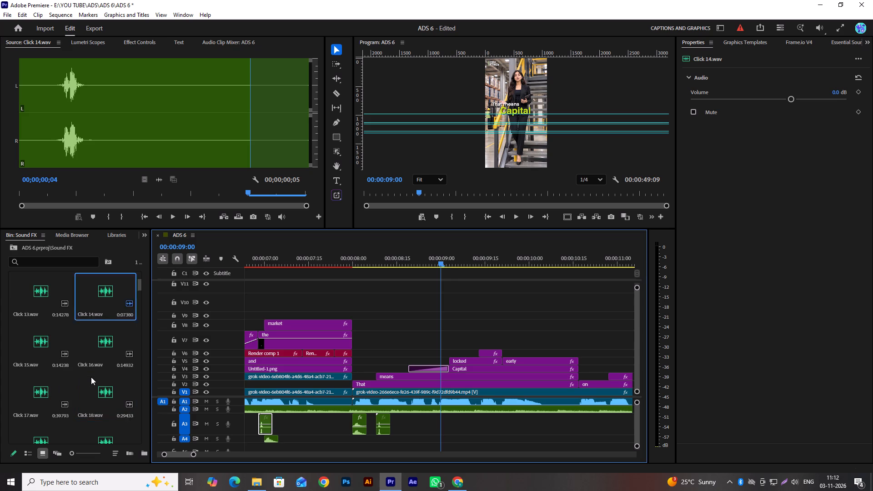
scroll(91, 377, "down", 1)
scroll(91, 377, "down", 20)
scroll(91, 377, "down", 6)
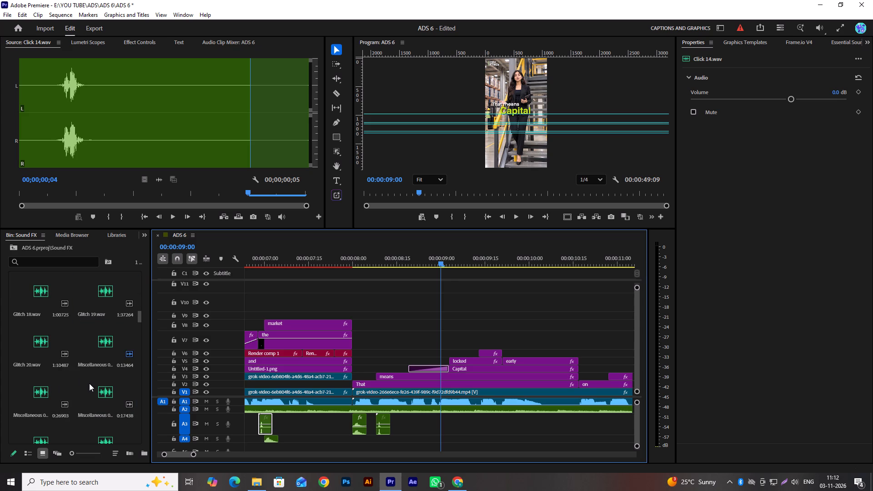
scroll(89, 383, "down", 2)
scroll(89, 383, "down", 20)
scroll(89, 383, "down", 12)
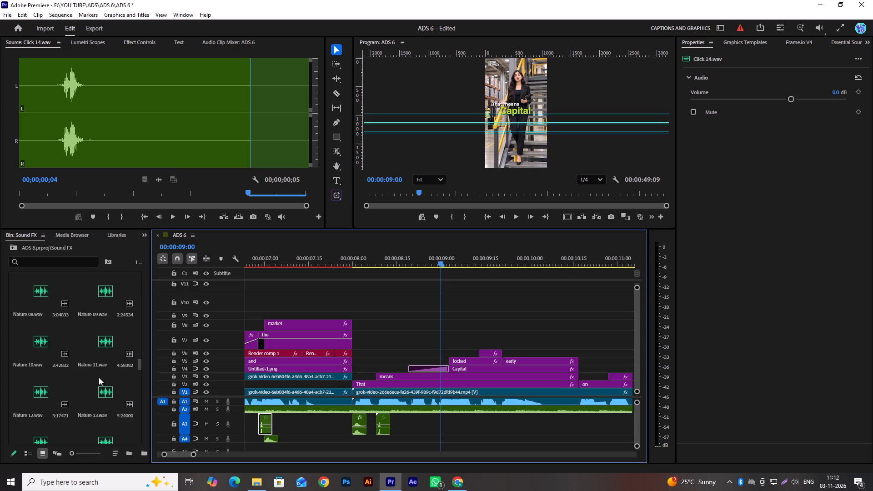
scroll(99, 377, "down", 8)
scroll(100, 381, "up", 1)
scroll(100, 381, "down", 20)
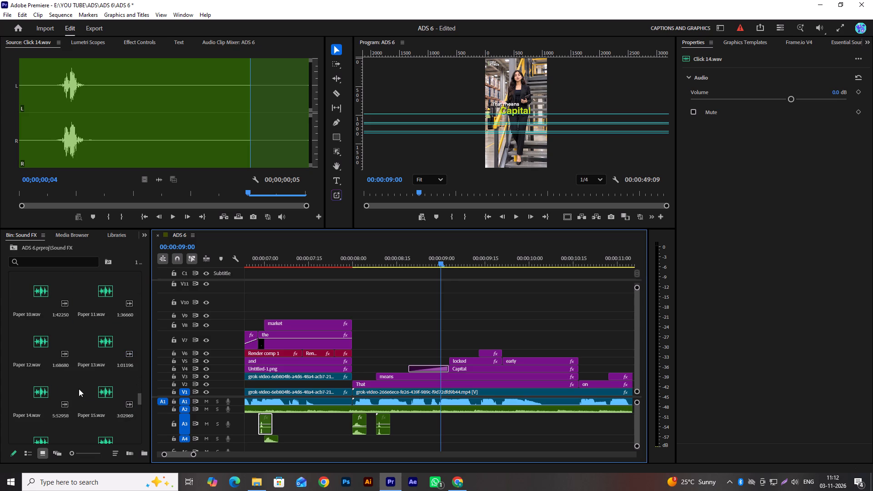
scroll(85, 391, "down", 8)
double_click(32, 340)
key("space")
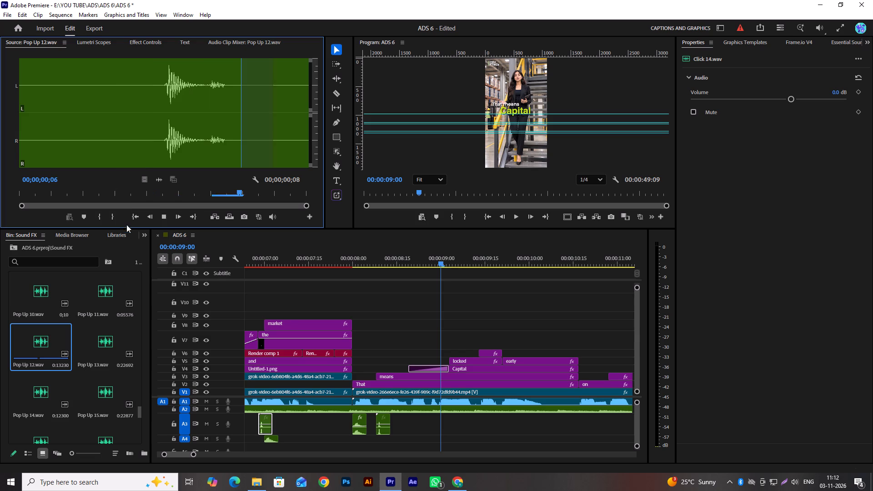
double_click(103, 354)
key("space")
double_click(46, 345)
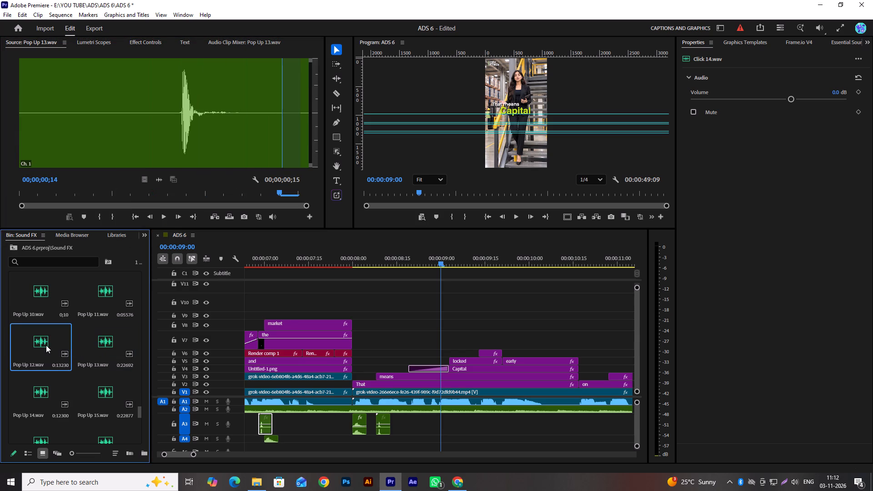
key("space")
left_click_drag(80, 190, 0, 206)
key("space")
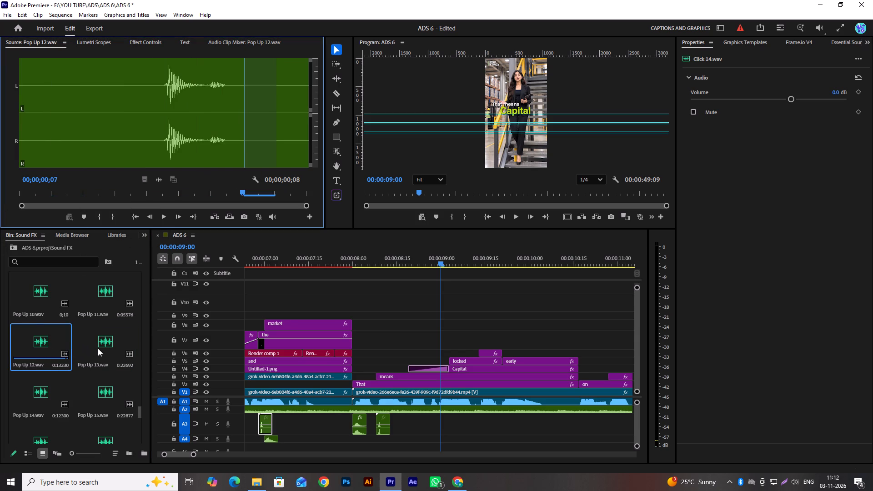
double_click(98, 348)
left_click_drag(76, 195, 0, 224)
key("space")
Audition Pop Up 14.wav and Pop Up 15.wav from the Sound FX bin.
scroll(71, 394, "down", 2)
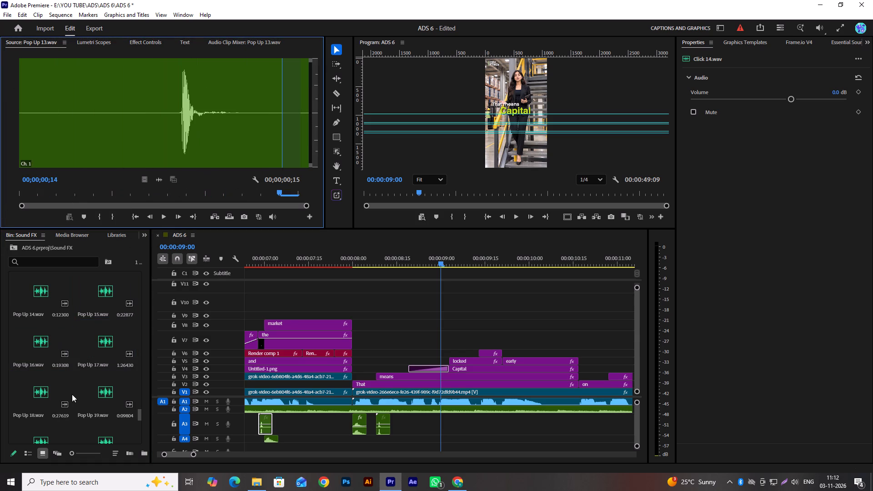
scroll(66, 389, "up", 1)
double_click(46, 341)
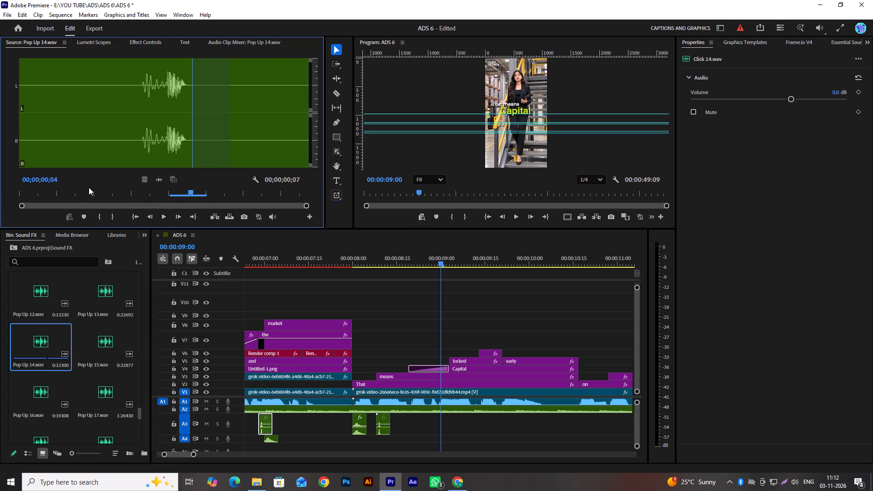
left_click_drag(89, 185, 0, 202)
key("space")
left_click_drag(62, 195, 0, 209)
key("space")
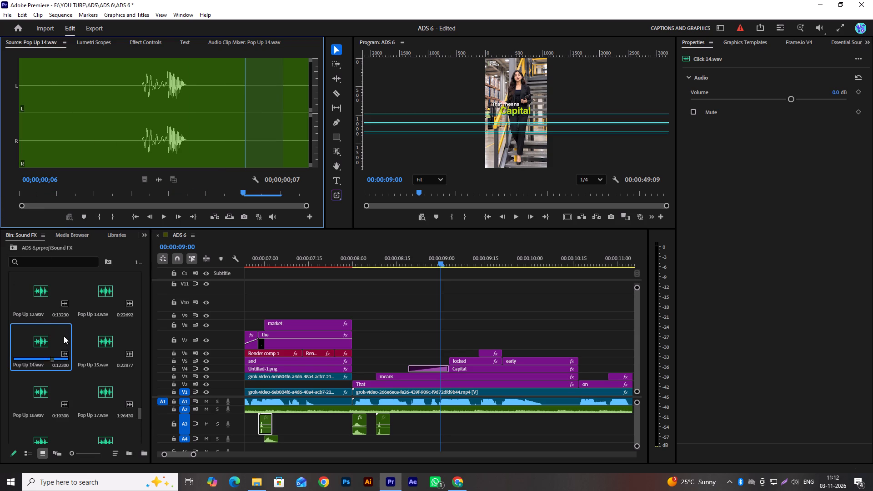
double_click(103, 342)
left_click_drag(78, 194, 0, 210)
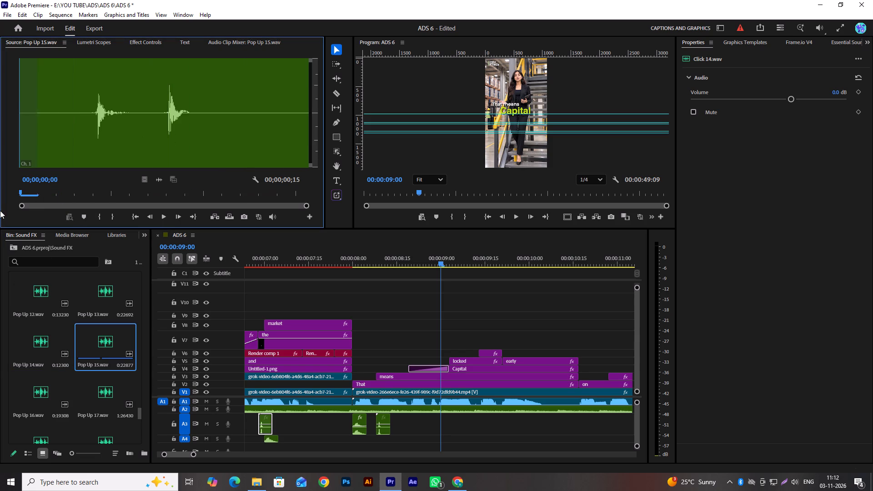
key("space")
Audition Pop Up 16.wav and Pop Up 17.wav from the Sound FX bin.
double_click(102, 387)
left_click_drag(70, 194, 0, 210)
key("space")
double_click(48, 400)
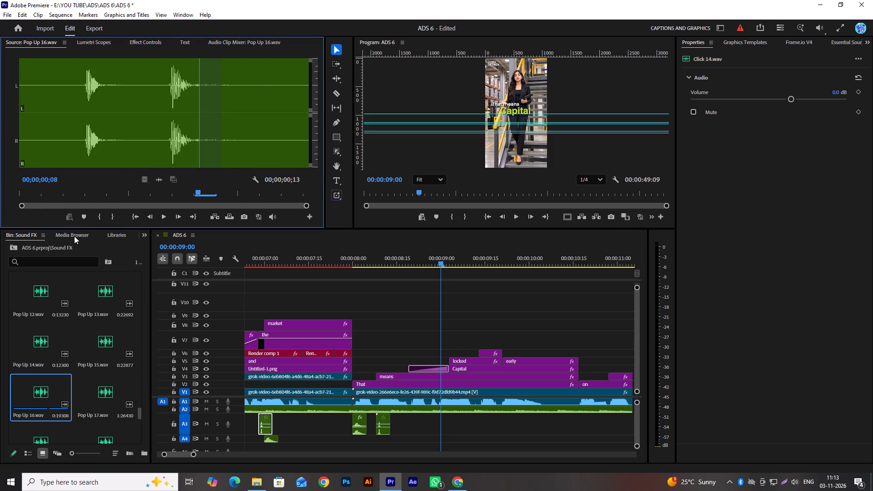
left_click_drag(85, 193, 0, 210)
key("space")
scroll(92, 385, "down", 1)
double_click(109, 346)
left_click_drag(100, 190, 0, 217)
key("space")
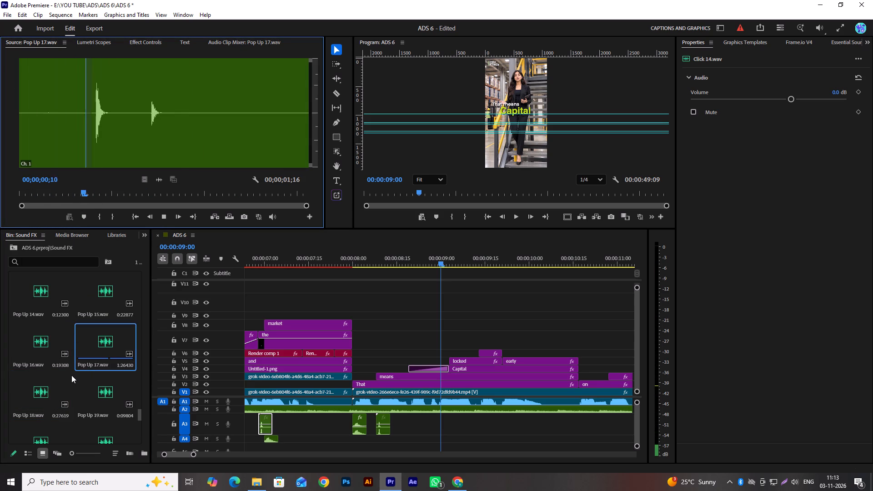
Audition Pop Up 25.wav, Pop Up 24.wav and Pop Up 23.wav from the Sound FX bin.
scroll(71, 381, "down", 4)
double_click(104, 347)
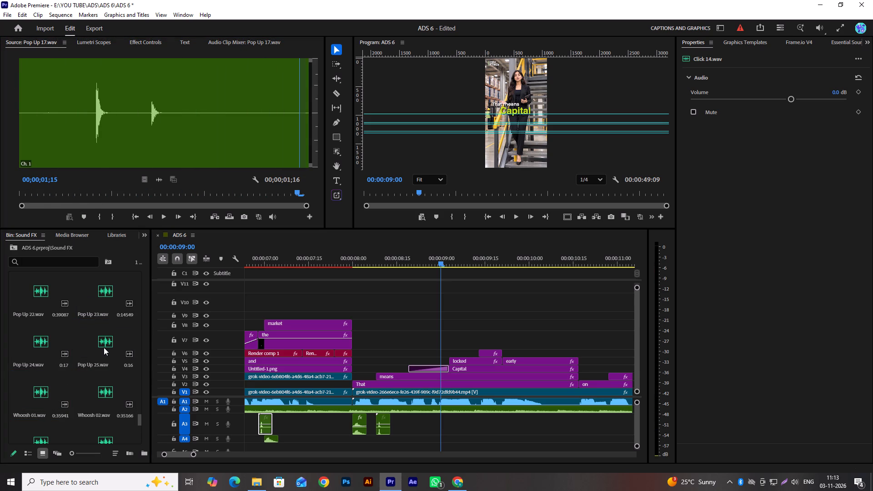
left_click_drag(109, 194, 0, 209)
key("space")
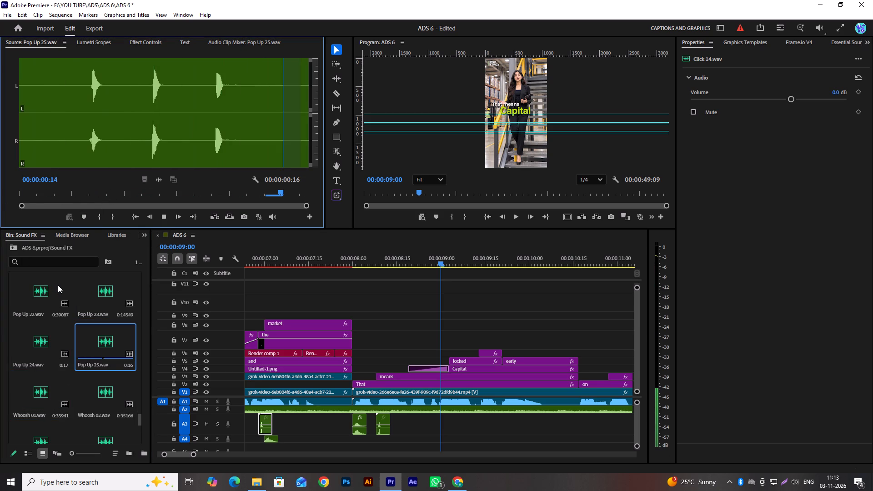
left_click(192, 196)
key("space")
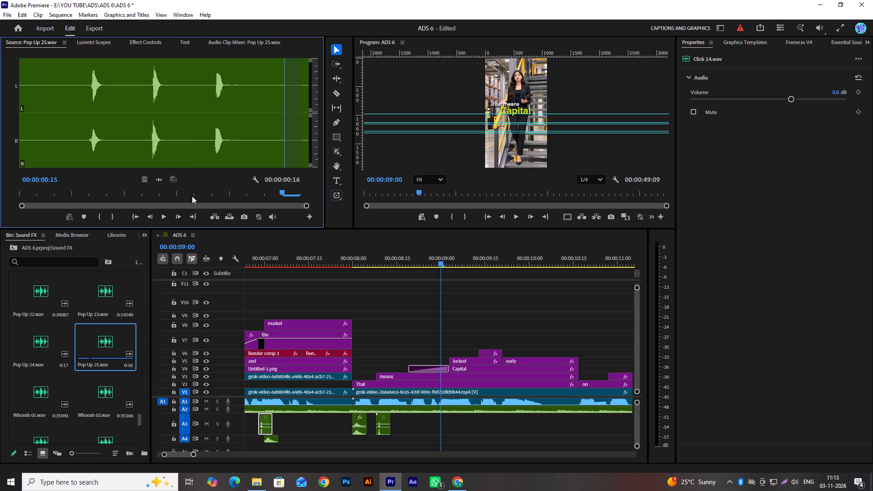
double_click(44, 339)
scroll(76, 328, "up", 1)
double_click(100, 349)
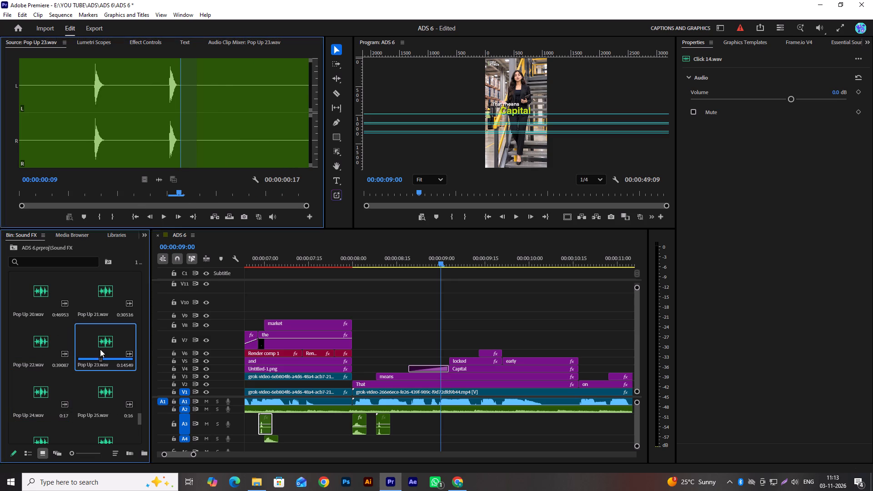
key("space")
left_click_drag(154, 188, 104, 194)
key("space")
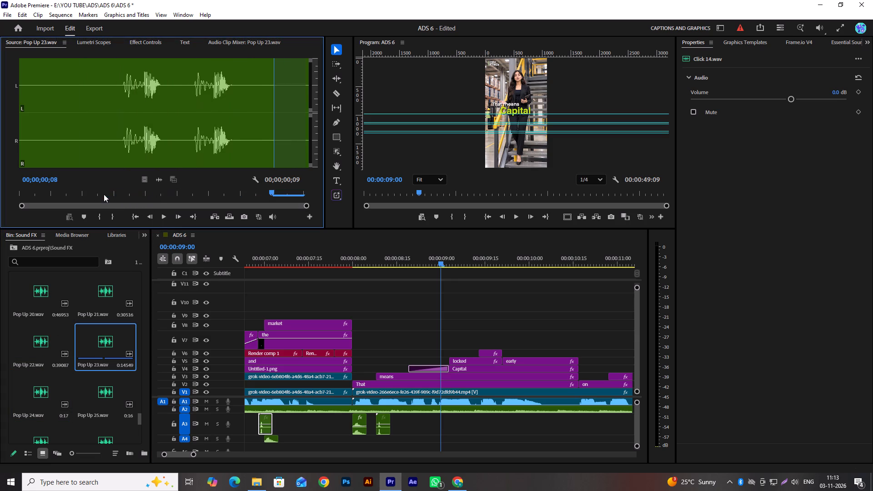
Audition Pop Up 22.wav, Pop Up 21.wav and Pop Up 20.wav from the Sound FX bin.
double_click(49, 334)
left_click(122, 195)
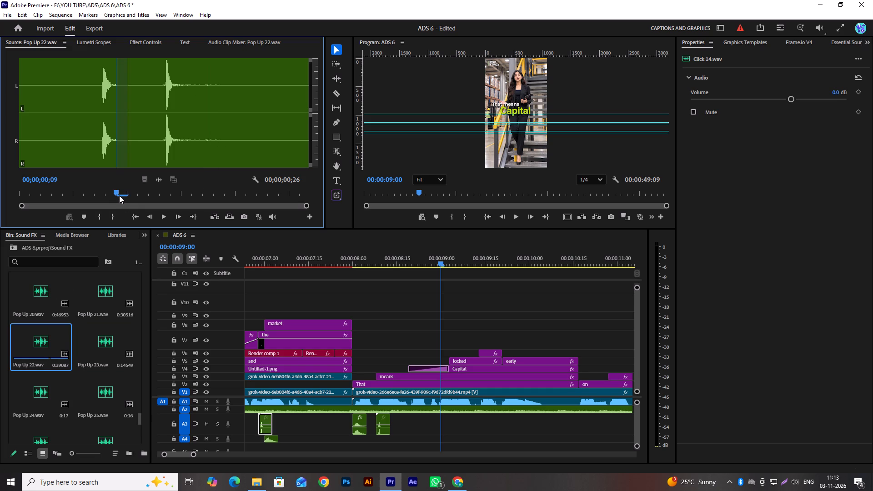
key("space")
scroll(108, 339, "up", 1)
double_click(98, 355)
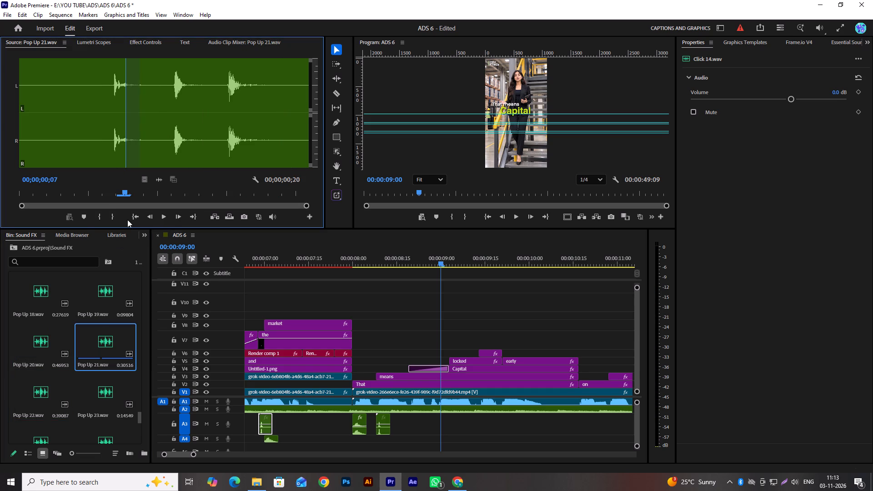
key("space")
left_click(165, 190)
key("space")
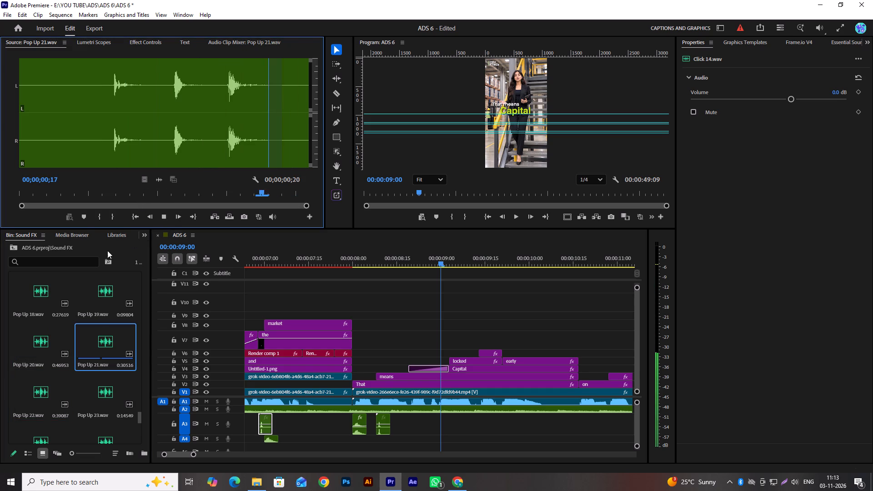
double_click(47, 346)
left_click_drag(130, 193, 87, 193)
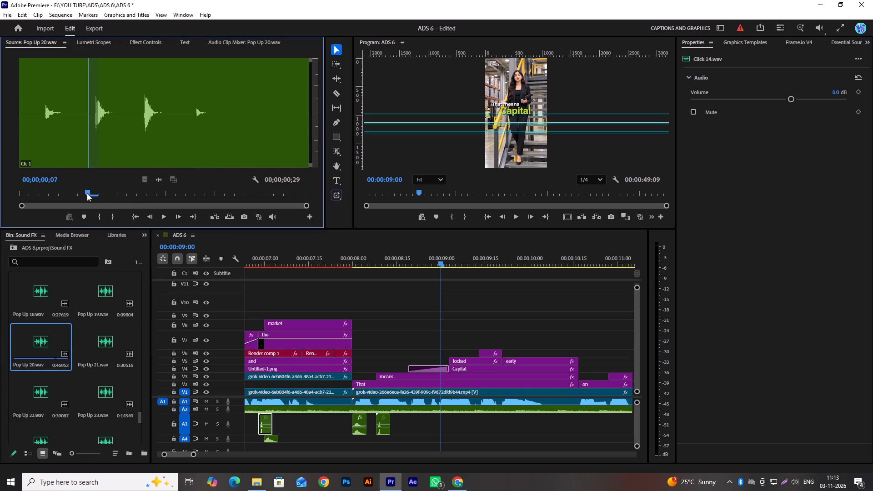
left_click_drag(87, 193, 83, 192)
key("space")
Audition Pop Up 19.wav and Pop Up 18.wav from the Sound FX bin.
scroll(114, 347, "up", 1)
double_click(110, 346)
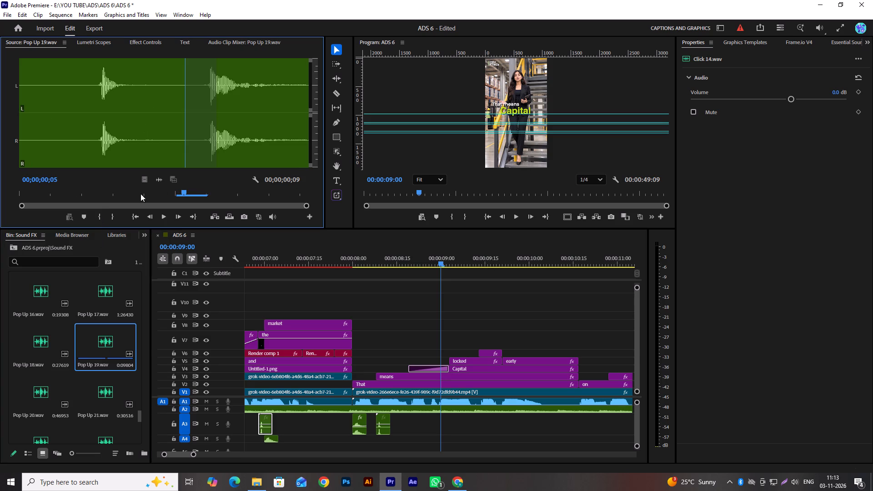
key("space")
left_click_drag(178, 191, 11, 191)
key("space")
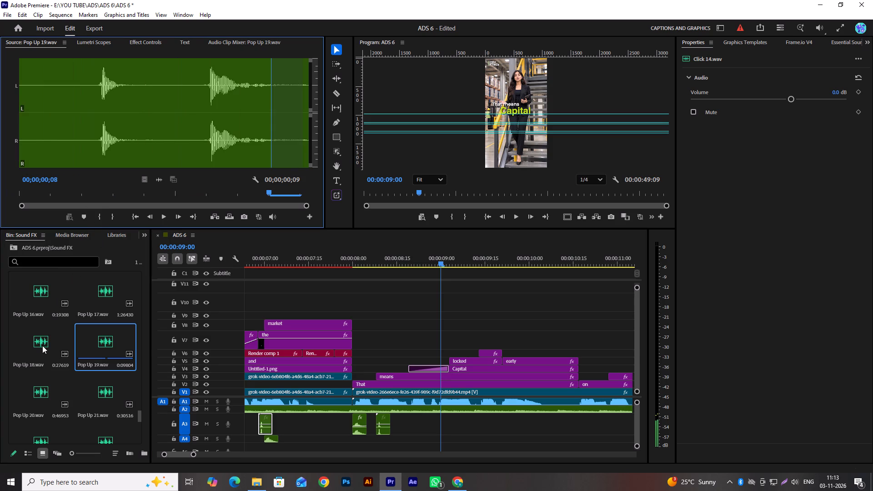
double_click(38, 349)
key("space")
Audition Pop Up 17.wav and Pop Up 16.wav from the Sound FX bin.
double_click(103, 286)
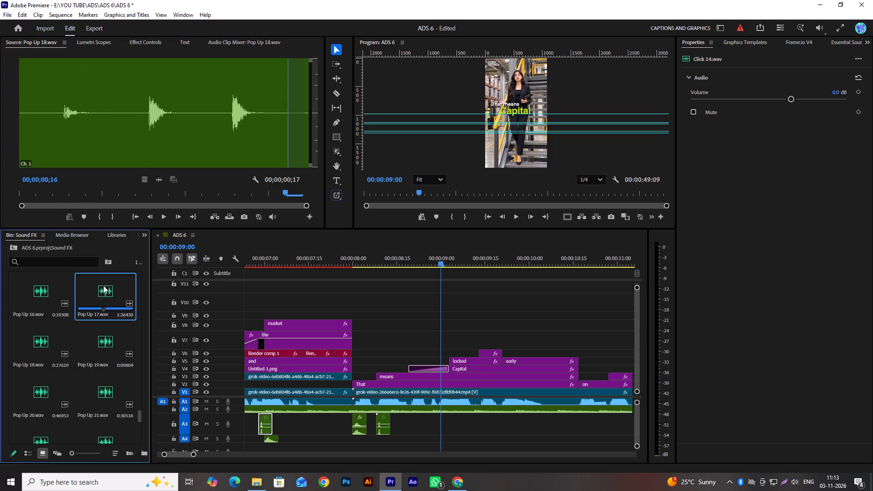
left_click_drag(97, 194, 0, 232)
key("space")
double_click(37, 302)
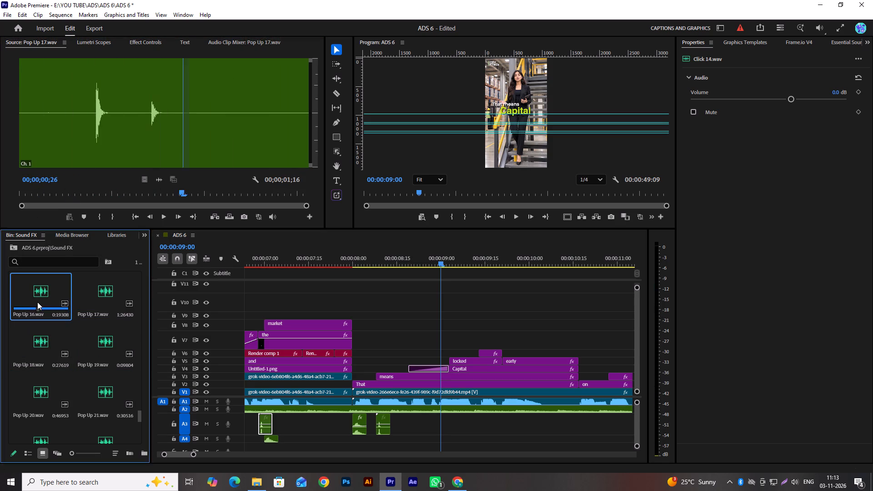
left_click_drag(80, 192, 31, 204)
key("space")
Audition Pop Up 15.wav and Pop Up 14.wav from the Sound FX bin.
scroll(66, 331, "up", 1)
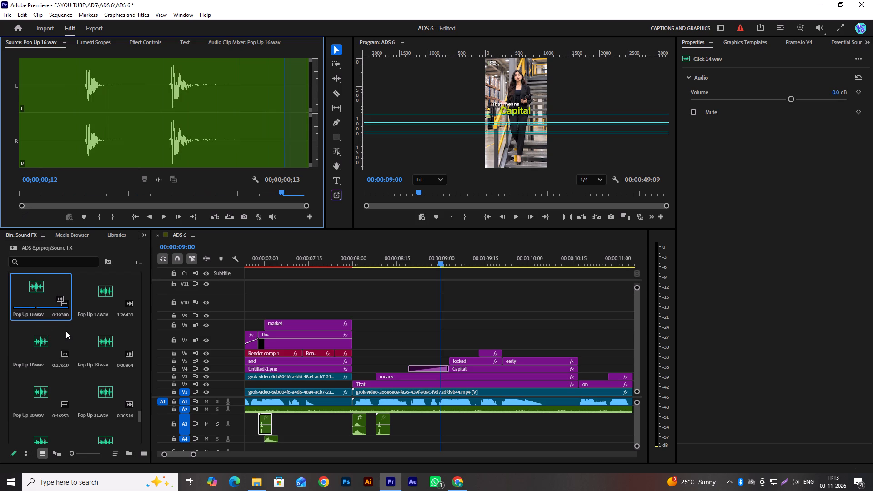
scroll(67, 332, "up", 2)
double_click(107, 392)
left_click_drag(72, 190, 20, 203)
key("space")
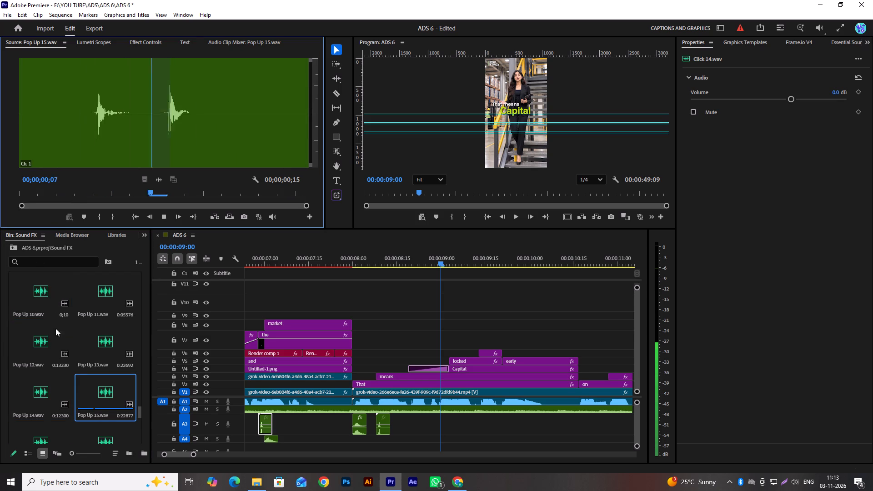
double_click(37, 406)
left_click(90, 191)
key("space")
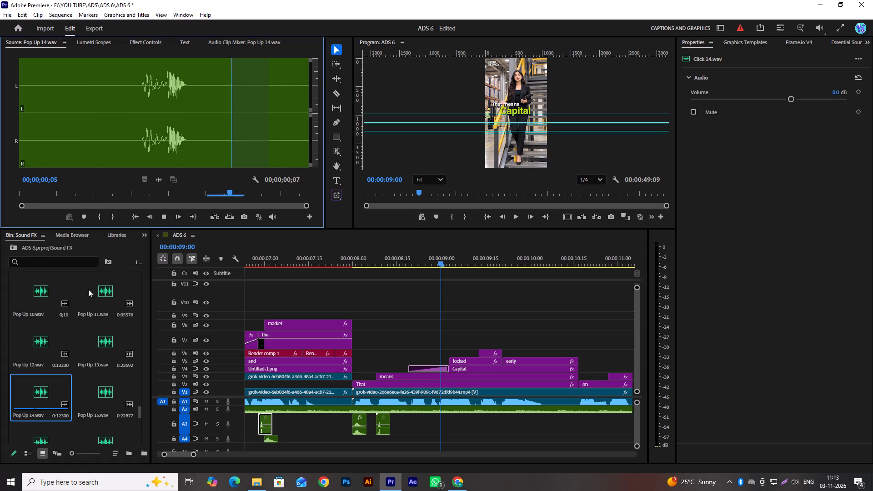
Audition Pop Up 13.wav and Pop Up 12.wav from the Sound FX bin.
double_click(96, 338)
key("space")
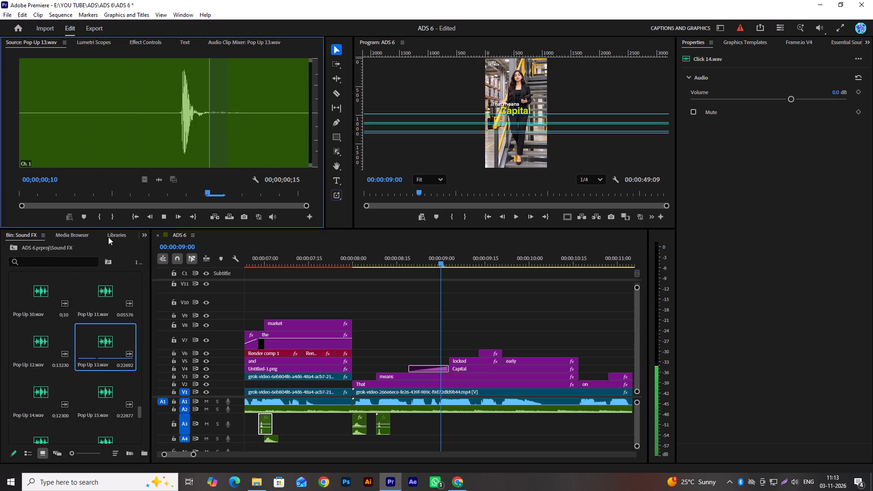
double_click(44, 347)
key("space")
left_click_drag(108, 194, 89, 201)
key("space")
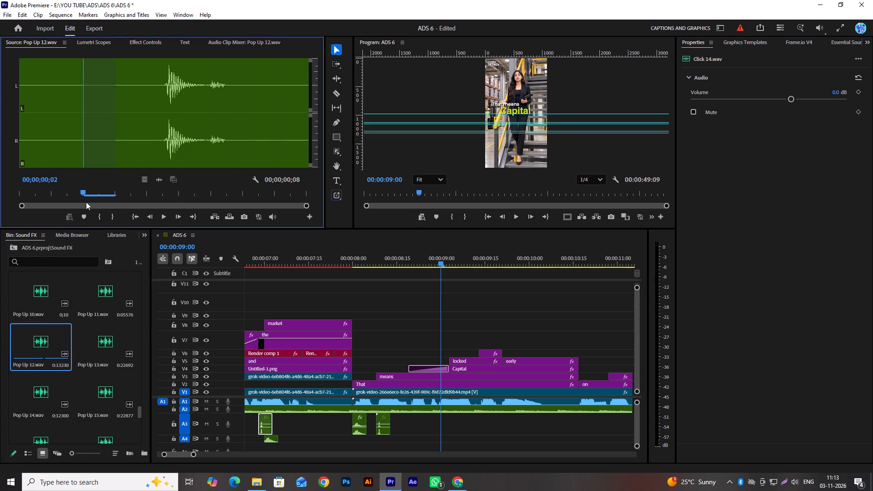
Audition Pop Up 11.wav from the Sound FX bin and listen to Pop Up 12.wav again.
scroll(91, 350, "up", 1)
double_click(97, 347)
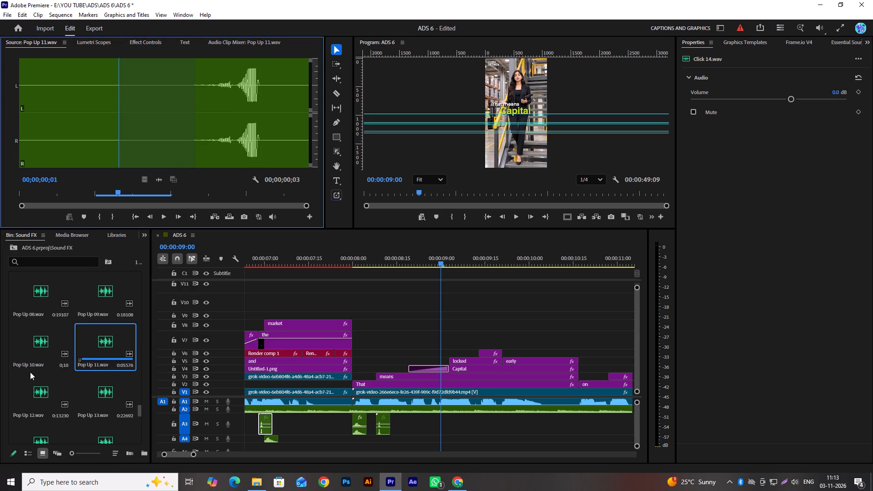
double_click(30, 372)
key("space")
left_click_drag(125, 190, 0, 201)
key("space")
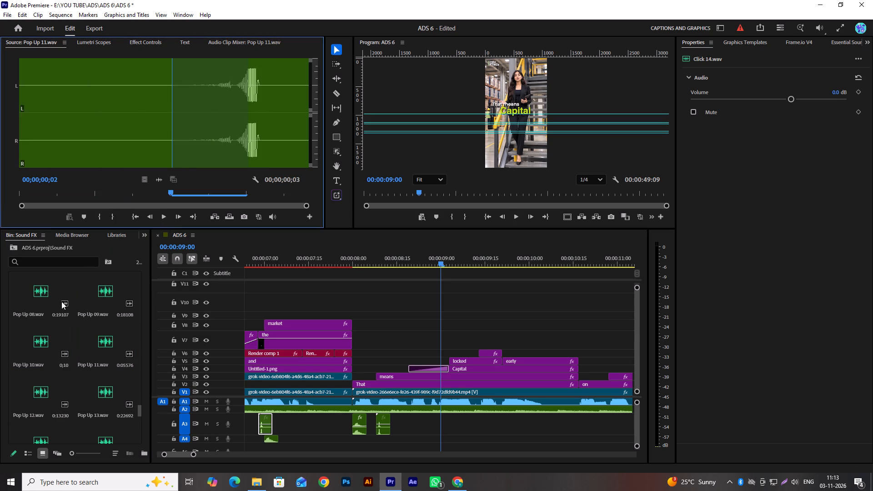
left_click_drag(154, 190, 0, 195)
key("space")
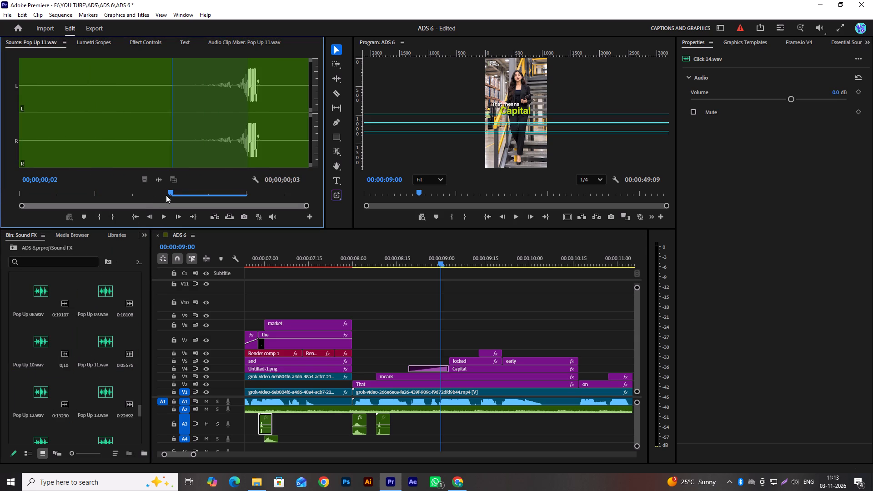
left_click_drag(169, 193, 306, 199)
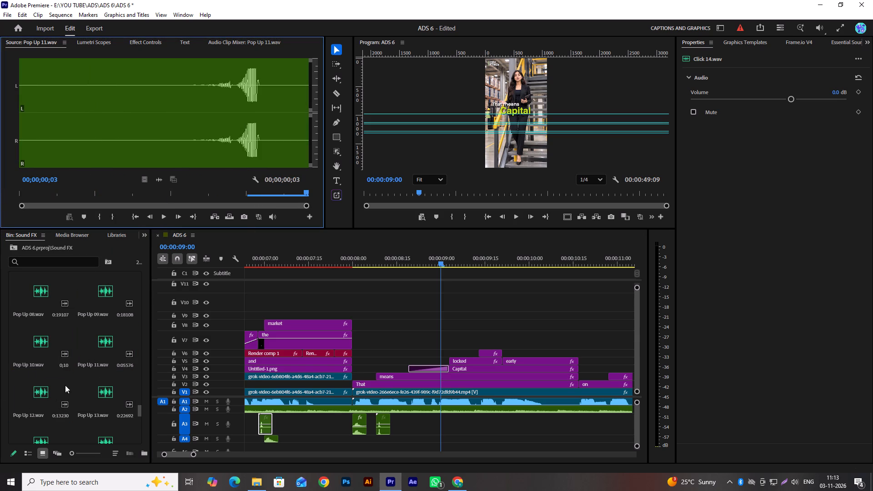
scroll(60, 391, "up", 1)
scroll(60, 391, "down", 2)
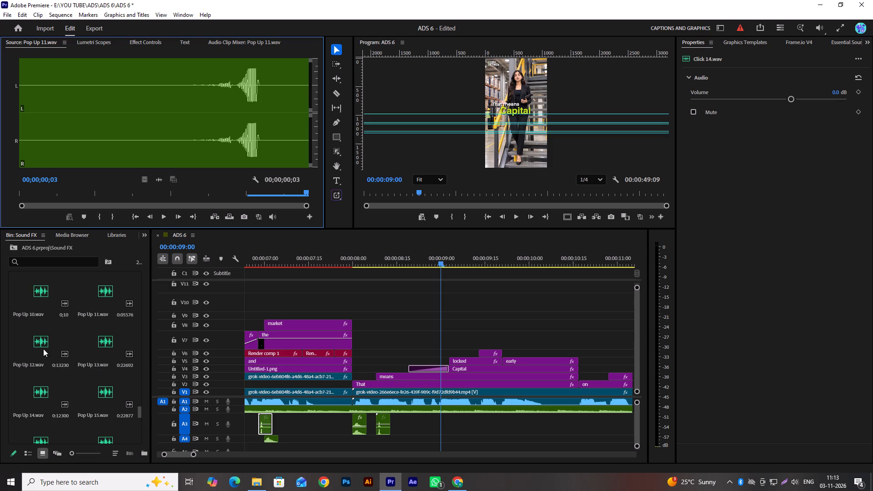
double_click(42, 348)
left_click_drag(159, 190, 5, 209)
key("space")
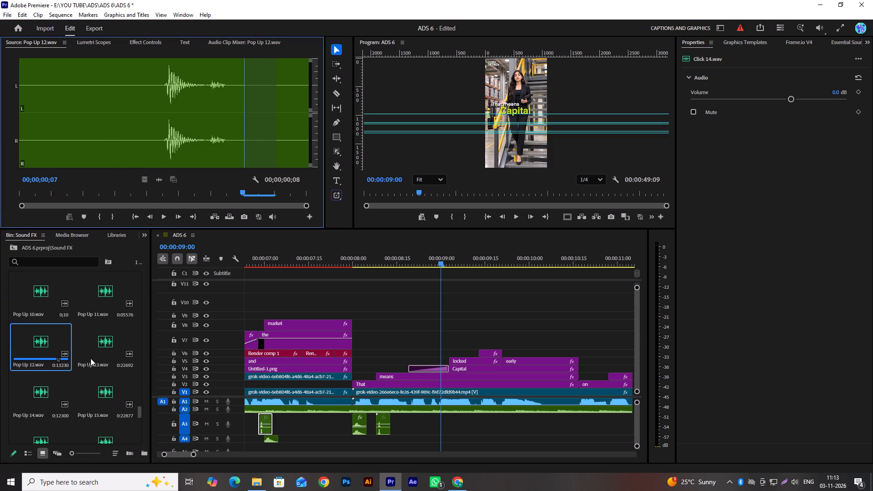
Copy the Whoosh 14.wav clip on track A3 to 00:00:09:03, where the "locked" text starts, and play it back.
scroll(376, 325, "down", 1)
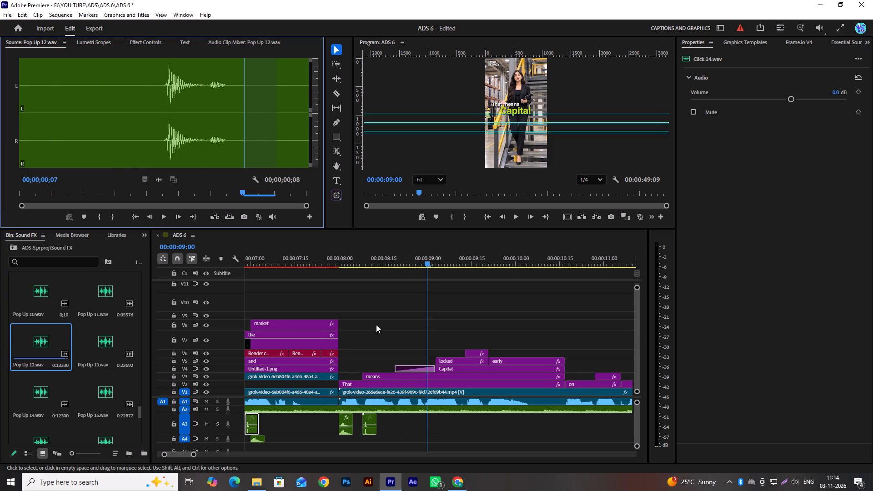
scroll(376, 325, "down", 2)
key("space")
key("space")
key("space")
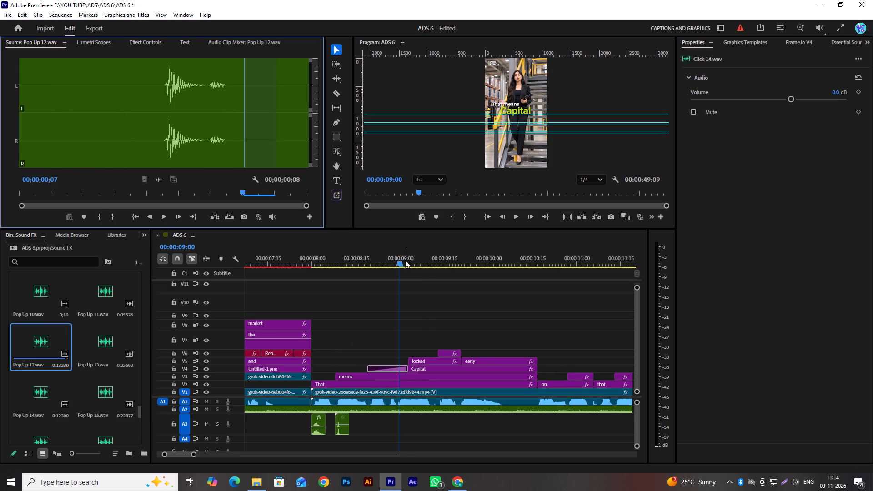
left_click_drag(404, 261, 396, 262)
key("space")
key("space")
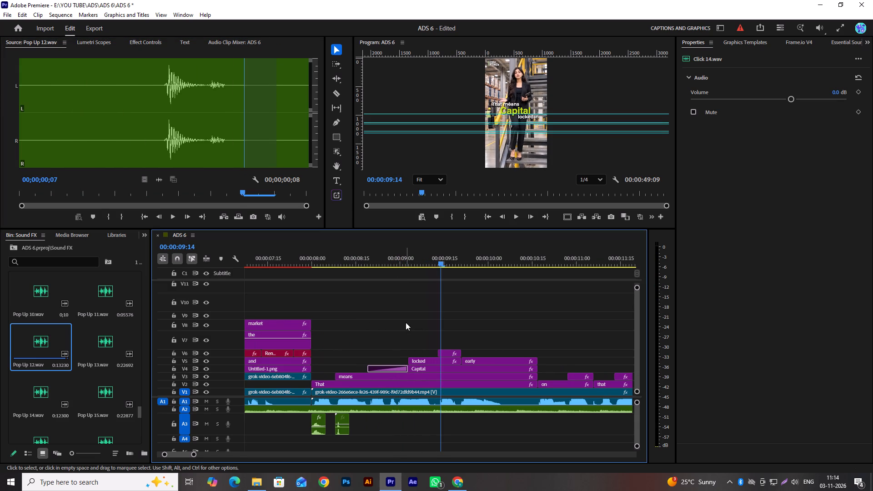
left_click_drag(321, 431, 415, 431, "alt")
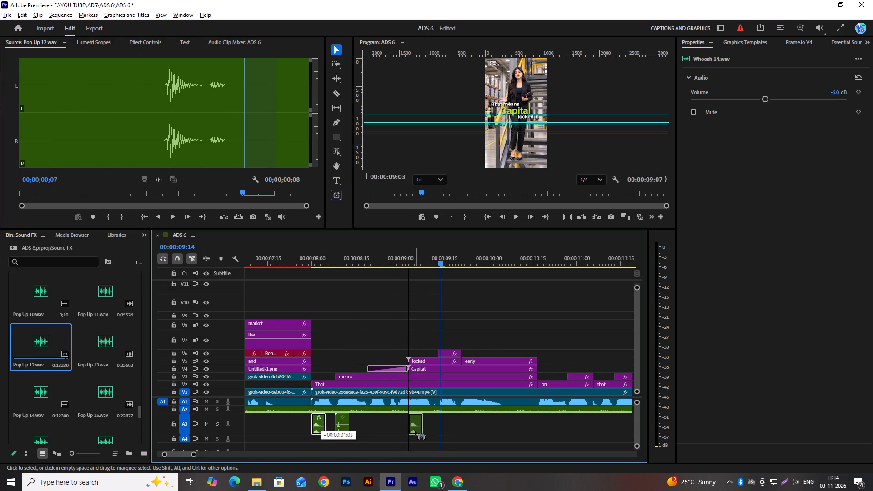
left_click_drag(415, 431, 416, 431, "alt")
key("space")
key("space")
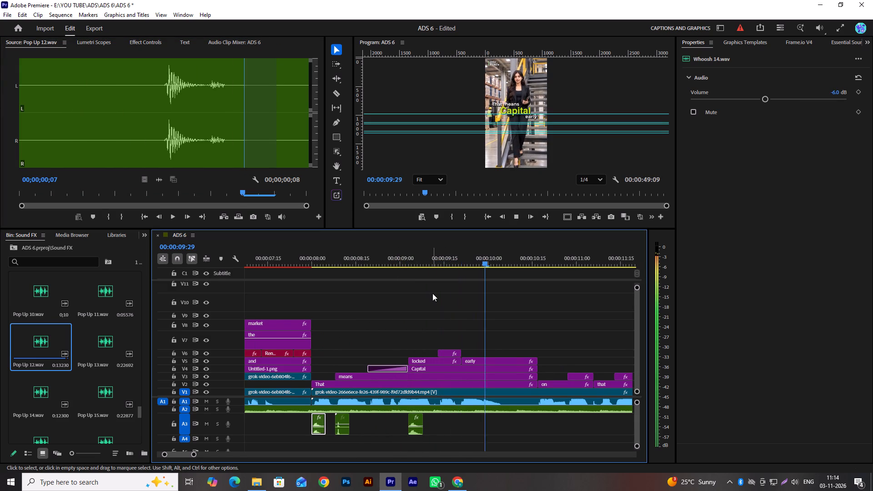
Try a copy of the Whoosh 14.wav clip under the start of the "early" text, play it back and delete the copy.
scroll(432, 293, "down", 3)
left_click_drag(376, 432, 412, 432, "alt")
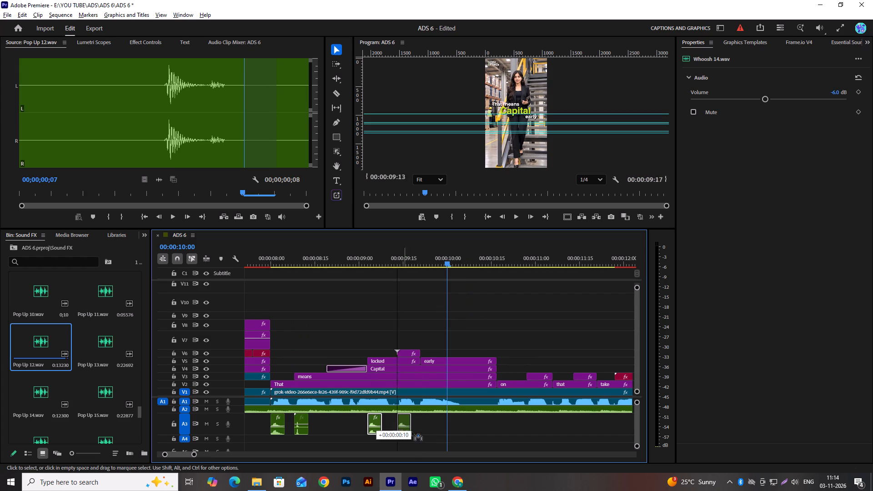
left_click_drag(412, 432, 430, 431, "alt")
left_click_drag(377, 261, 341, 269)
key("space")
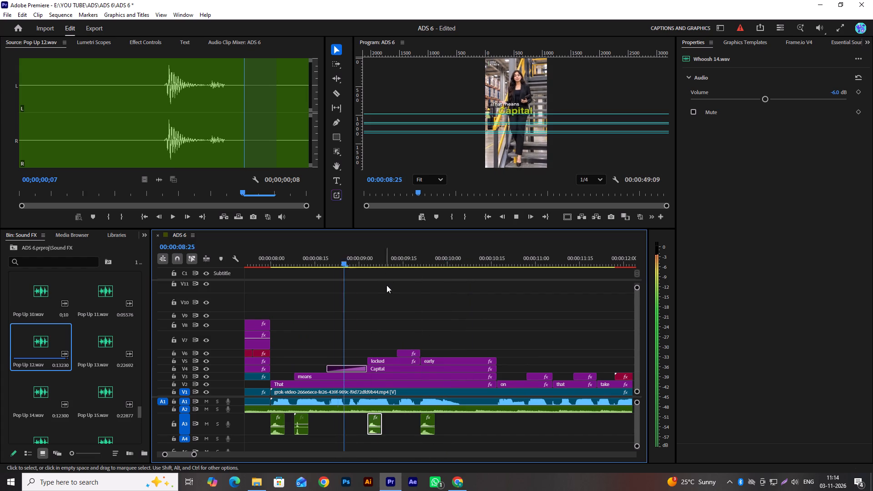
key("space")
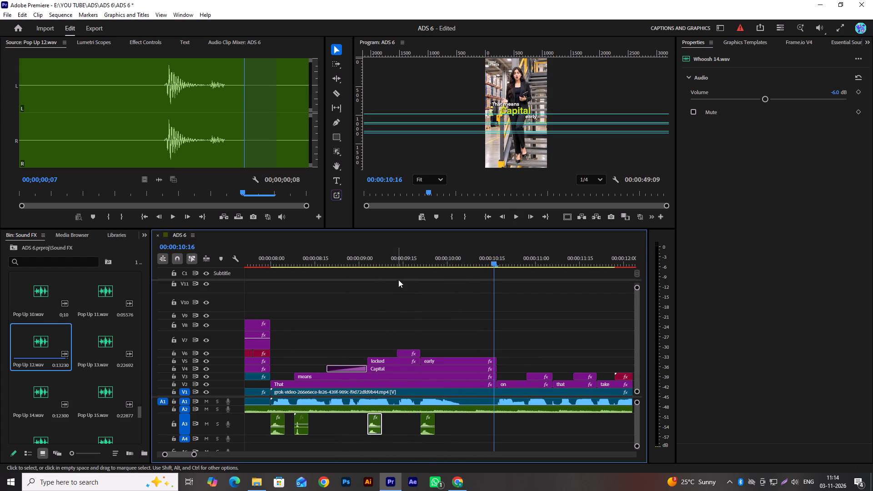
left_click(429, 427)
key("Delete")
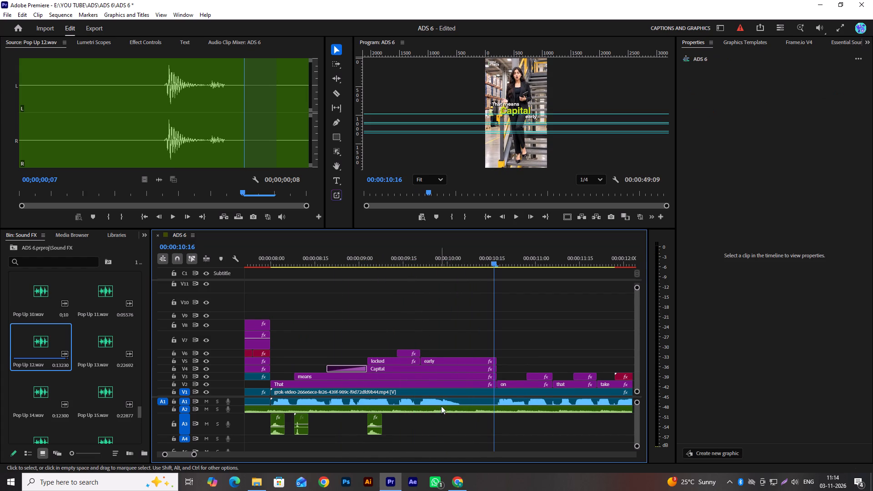
Copy the Whoosh 14.wav clip from the "locked" text to the start of the "early" text on track A3.
scroll(425, 365, "down", 5)
left_click_drag(307, 431, 358, 428)
key("space")
key("space")
scroll(404, 346, "down", 5)
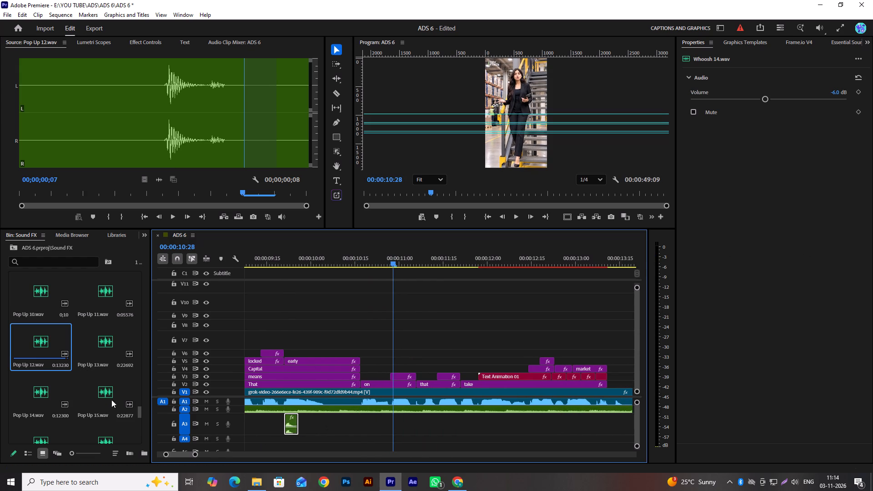
Browse the Sound FX bin from the Pop Up sounds back to the Click sounds for another effect.
scroll(95, 346, "up", 6)
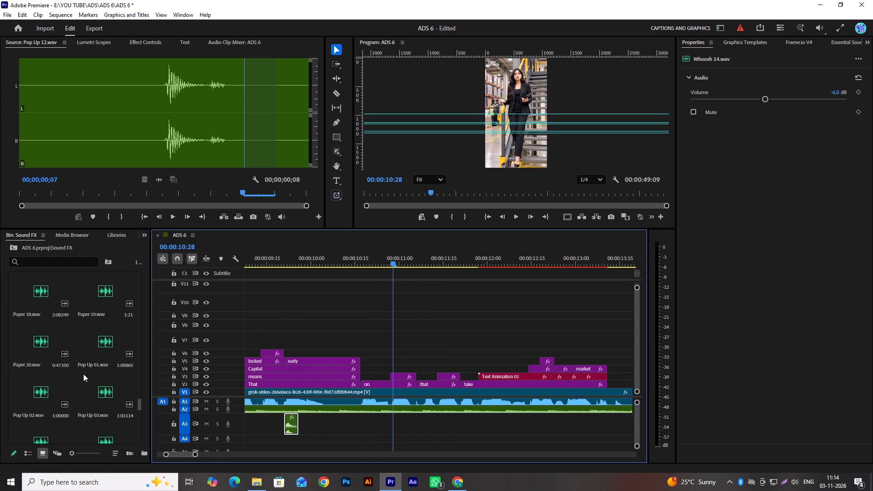
scroll(83, 376, "up", 1)
scroll(83, 376, "down", 1)
scroll(83, 376, "up", 15)
scroll(85, 371, "up", 9)
scroll(86, 371, "down", 1)
scroll(86, 371, "up", 2)
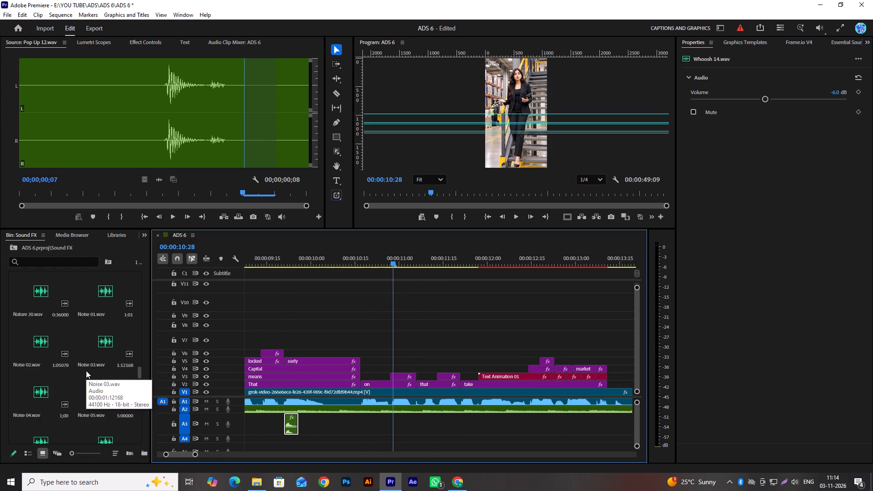
scroll(86, 371, "up", 16)
scroll(81, 360, "down", 1)
scroll(81, 360, "up", 17)
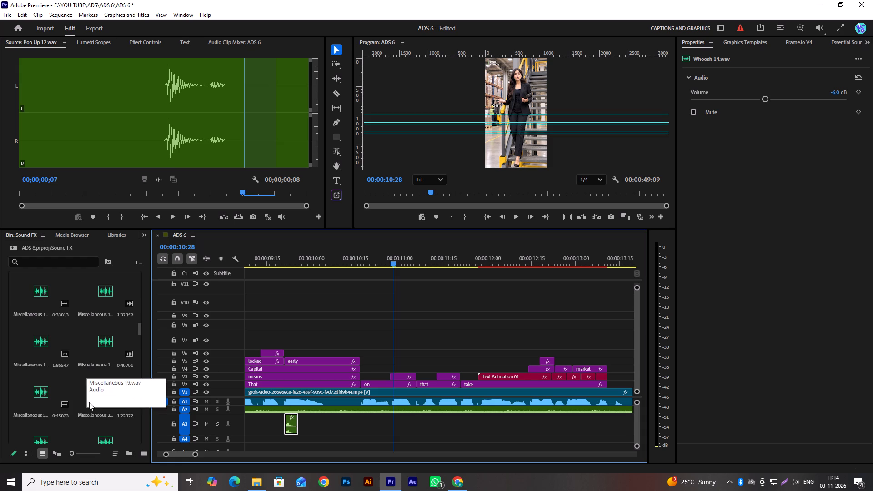
scroll(89, 395, "up", 20)
scroll(89, 395, "up", 7)
scroll(89, 386, "down", 1)
scroll(89, 386, "up", 11)
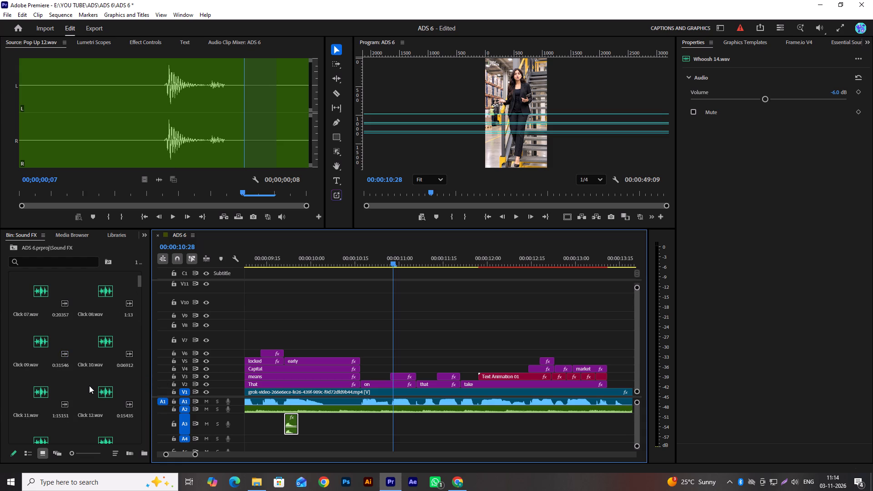
scroll(89, 386, "up", 6)
scroll(89, 386, "down", 1)
scroll(89, 386, "up", 5)
scroll(89, 383, "down", 14)
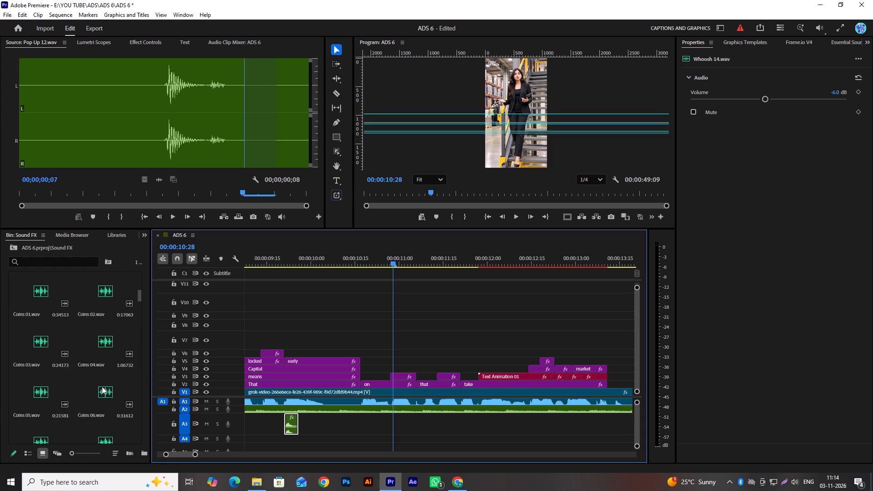
scroll(102, 386, "up", 3)
Audition Click 27.wav, Click 26.wav and Click 24.wav from the Sound FX bin.
double_click(39, 394)
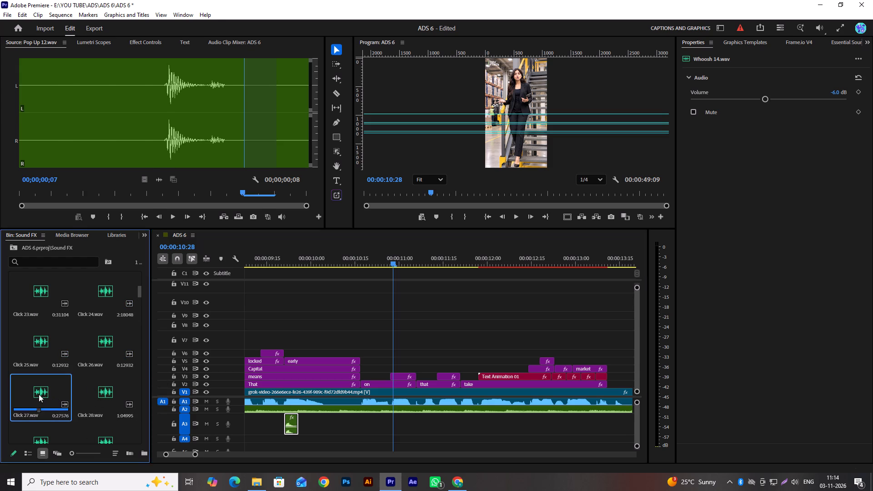
left_click_drag(93, 193, 25, 192)
key("space")
double_click(102, 350)
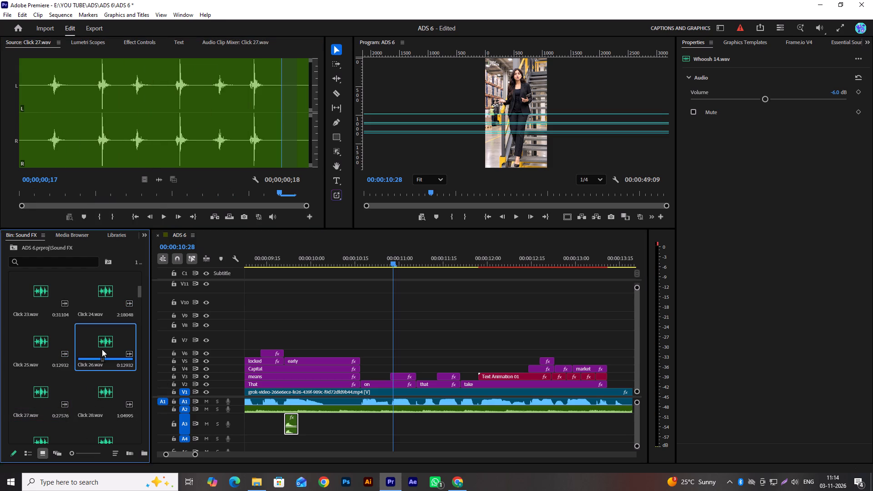
key("space")
left_click_drag(160, 195, 125, 195)
key("space")
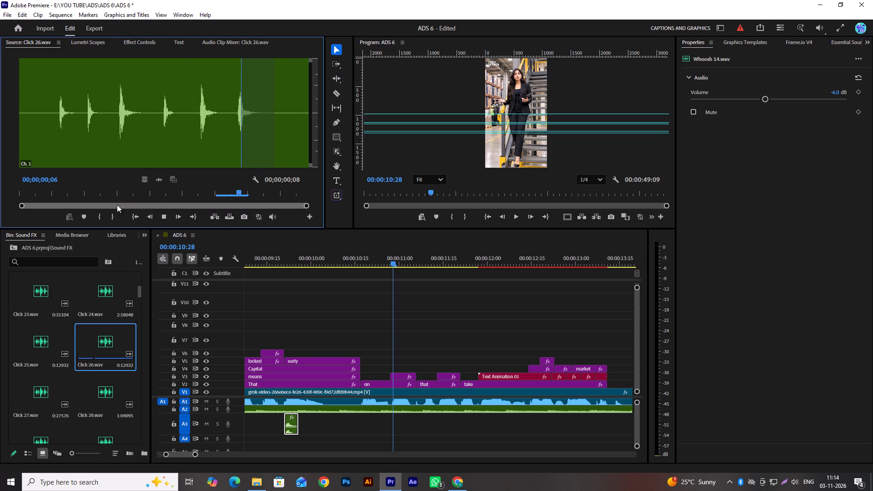
left_click_drag(113, 185, 0, 217)
left_click_drag(75, 188, 0, 198)
key("space")
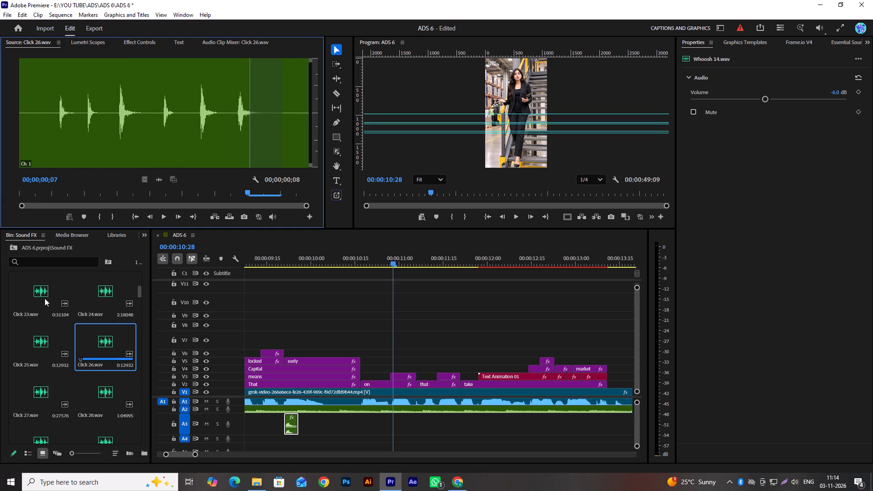
double_click(98, 292)
left_click_drag(109, 194, 13, 200)
key("space")
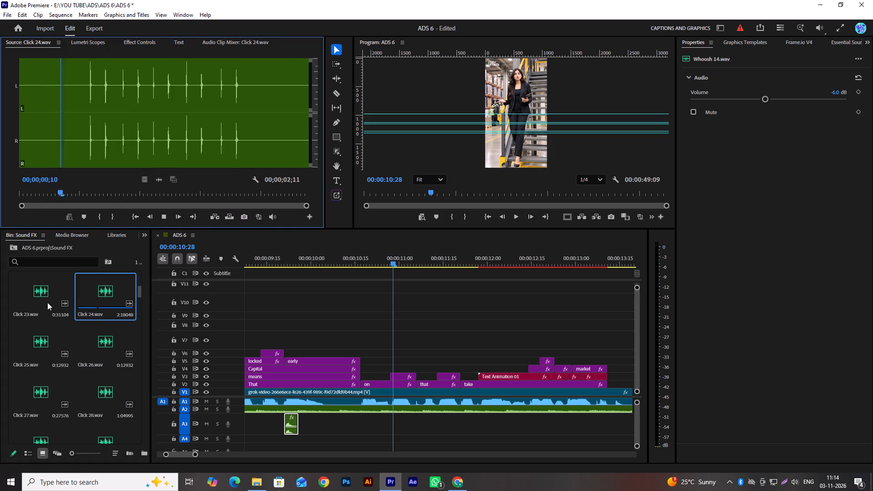
Audition Click 23.wav and Click 22.wav from the Sound FX bin.
double_click(31, 292)
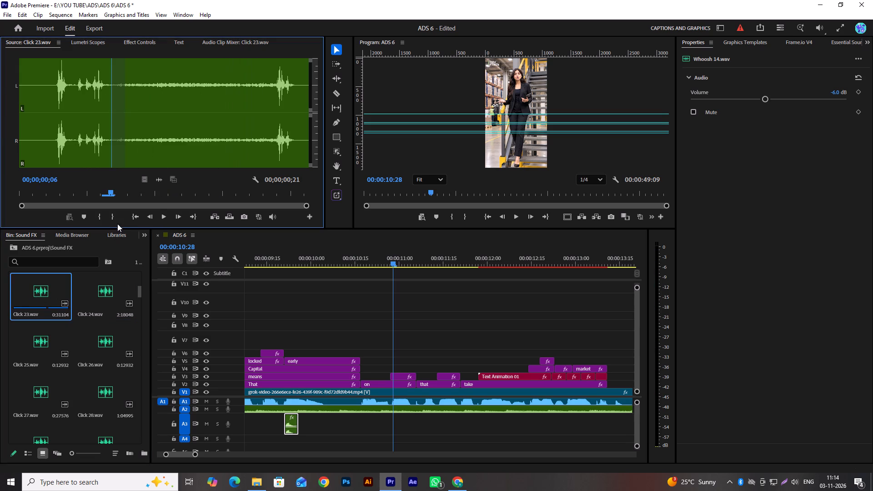
key("space")
left_click_drag(116, 194, 36, 205)
key("space")
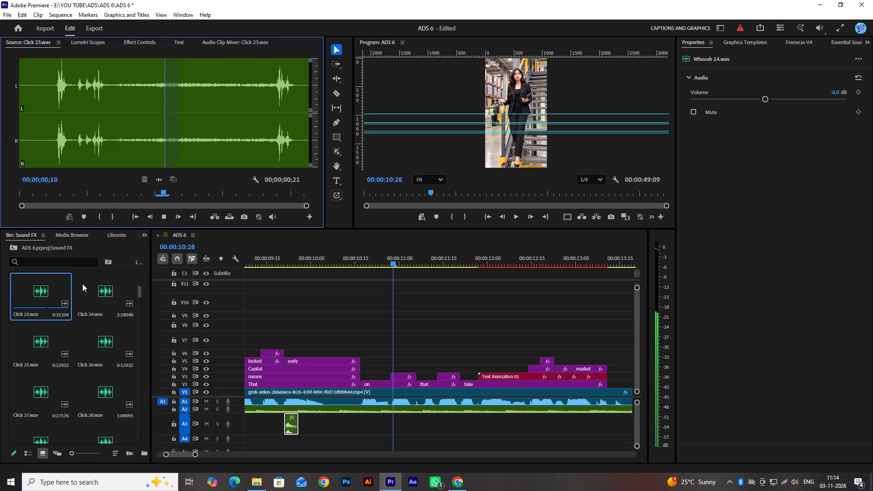
scroll(105, 347, "up", 1)
double_click(98, 289)
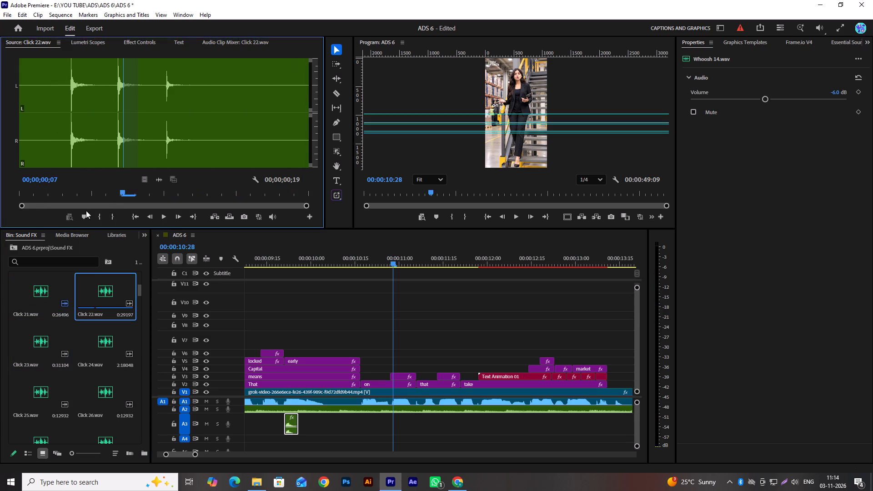
left_click_drag(87, 191, 20, 195)
key("space")
left_click(141, 192)
key("space")
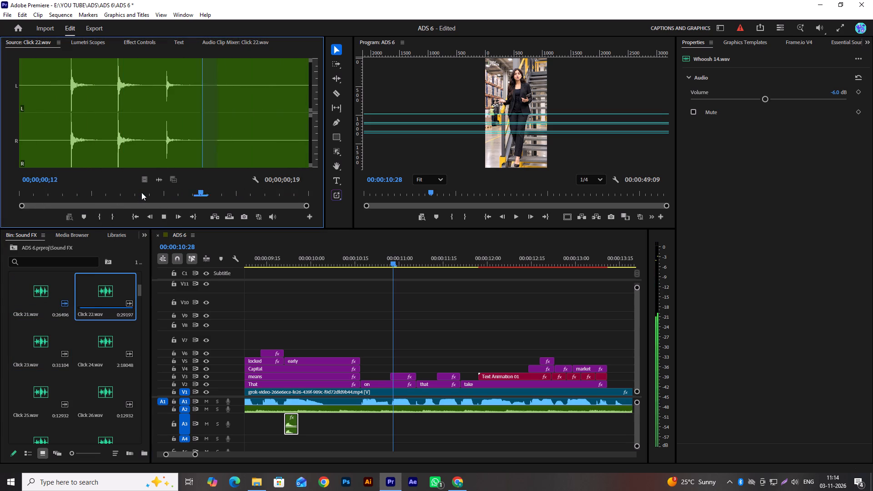
Copy the Click 14.wav clip from the "means" text to the start of the "on" text on track A3 and play on.
scroll(266, 392, "up", 5)
scroll(301, 386, "down", 3)
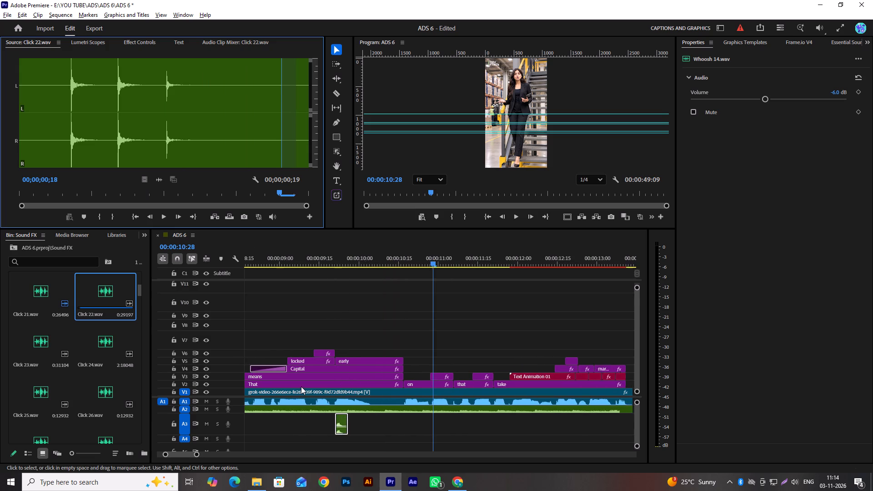
scroll(301, 386, "down", 1)
scroll(314, 430, "up", 4)
left_click_drag(296, 431, 311, 431, "alt")
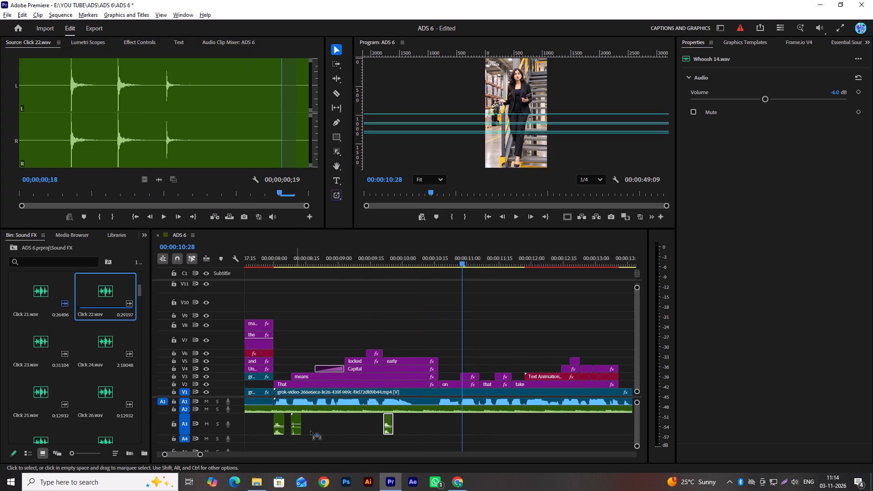
left_click_drag(311, 431, 449, 430, "alt")
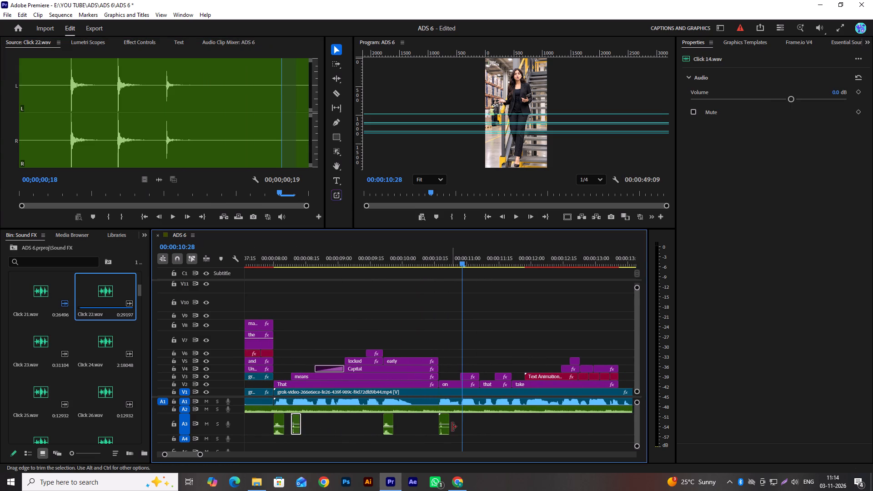
scroll(452, 427, "down", 4)
key("space")
key("space")
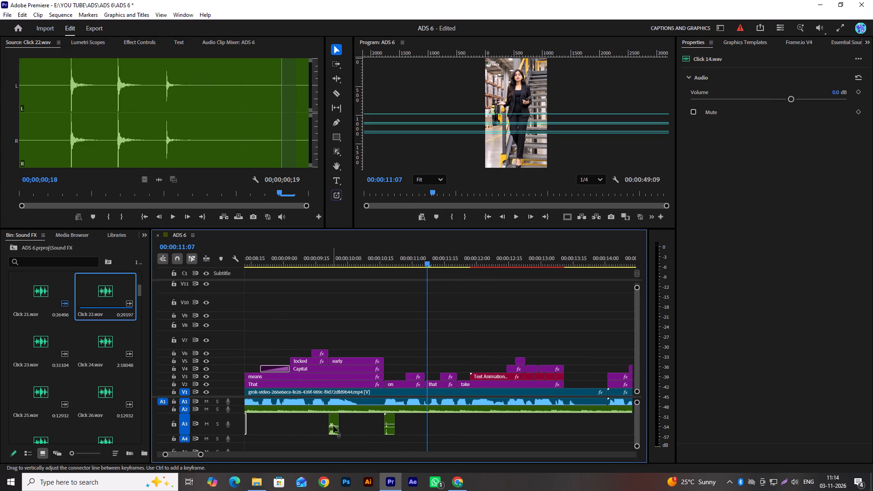
Copy the Whoosh 14.wav clip from the "early" text to the start of the V3 text above "that", keeping it on track A3.
key("space")
key("space")
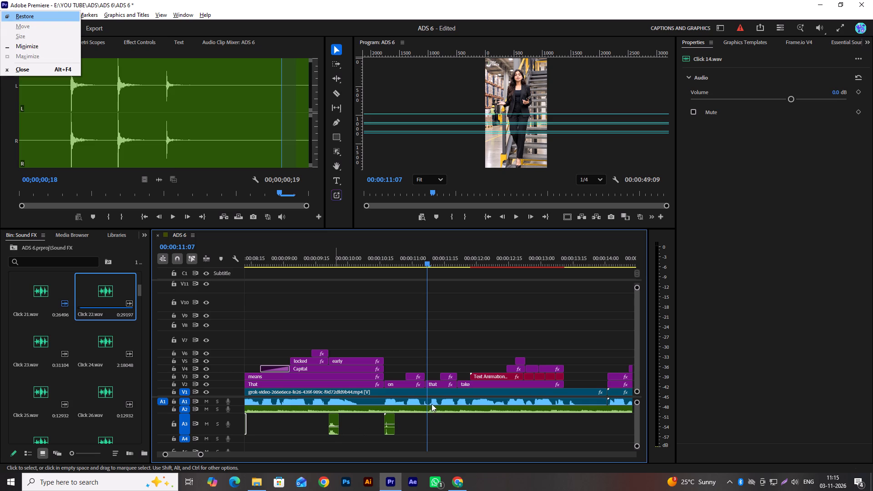
left_click(430, 367)
left_click(431, 368)
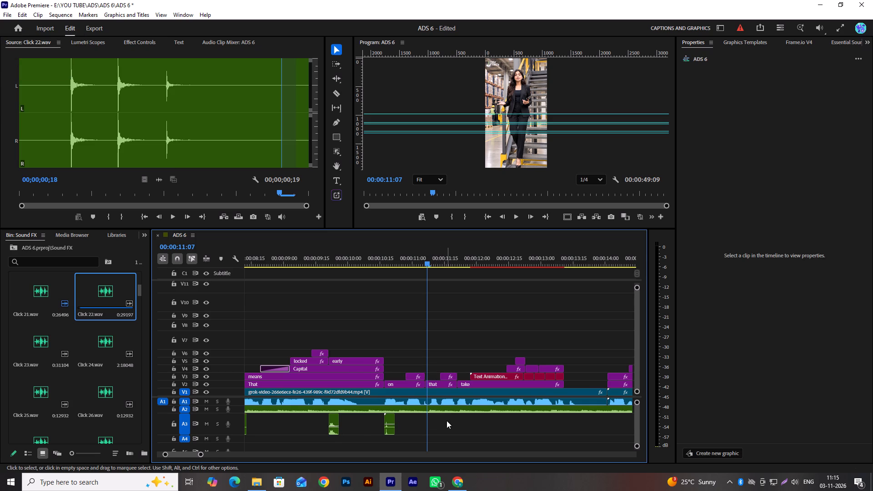
key("space")
scroll(447, 421, "down", 2)
key("space")
left_click_drag(306, 433, 402, 431, "alt")
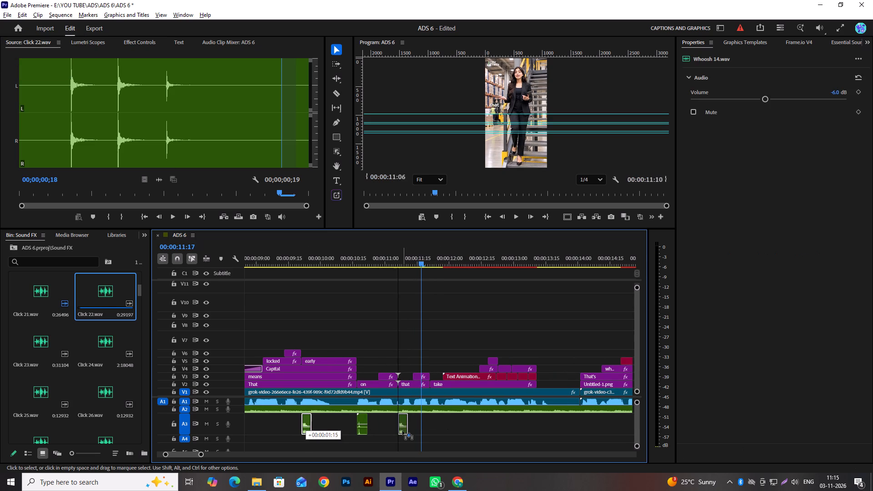
left_click_drag(402, 431, 416, 431, "alt")
Play through the "months" text animation and copy the Whoosh 14.wav clip from above "that" to the start of the "market" text on track A3.
key("space")
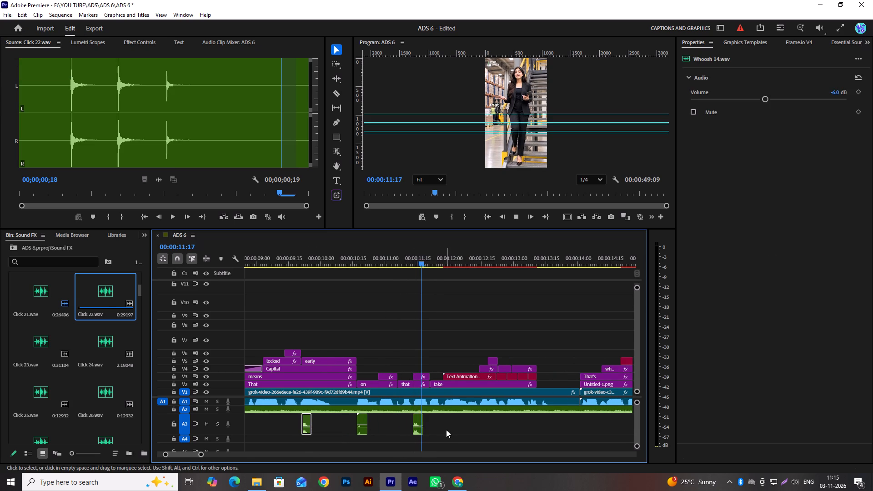
key("space")
key("space")
scroll(446, 430, "down", 3)
key("space")
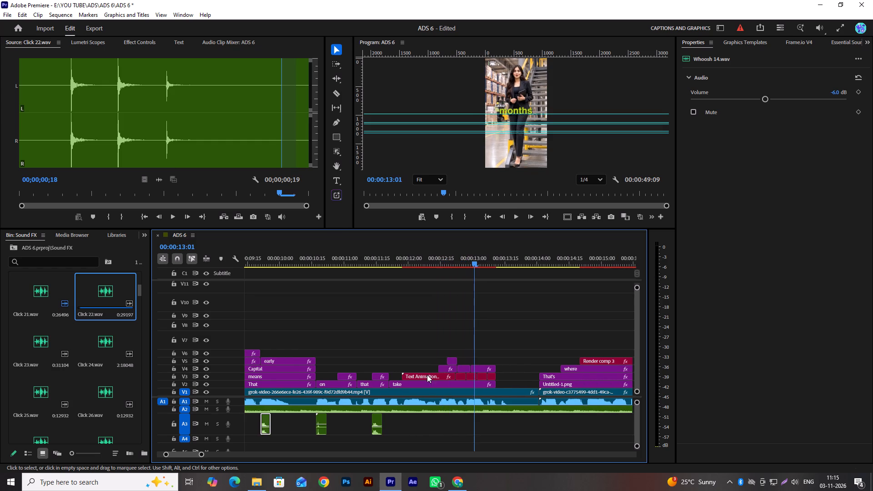
left_click_drag(432, 262, 394, 271)
key("space")
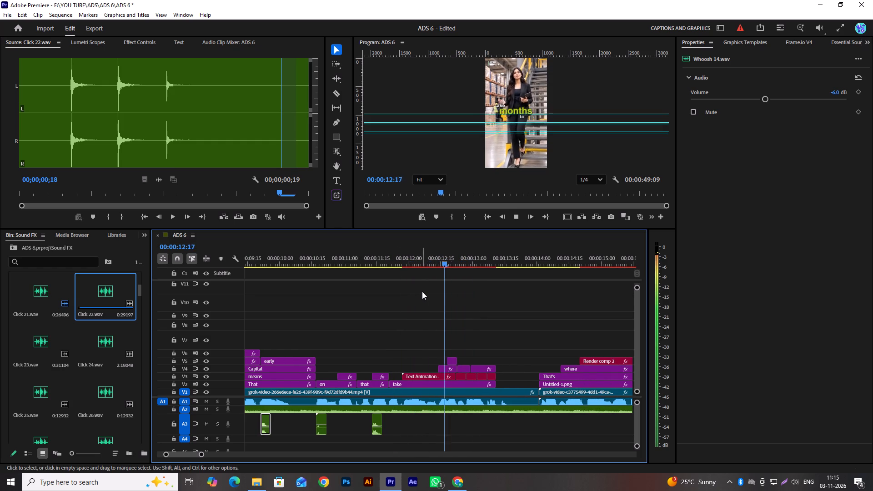
key("space")
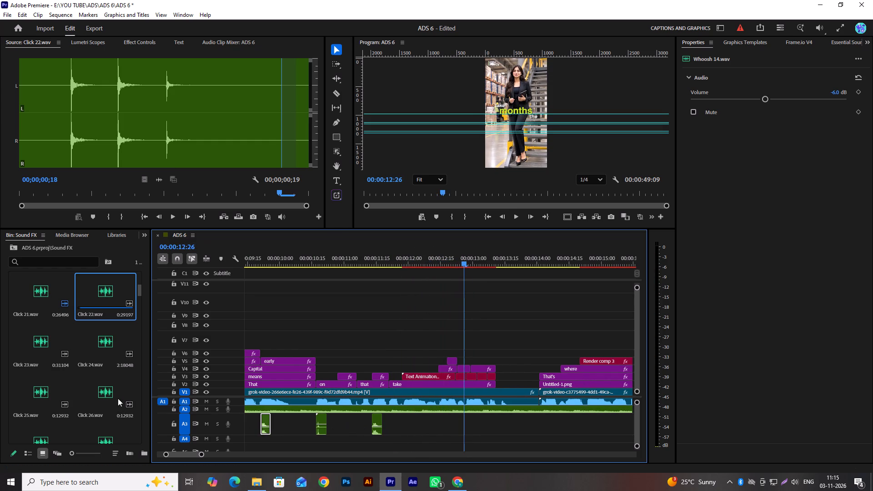
scroll(429, 420, "down", 4)
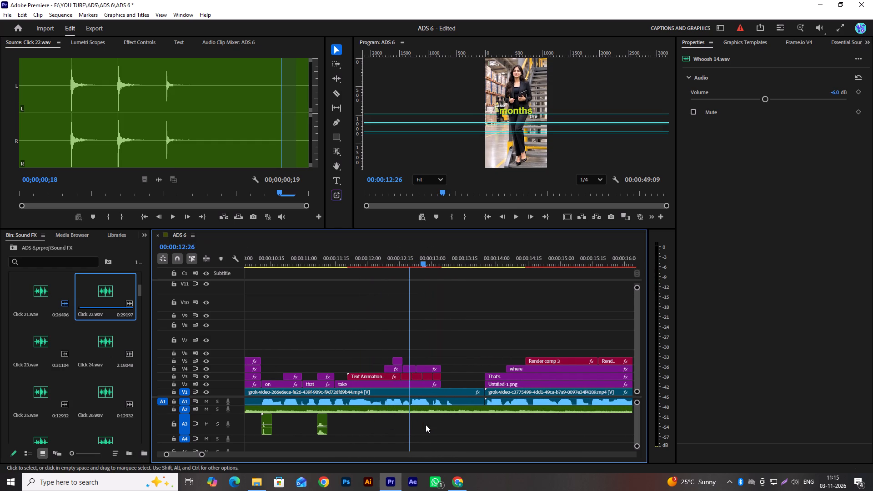
key("space")
key("space")
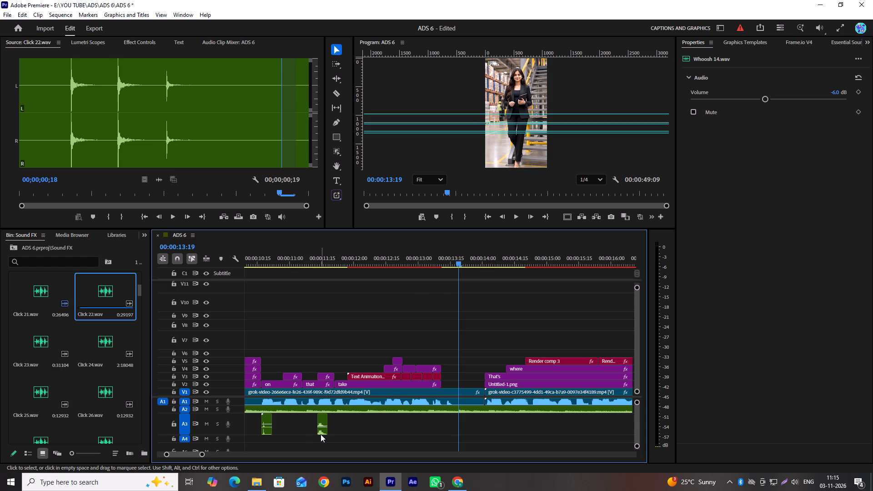
left_click_drag(322, 433, 424, 432, "alt")
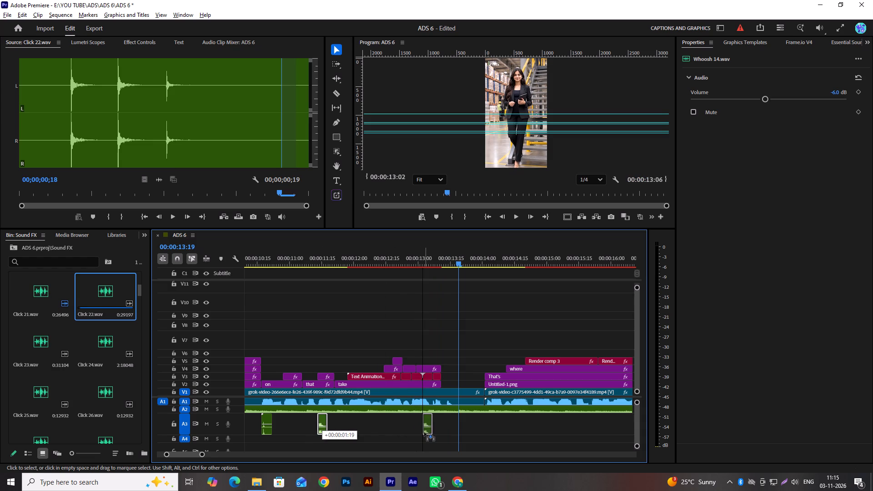
left_click_drag(424, 432, 421, 431, "alt")
Copy the Whoosh 14.wav clip from the "market" text to the start of the "where" text on track A3 and play the following section.
key("space")
scroll(447, 430, "down", 7)
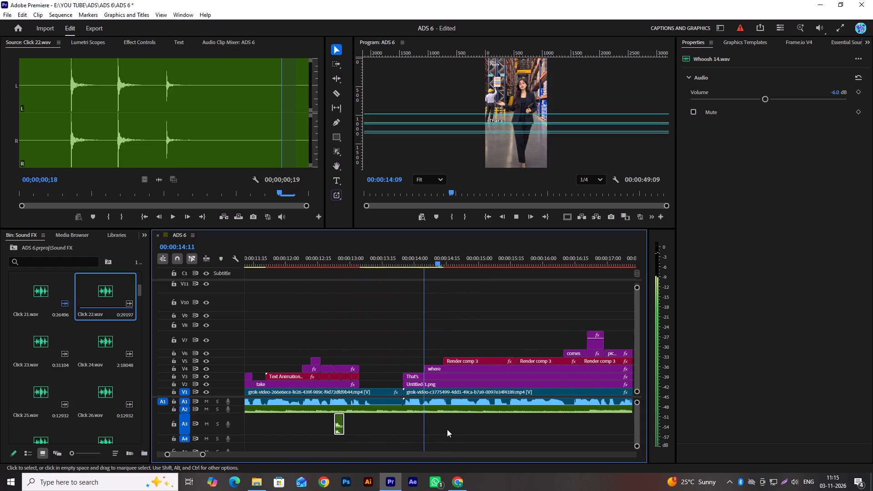
key("space")
scroll(426, 420, "down", 4)
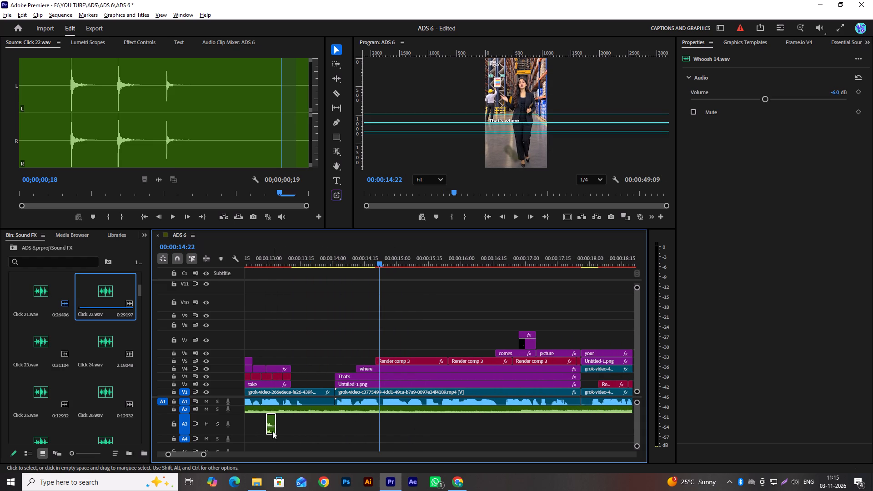
left_click_drag(272, 431, 366, 430, "alt")
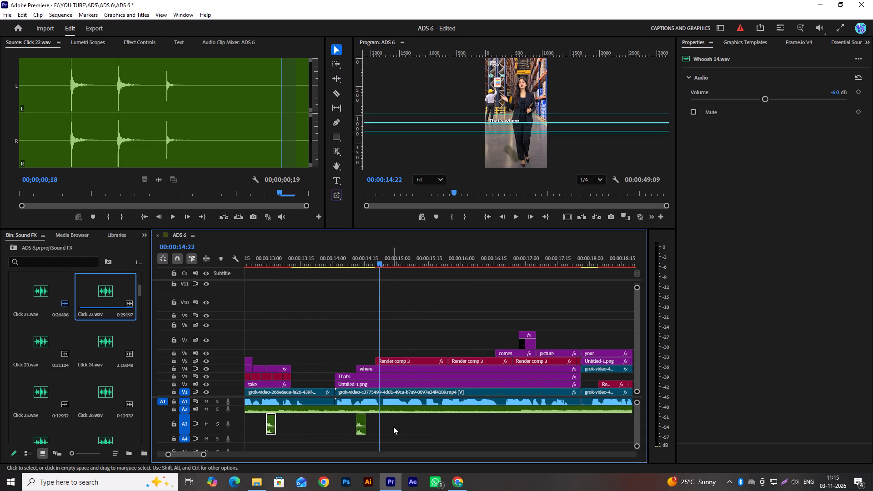
scroll(393, 426, "down", 1)
key("space")
key("space")
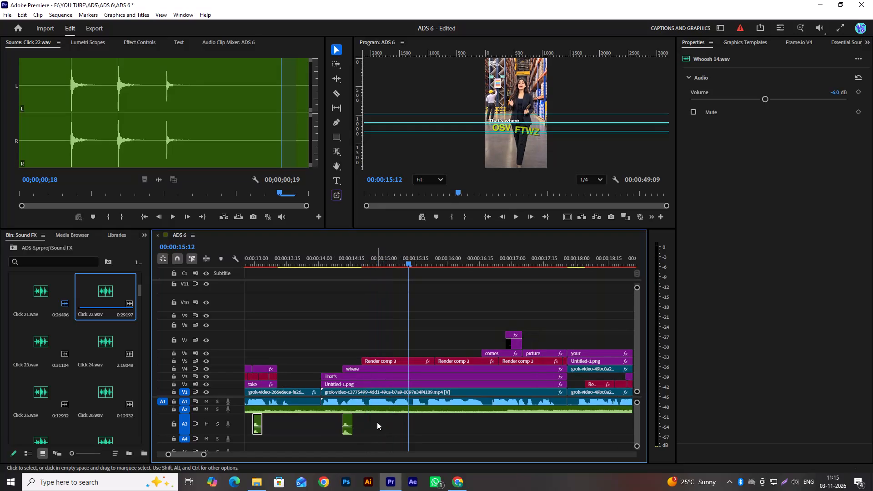
Browse the Sound FX bin from the Click sounds through the Coins sounds to the Glitch sounds for another effect.
scroll(79, 364, "down", 1)
scroll(80, 363, "up", 9)
scroll(45, 363, "down", 1)
scroll(45, 363, "up", 3)
scroll(45, 363, "down", 1)
scroll(45, 363, "up", 3)
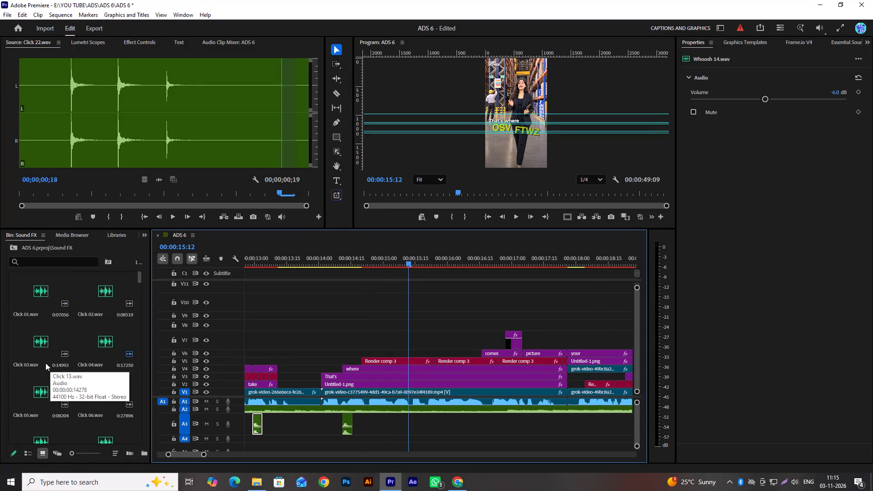
scroll(104, 373, "down", 1)
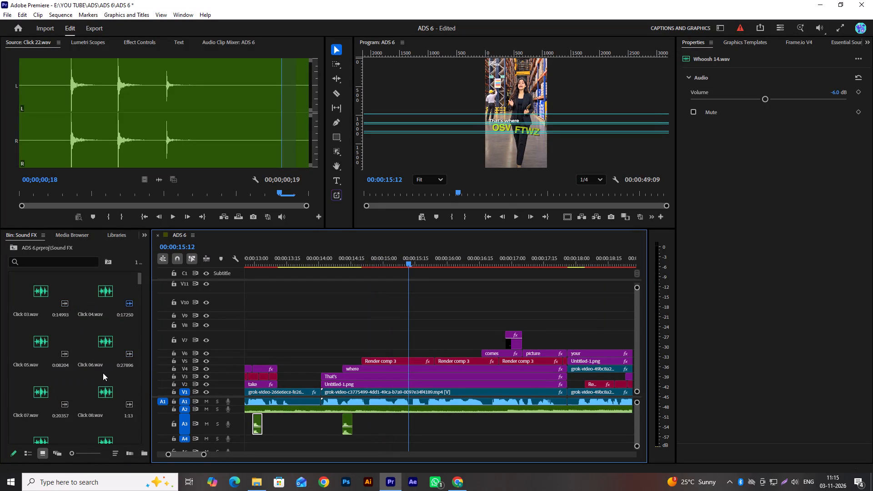
scroll(53, 371, "down", 2)
scroll(122, 356, "down", 10)
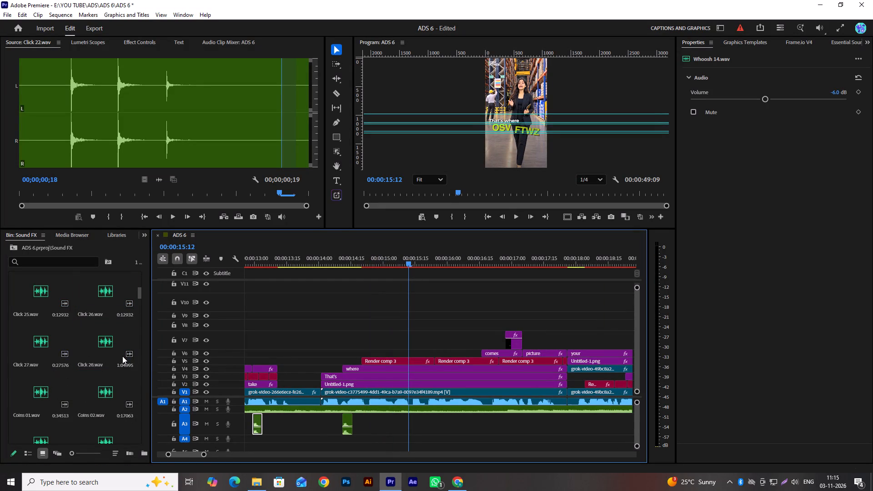
scroll(122, 356, "down", 11)
scroll(104, 358, "up", 4)
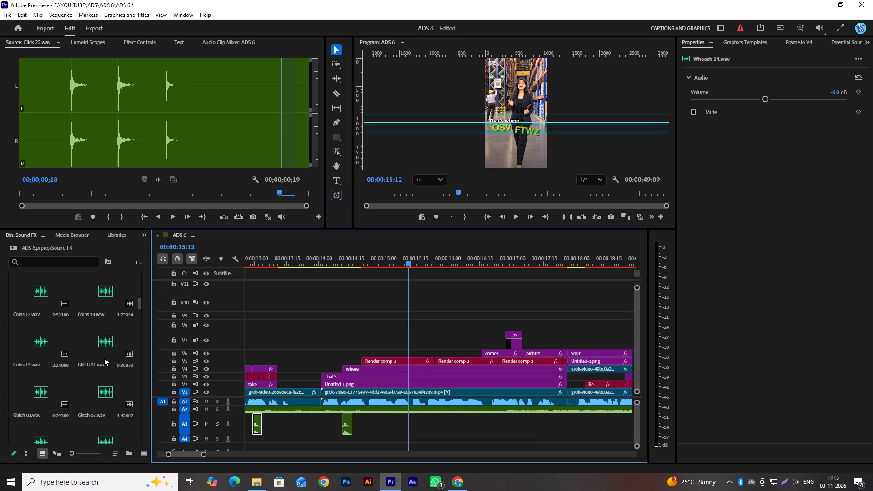
Audition Glitch 01.wav, Glitch 02.wav, Glitch 03.wav and Glitch 04.wav from the Sound FX bin.
double_click(114, 339)
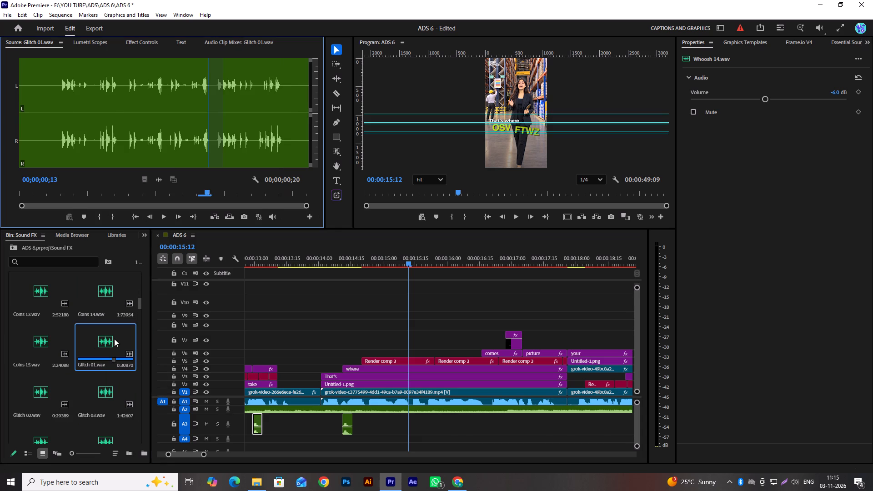
key("space")
left_click_drag(162, 192, 0, 201)
key("space")
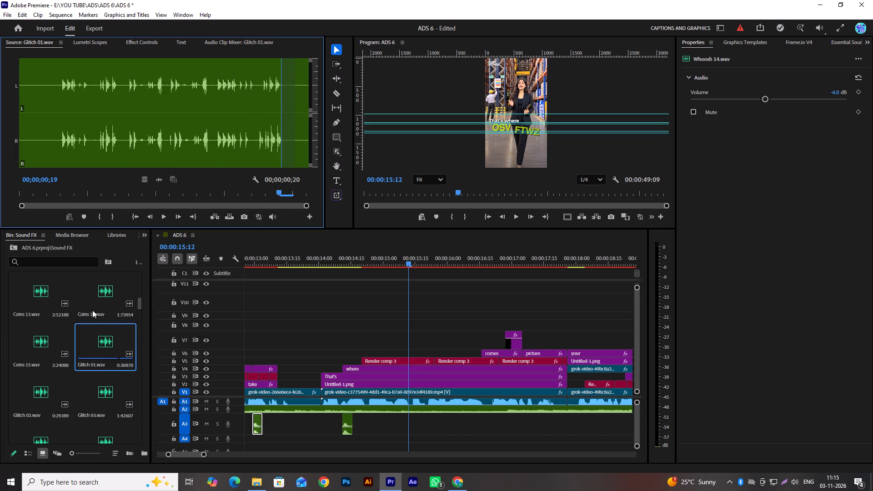
double_click(47, 391)
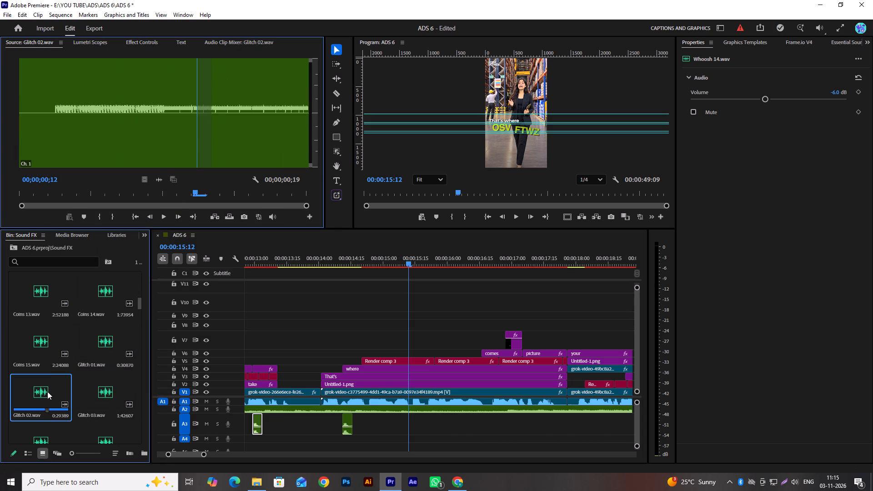
left_click_drag(71, 194, 13, 211)
key("space")
double_click(100, 394)
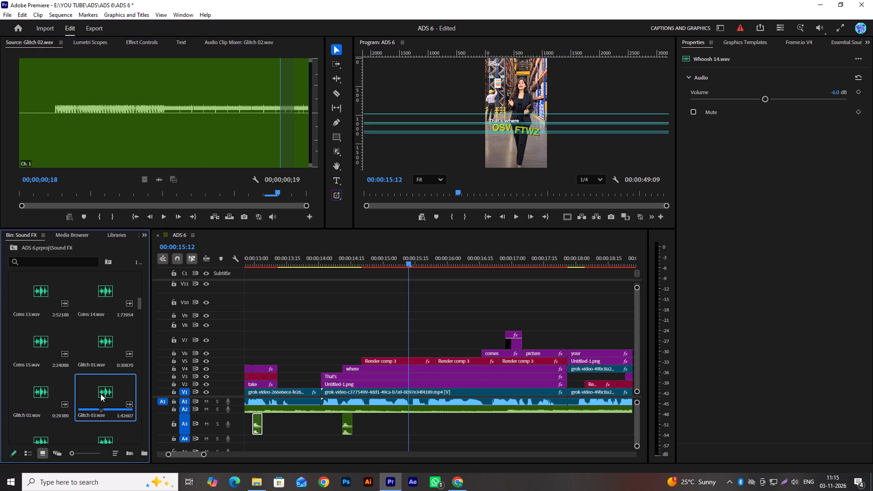
key("space")
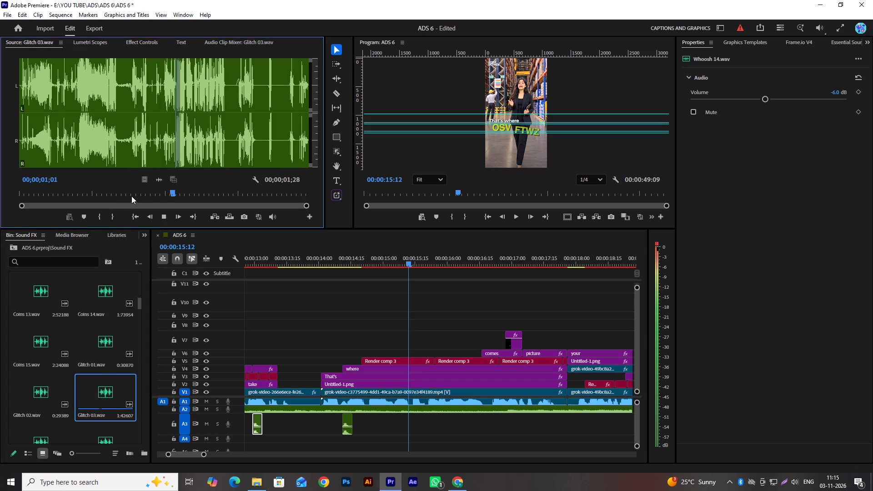
left_click(236, 192)
key("space")
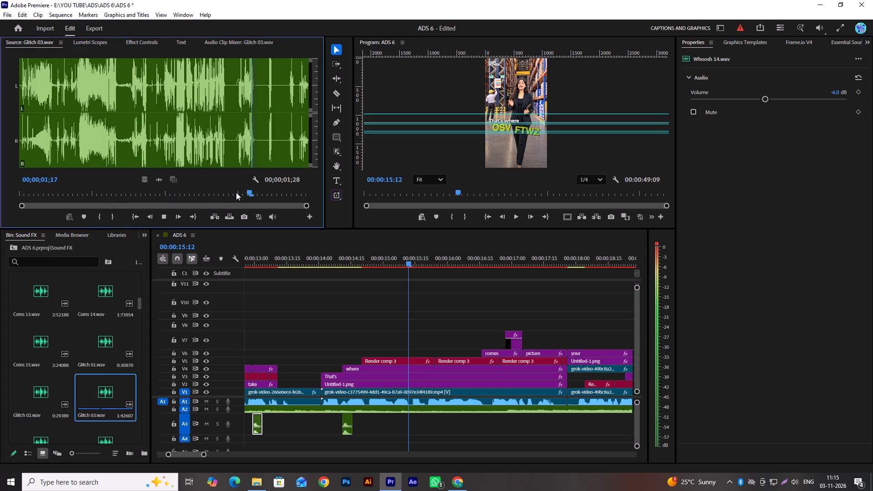
scroll(63, 384, "down", 1)
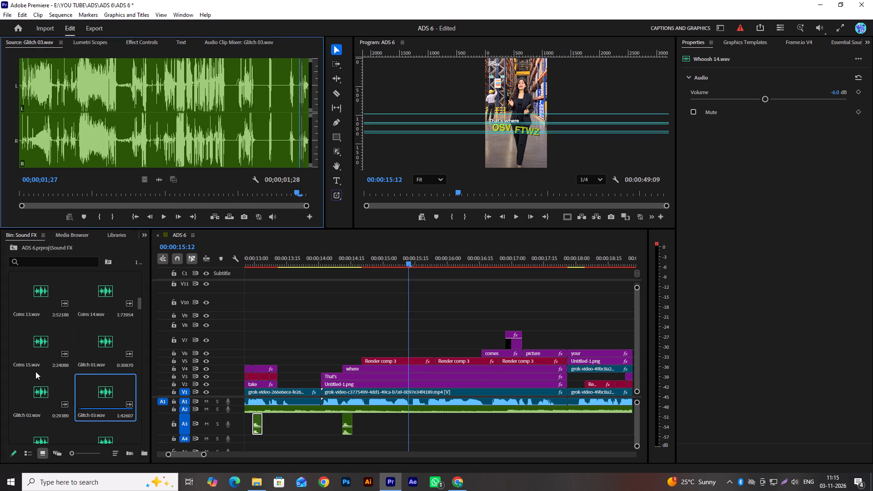
double_click(45, 388)
key("space")
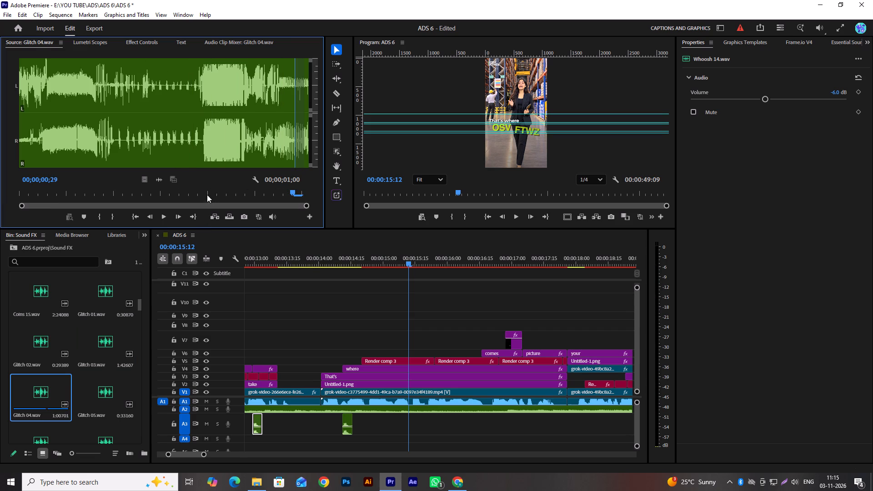
left_click_drag(207, 189, 0, 195)
key("space")
key("space")
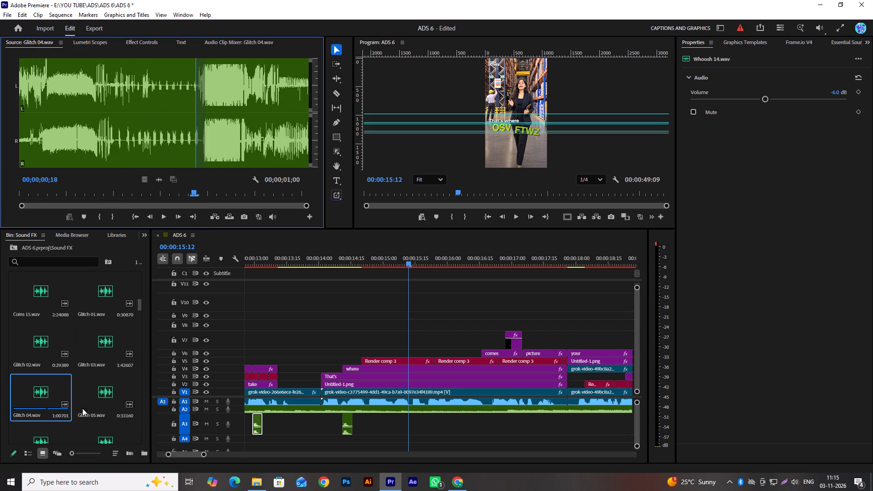
Audition Glitch 05.wav, Glitch 06.wav, Glitch 07.wav, Glitch 08.wav and Glitch 09.wav from the Sound FX bin.
double_click(100, 392)
key("space")
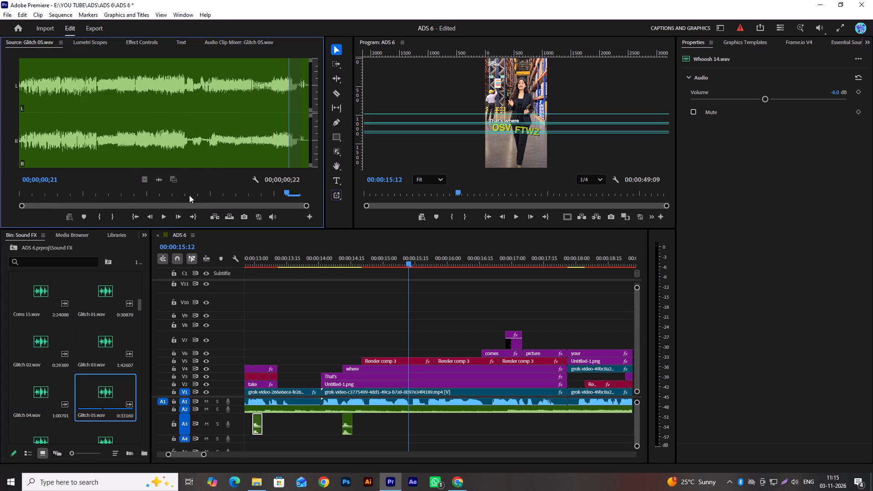
left_click_drag(189, 195, 0, 220)
scroll(61, 387, "down", 2)
double_click(41, 349)
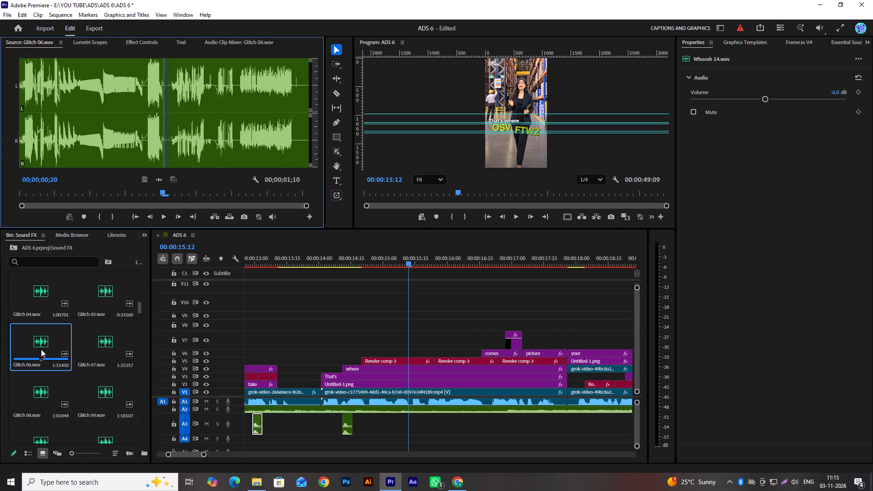
key("space")
double_click(90, 341)
key("space")
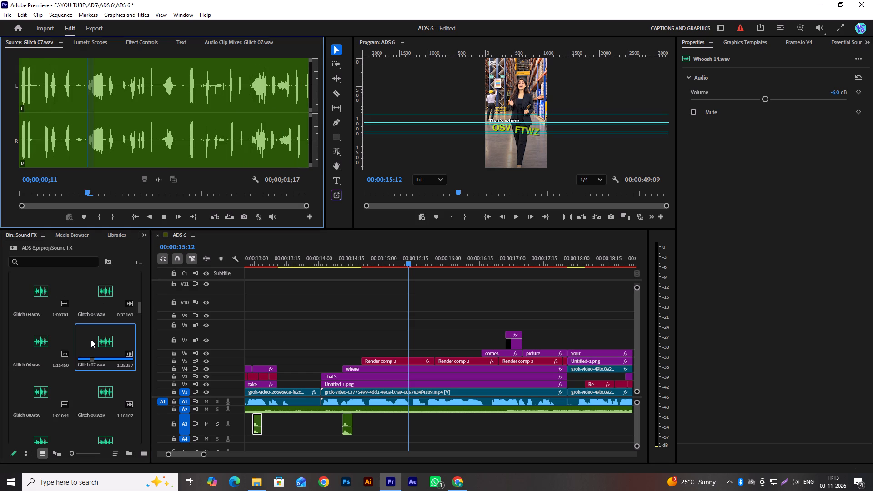
double_click(40, 393)
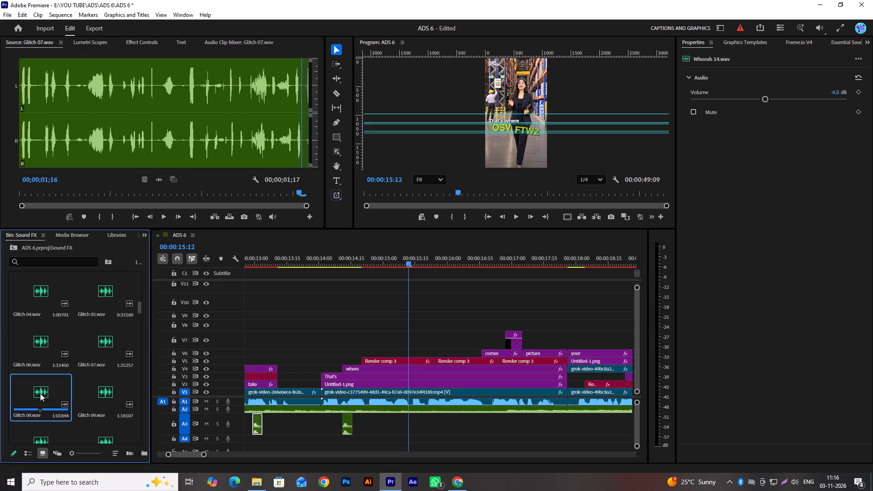
key("space")
double_click(108, 388)
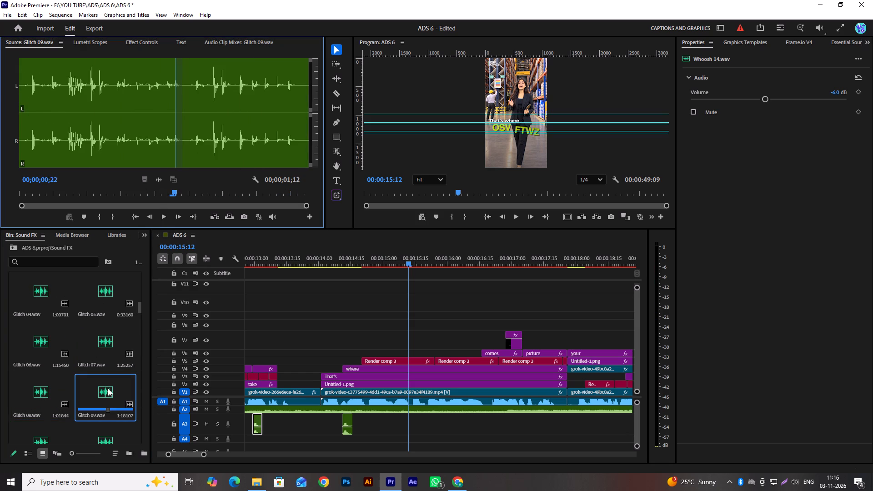
key("space")
Audition Glitch 10.wav, Glitch 11.wav, Glitch 12.wav and Glitch 13.wav from the Sound FX bin, replaying the last two from near their beginnings.
scroll(57, 413, "down", 2)
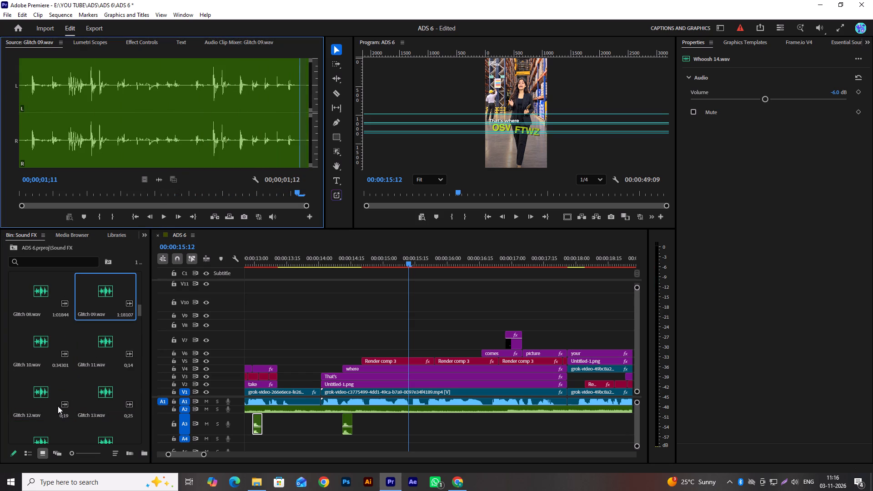
double_click(40, 344)
key("space")
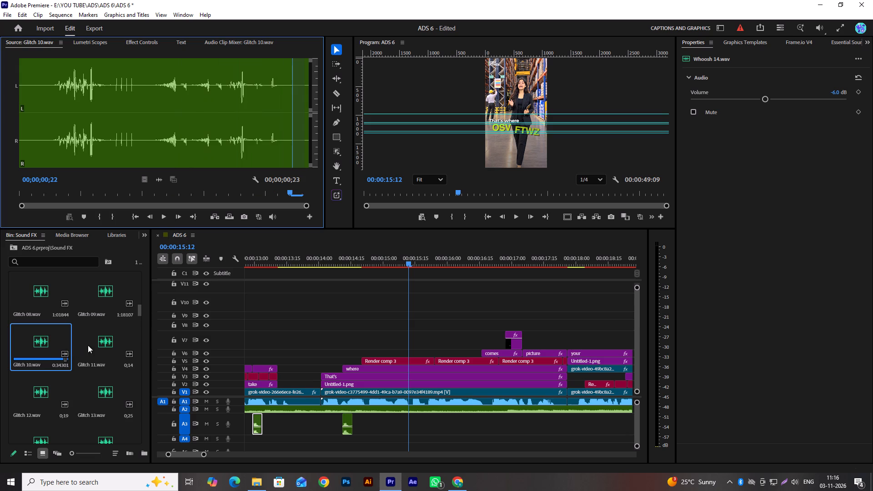
double_click(109, 341)
key("space")
double_click(55, 386)
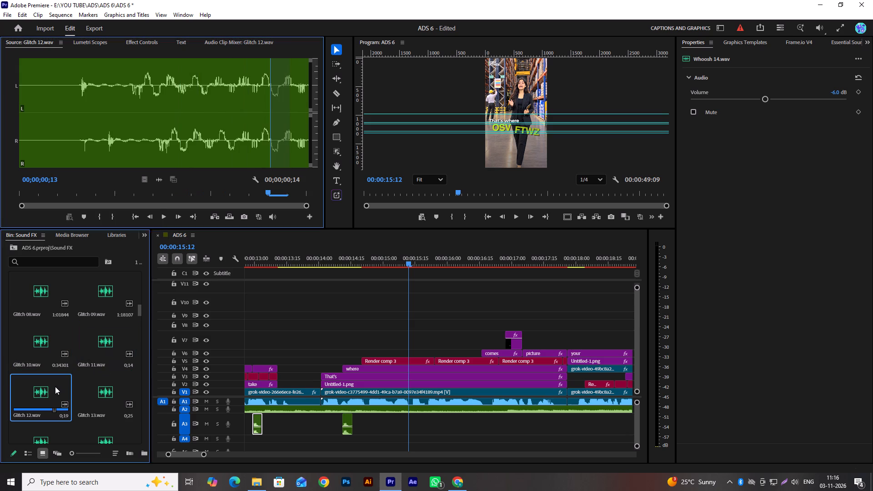
key("space")
left_click(66, 191)
key("space")
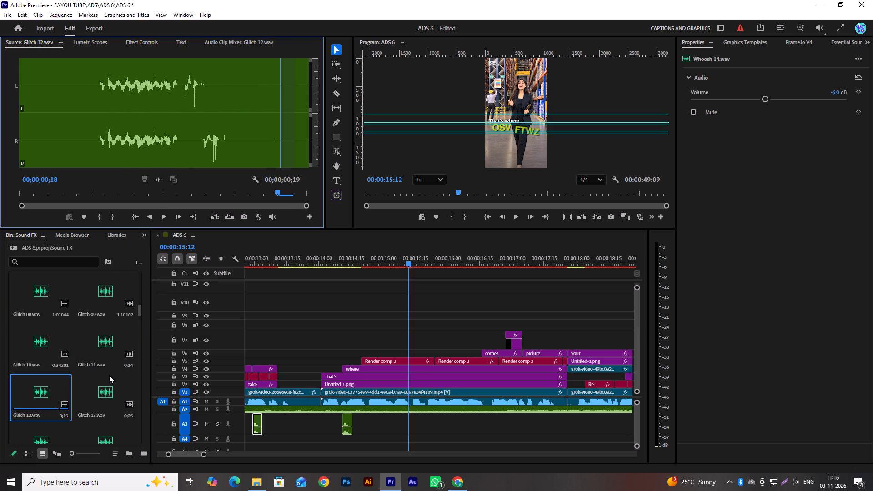
double_click(105, 391)
left_click_drag(116, 193, 0, 233)
key("space")
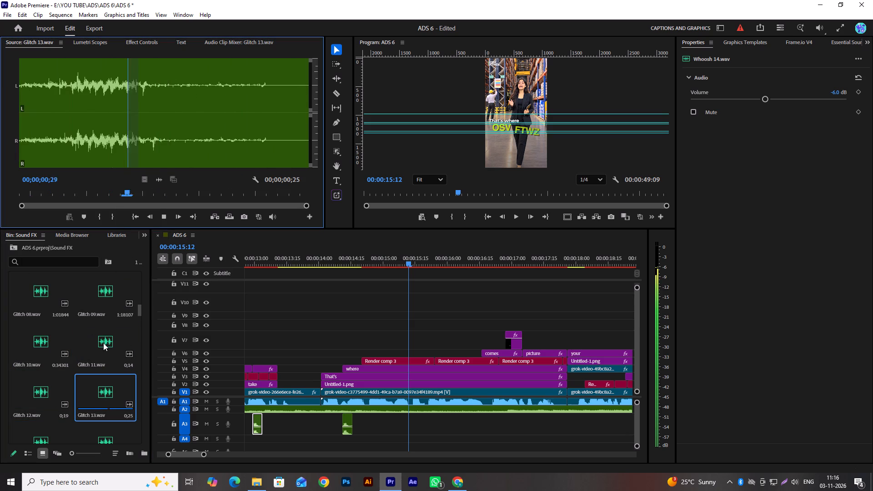
Audition Glitch 14.wav and Glitch 15.wav from the Sound FX bin, playing each from its start.
scroll(82, 383, "down", 1)
double_click(47, 385)
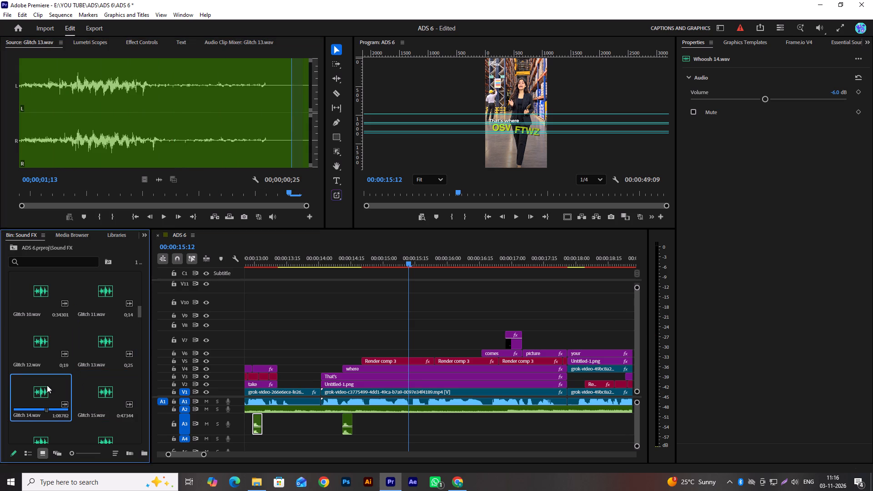
left_click_drag(114, 195, 0, 213)
key("space")
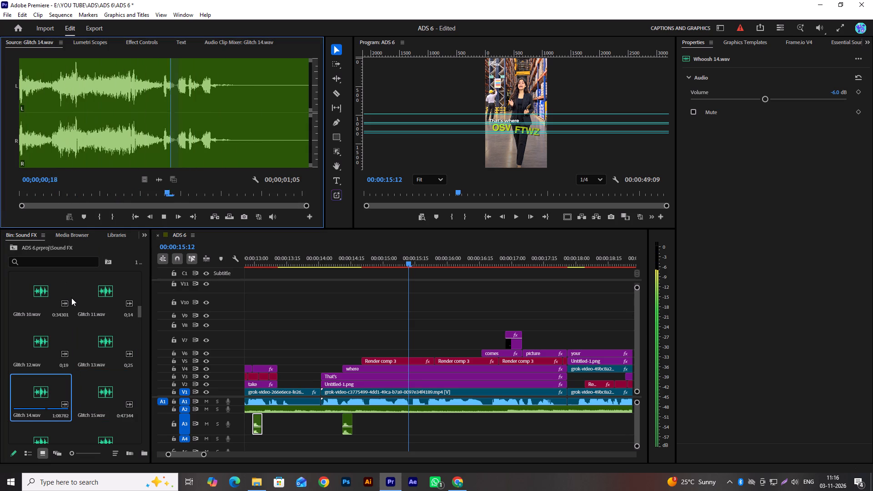
key("space")
double_click(105, 403)
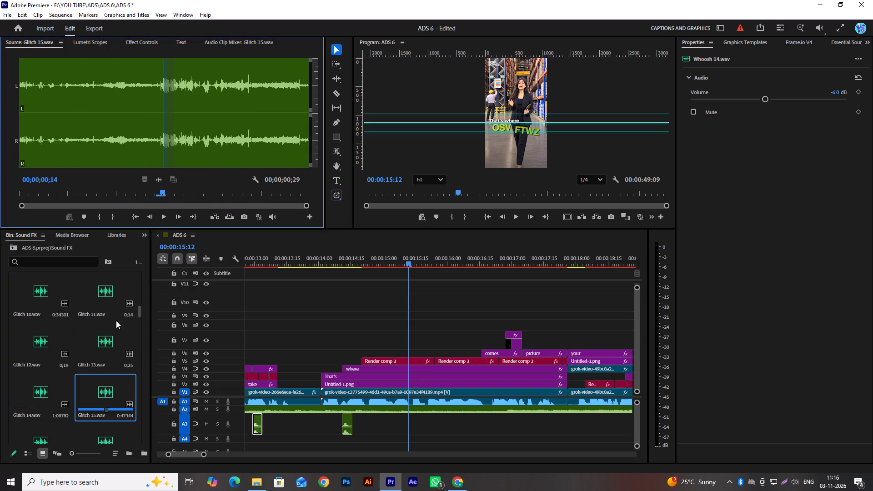
key("space")
scroll(92, 319, "down", 1)
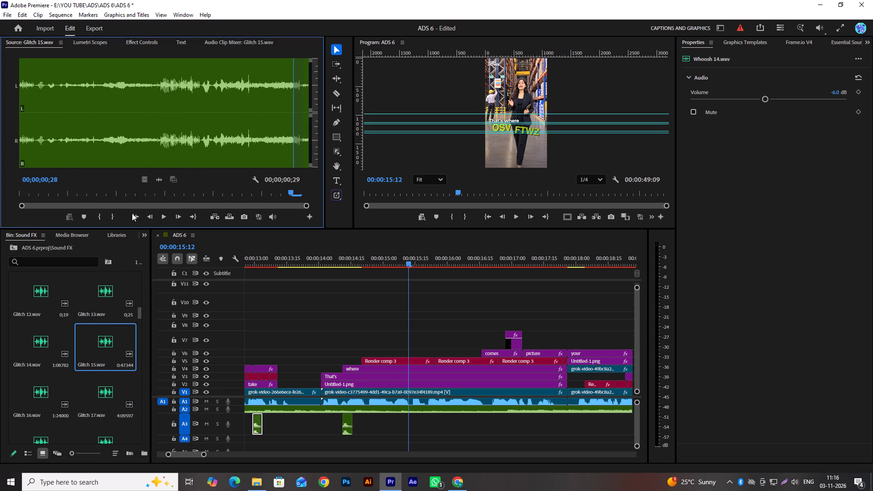
left_click_drag(140, 194, 0, 239)
key("space")
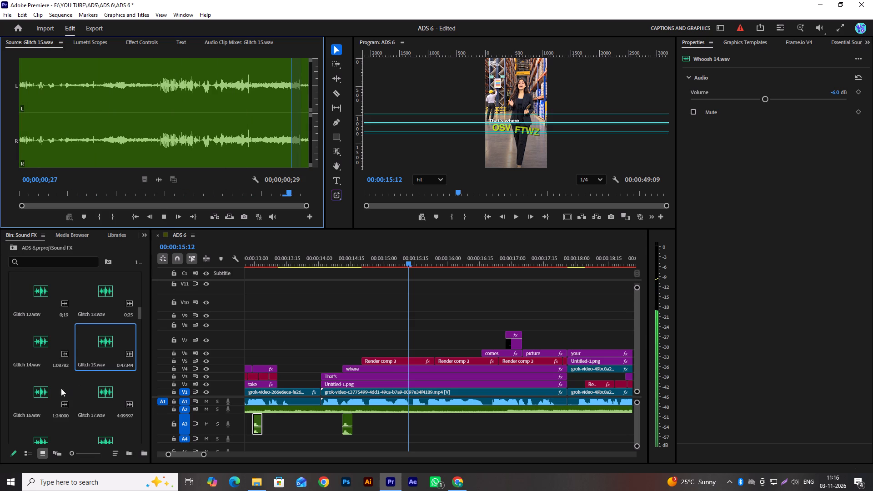
Audition Glitch 16.wav and the opening part of Glitch 17.wav from the Sound FX bin.
double_click(38, 388)
left_click_drag(115, 191, 0, 230)
key("space")
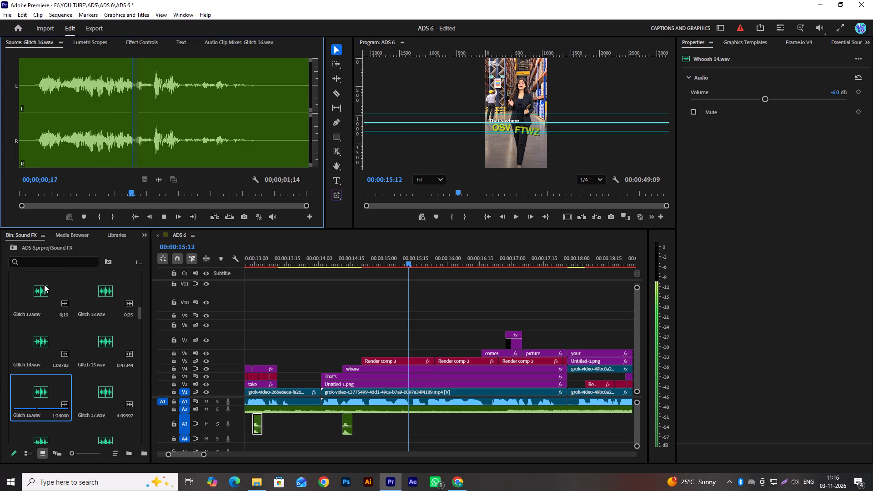
double_click(105, 404)
left_click_drag(108, 186, 45, 204)
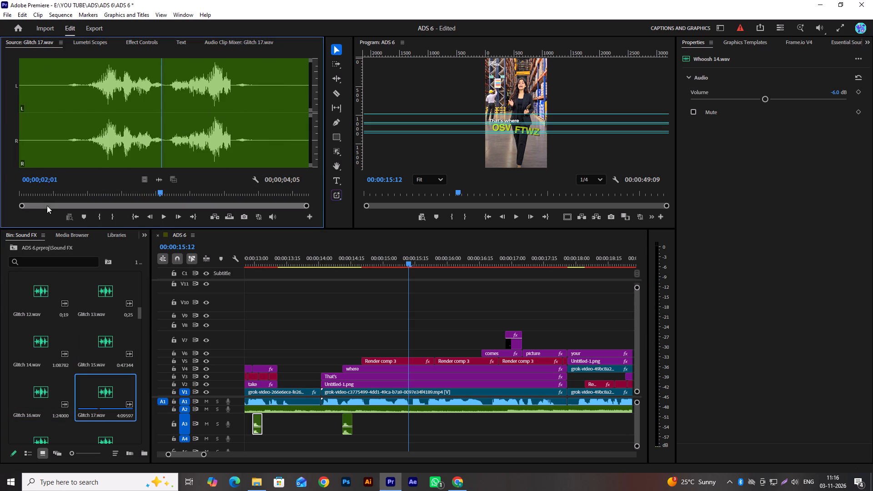
left_click_drag(60, 189, 22, 190)
key("space")
key("space")
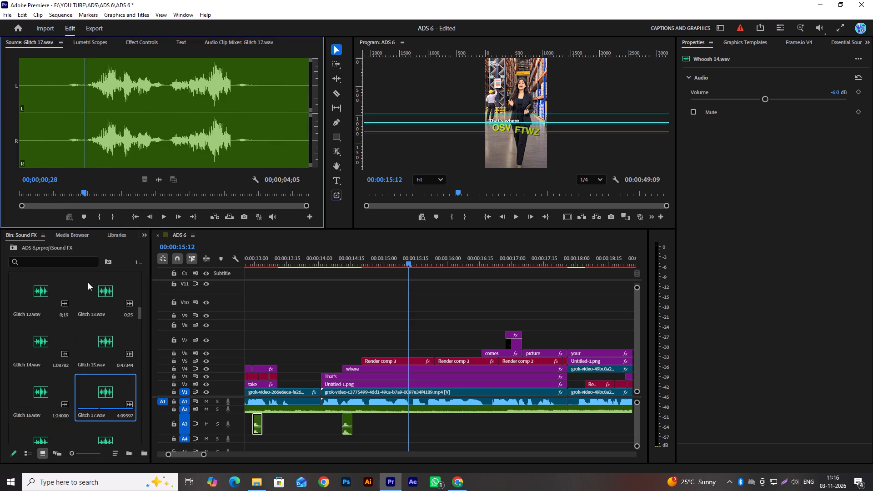
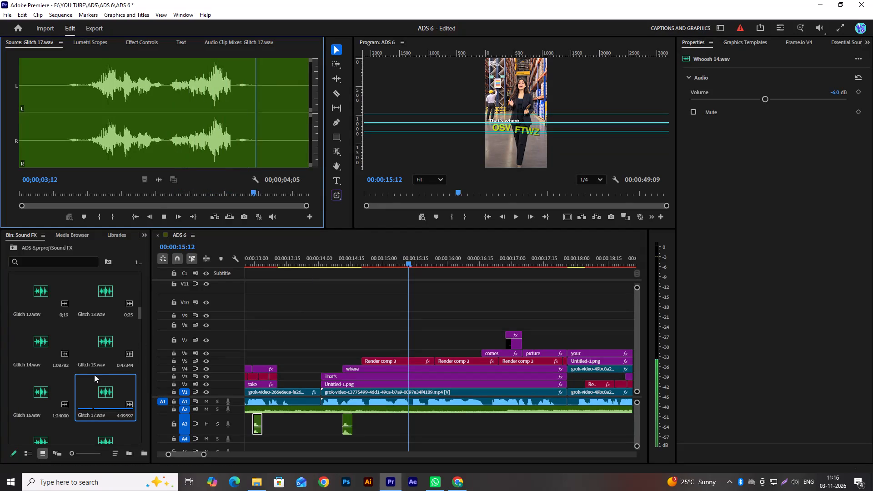
Audition Glitch 18.wav and Glitch 19.wav from the Sound FX bin, replaying the closing section of Glitch 19.wav.
key("space")
scroll(94, 395, "down", 1)
double_click(43, 385)
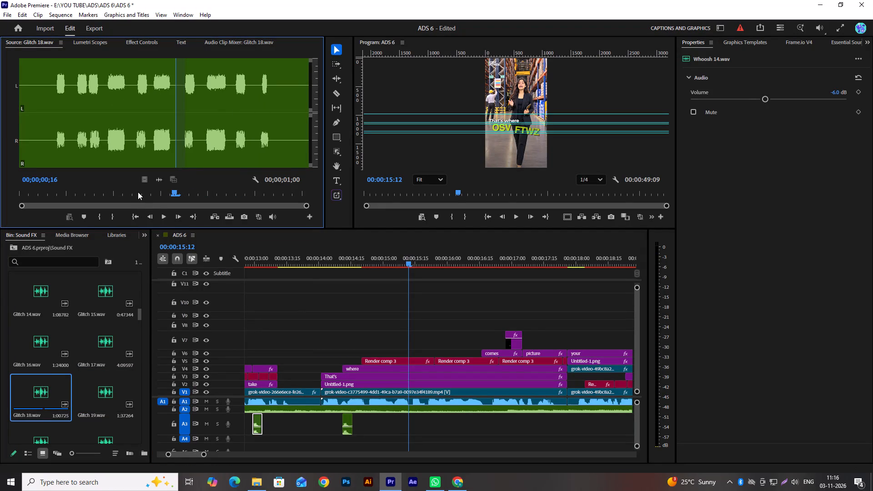
key("space")
left_click_drag(138, 192, 0, 199)
key("space")
key("space")
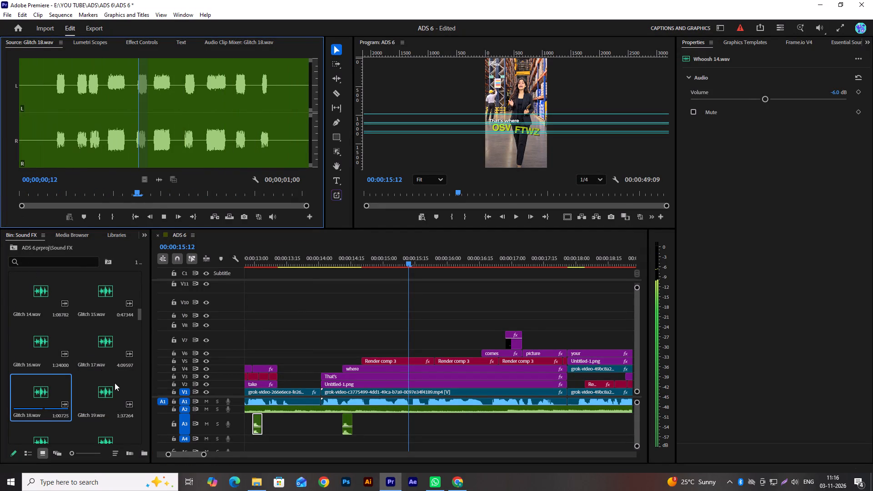
double_click(88, 398)
key("space")
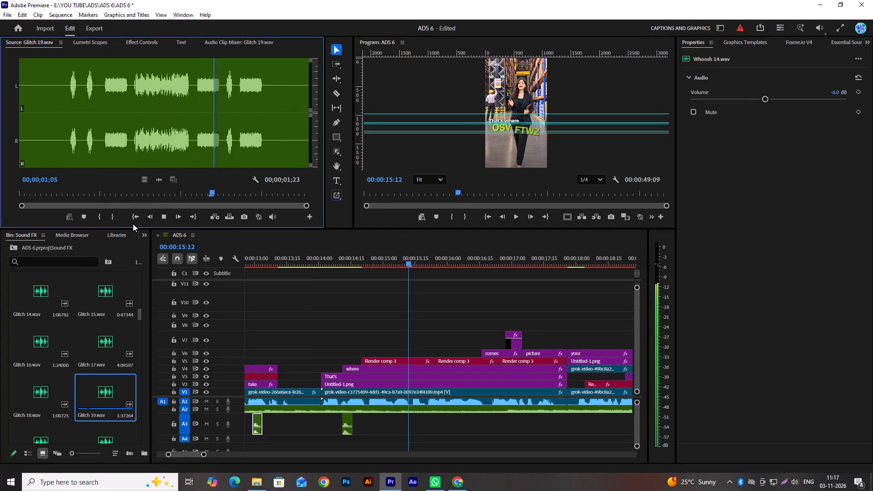
key("space")
left_click_drag(202, 192, 196, 194)
key("space")
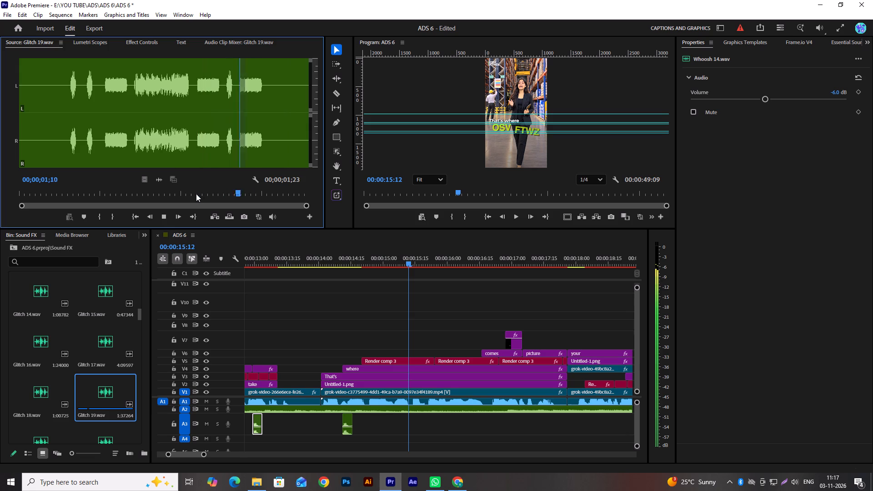
left_click(226, 194)
key("space")
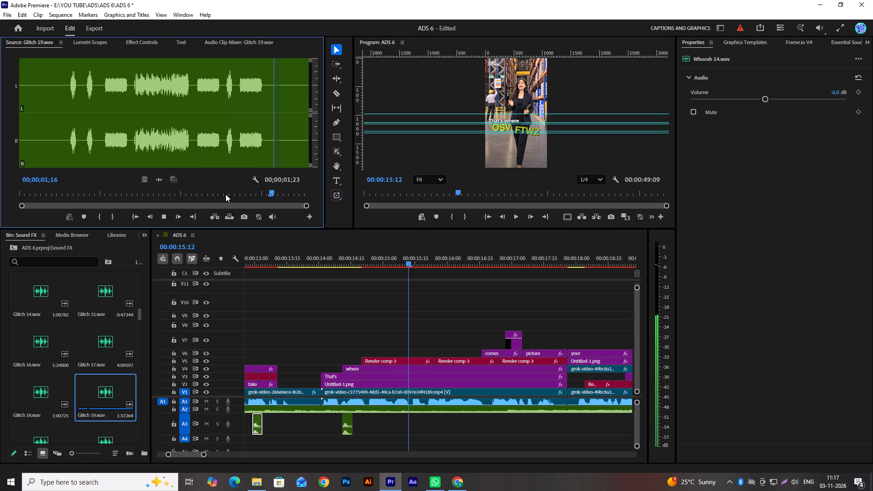
Audition Glitch 20.wav and Miscellaneous 01.wav from the Sound FX bin, playing each from near its start.
scroll(122, 367, "down", 1)
double_click(47, 395)
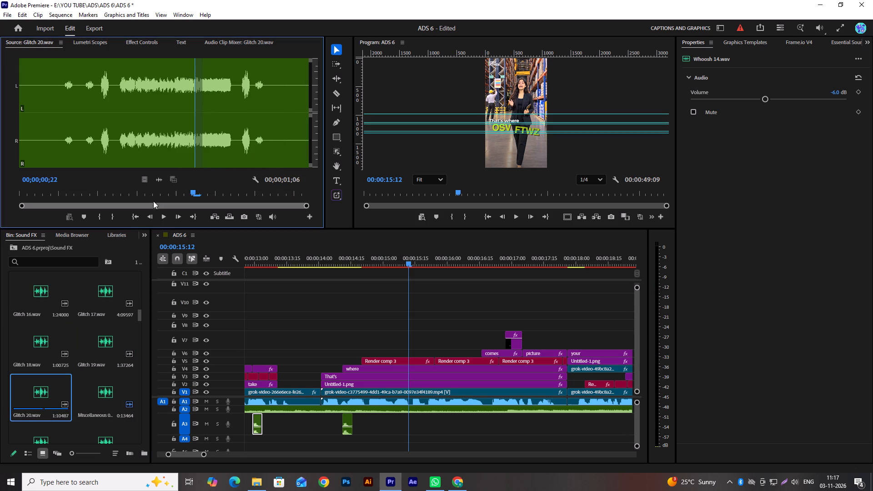
key("space")
left_click_drag(169, 193, 60, 204)
key("space")
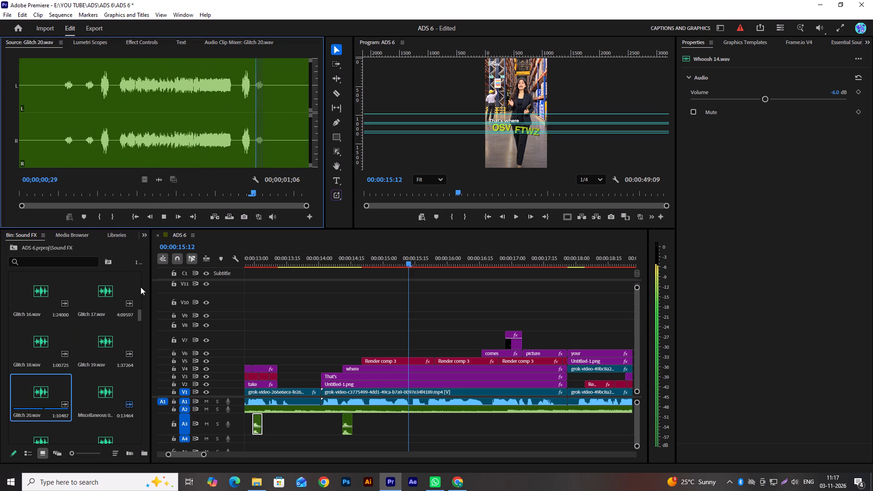
double_click(105, 396)
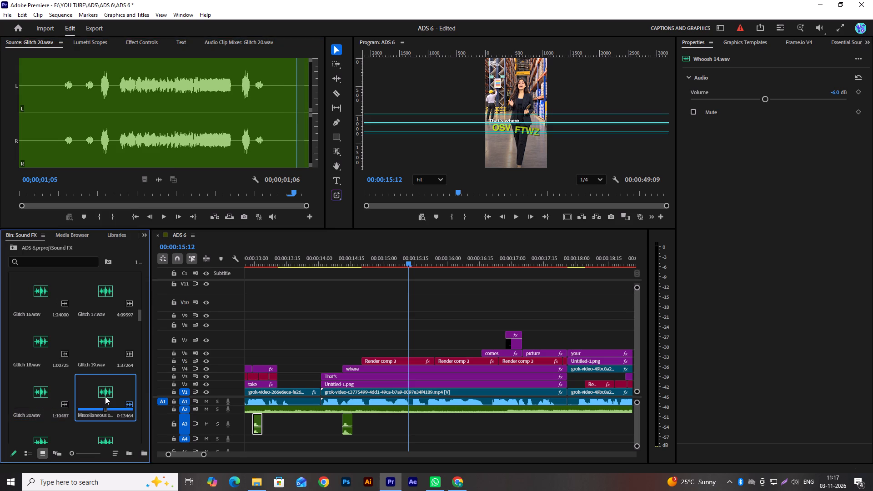
left_click_drag(126, 190, 0, 217)
key("space")
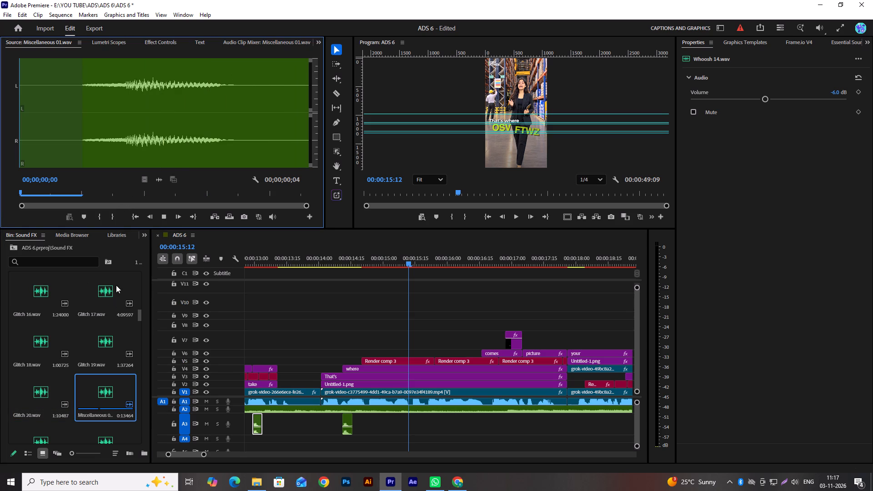
key("space")
left_click_drag(84, 188, 18, 196)
key("space")
Recheck Glitch 20.wav, and audition Miscellaneous 02.wav and Miscellaneous 03.wav from the Sound FX bin.
scroll(98, 409, "down", 7)
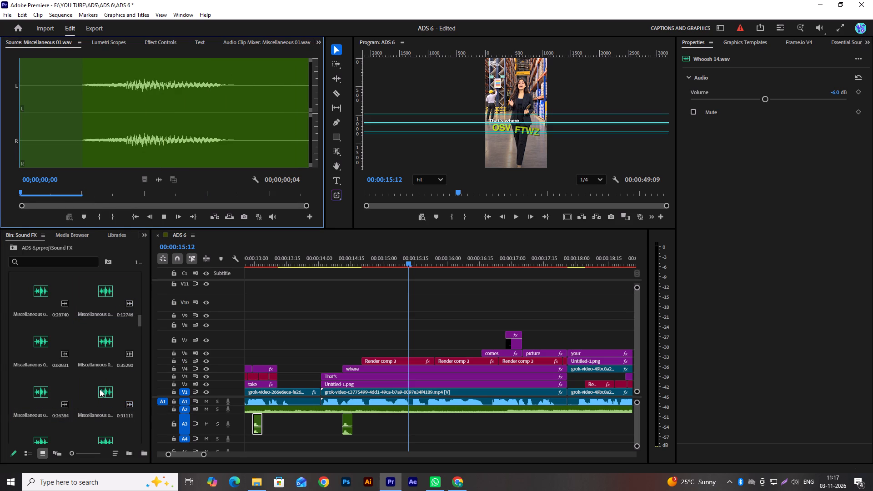
scroll(100, 389, "up", 3)
double_click(37, 346)
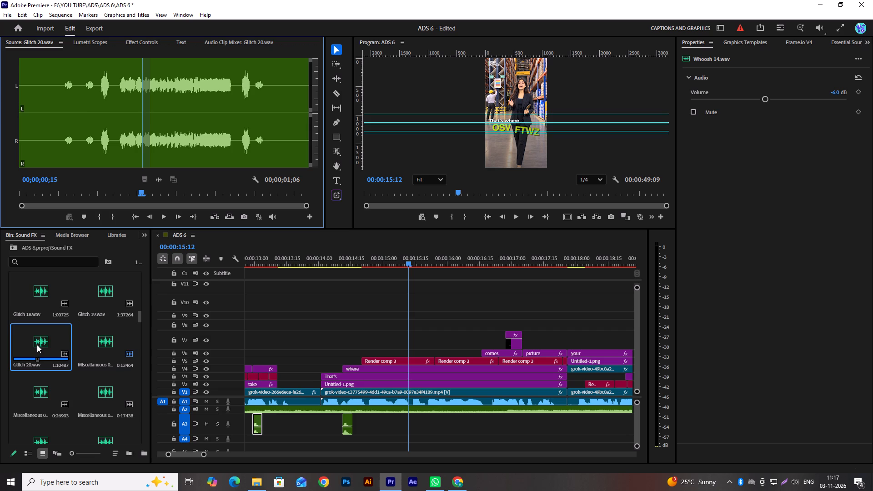
key("space")
double_click(46, 391)
key("space")
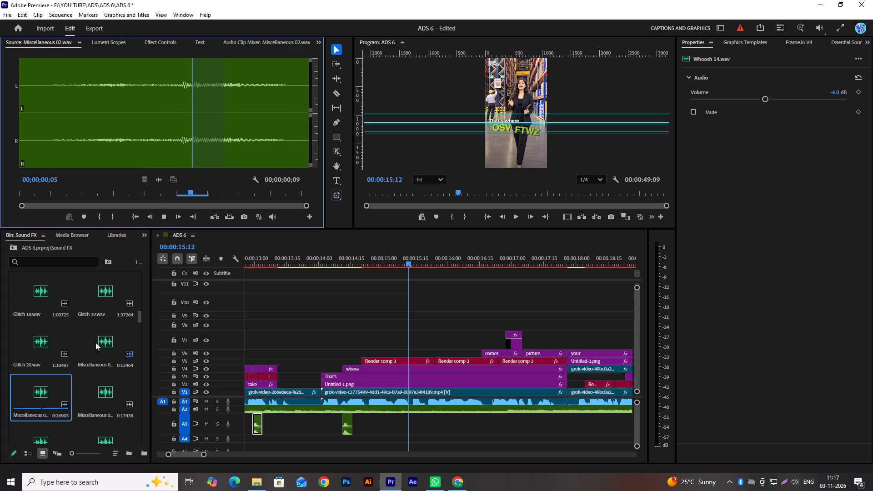
double_click(105, 390)
key("space")
left_click_drag(127, 192, 24, 206)
key("space")
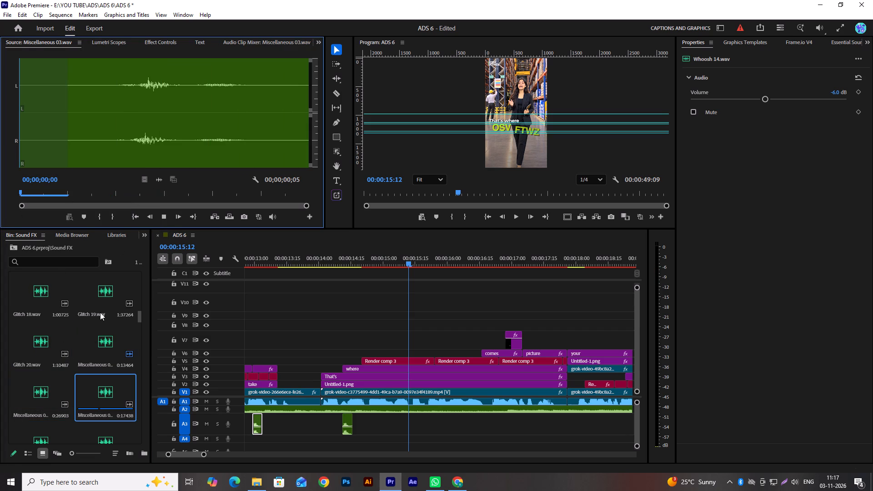
Switch from the Sound FX bin to the SFX bin and audition mixkit-small-sci-fi-glitch-1030.
scroll(78, 413, "down", 1)
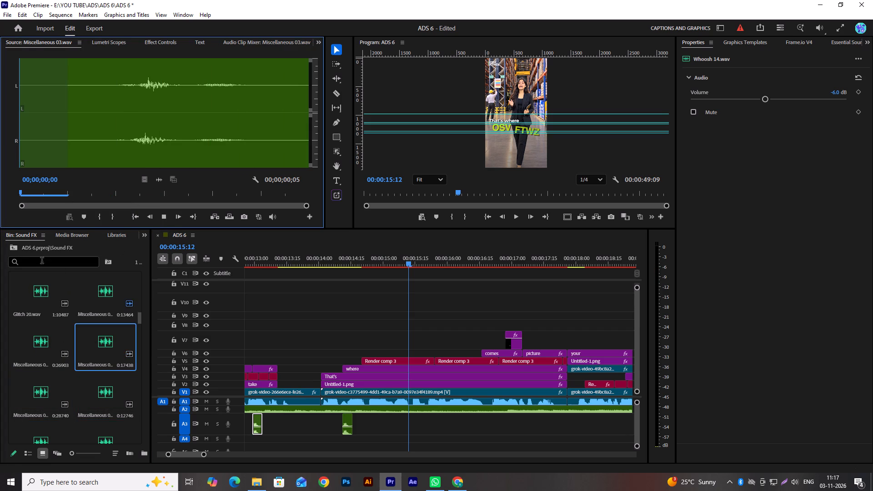
left_click(17, 245)
scroll(96, 372, "up", 6)
scroll(95, 370, "down", 1)
scroll(95, 370, "up", 1)
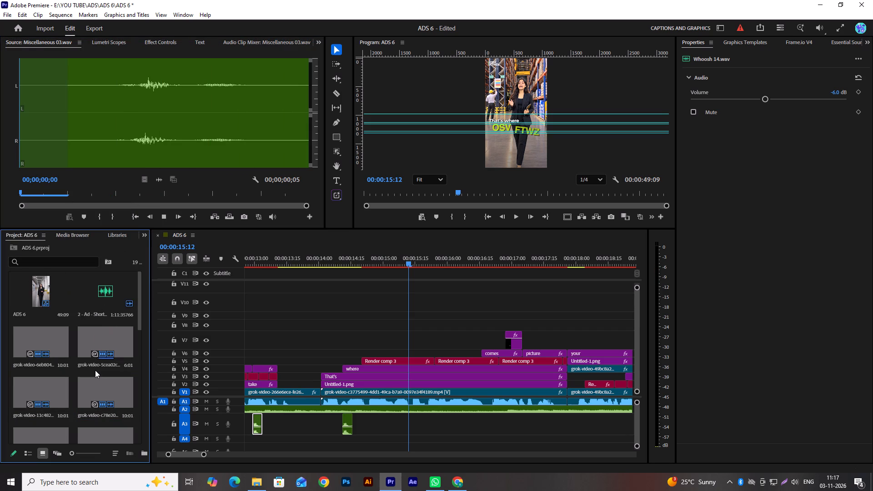
scroll(94, 369, "down", 13)
double_click(112, 366)
scroll(114, 366, "down", 9)
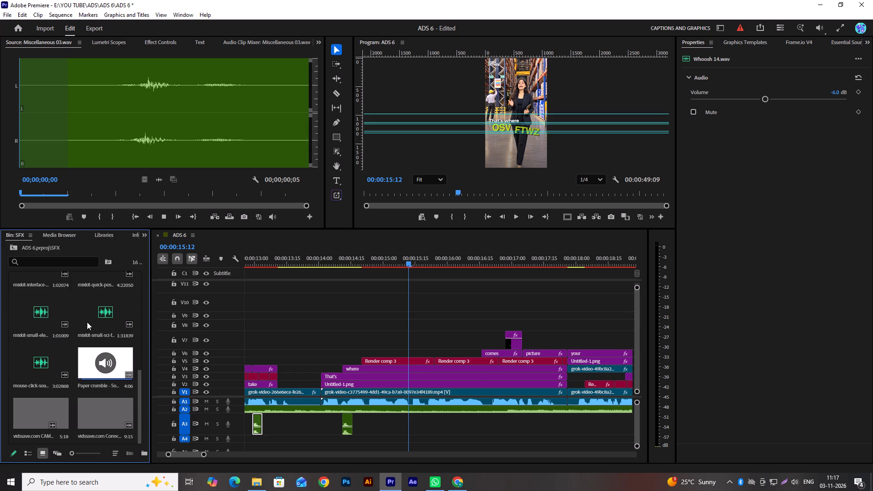
double_click(93, 318)
key("space")
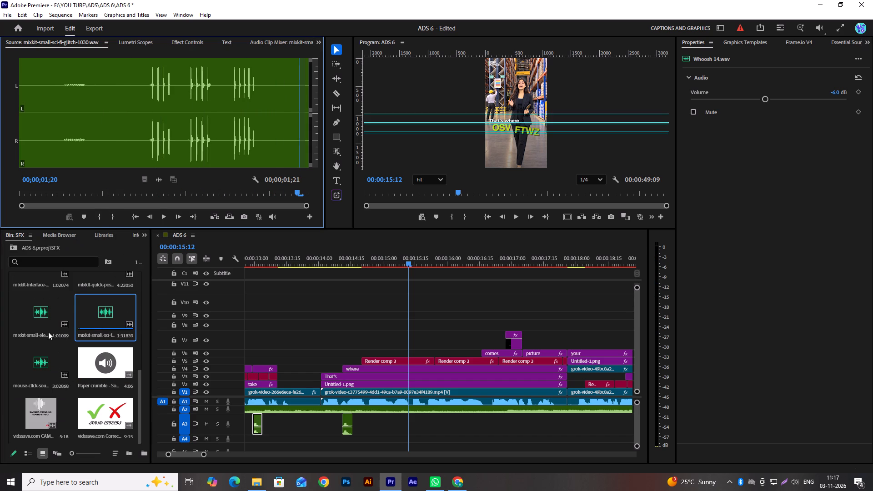
Audition mixkit-small-electric-glitch-2595.wav repeatedly, from its start and from the burst sequence after the opening swell.
double_click(45, 320)
key("space")
left_click_drag(57, 194, 0, 195)
key("space")
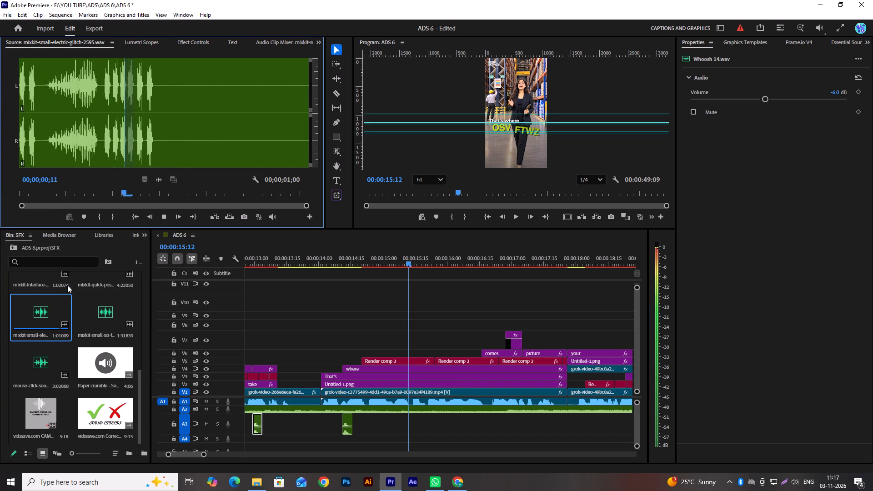
left_click_drag(98, 193, 104, 195)
key("space")
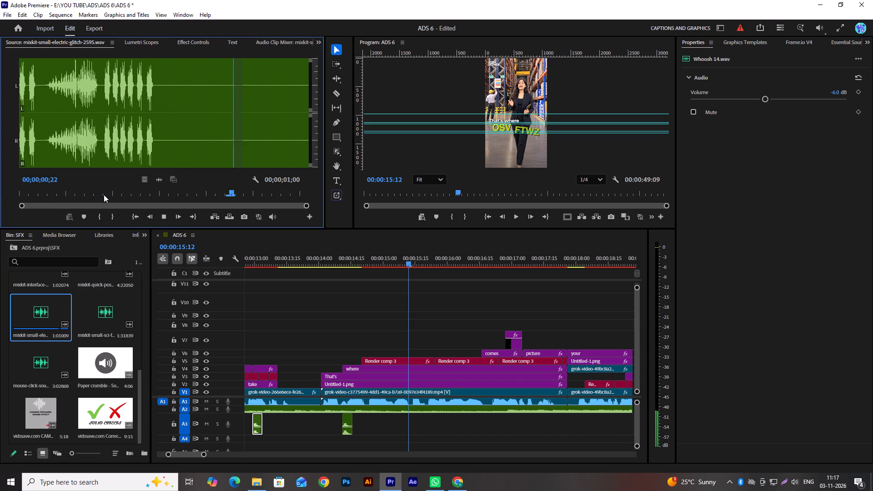
left_click_drag(105, 194, 38, 200)
key("space")
key("space")
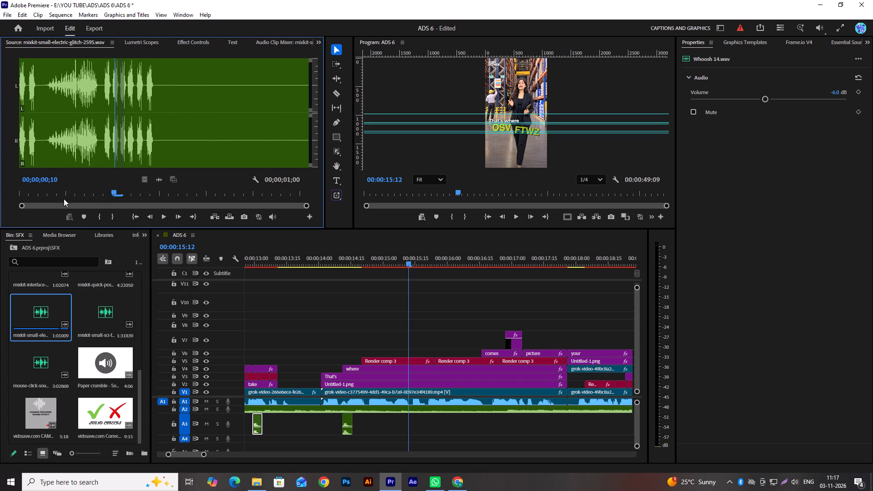
left_click_drag(66, 192, 0, 202)
key("space")
key("space")
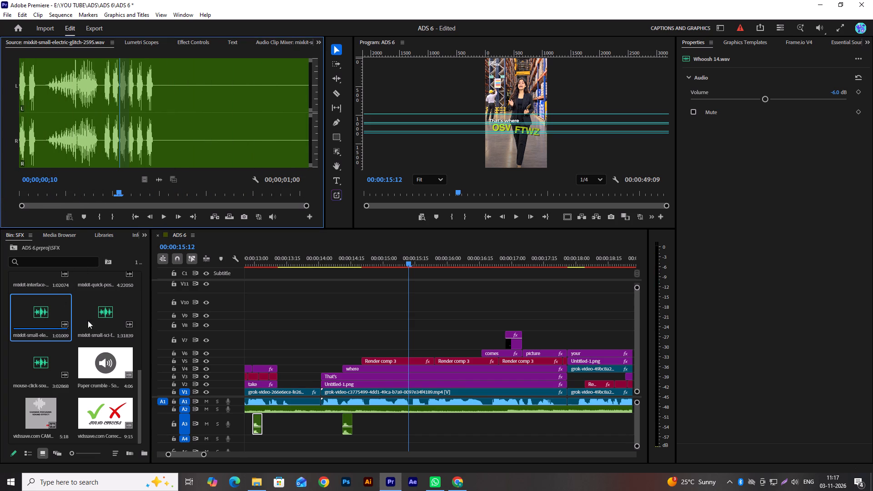
Audition mixkit-quick-positive-video-game-notification-interface-265.wav and mixkit-interface-device-click-2577.wav from their beginnings.
scroll(87, 346, "up", 1)
double_click(103, 313)
left_click_drag(48, 192, 4, 187)
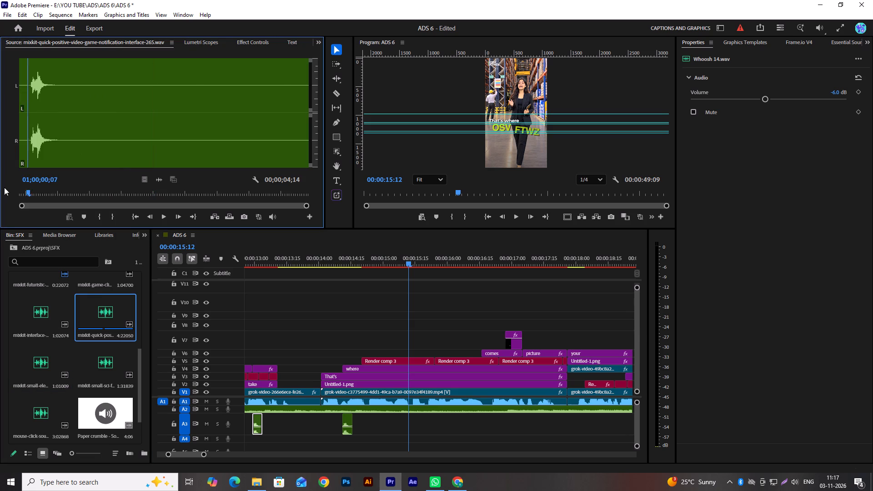
left_click_drag(4, 187, 0, 188)
key("space")
key("space")
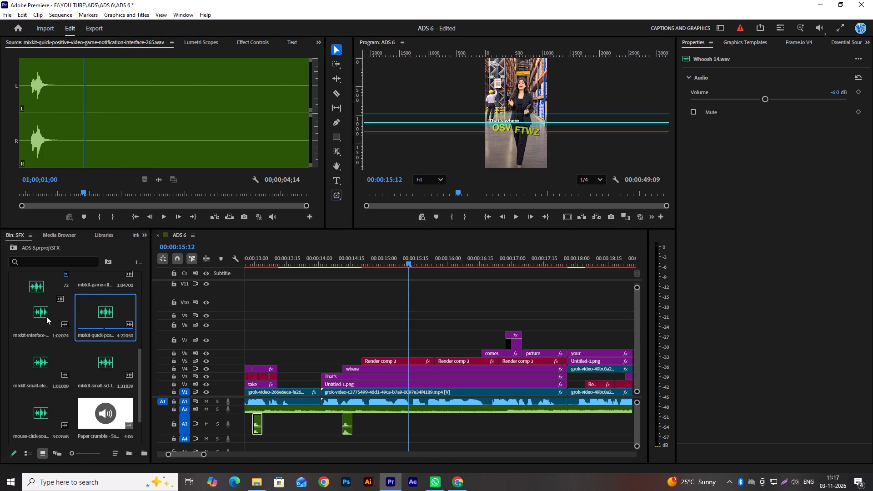
double_click(46, 316)
left_click_drag(56, 194, 0, 208)
key("space")
key("space")
Audition mixkit-game-click-1114.wav from its start and the marked section of mixkit-futuristic-glitch-robot-1039.wav.
scroll(91, 369, "up", 1)
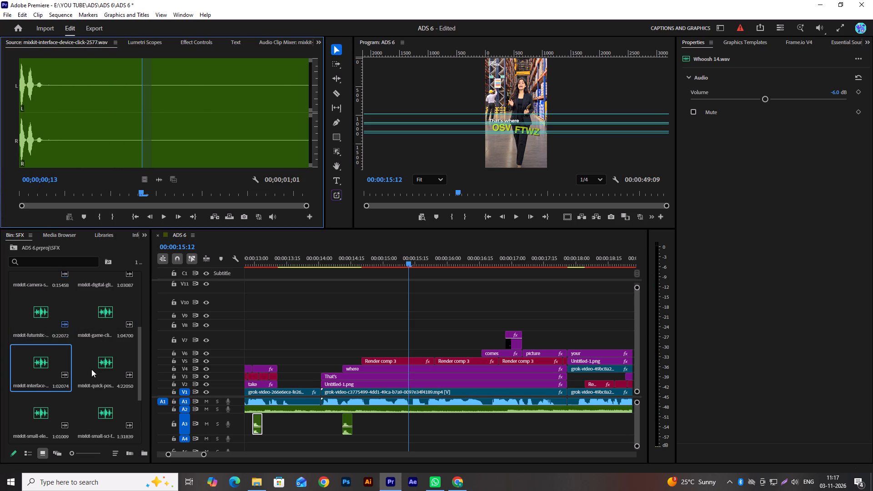
double_click(99, 306)
left_click_drag(63, 190, 0, 202)
key("space")
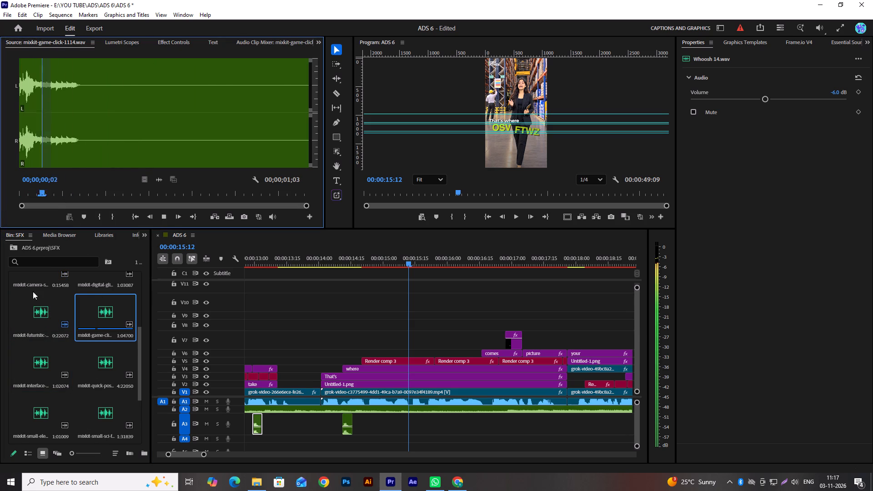
key("space")
double_click(40, 318)
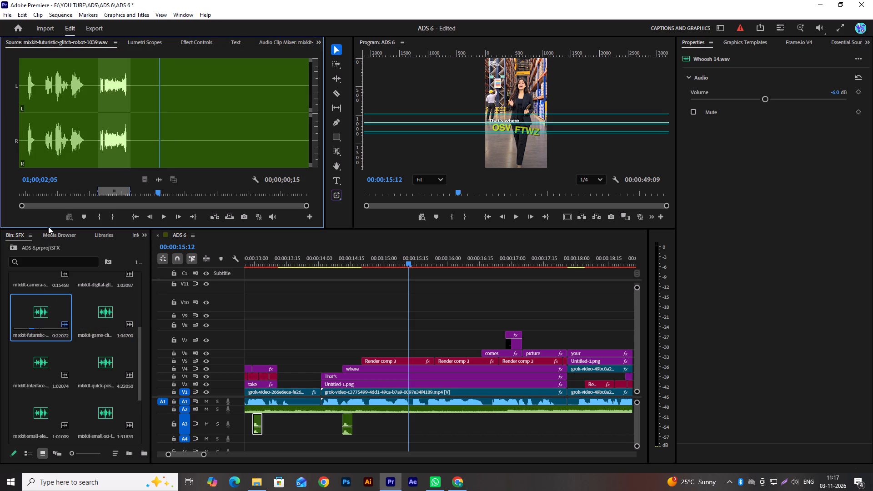
key("space")
left_click_drag(88, 193, 84, 193)
key("space")
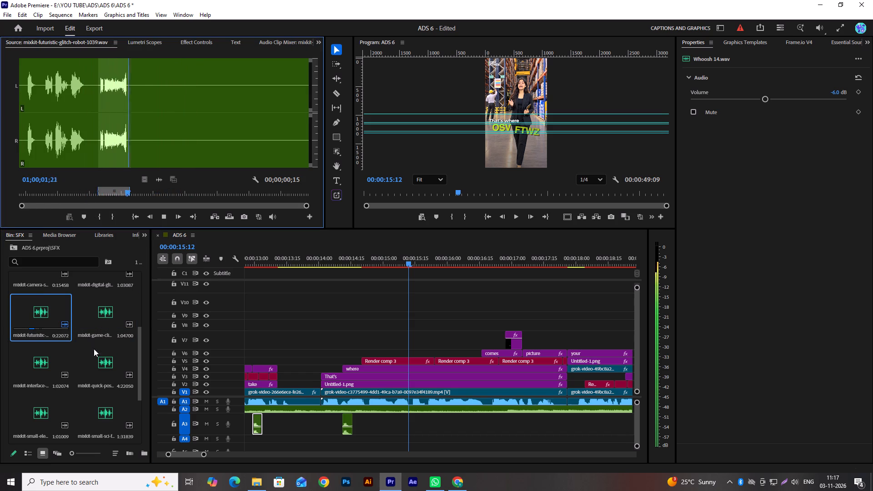
key("space")
Audition mixkit-digital-glitch-break-2951.wav, open mixkit-camera-shutter-click-1133.wav, and preview the freesound_community marker-lines sound in the SFX bin.
scroll(104, 369, "up", 1)
double_click(104, 311)
left_click_drag(88, 189, 51, 199)
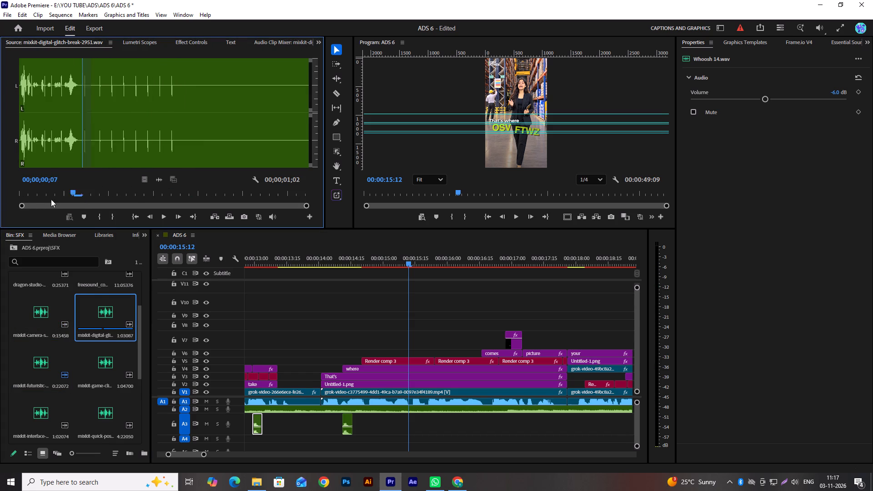
left_click_drag(51, 199, 8, 206)
key("space")
key("space")
double_click(44, 323)
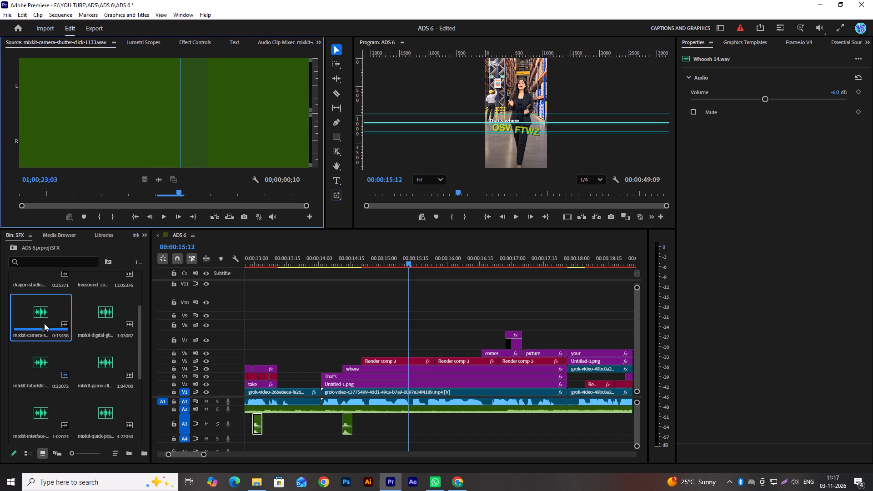
scroll(97, 328, "up", 3)
double_click(108, 351)
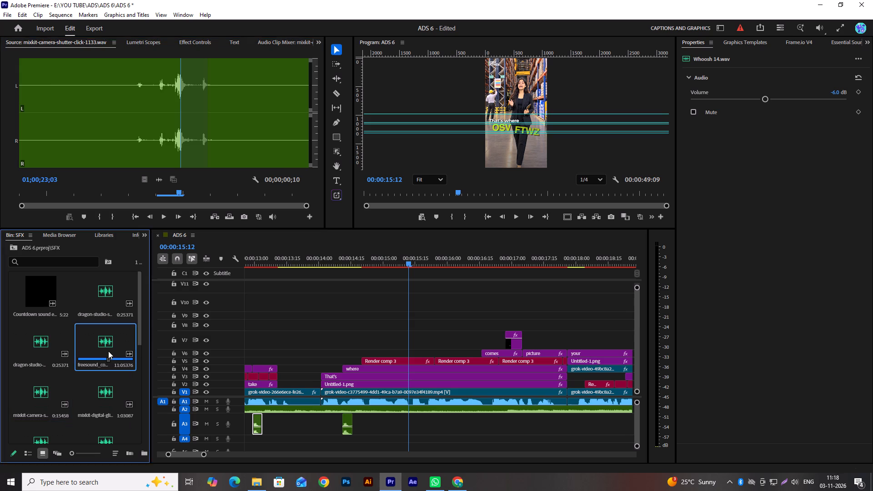
key("space")
key("space")
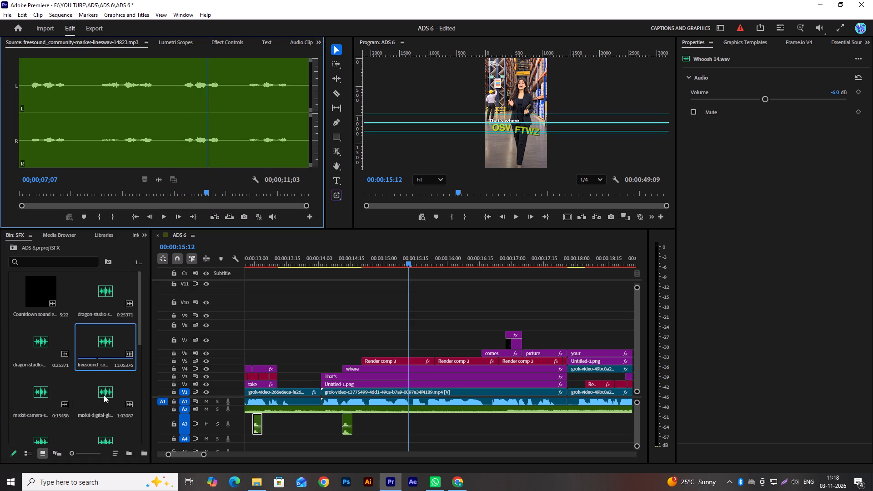
Reopen mixkit-small-electric-glitch-2595.wav and replay it from the burst sequence after the opening swell.
scroll(104, 396, "down", 3)
double_click(35, 381)
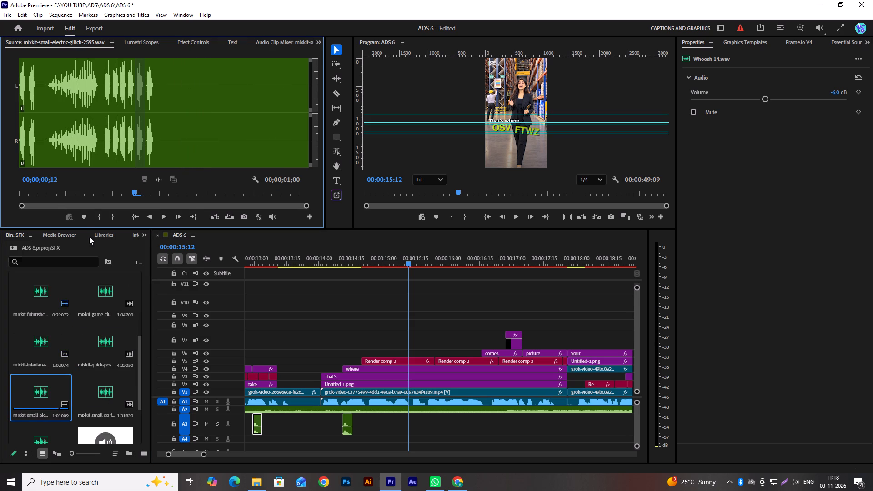
key("space")
left_click_drag(98, 192, 104, 194)
key("space")
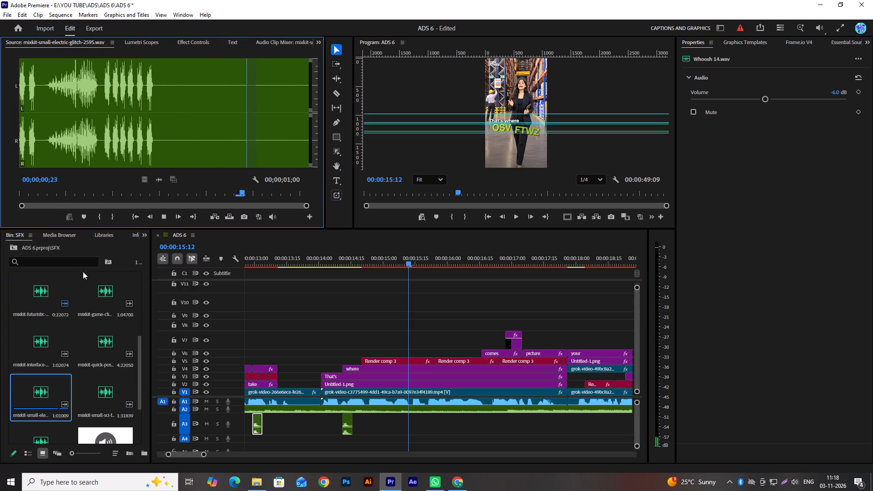
key("space")
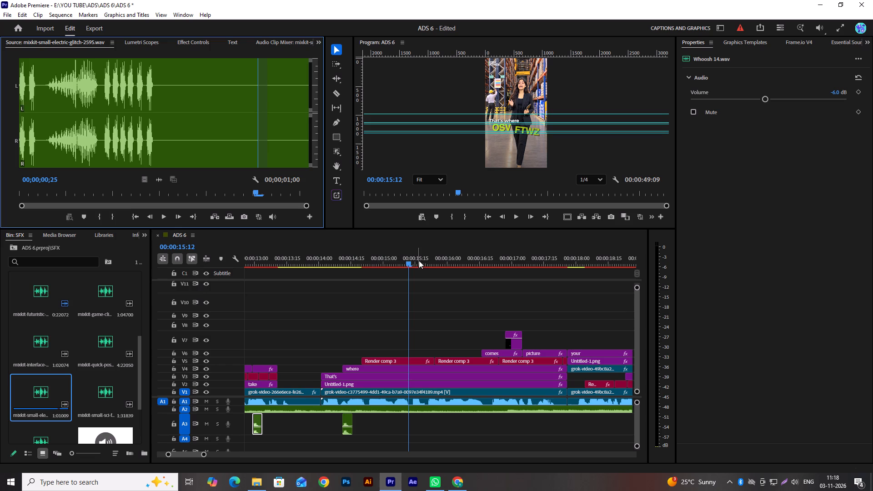
Audition mixkit-small-electric-glitch-2595.wav, mixkit-quick-positive-video-game-notification-interface-265.wav and mixkit-interface-device-click-2577.wav from their beginnings.
left_click_drag(99, 193, 8, 193)
key("space")
key("space")
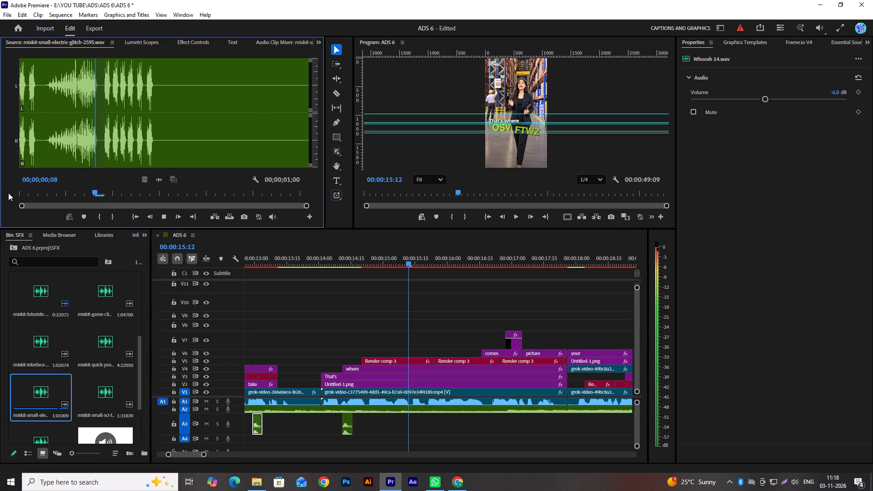
double_click(103, 345)
left_click_drag(67, 194, 0, 203)
key("space")
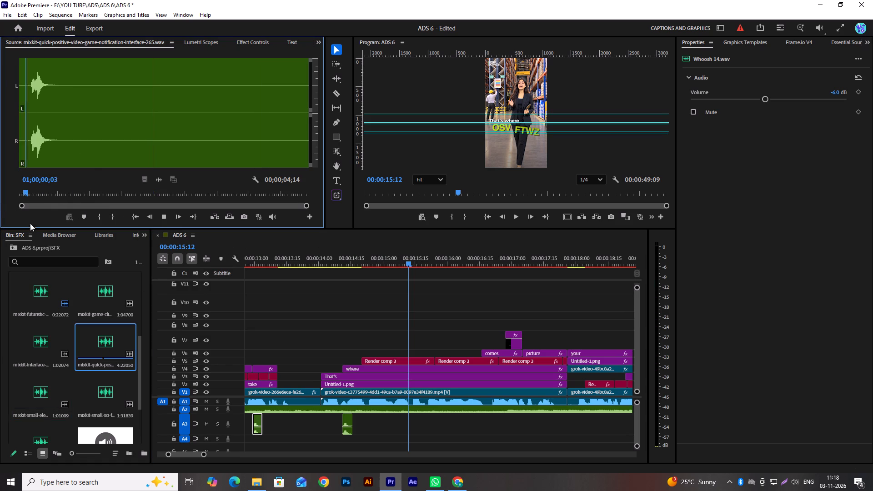
key("space")
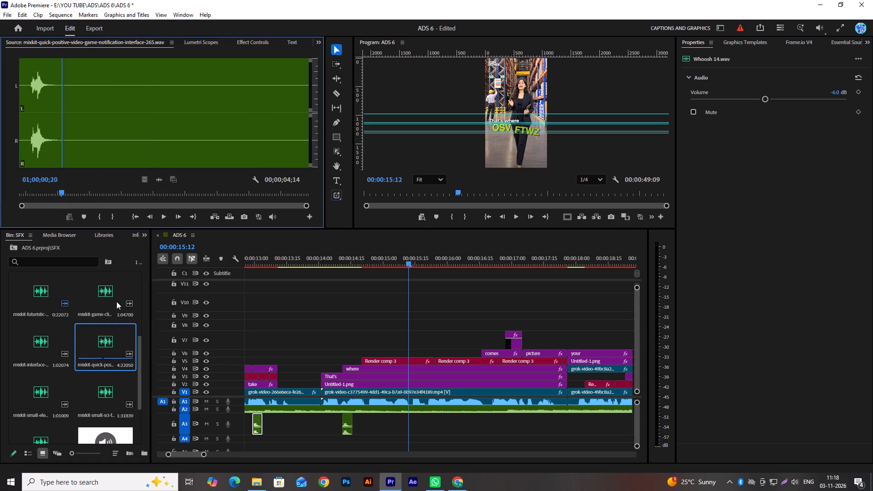
double_click(37, 350)
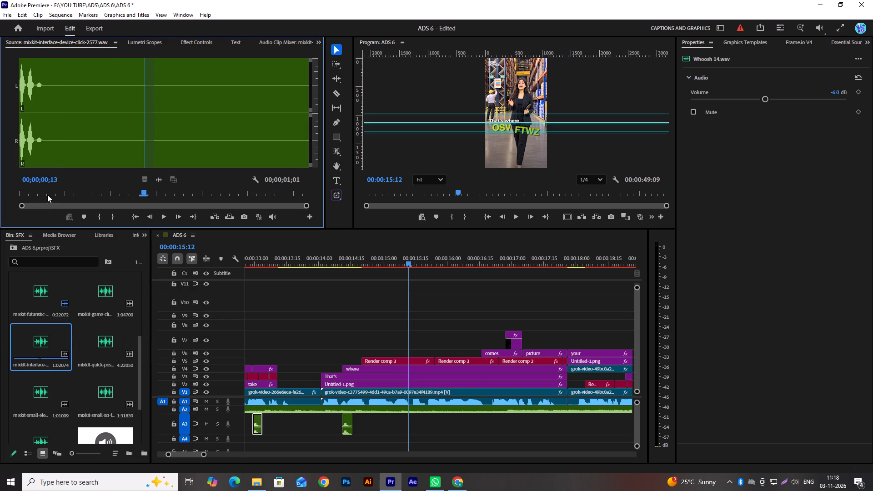
left_click_drag(47, 195, 0, 213)
key("space")
key("space")
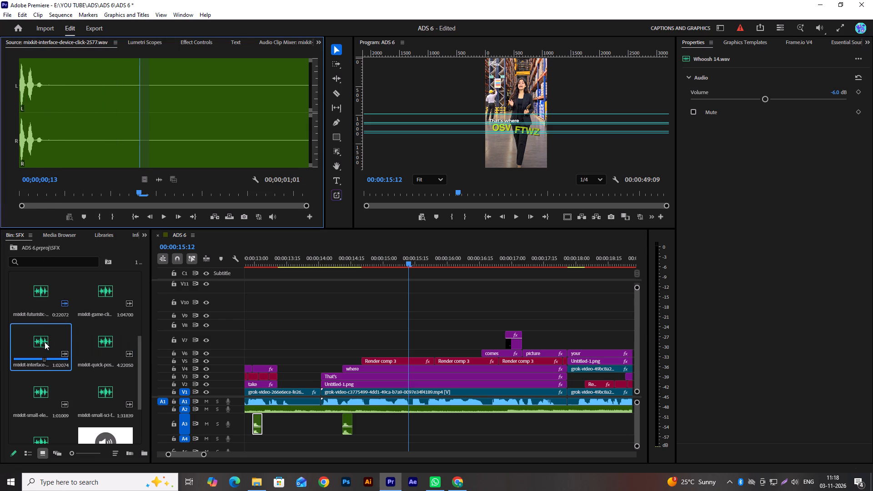
Place mixkit-interface-device-click-2577.wav on A3 at 00:00:14:20, where the first Render comp 3 starts, and trim it to about 5 frames.
left_click_drag(45, 342, 361, 431)
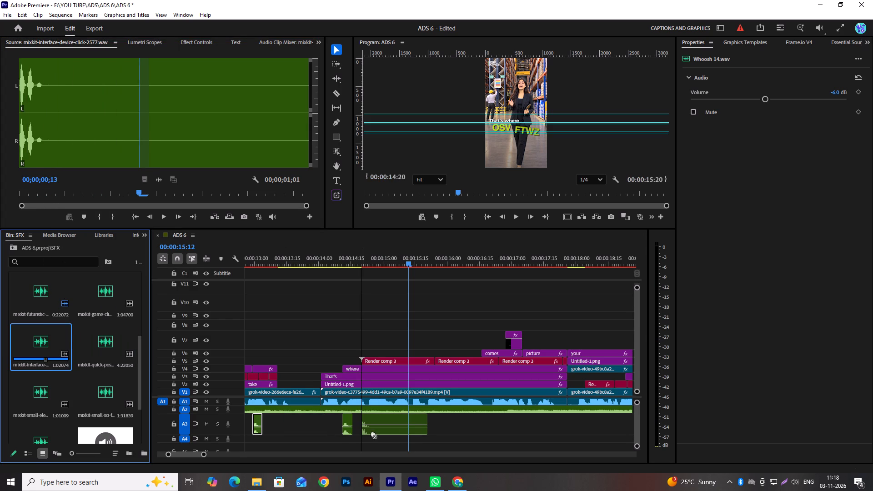
left_click_drag(423, 433, 372, 426)
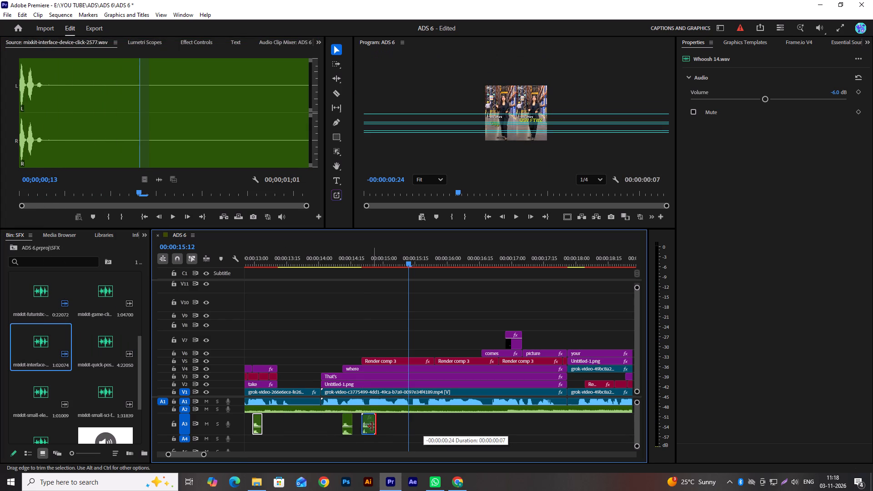
left_click_drag(372, 426, 368, 426)
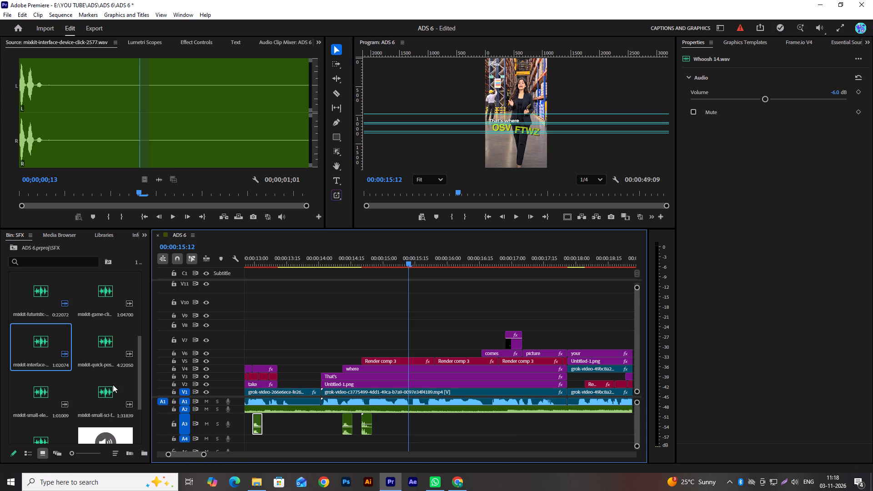
Mark mixkit-quick-positive-video-game-notification-interface-265.wav from 01:00:00:05 to 01:00:00:19 and place that section on A4 at 00:00:14:20.
double_click(100, 348)
left_click_drag(67, 193, 61, 193)
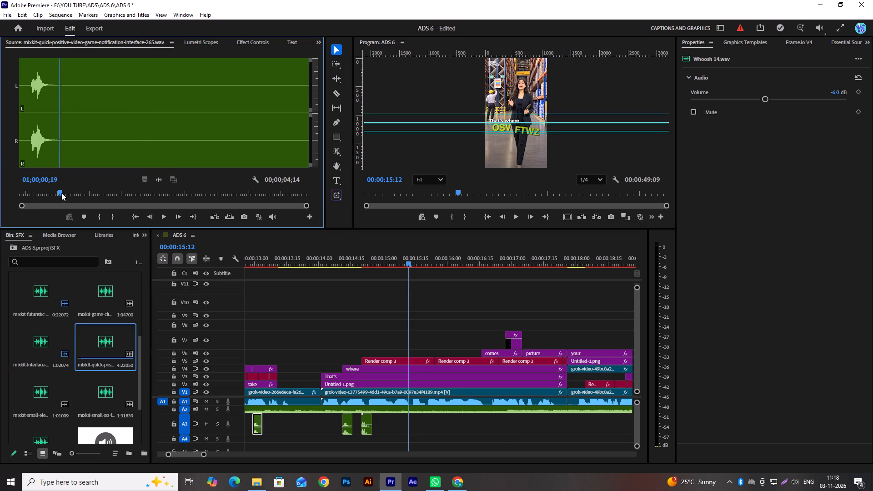
left_click_drag(61, 193, 60, 194)
left_click(113, 219)
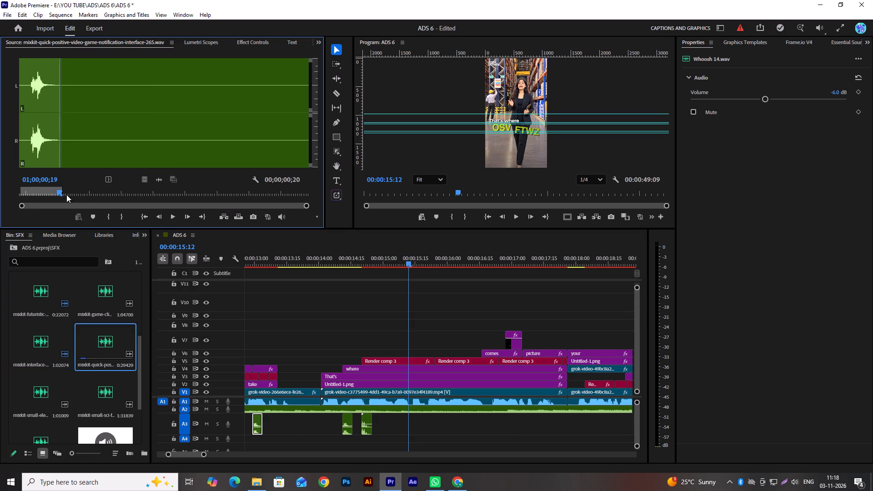
left_click_drag(60, 192, 30, 197)
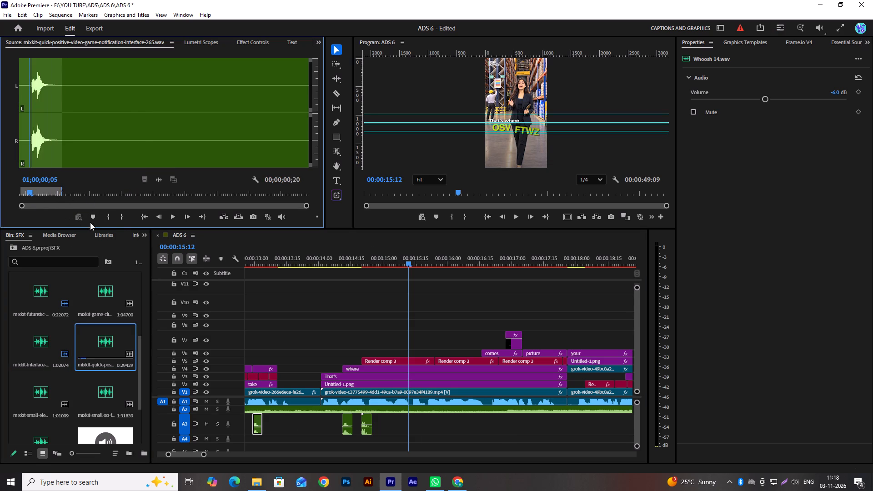
left_click(109, 218)
left_click_drag(159, 179, 376, 419)
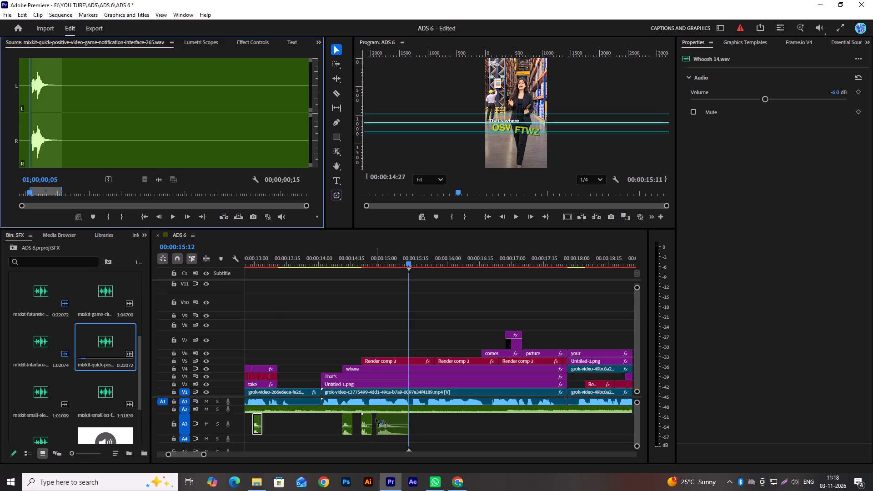
left_click_drag(376, 419, 365, 441)
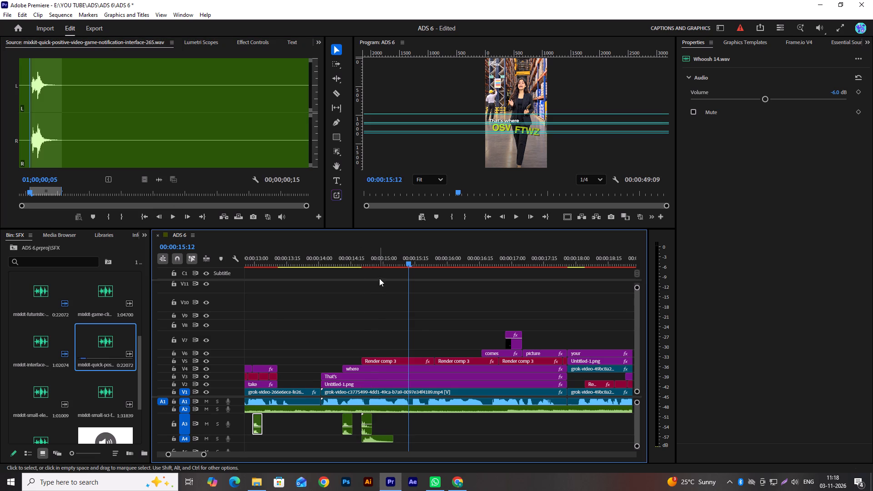
Play back the OSV FTWZ text animation from about 00:00:14:20 to check the timing of the layered click and notification sounds.
left_click_drag(365, 264, 361, 265)
key("space")
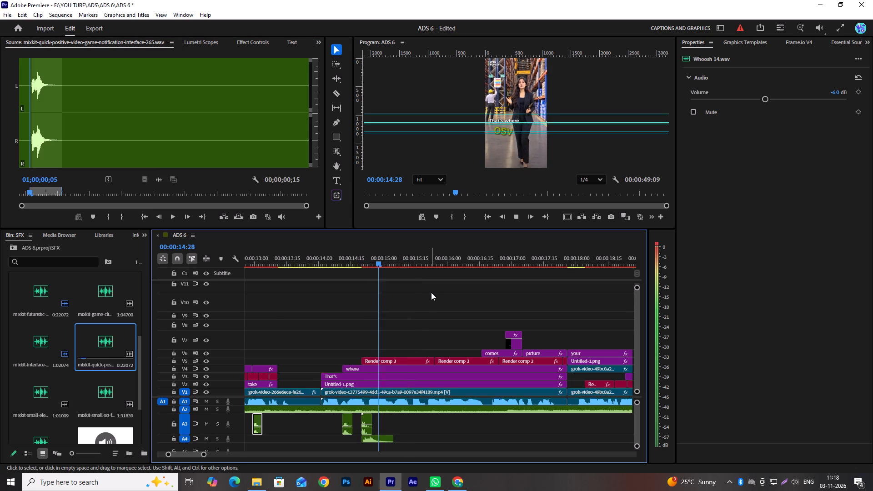
key("space")
left_click_drag(366, 260, 362, 261)
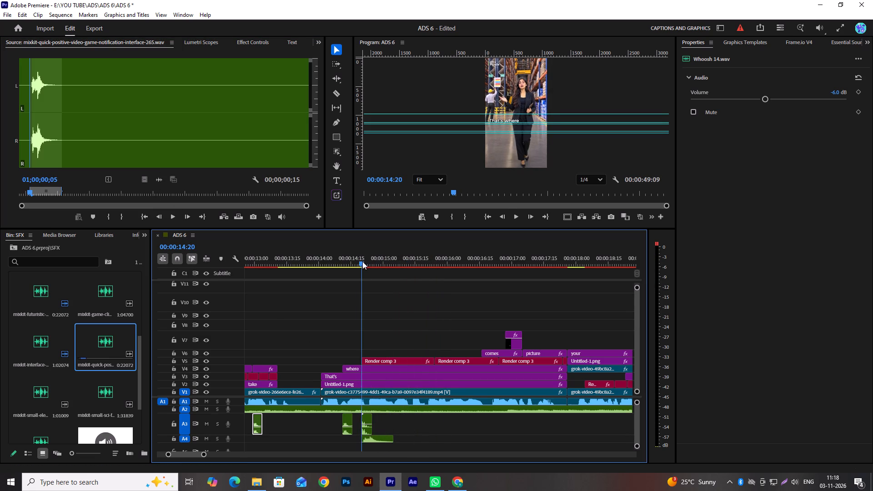
left_click_drag(362, 261, 381, 263)
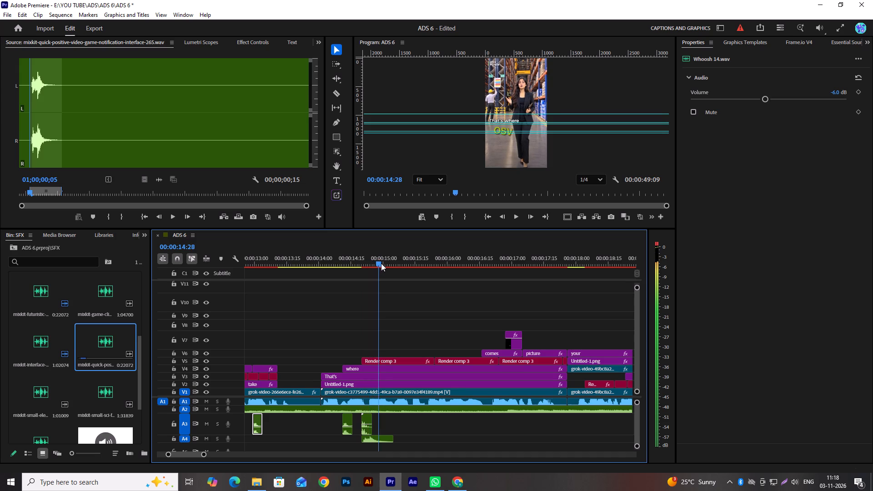
left_click_drag(381, 263, 362, 271)
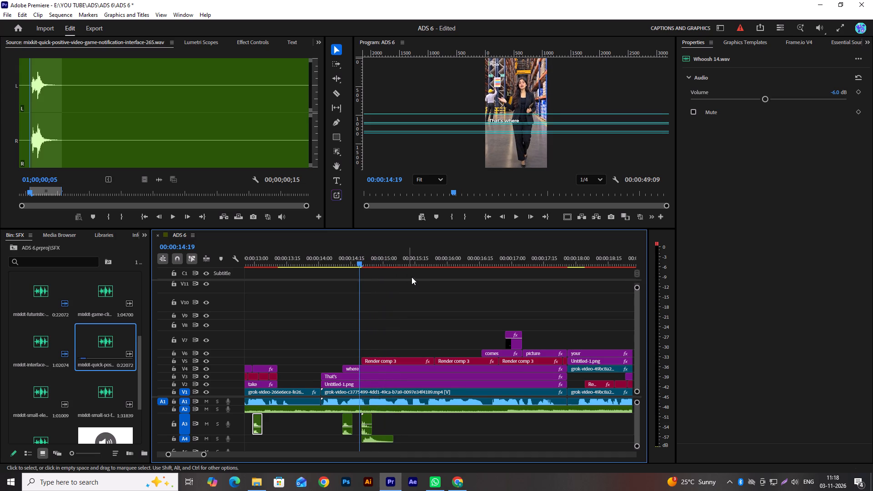
key("space")
key("space")
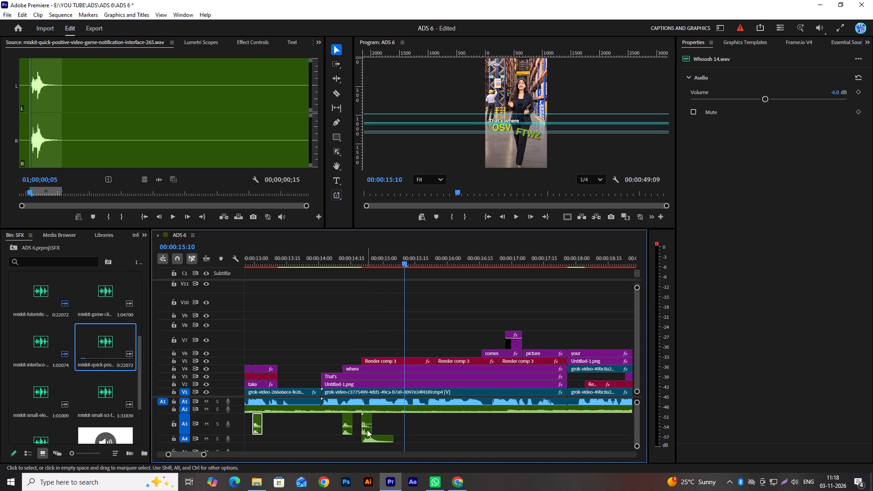
Shift the interface device click on A3 to start at 00:00:14:24, and play the OSV FTWZ section from just before it.
left_click_drag(367, 429, 371, 427)
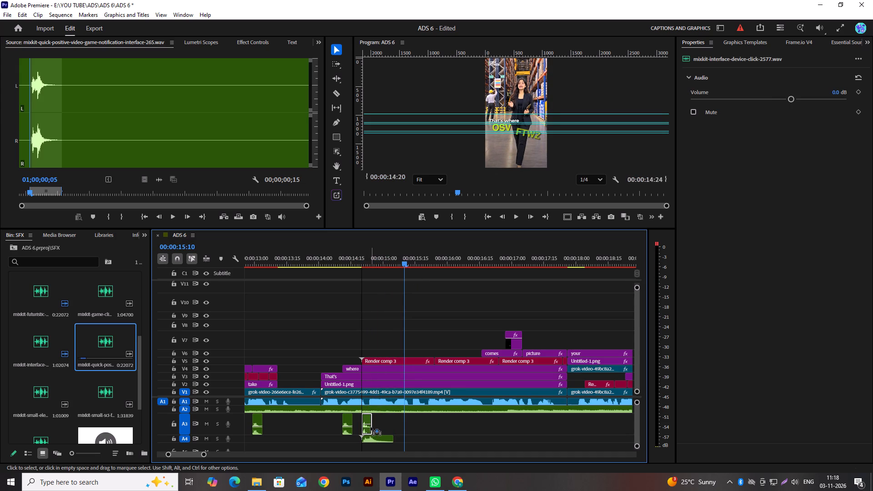
left_click_drag(371, 427, 372, 427)
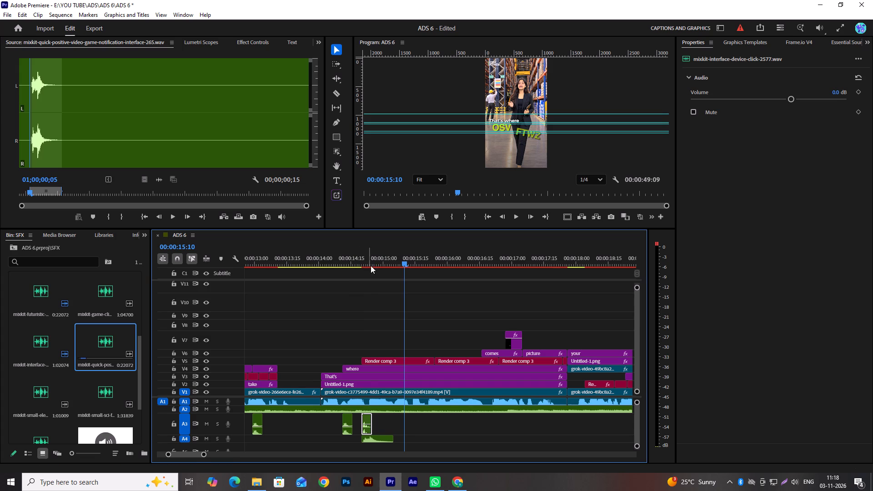
left_click(371, 266)
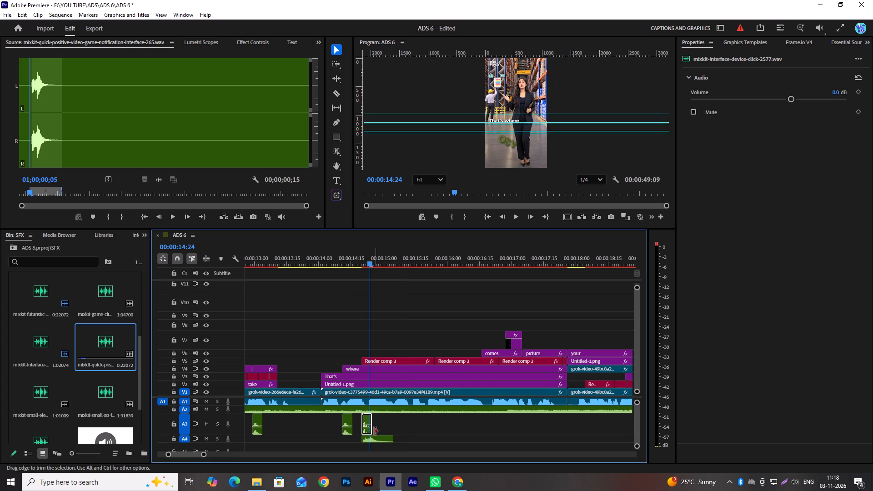
left_click_drag(367, 430, 372, 428)
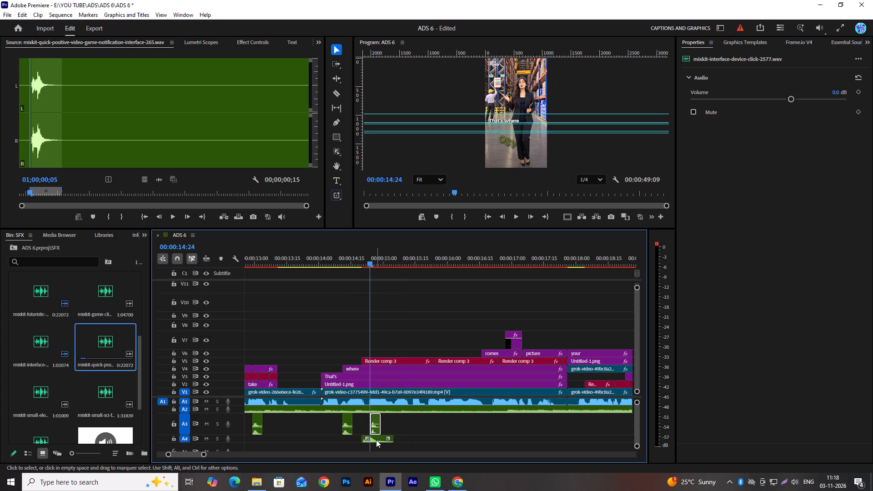
left_click_drag(376, 440, 380, 440)
left_click_drag(362, 263, 355, 266)
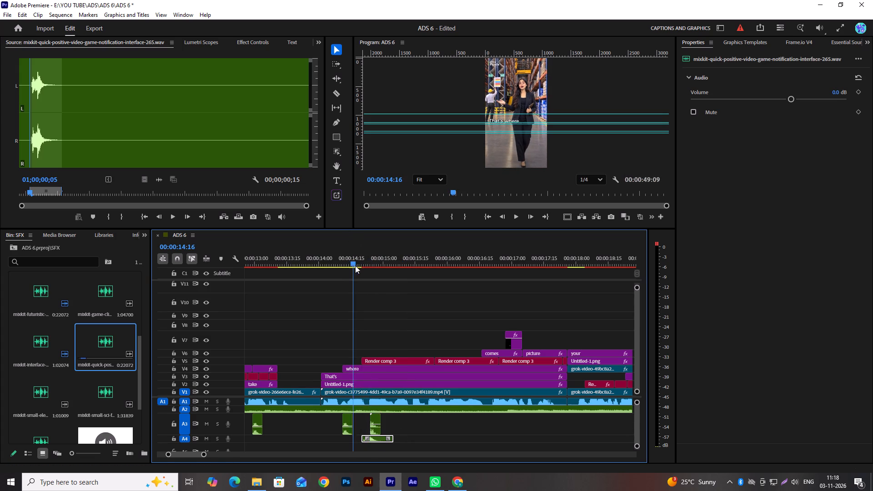
left_click_drag(355, 266, 356, 266)
key("space")
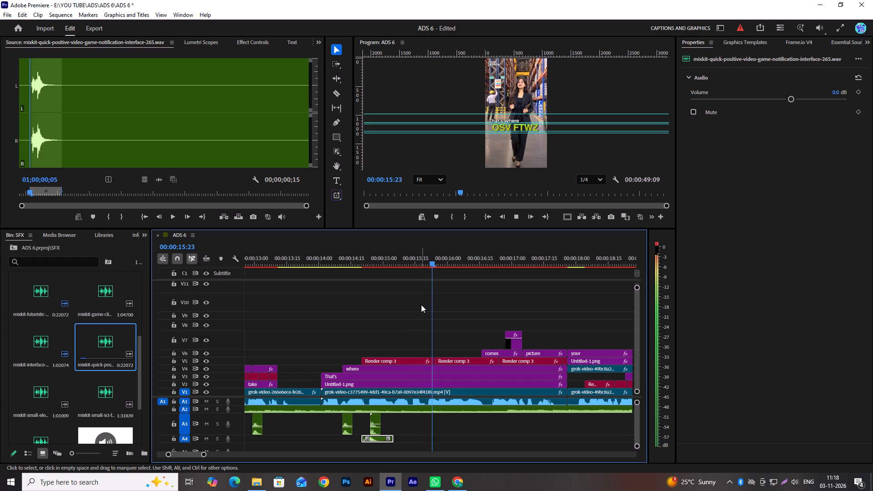
key("space")
Duplicate Whoosh 14.wav from under the "where" title to the start of the short V7 clip on A3, and play that section.
scroll(421, 305, "down", 2)
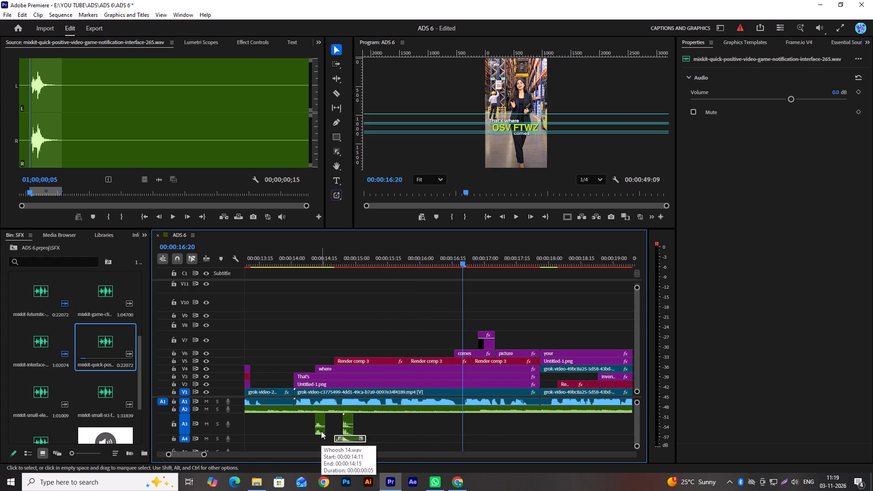
left_click_drag(319, 429, 458, 427, "alt")
key("ctrl+z")
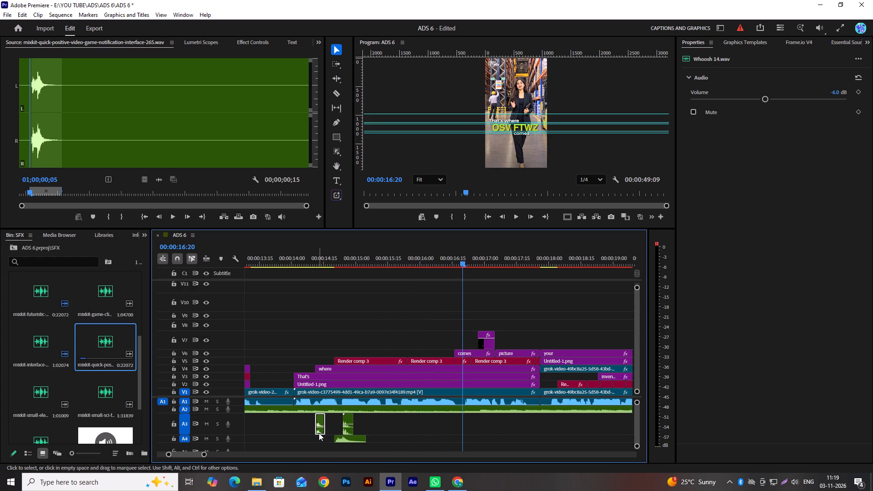
left_click_drag(319, 433, 486, 431, "alt")
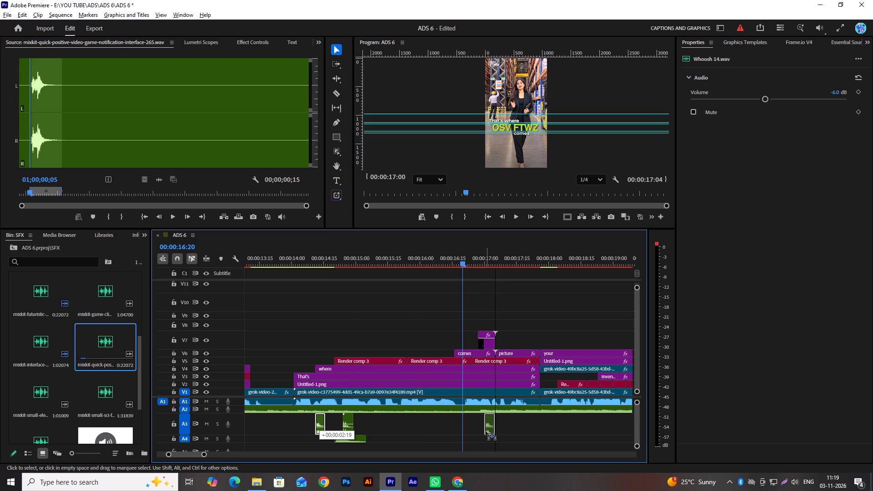
left_click_drag(486, 431, 483, 429, "alt")
key("space")
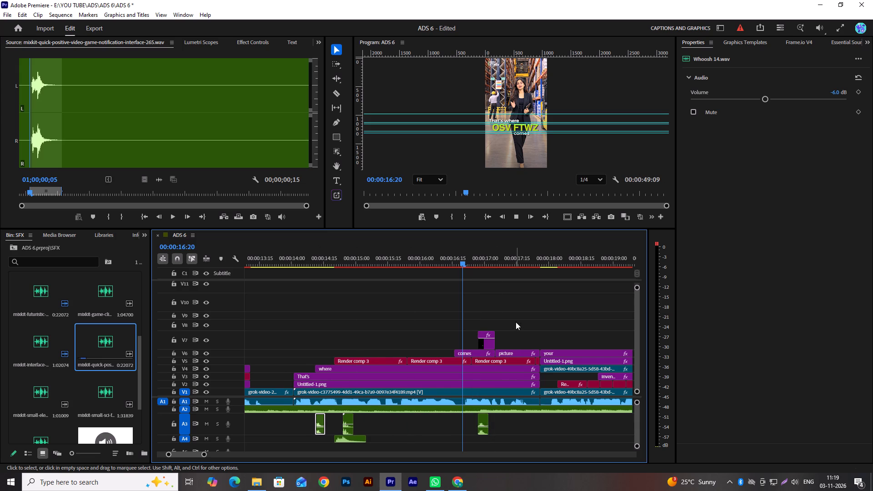
scroll(515, 322, "down", 4)
key("space")
Move the copied Whoosh 14.wav on A3 earlier to align with the start of the "comes" title.
scroll(436, 301, "down", 2)
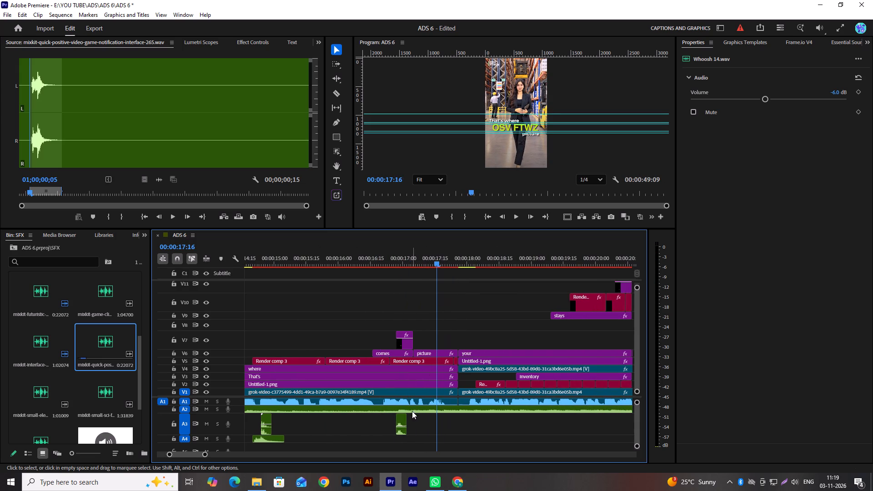
left_click_drag(401, 433, 386, 429)
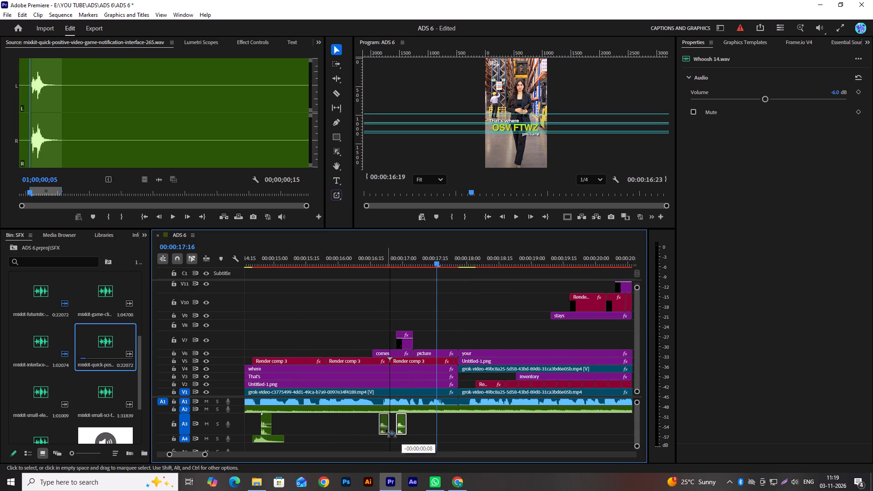
left_click_drag(386, 429, 381, 428)
Duplicate Click 14.wav on A3 to the start of the short V7 clip above "comes", and play on to 00:00:18:00.
scroll(355, 425, "down", 4)
scroll(355, 425, "up", 7)
scroll(355, 425, "down", 1)
scroll(355, 425, "up", 4)
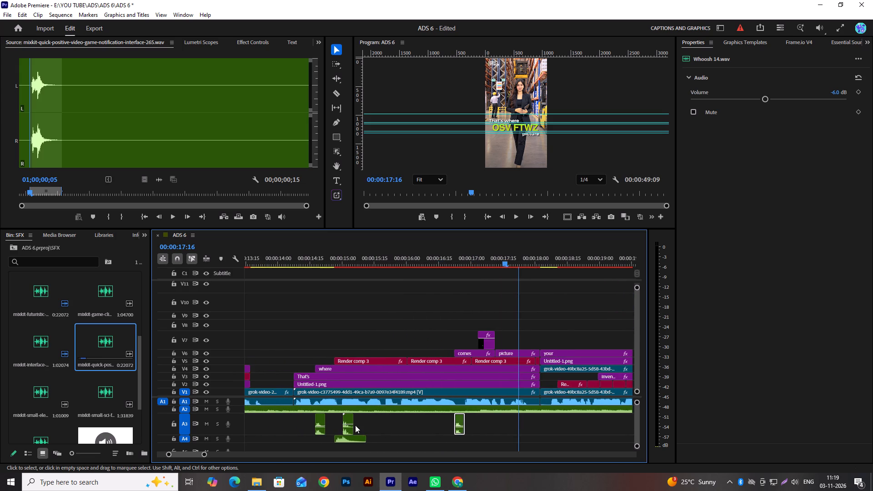
scroll(355, 425, "down", 2, "alt")
scroll(355, 425, "up", 9)
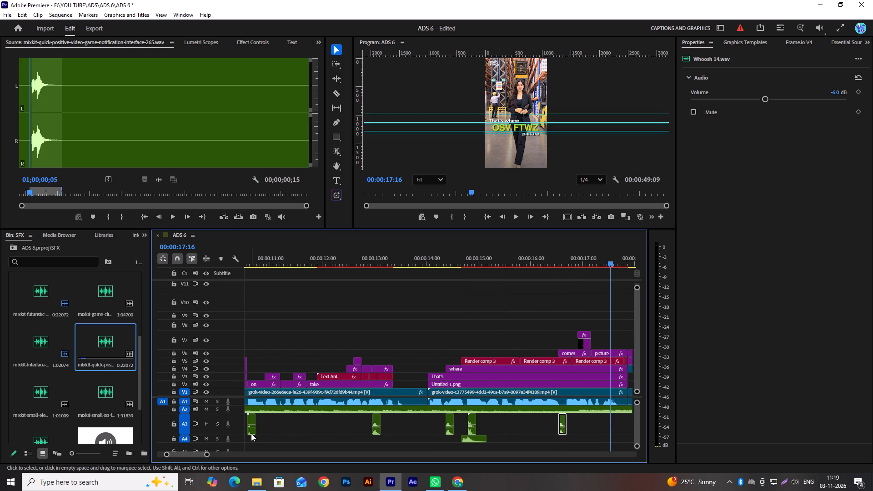
left_click_drag(253, 431, 582, 429, "alt")
scroll(582, 429, "down", 11)
scroll(532, 428, "down", 5)
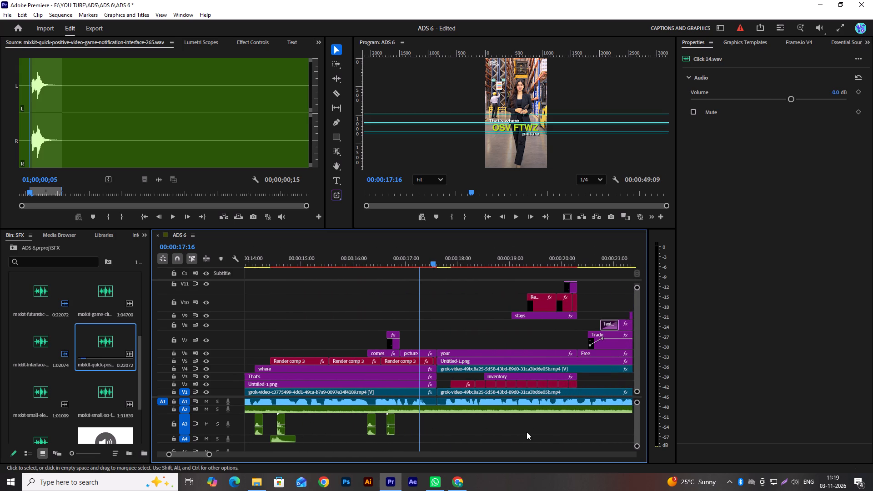
key("space")
key("space")
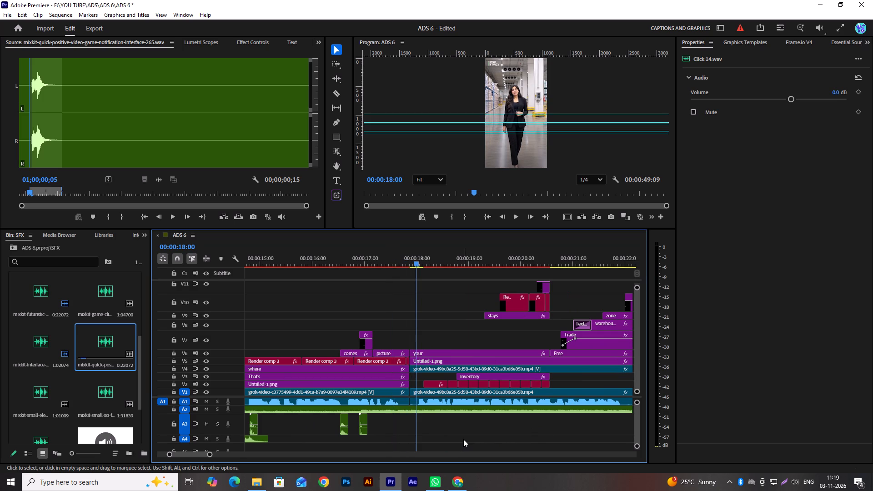
Save the ADS 6 project.
key("ctrl+s")
Play the section after 00:00:18:00 twice to review the timing of the "your" and "Pharmaceutical" text.
scroll(462, 437, "down", 4)
key("space")
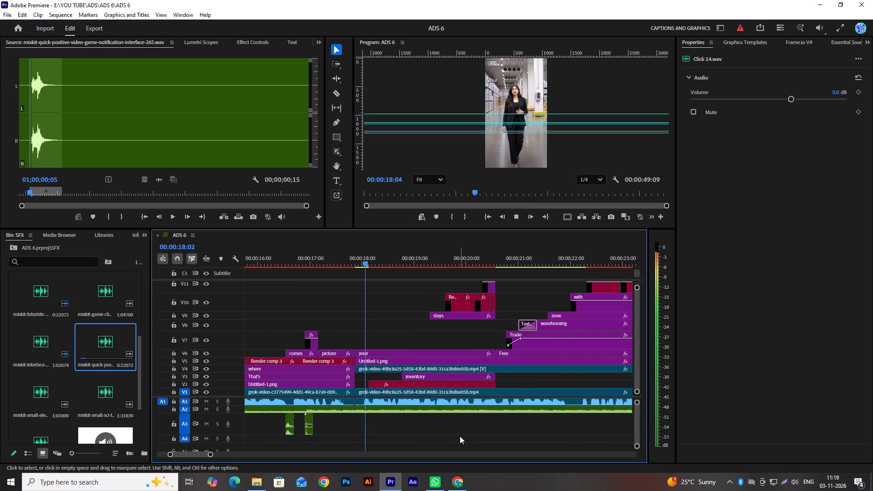
key("space")
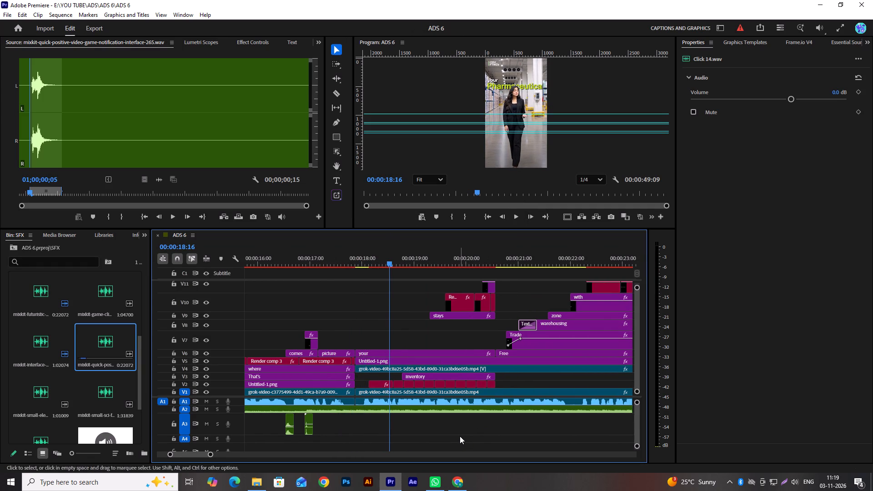
left_click_drag(391, 263, 363, 268)
key("space")
key("space")
Duplicate mixkit-futuristic-glitch-robot-1039.wav from the ad's opening on A3 to the Render comp 2 section after 00:00:18:00.
scroll(353, 299, "down", 3, "alt")
scroll(355, 313, "up", 2)
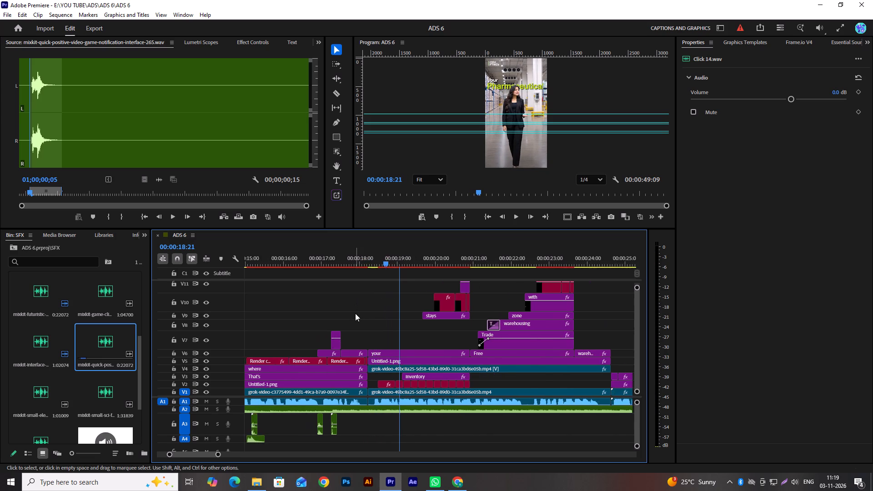
scroll(355, 313, "up", 6)
scroll(355, 313, "down", 1)
scroll(355, 313, "up", 1)
scroll(355, 313, "down", 1)
scroll(355, 313, "up", 20)
scroll(355, 313, "up", 8)
scroll(352, 297, "down", 1)
scroll(352, 297, "up", 5)
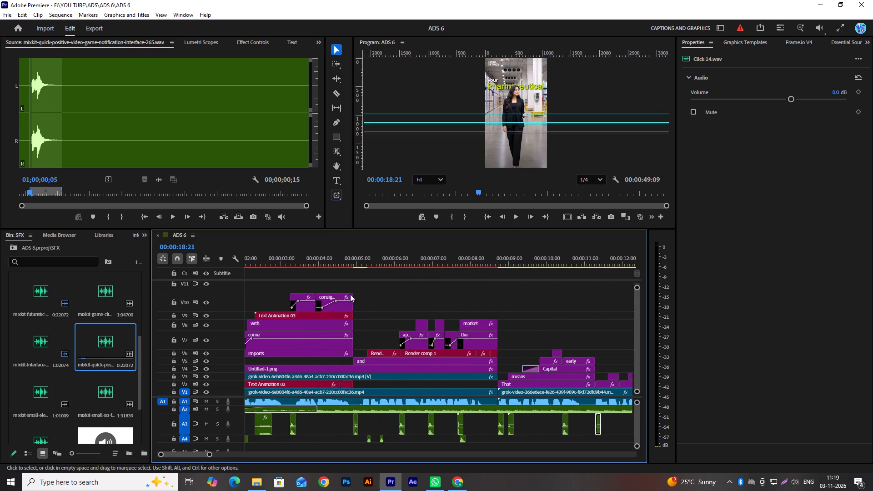
scroll(350, 294, "up", 10)
left_click(265, 432)
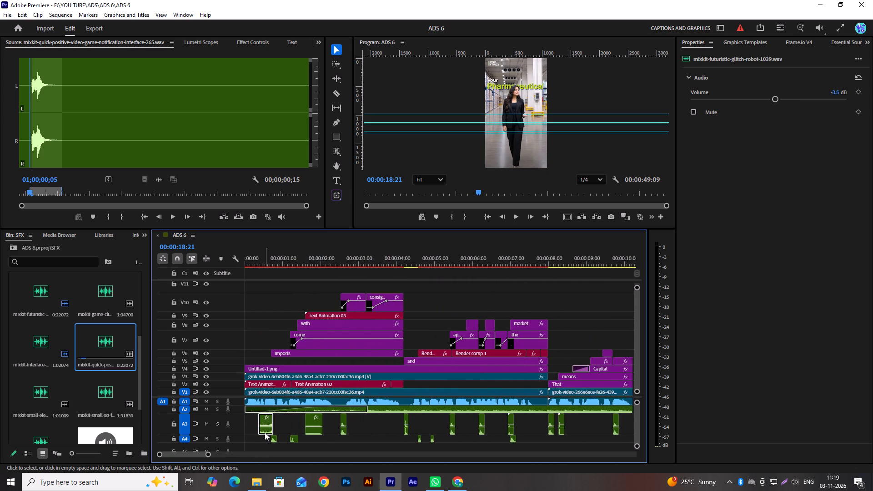
scroll(302, 436, "down", 6, "alt")
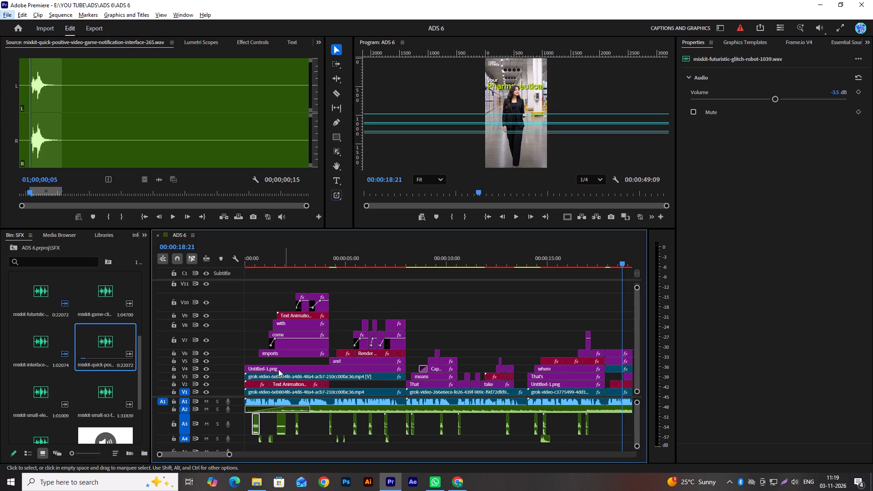
left_click_drag(274, 259, 278, 259)
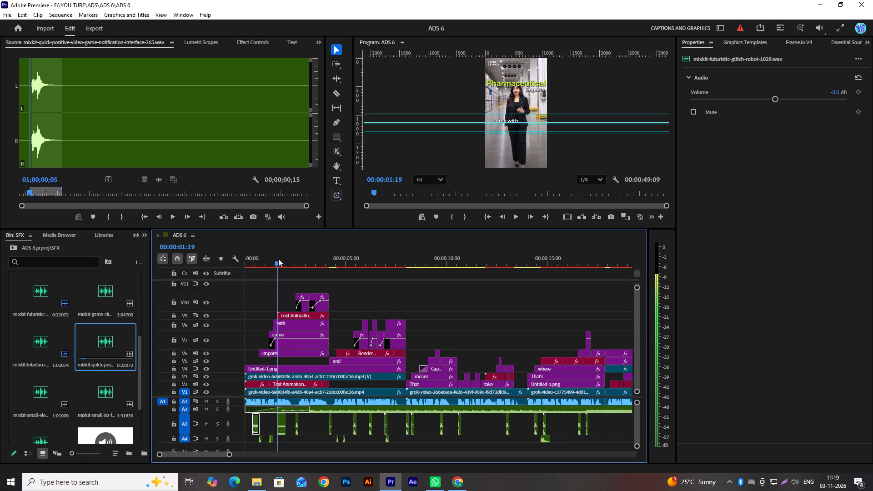
left_click_drag(278, 259, 261, 279)
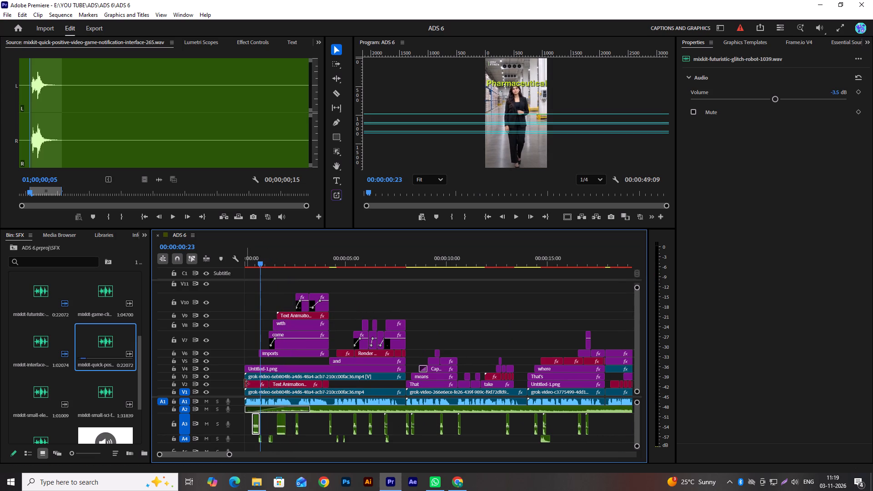
left_click_drag(257, 431, 488, 433, "alt")
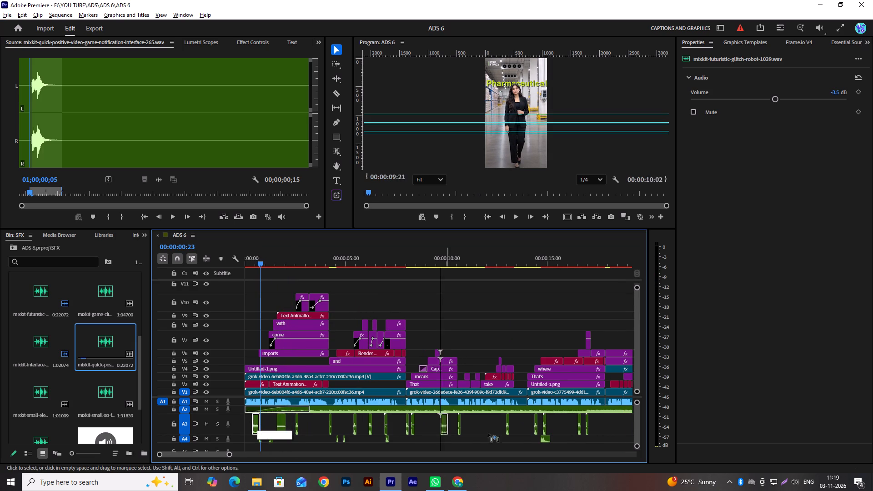
left_click_drag(488, 433, 618, 433, "alt")
scroll(604, 431, "down", 13)
scroll(470, 417, "up", 4, "alt")
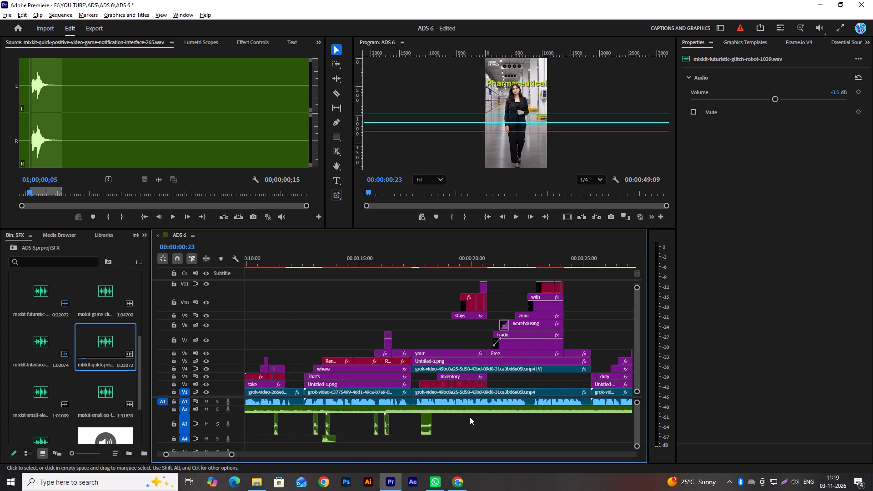
Align the copied glitch-robot sound on A3 with the start of Render comp 2, and play on to 00:00:19:13.
scroll(470, 417, "up", 11, "alt")
scroll(467, 418, "down", 1, "alt")
scroll(467, 418, "up", 1, "alt")
scroll(467, 418, "down", 1, "alt")
scroll(467, 418, "up", 8, "alt")
left_click_drag(401, 433, 395, 433)
left_click_drag(356, 262, 351, 264)
key("space")
key("space")
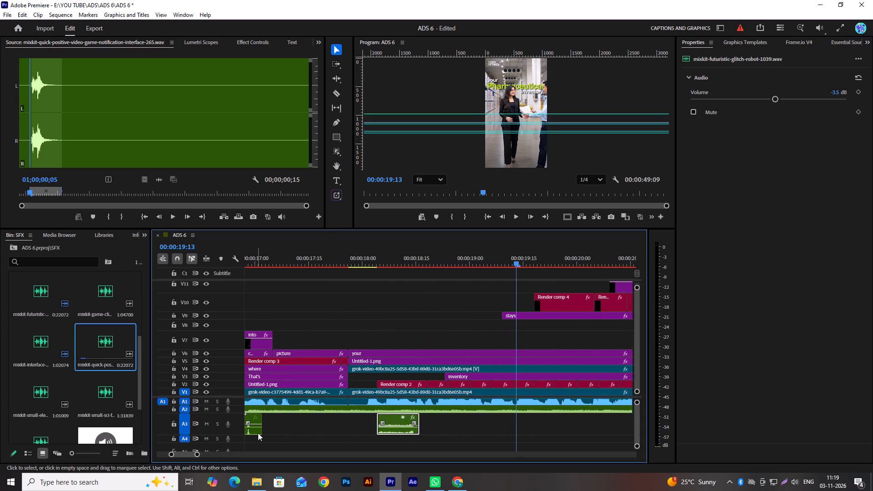
Duplicate Whoosh 14.wav on A3 from under the "comes" title to the start of the "inventory" title.
scroll(258, 433, "down", 3)
scroll(270, 433, "up", 5)
scroll(378, 426, "down", 2, "alt")
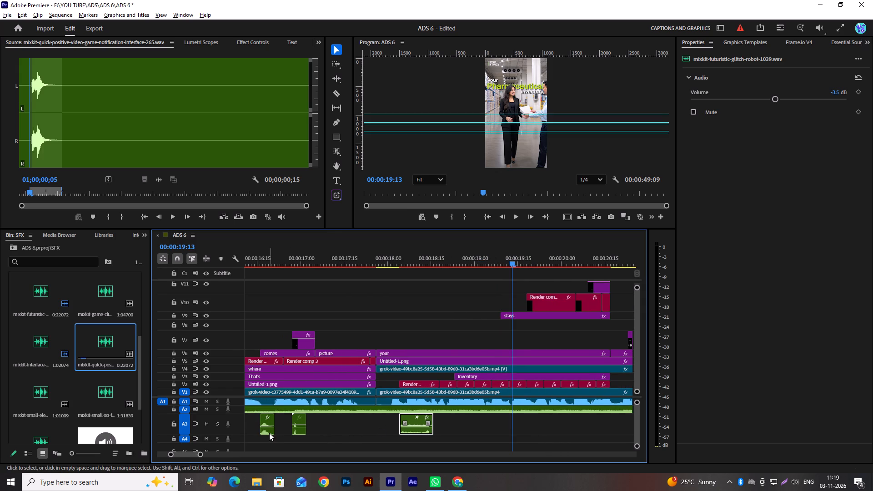
left_click_drag(269, 433, 462, 432, "alt")
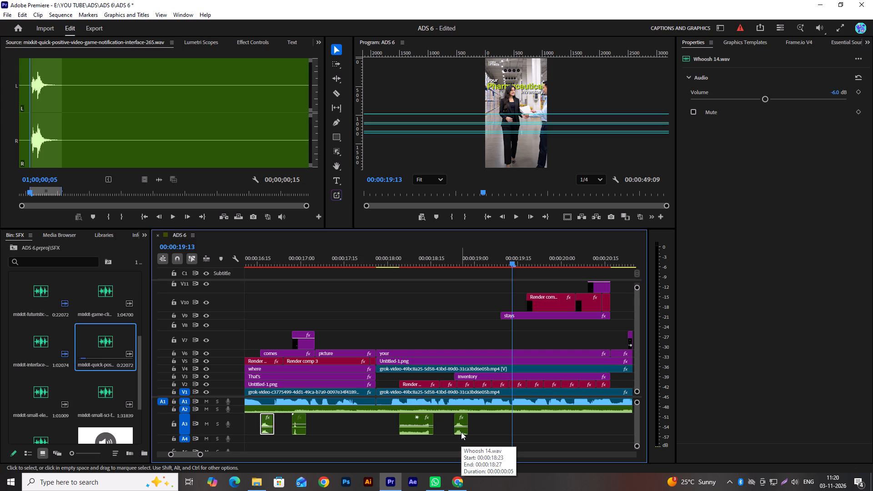
Enlarge the timeline area and move the "stays" title and the clips stacked above it down two tracks, placing "stays" on V7.
scroll(477, 429, "down", 7)
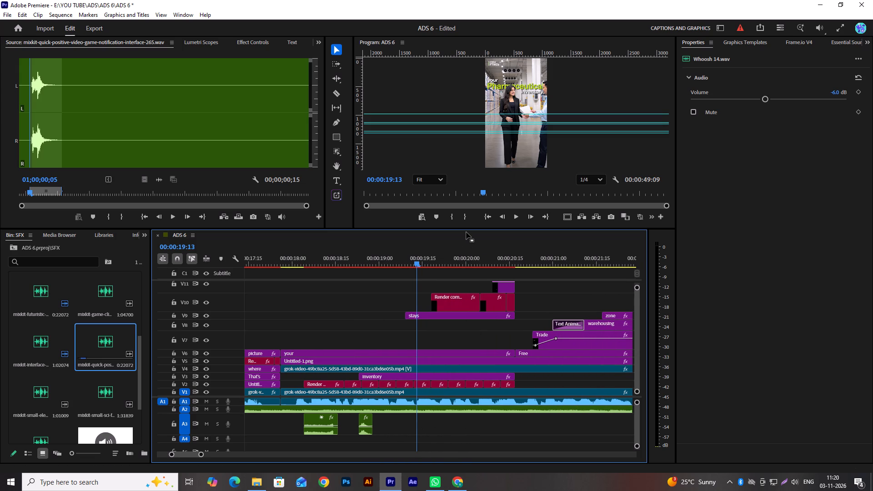
left_click_drag(466, 229, 467, 171)
left_click_drag(516, 318, 465, 252)
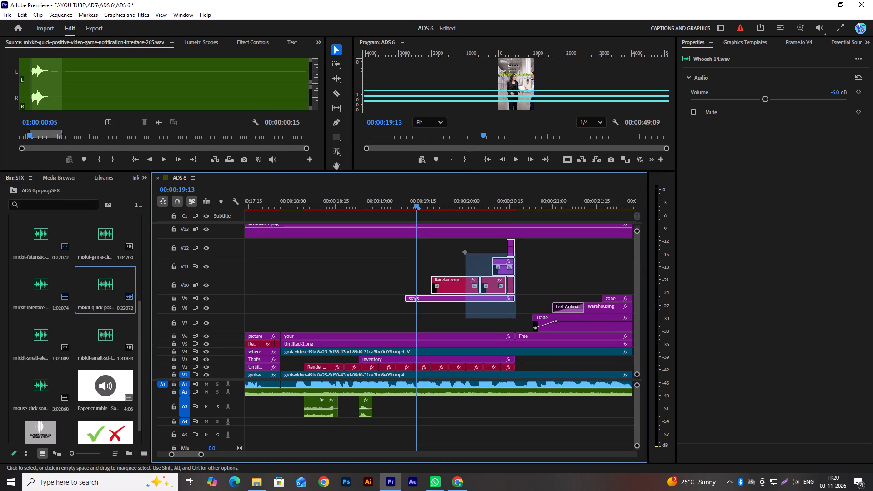
left_click_drag(465, 252, 426, 250)
left_click_drag(462, 298, 462, 307)
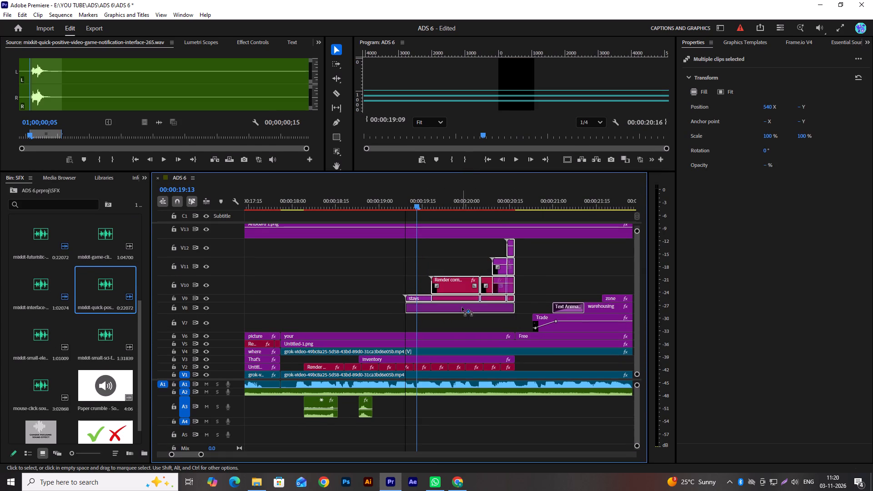
left_click_drag(462, 307, 461, 322)
left_click(445, 269)
Look over the stacked titles and the sound effect placement across the whole ADS 6 sequence.
scroll(445, 269, "down", 4, "alt")
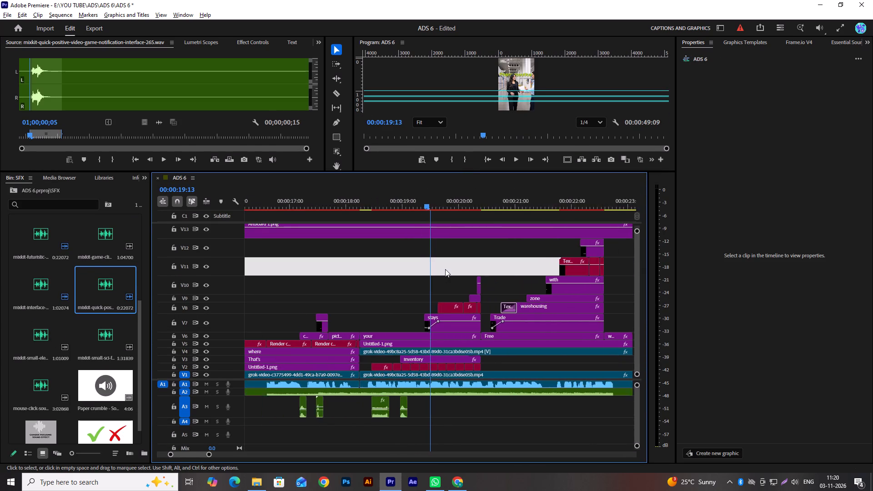
scroll(445, 269, "down", 8, "alt")
left_click(445, 271)
scroll(445, 271, "down", 11)
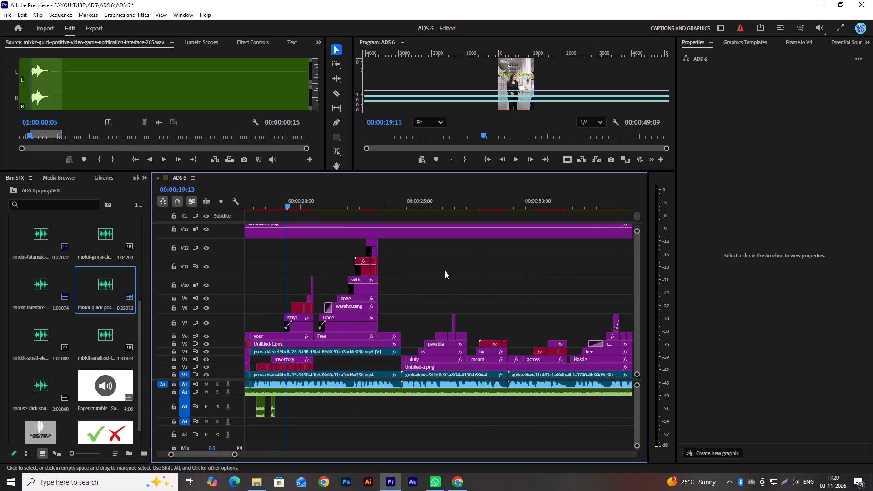
scroll(445, 271, "down", 4)
scroll(445, 271, "up", 6)
scroll(502, 306, "up", 7)
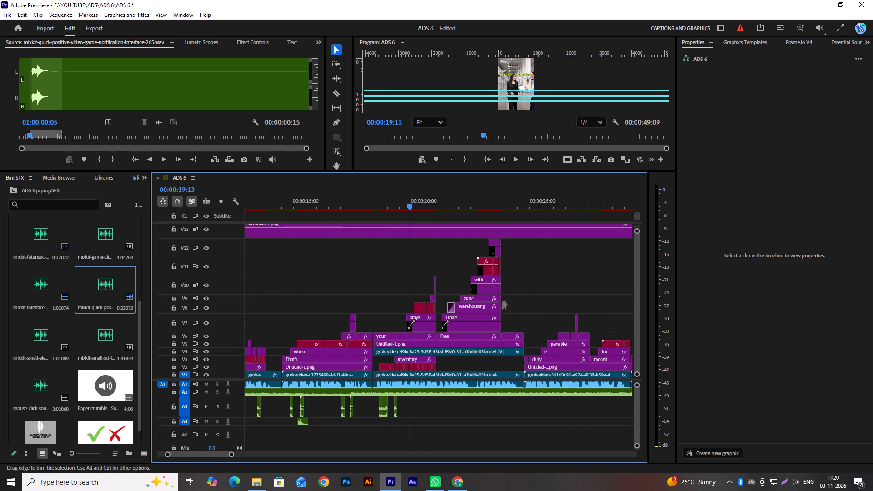
scroll(455, 273, "down", 10, "alt")
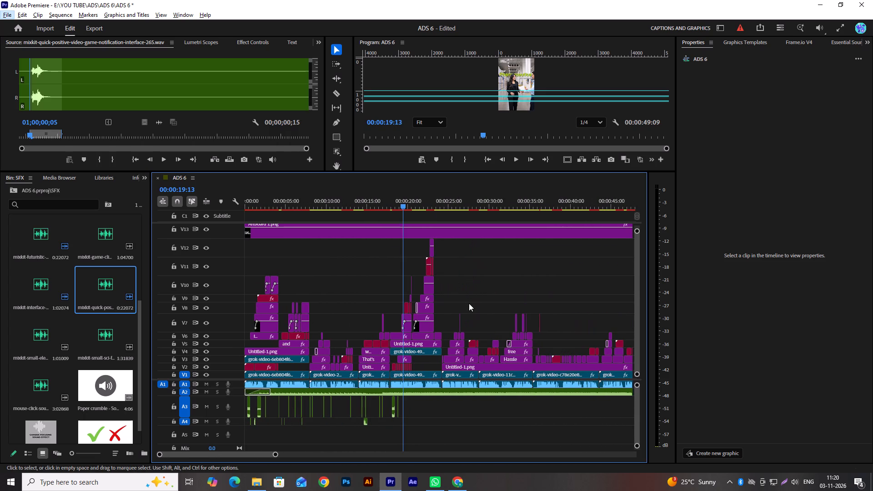
Switch to the Chrome browser.
left_click(459, 482)
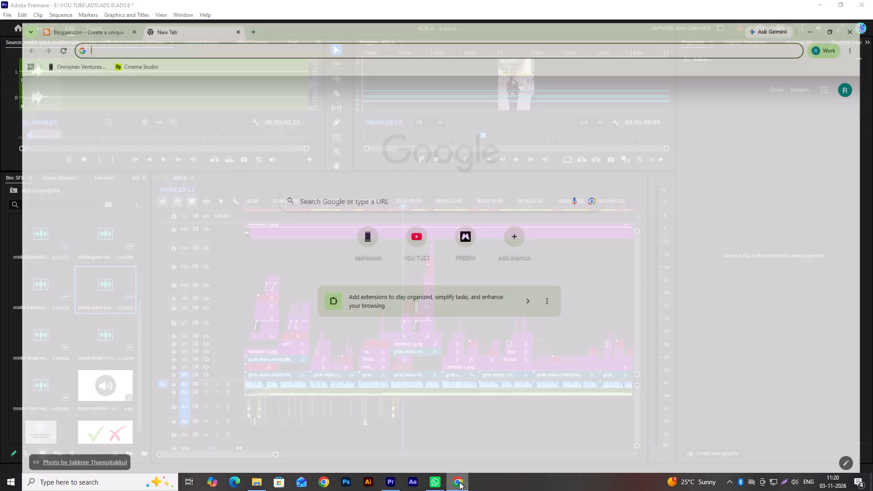
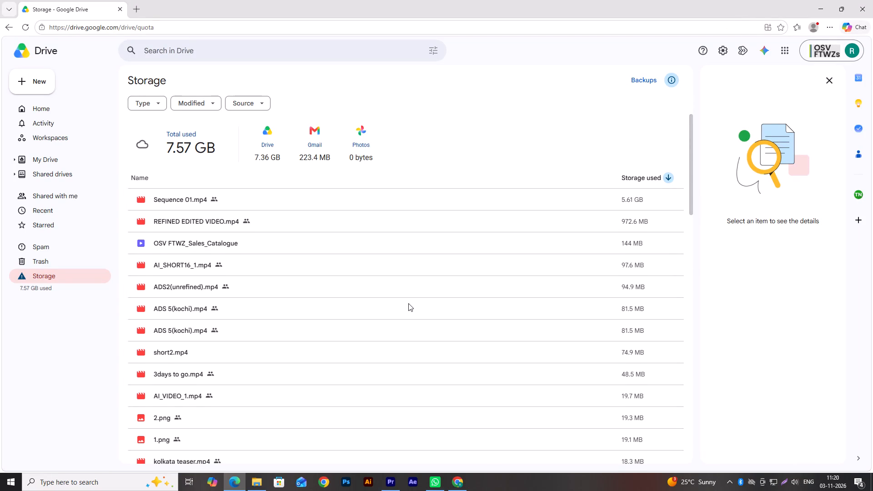
Preview Sequence 01.mp4 from the Drive storage list, sampling it at several points up to about 7:52, and close the preview.
scroll(408, 303, "down", 20)
scroll(408, 303, "down", 9)
scroll(503, 321, "up", 3)
scroll(498, 322, "down", 1)
scroll(495, 324, "up", 4)
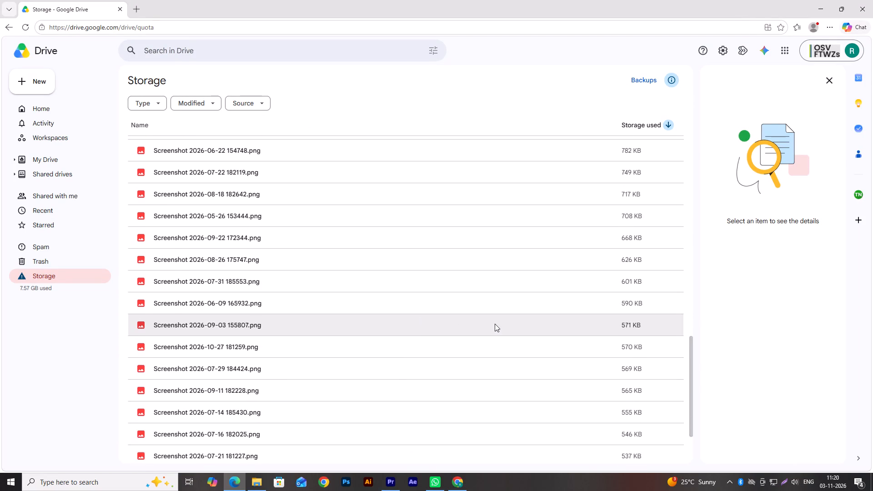
scroll(495, 324, "up", 15)
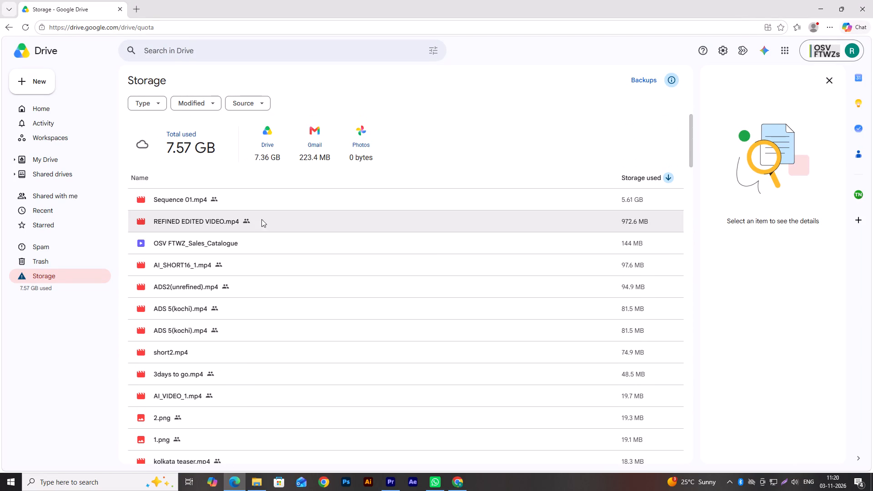
double_click(256, 204)
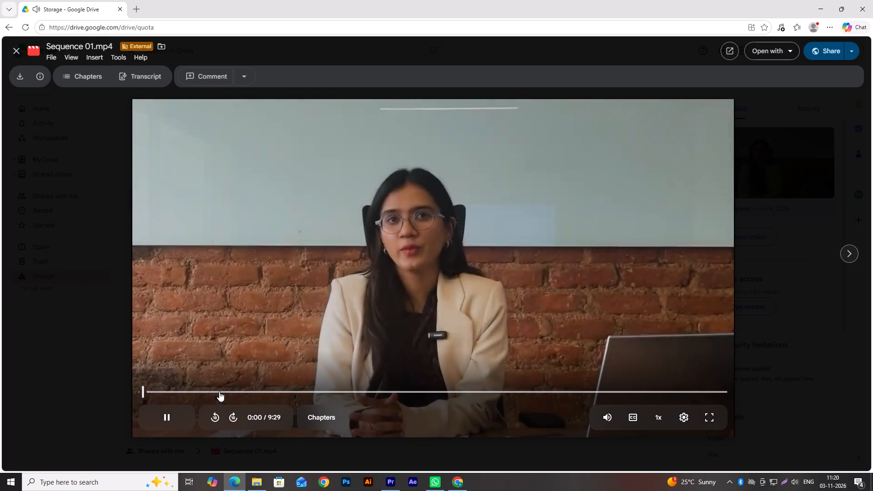
left_click(220, 391)
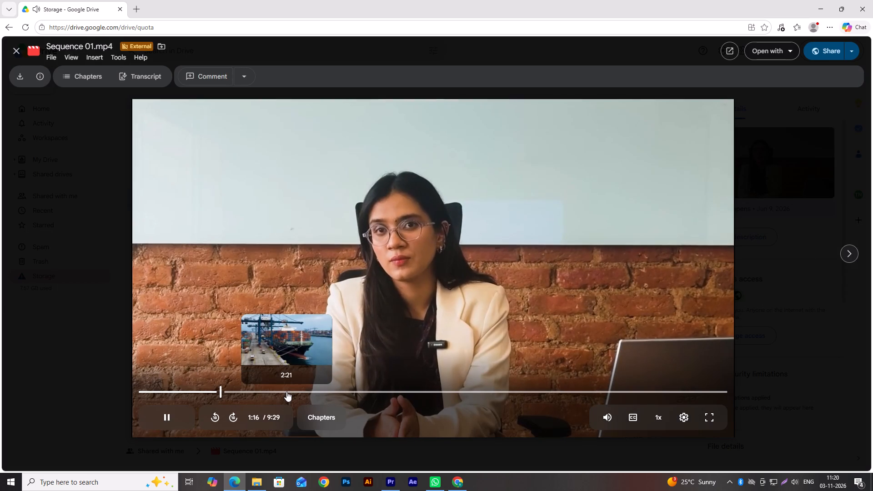
left_click(286, 391)
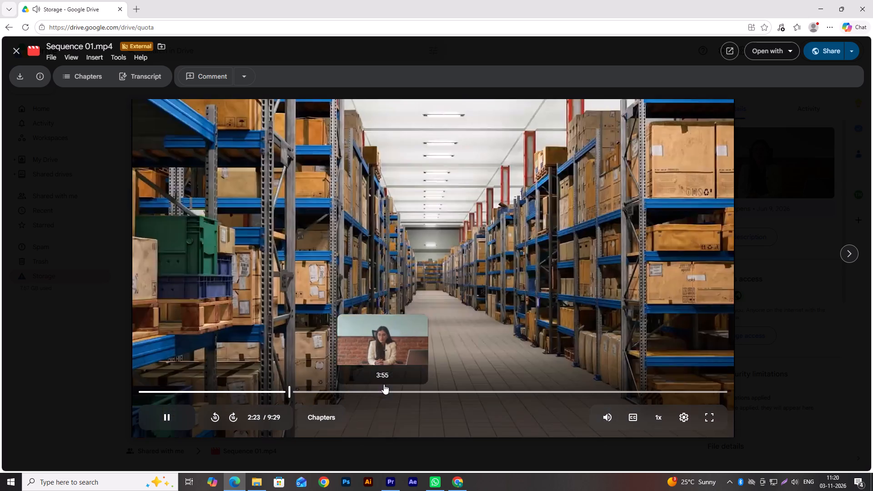
left_click(399, 387)
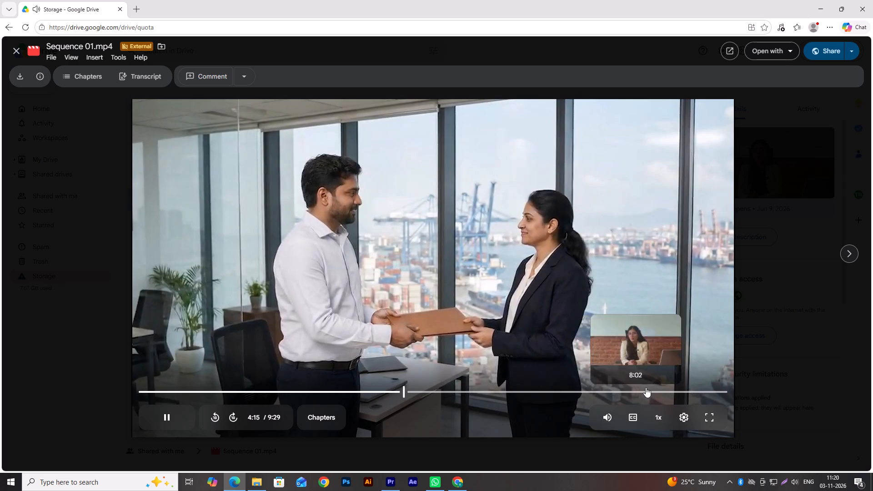
left_click(625, 386)
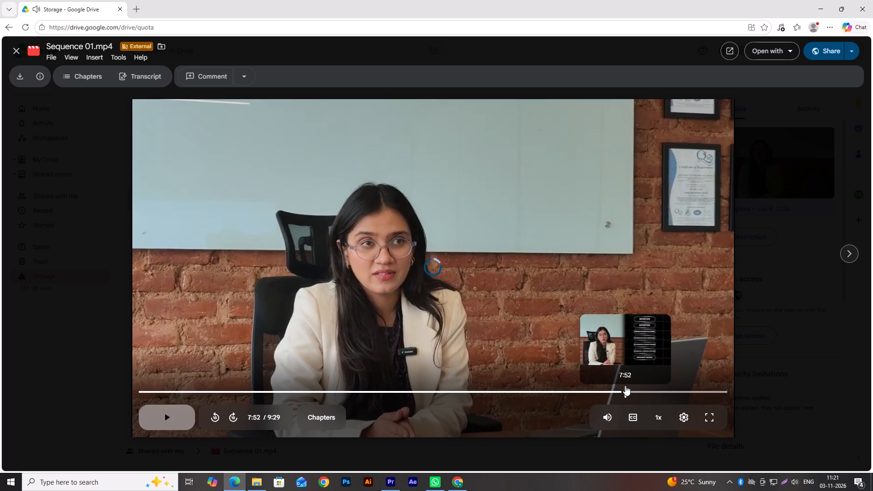
left_click(621, 387)
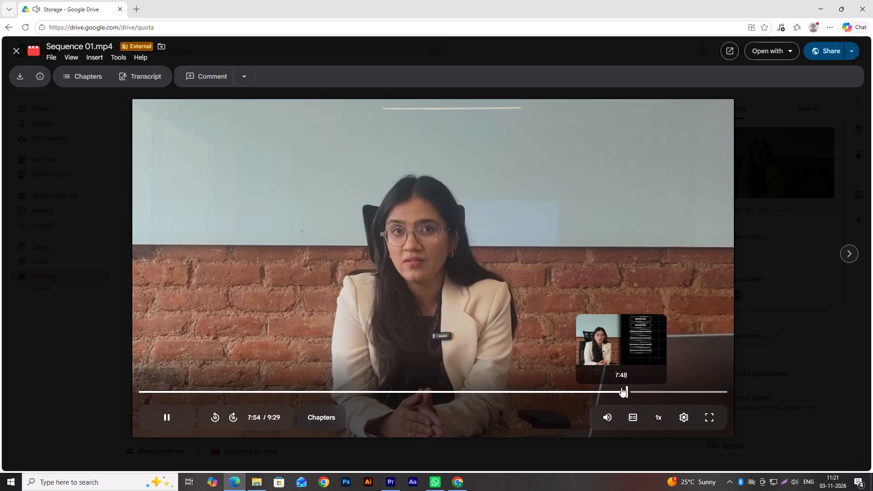
left_click(817, 321)
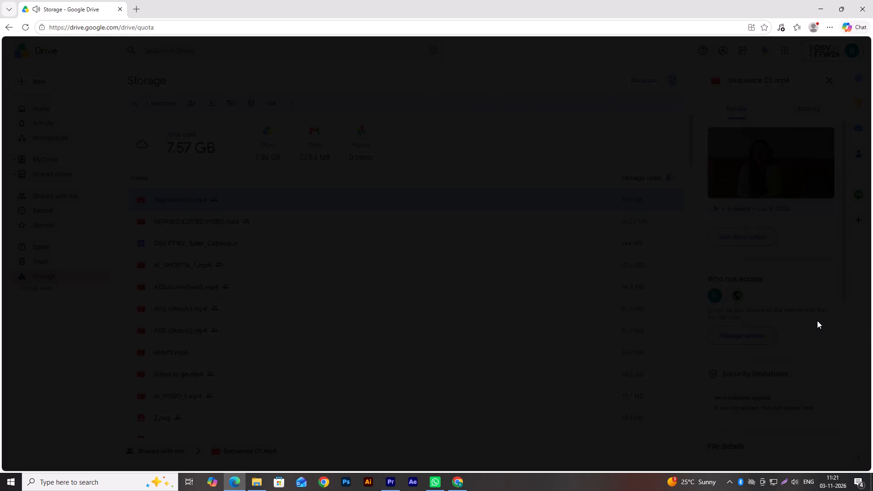
Look through the Drive storage list, from the large video files down to the smaller screenshots.
scroll(579, 232, "down", 1)
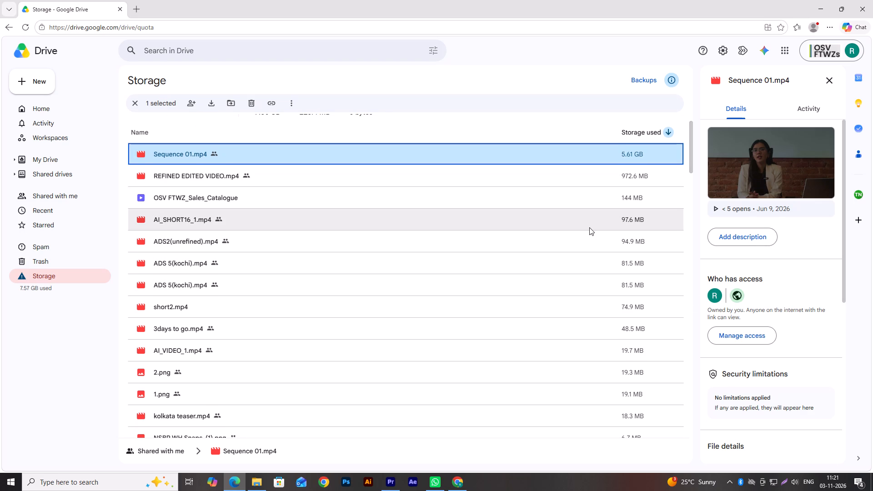
scroll(589, 227, "down", 20)
scroll(589, 227, "down", 7)
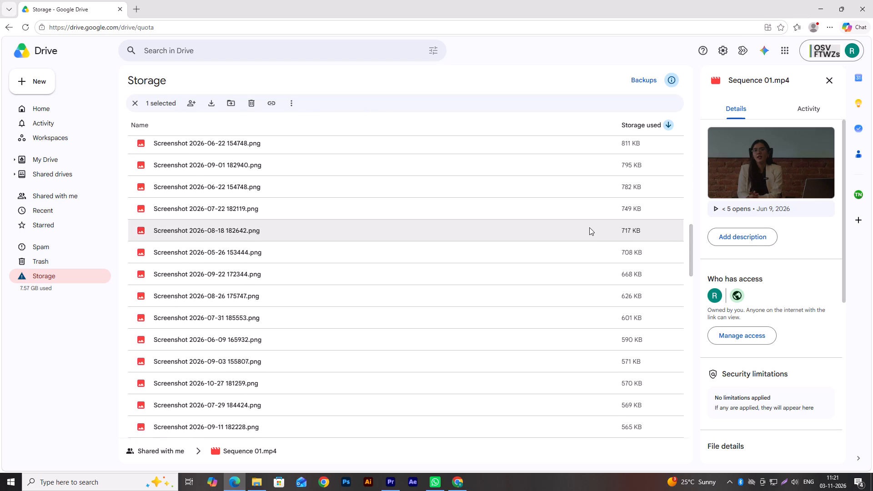
scroll(589, 227, "down", 14)
scroll(589, 227, "up", 10)
scroll(589, 227, "down", 1)
scroll(589, 227, "up", 1)
scroll(589, 227, "down", 1)
scroll(589, 227, "up", 3)
scroll(589, 227, "down", 1)
scroll(589, 227, "up", 2)
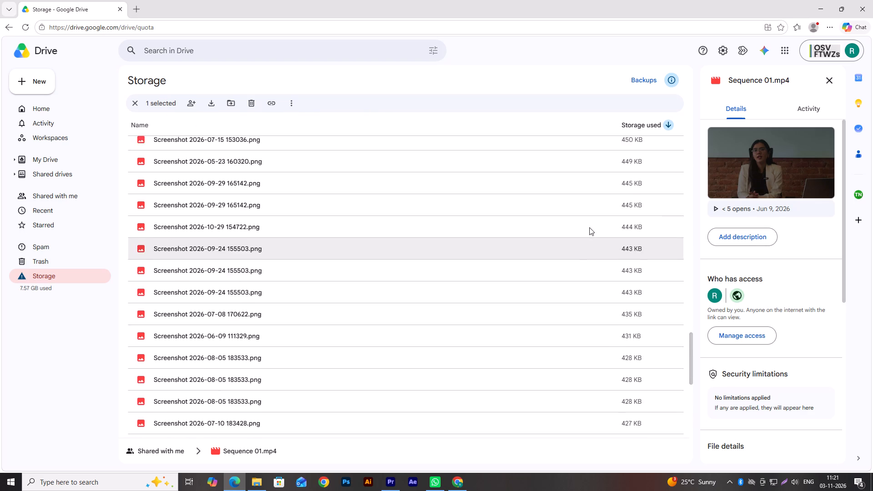
scroll(589, 227, "up", 13)
scroll(589, 227, "down", 1)
scroll(589, 227, "up", 19)
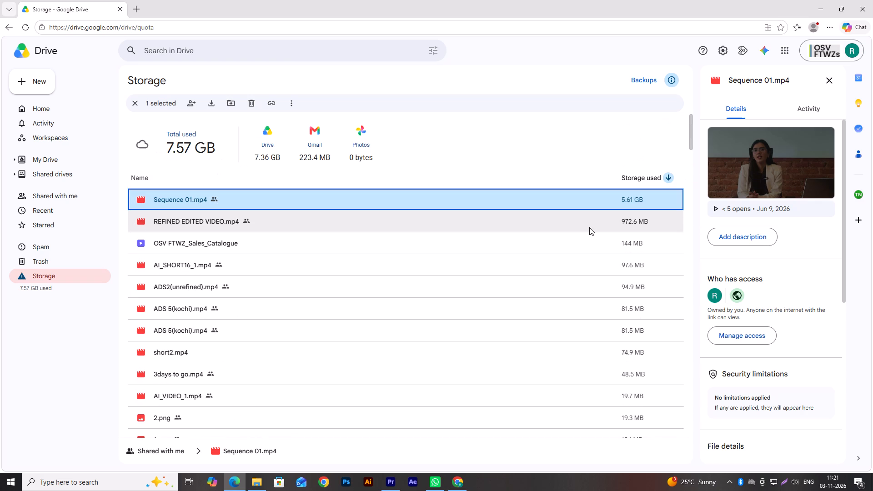
Preview REFINED EDITED VIDEO.mp4 from the storage list, skimming its text animations and interview shots, and close the preview.
double_click(309, 223)
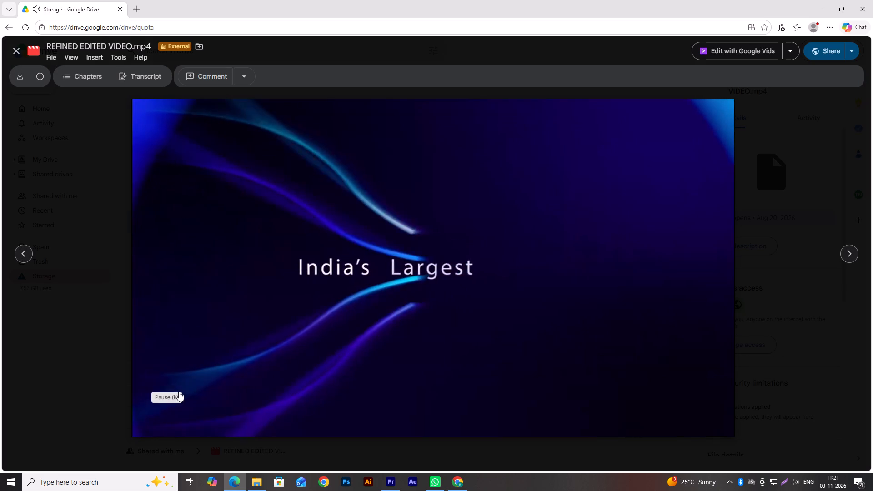
left_click(189, 393)
left_click(206, 392)
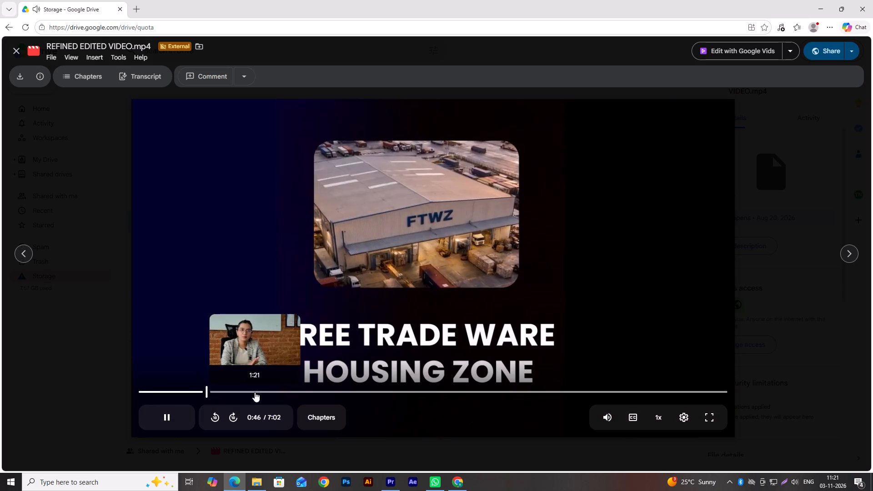
left_click(256, 390)
left_click(313, 383)
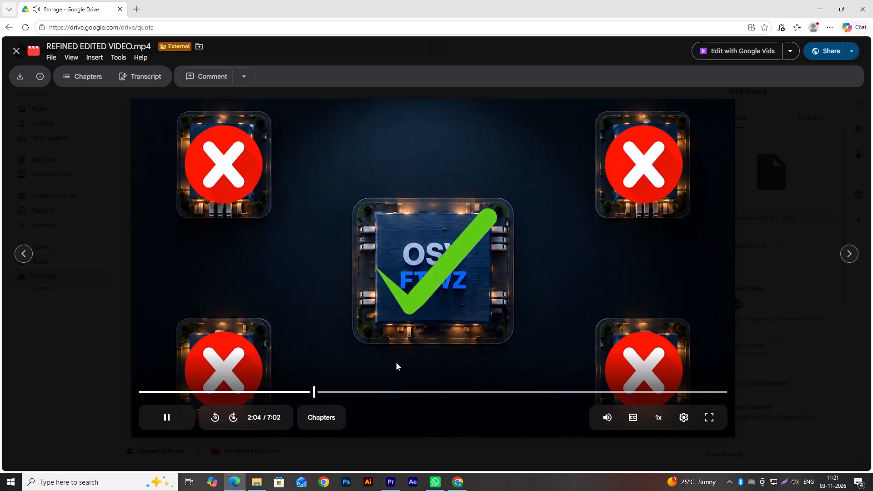
left_click(392, 388)
left_click(447, 389)
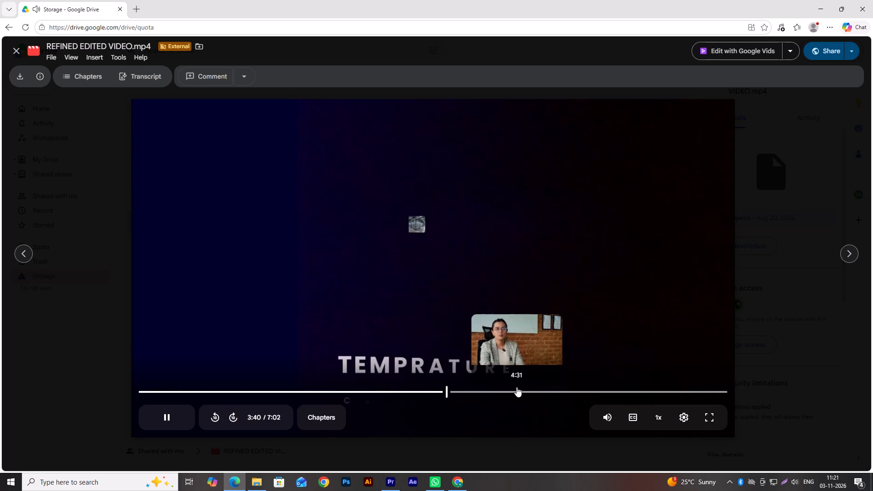
left_click(501, 391)
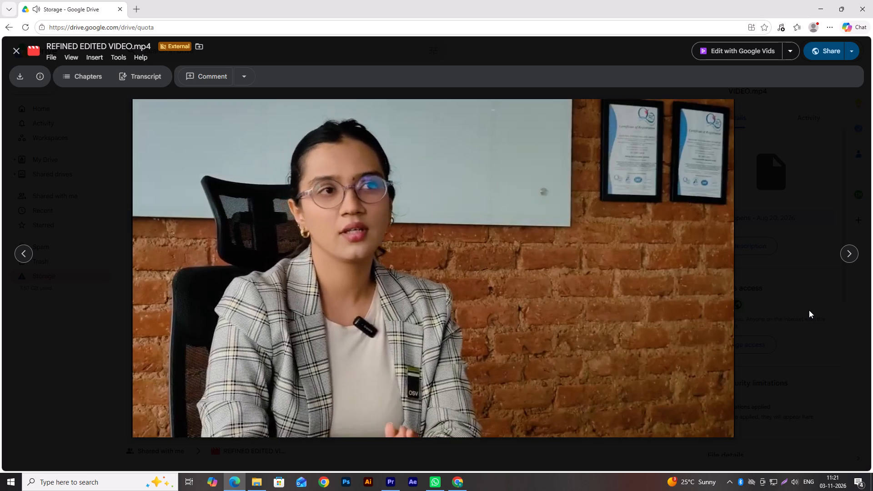
left_click(809, 310)
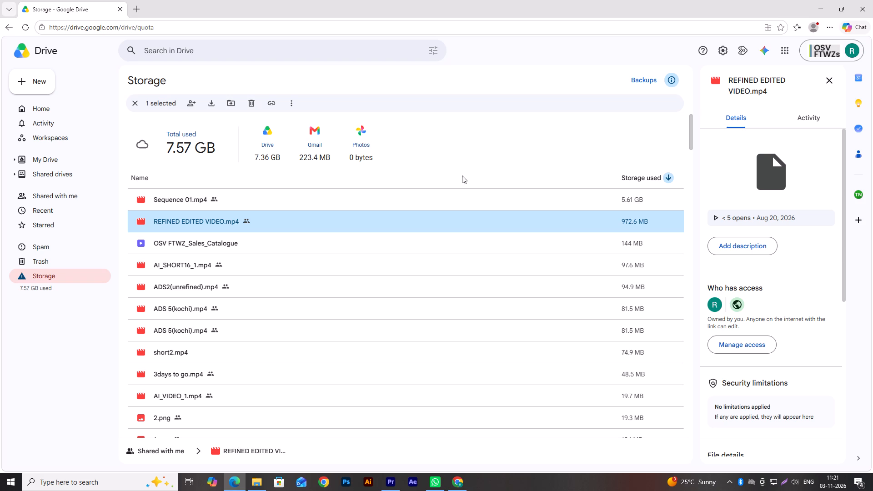
left_click(459, 164)
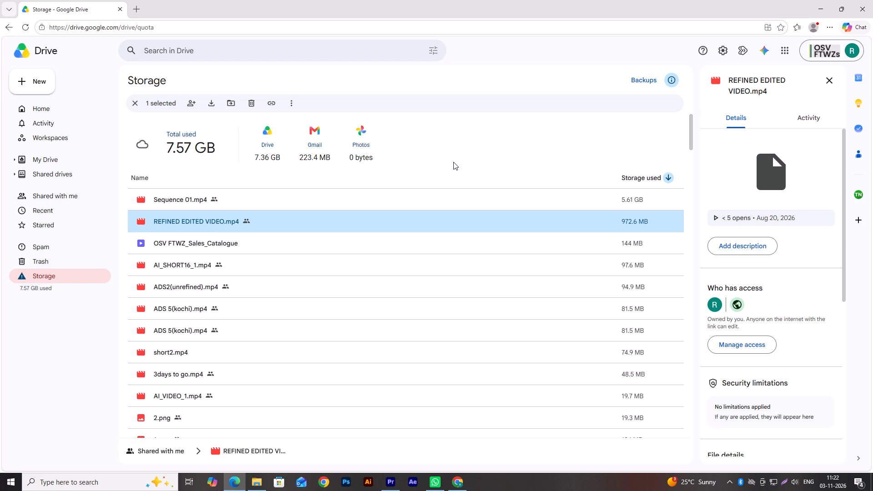
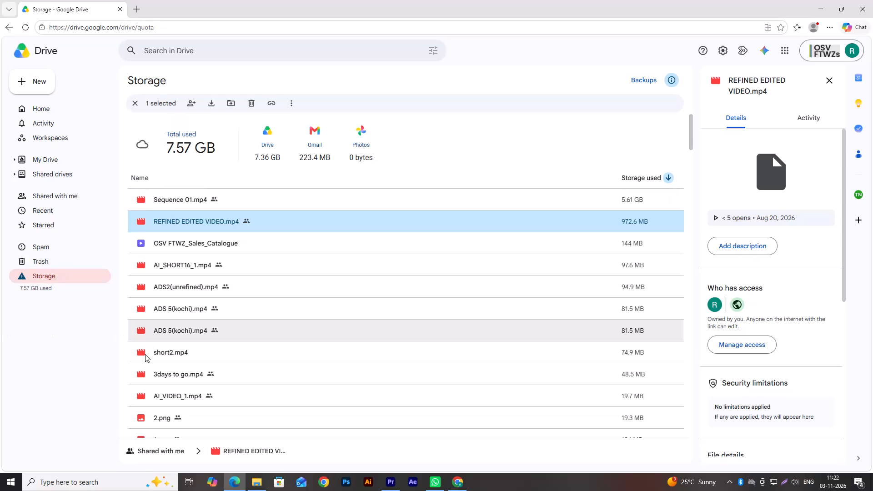
Switch back to Premiere Pro and save the ADS 6 project.
left_click(80, 359)
left_click(461, 482)
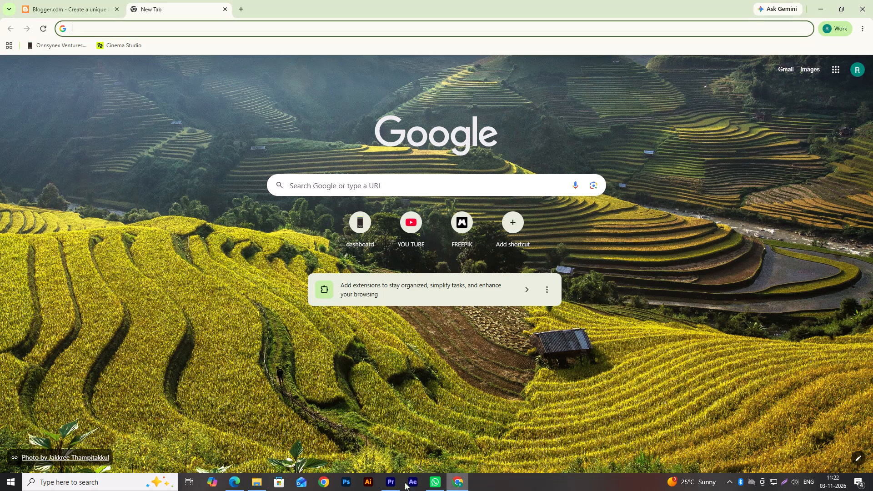
left_click(395, 486)
key("ctrl+s")
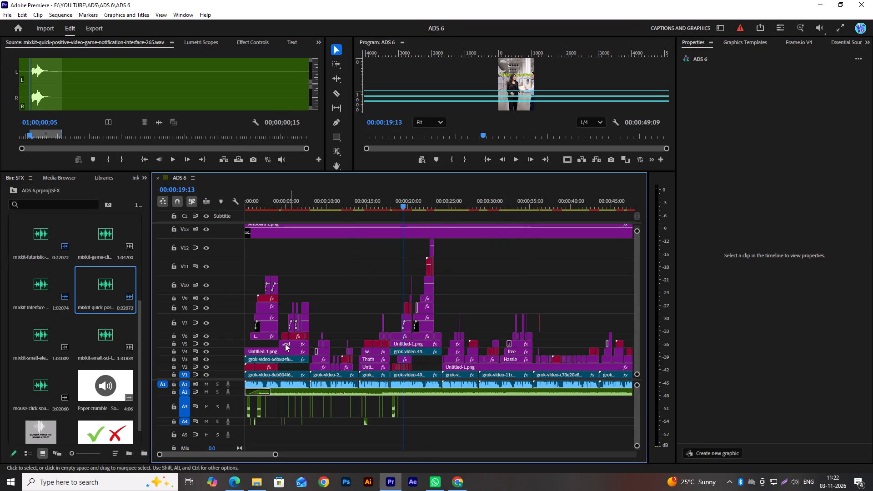
Play back the ADS 6 sequence around 00:00:19 to 00:00:20 to examine the timing of the "stays" text animation.
scroll(388, 300, "up", 11, "alt")
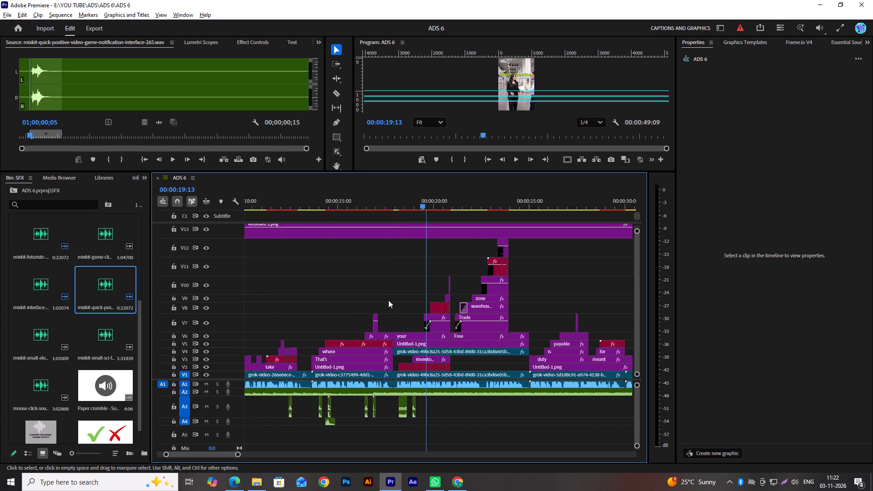
scroll(388, 300, "up", 4, "alt")
scroll(389, 296, "down", 8)
scroll(356, 298, "up", 4, "alt")
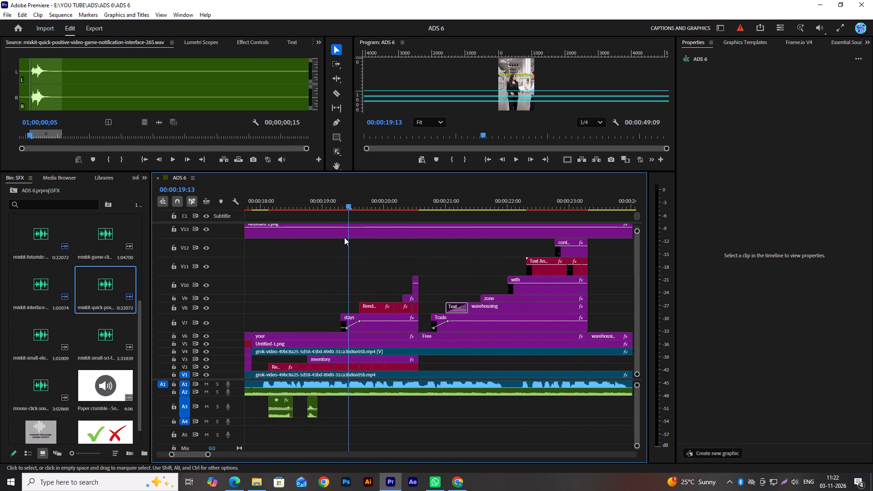
left_click_drag(350, 206, 311, 208)
key("space")
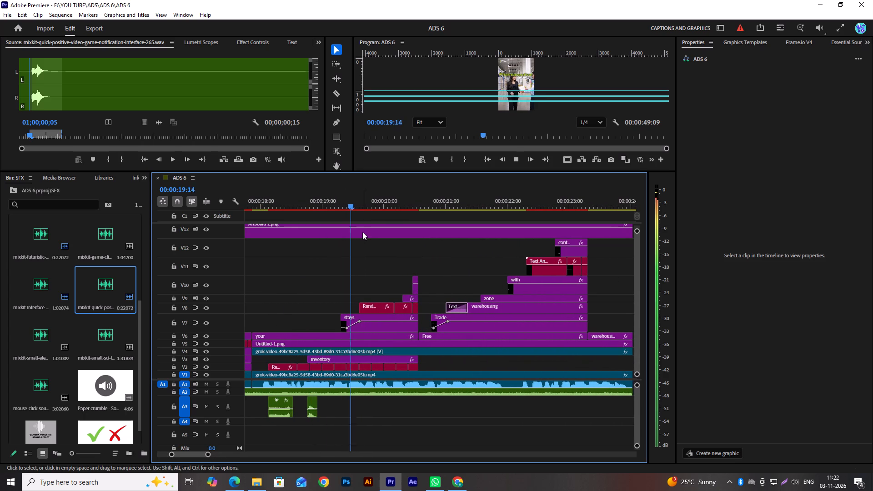
key("space")
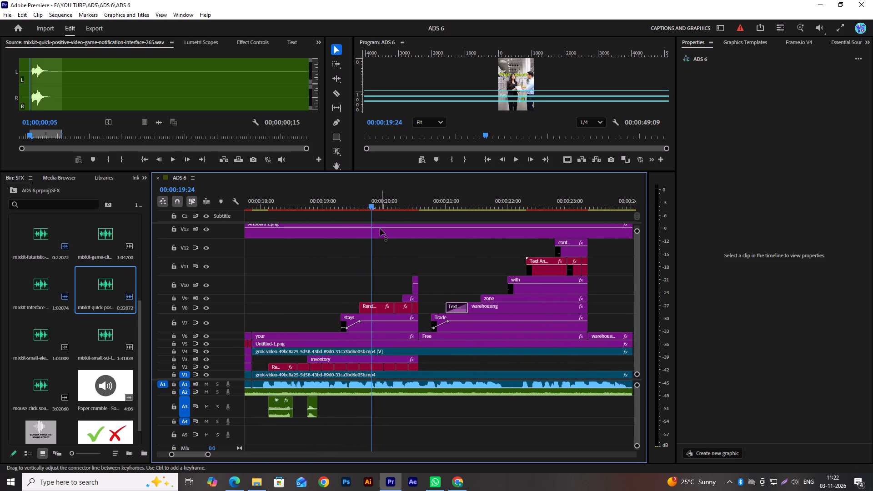
left_click_drag(373, 205, 340, 219)
key("space")
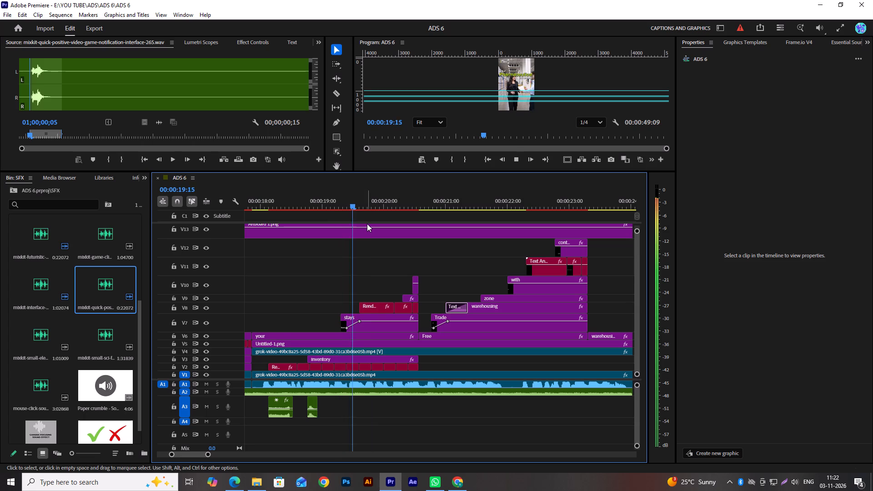
key("space")
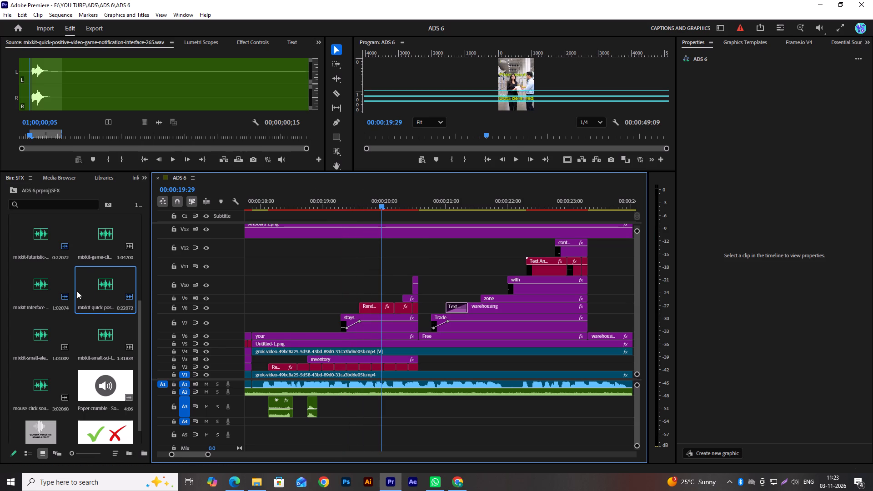
Audition mixkit-interface-device-click-2577.wav and mixkit-small-electric-glitch-2595.wav from the SFX bin.
double_click(35, 291)
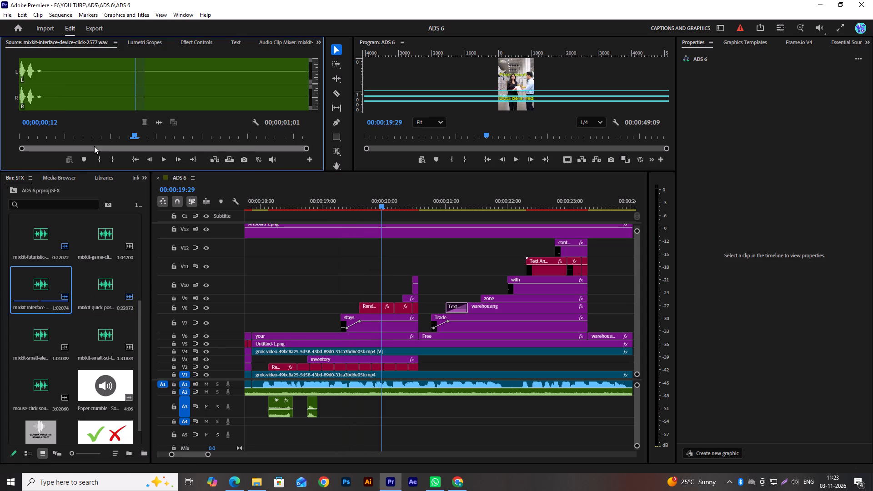
left_click_drag(96, 137, 0, 140)
key("space")
key("space")
double_click(45, 338)
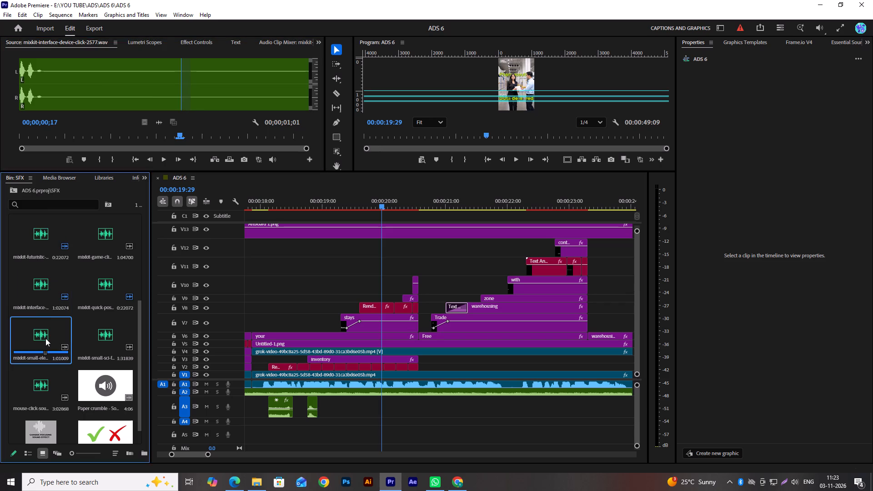
left_click_drag(101, 138, 0, 153)
key("space")
key("space")
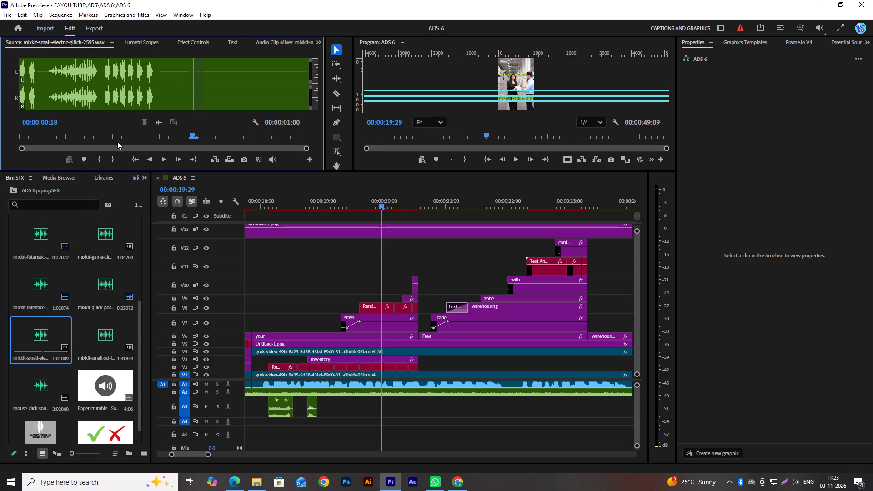
left_click_drag(108, 134, 103, 134)
key("space")
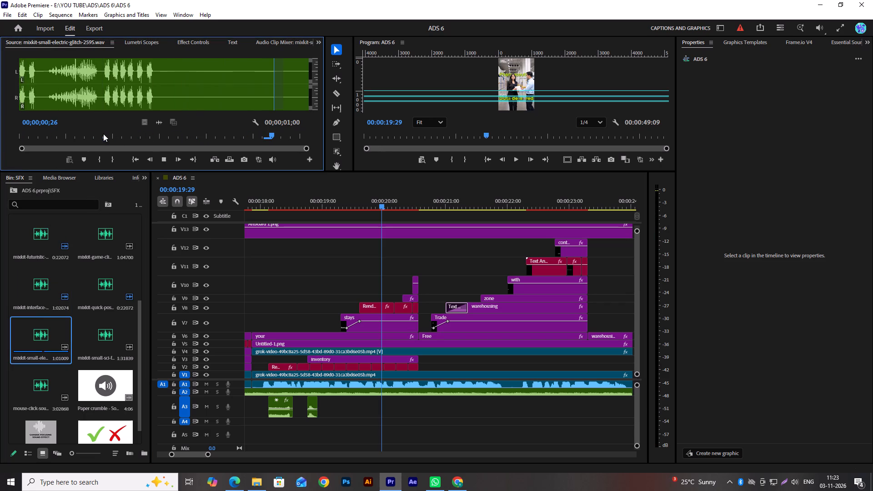
key("space")
left_click_drag(108, 136, 2, 144)
key("space")
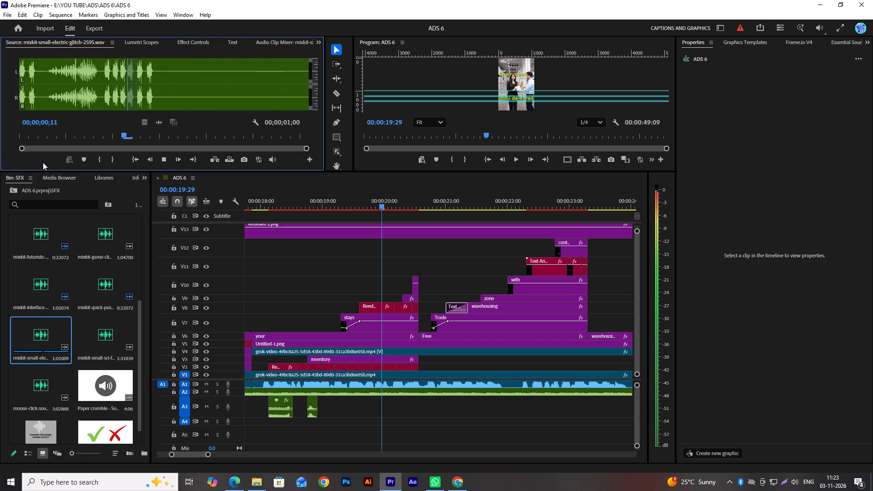
key("space")
left_click_drag(73, 134, 42, 141)
key("space")
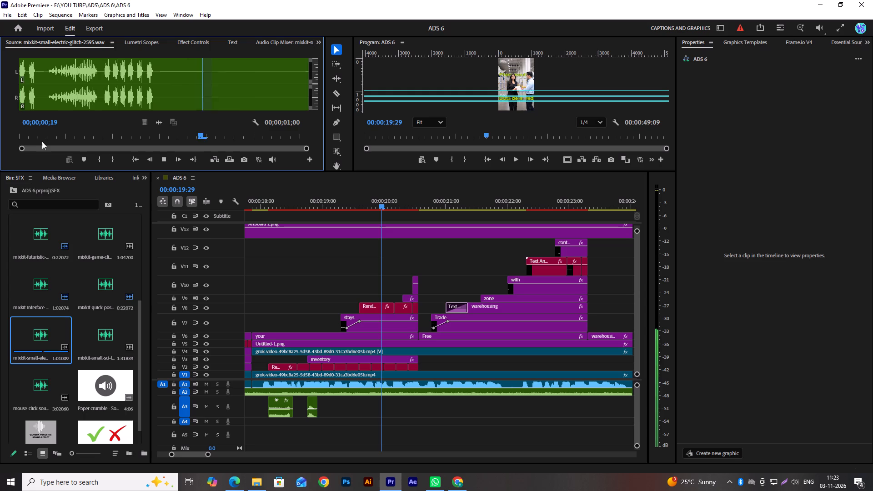
key("space")
left_click_drag(69, 138, 0, 138)
key("space")
key("space")
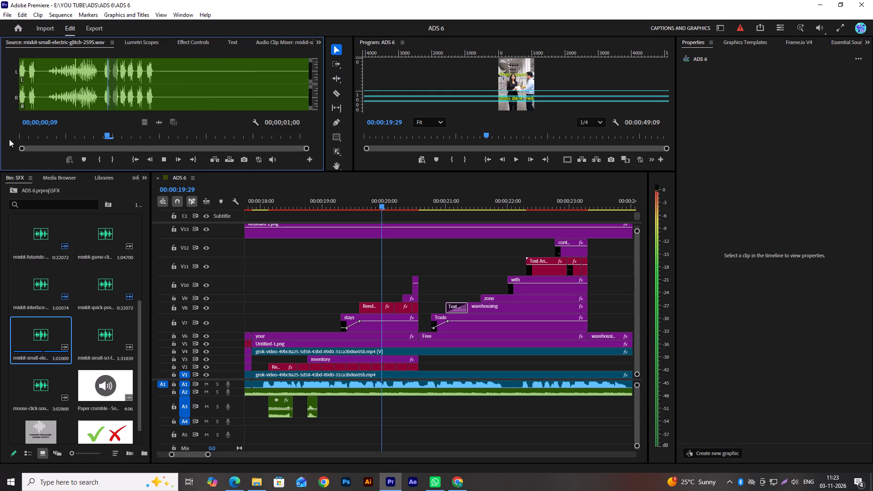
key("space")
key("space")
Mark an In point at 00;00;00;03 on the small electric glitch sound.
left_click_drag(75, 138, 60, 138)
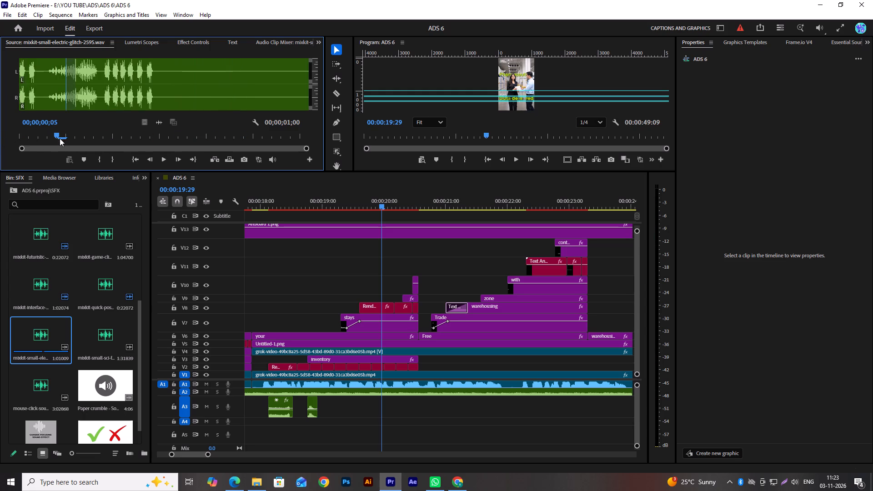
left_click_drag(60, 138, 47, 140)
left_click(98, 160)
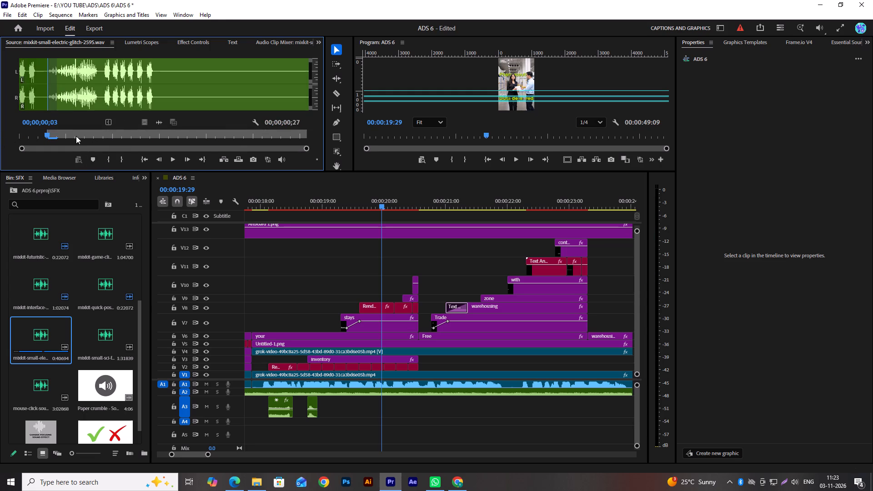
Place the electric glitch audio on A3 at the start of the V8 text clip above "stays" and trim its end to about 00:00:19:29.
left_click_drag(158, 122, 346, 415)
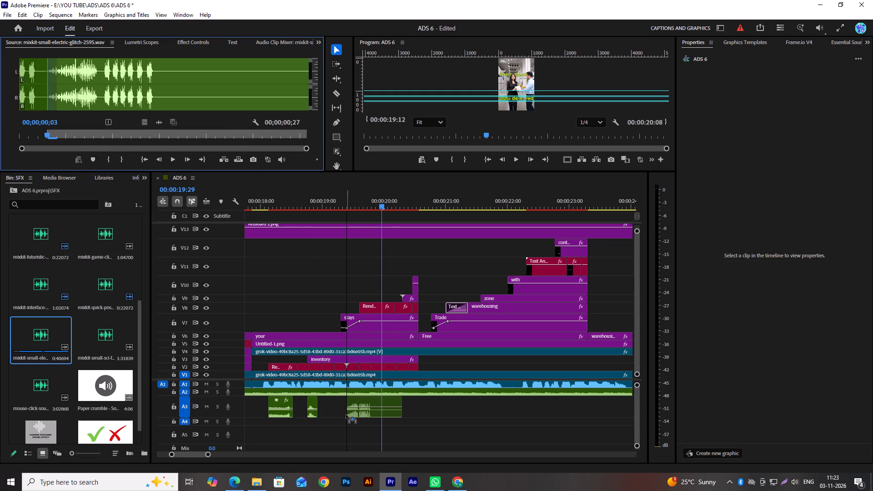
left_click_drag(346, 415, 359, 408)
left_click_drag(412, 416, 384, 411)
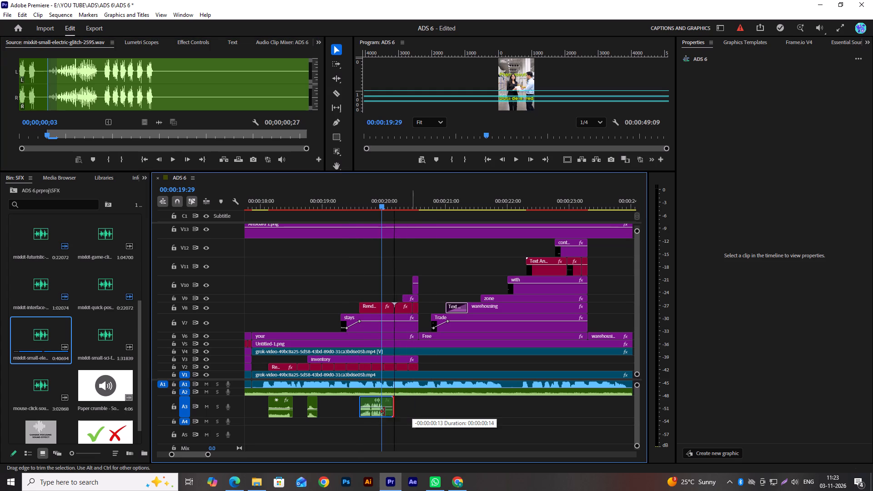
left_click_drag(384, 411, 384, 411)
Lower the electric glitch clip's volume to -6.6 dB and play the section back to check it.
left_click(376, 411)
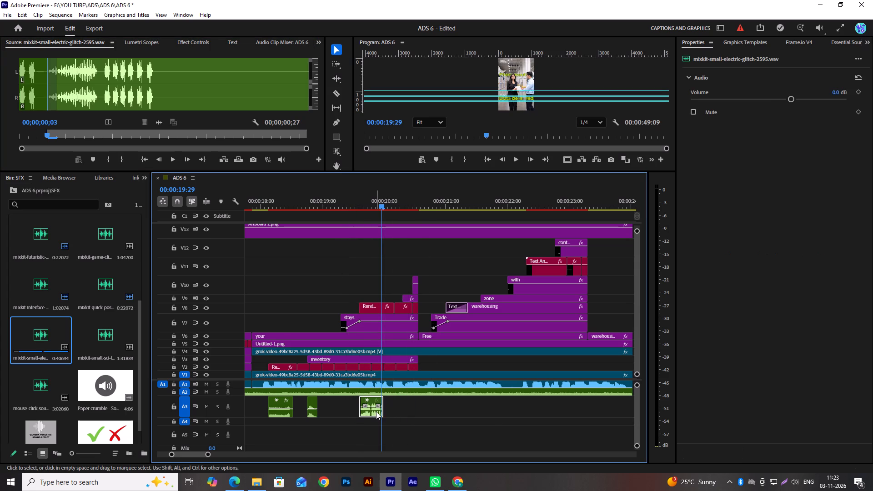
left_click_drag(791, 98, 763, 93)
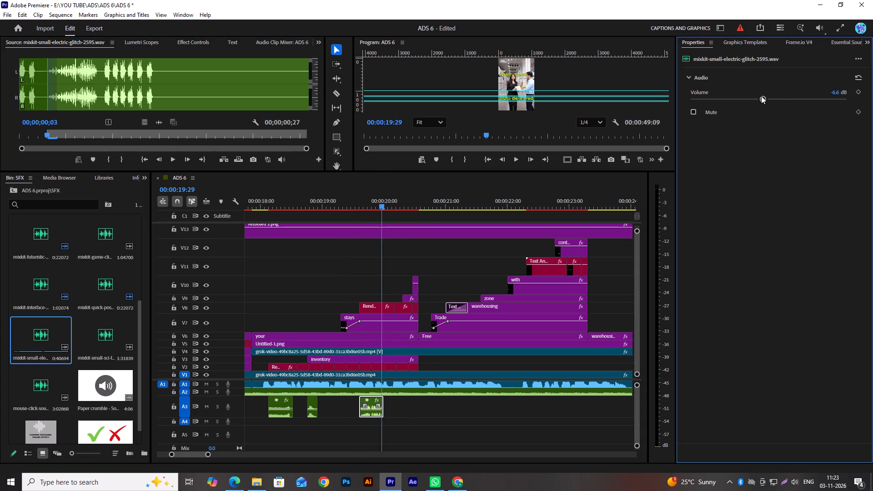
left_click_drag(348, 202, 339, 204)
key("space")
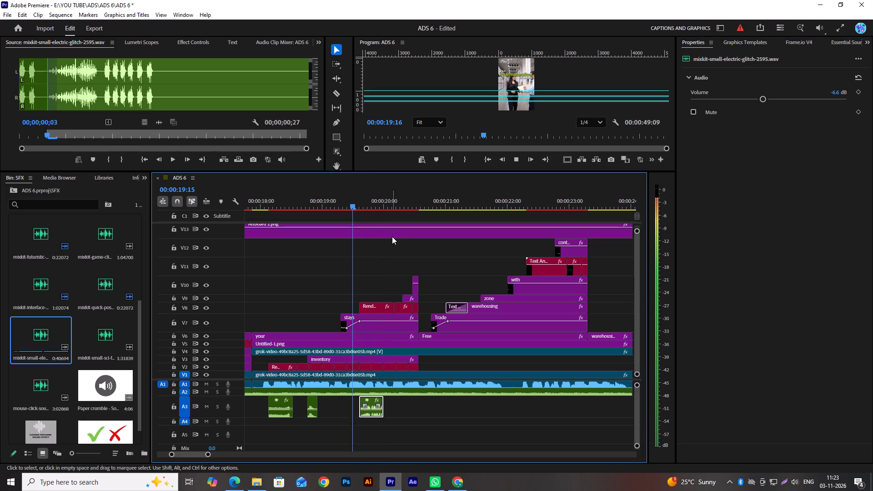
key("space")
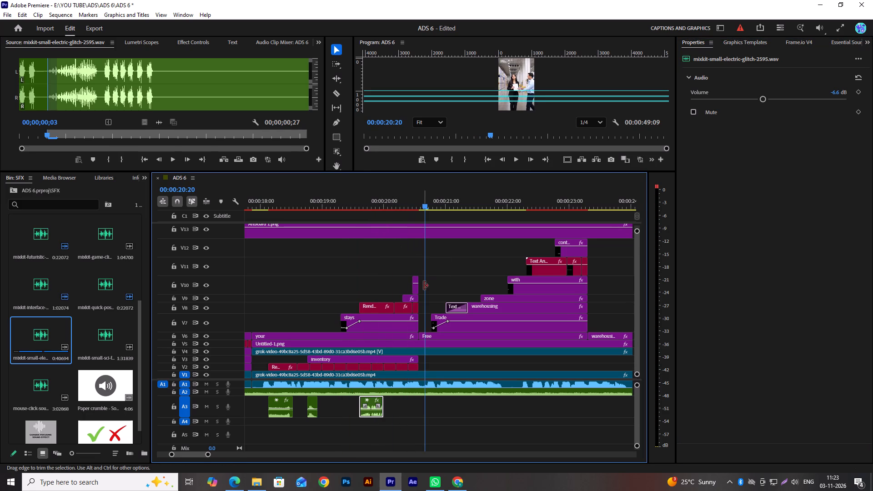
Copy the Whoosh 14 clip on A3 to the starts of the "Free" and "Trade" text clips, and play the section back.
scroll(424, 277, "down", 4)
key("space")
key("space")
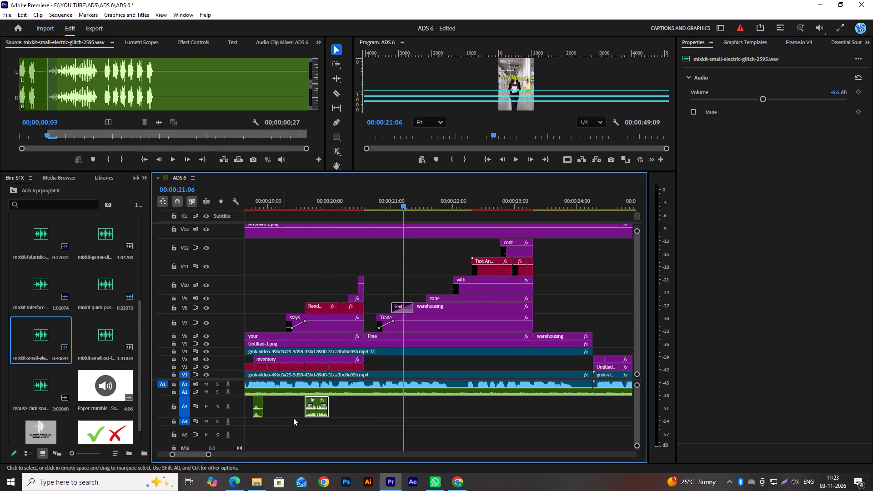
left_click_drag(258, 414, 374, 414, "alt")
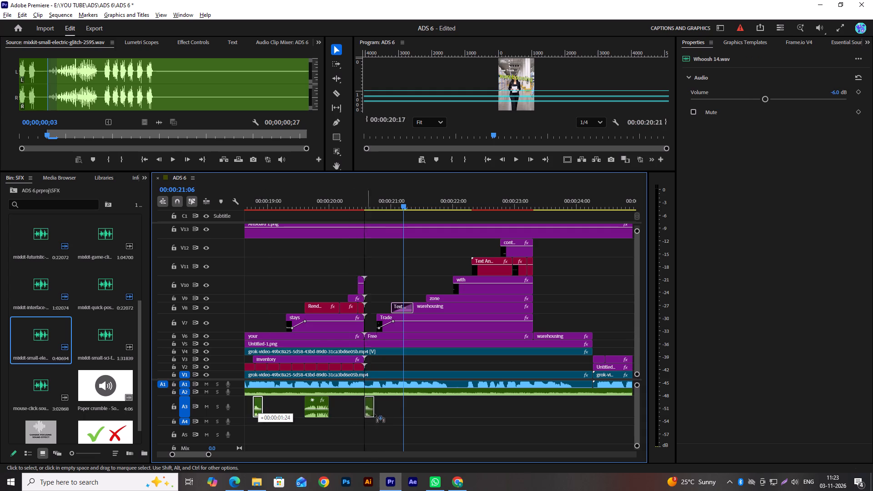
left_click_drag(374, 414, 369, 414, "alt")
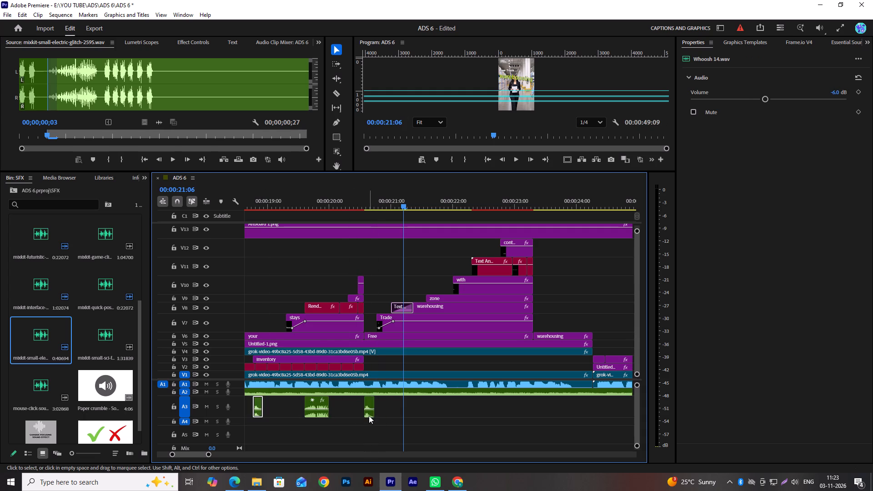
left_click_drag(369, 414, 379, 413, "alt")
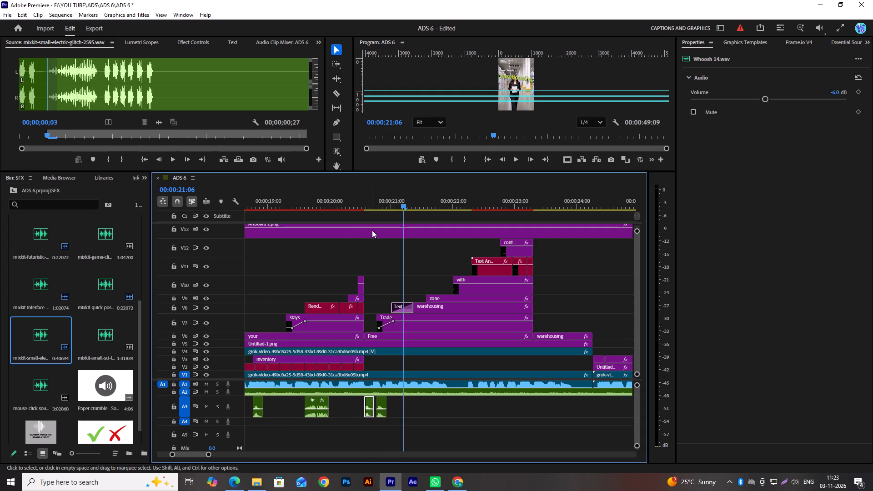
left_click(368, 207)
key("space")
key("space")
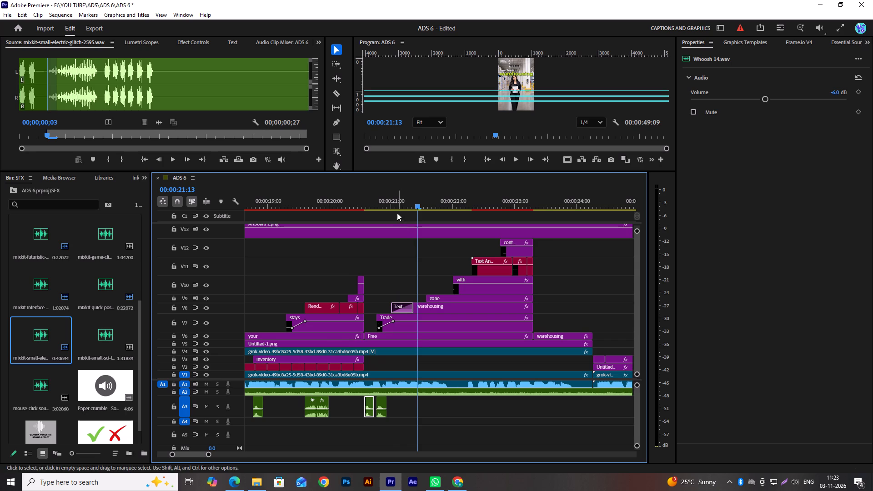
left_click_drag(393, 205, 361, 211)
key("space")
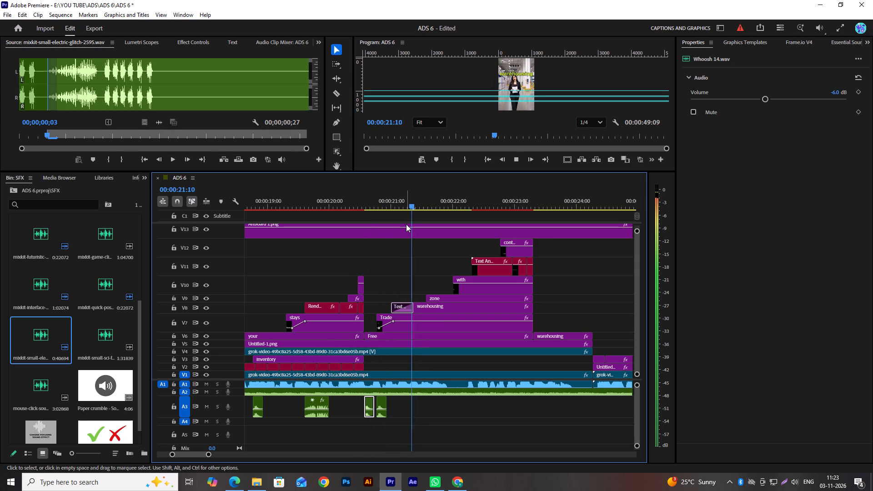
key("space")
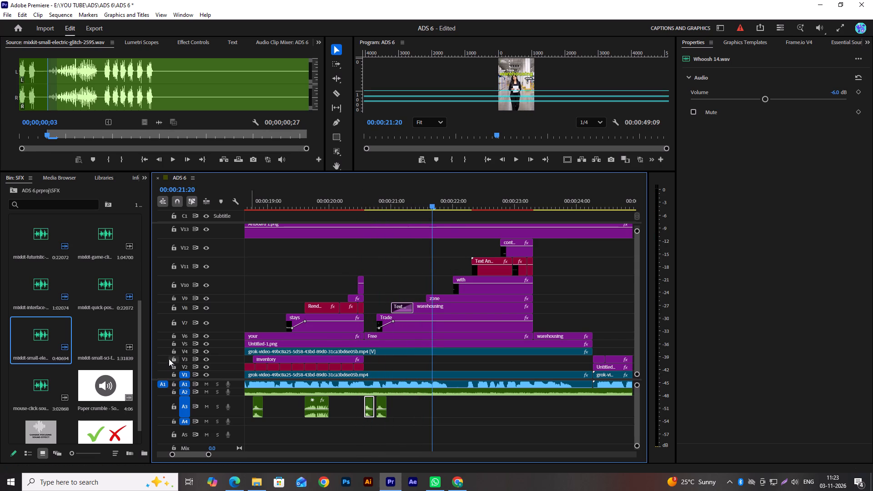
Audition mixkit-small-sci-fi-glitch-1030.wav and mark its In point at 00;00;00;07 and Out point at 00;00;00;14.
double_click(99, 339)
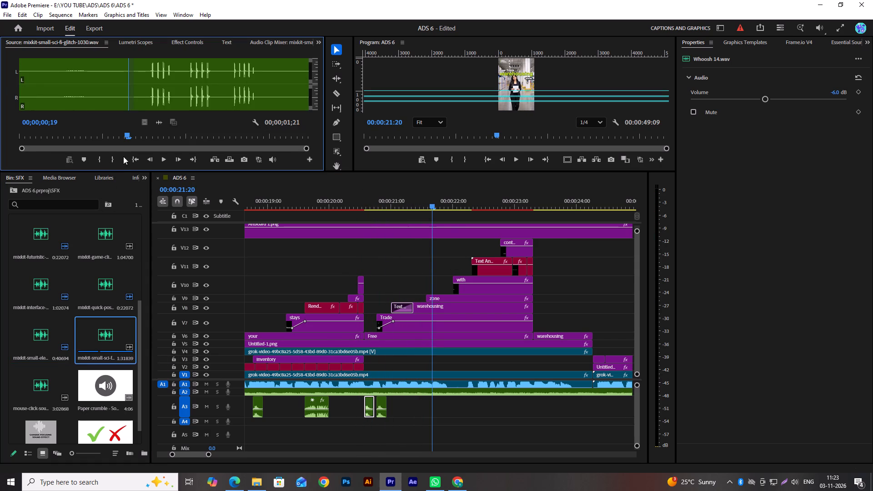
left_click_drag(133, 137, 0, 182)
key("space")
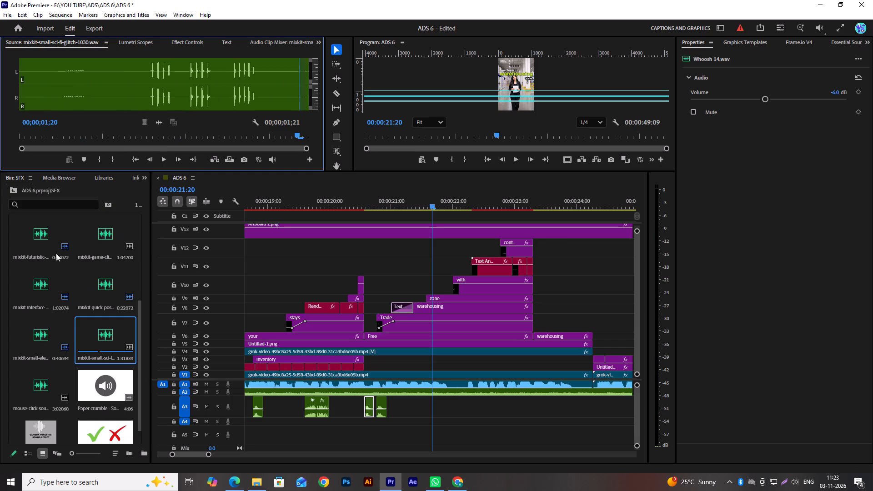
left_click_drag(84, 136, 32, 145)
key("space")
key("space")
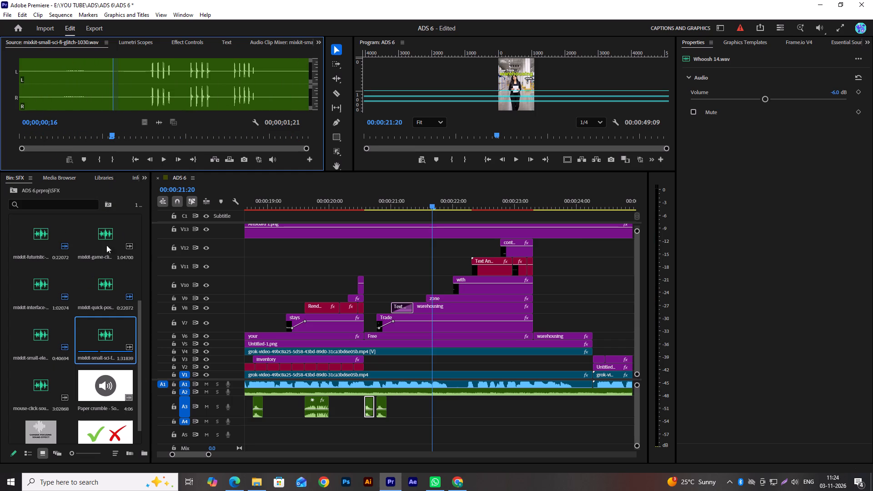
left_click_drag(113, 135, 98, 137)
left_click(112, 160)
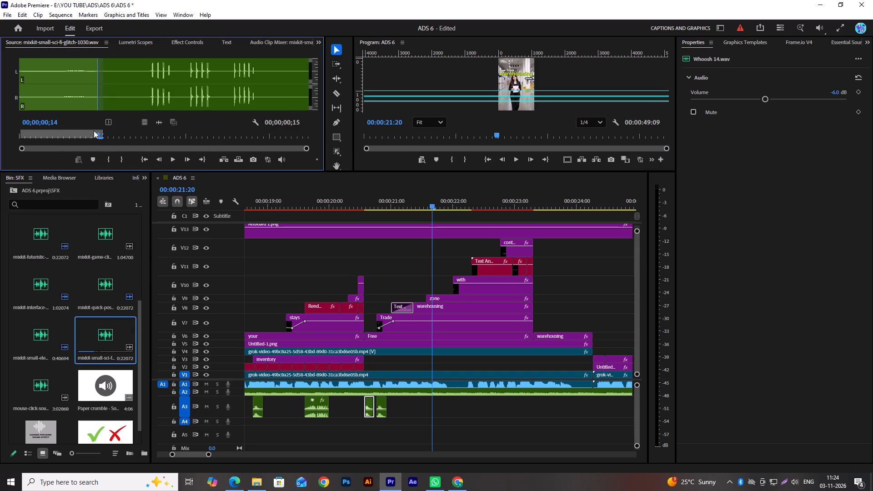
double_click(107, 122)
left_click_drag(98, 134, 61, 138)
left_click(109, 159)
Place the trimmed sci-fi glitch audio on A3 at the start of the V8 text clip above "Trade".
left_click_drag(157, 121, 224, 197)
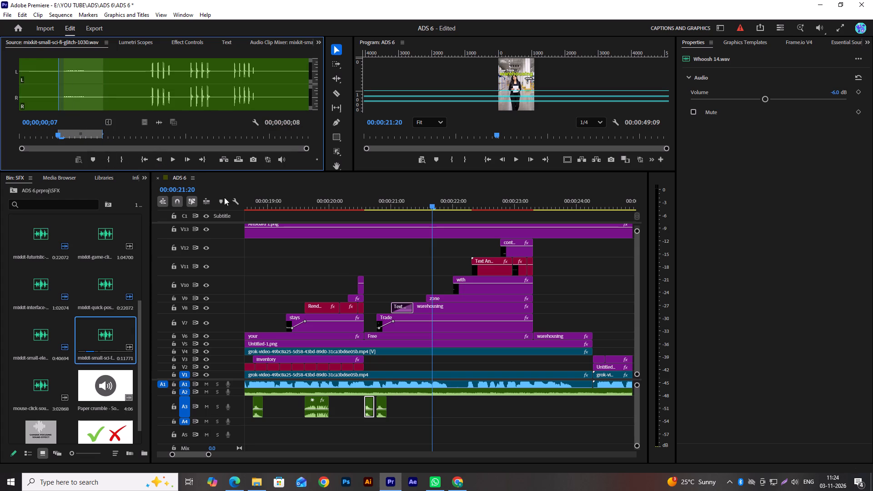
left_click_drag(224, 197, 393, 409)
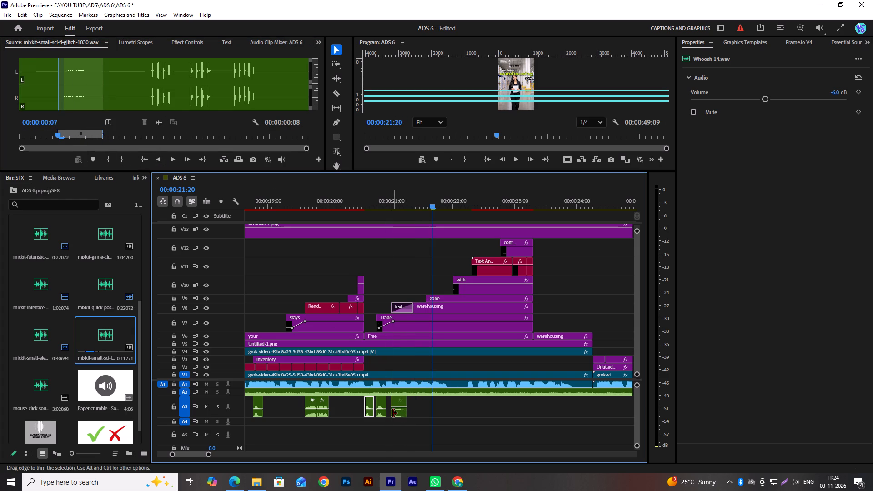
left_click(393, 413)
Raise the sci-fi glitch clip's volume to 3.0 dB and play that section back to check it.
left_click(403, 412)
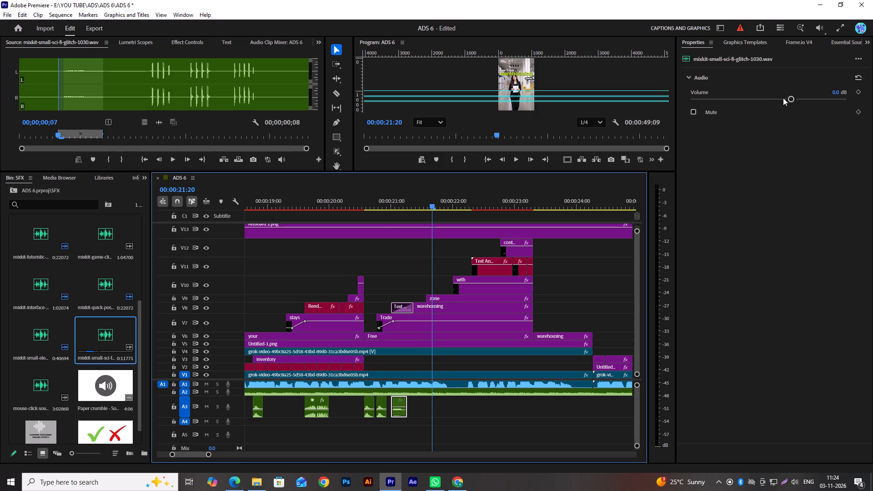
left_click_drag(790, 98, 804, 101)
left_click_drag(421, 206, 347, 225)
key("space")
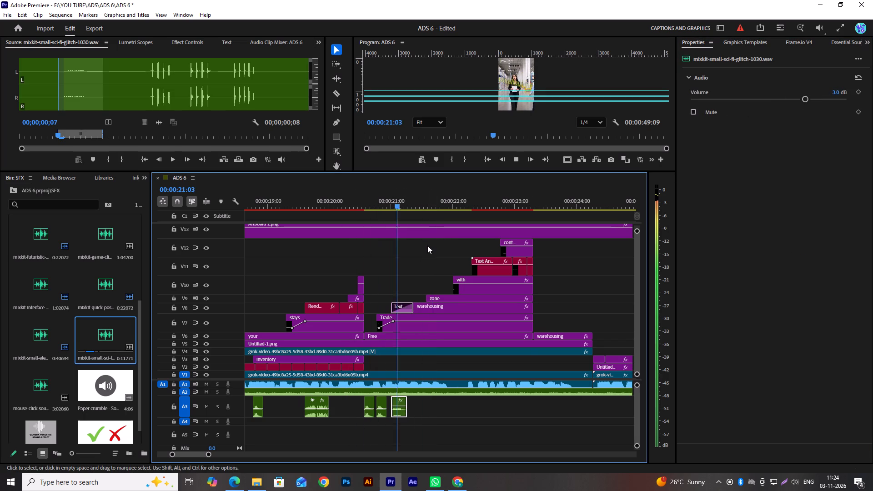
key("space")
left_click_drag(406, 208, 399, 208)
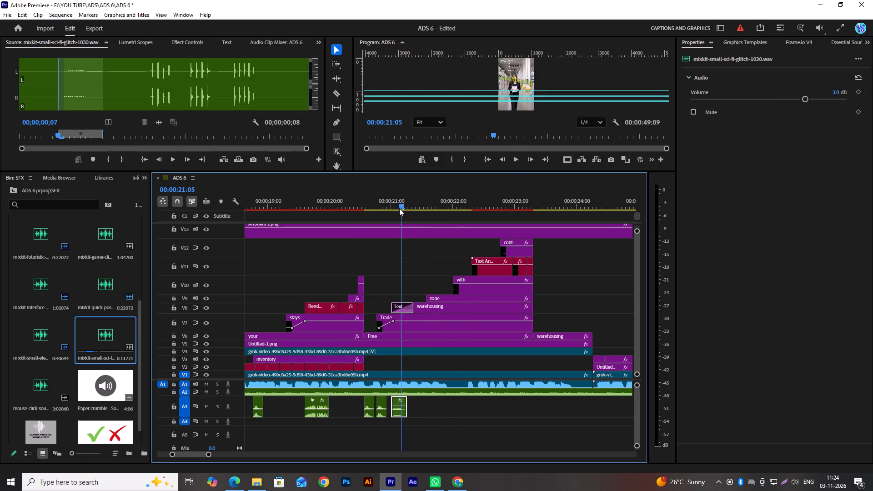
left_click_drag(399, 208, 391, 212)
key("space")
key("space")
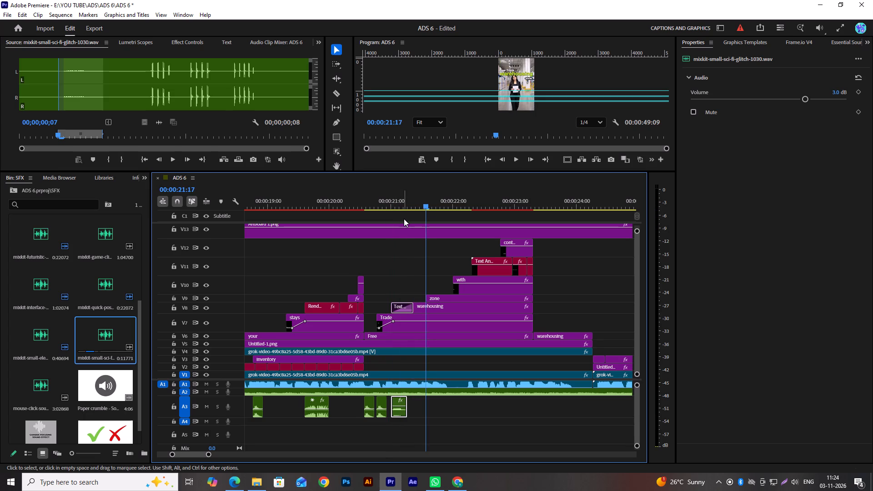
left_click_drag(416, 208, 390, 212)
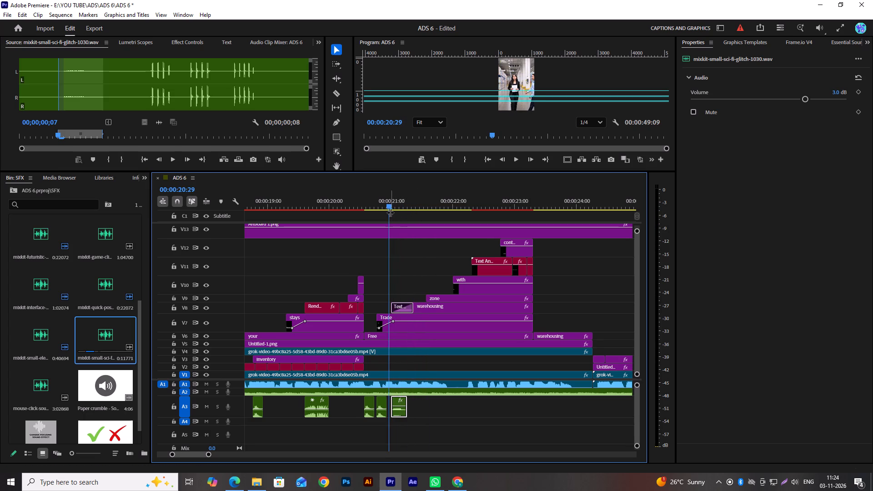
key("space")
key("space")
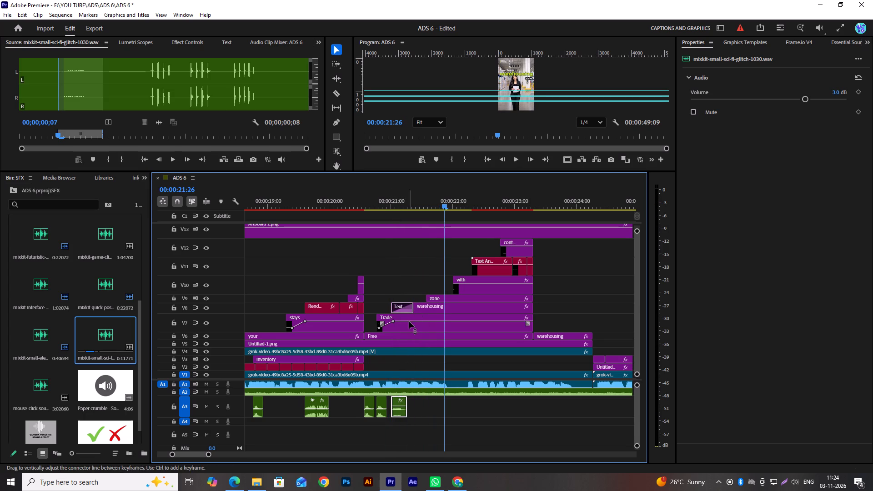
Audition mouse-click-sound.mp3 and mixkit-small-electric-glitch-2595.wav from the SFX bin.
double_click(40, 386)
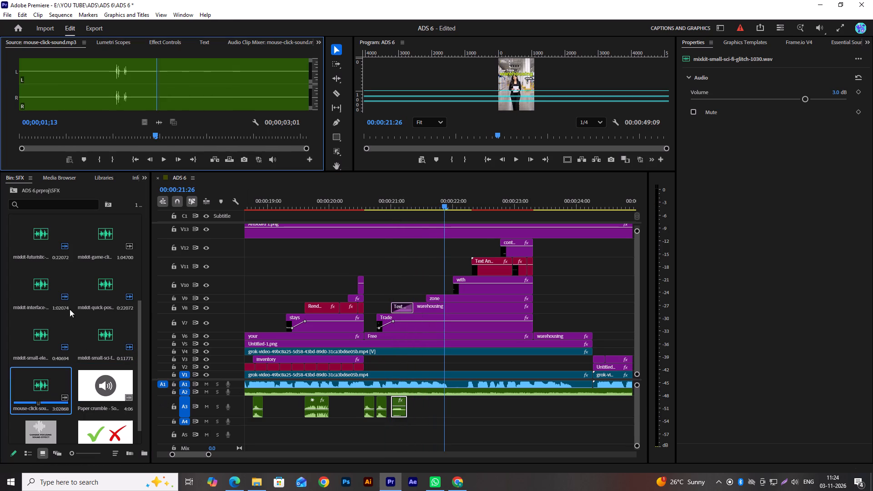
left_click_drag(158, 137, 0, 137)
key("space")
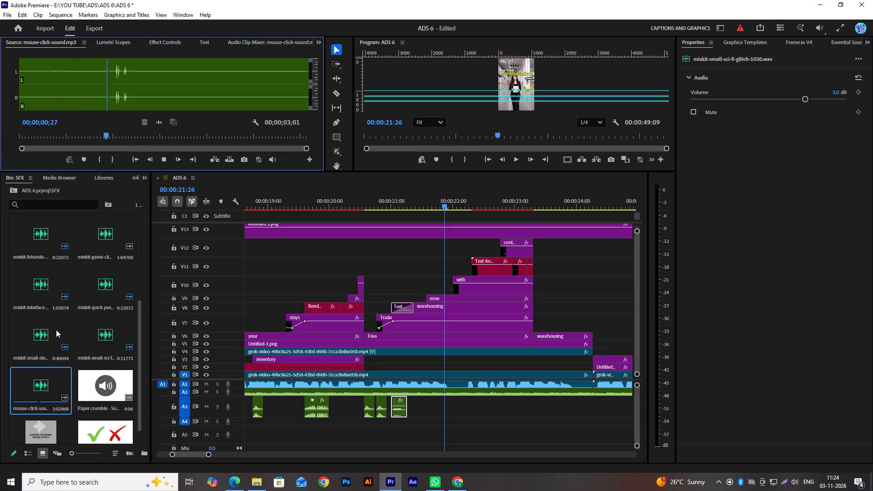
double_click(38, 346)
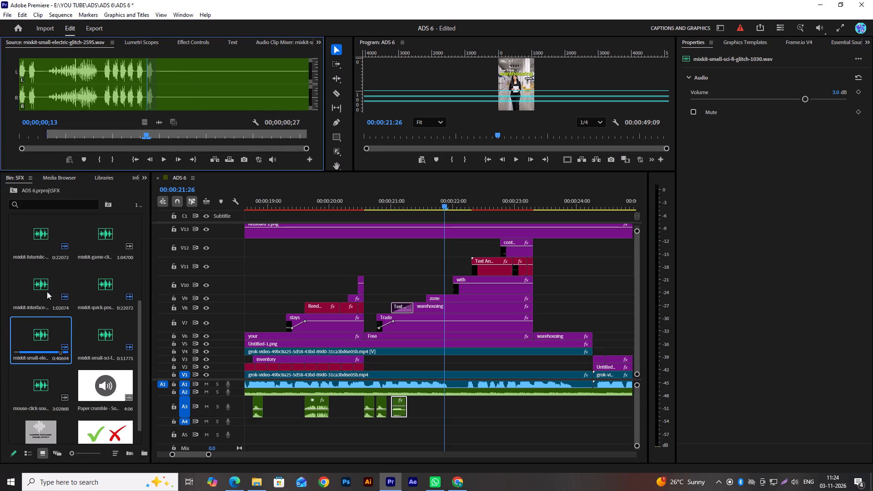
scroll(103, 332, "up", 2)
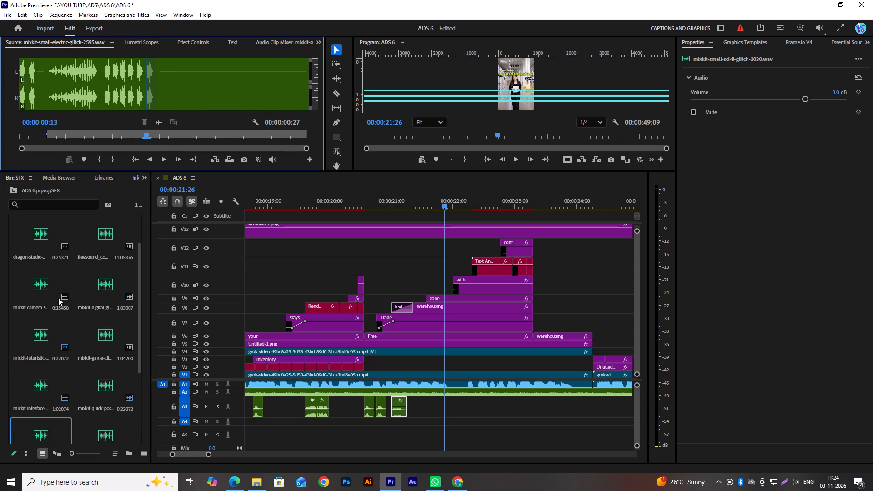
Audition mixkit-camera-shutter-click-1133.wav and mark its In point at 01;00;23;01, just before the click begins.
double_click(44, 291)
key("space")
left_click_drag(167, 135, 87, 145)
key("space")
left_click_drag(158, 141, 111, 146)
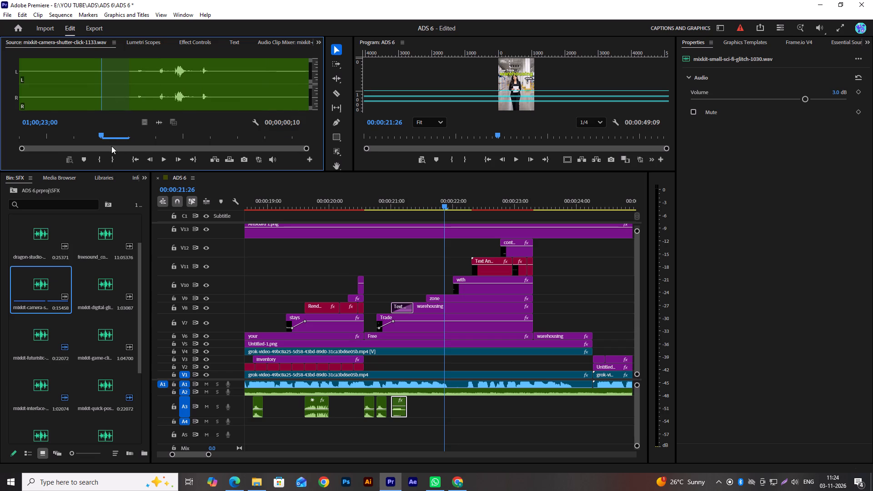
left_click_drag(111, 146, 111, 146)
left_click(101, 162)
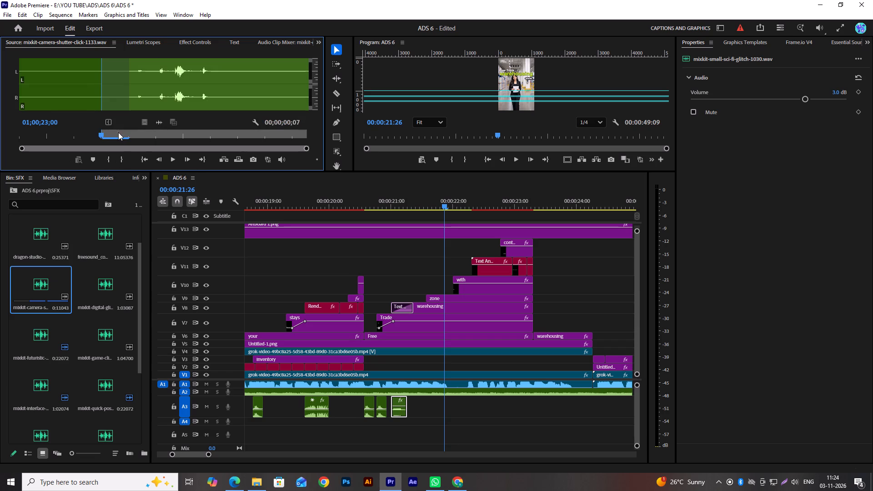
left_click_drag(103, 134, 118, 139)
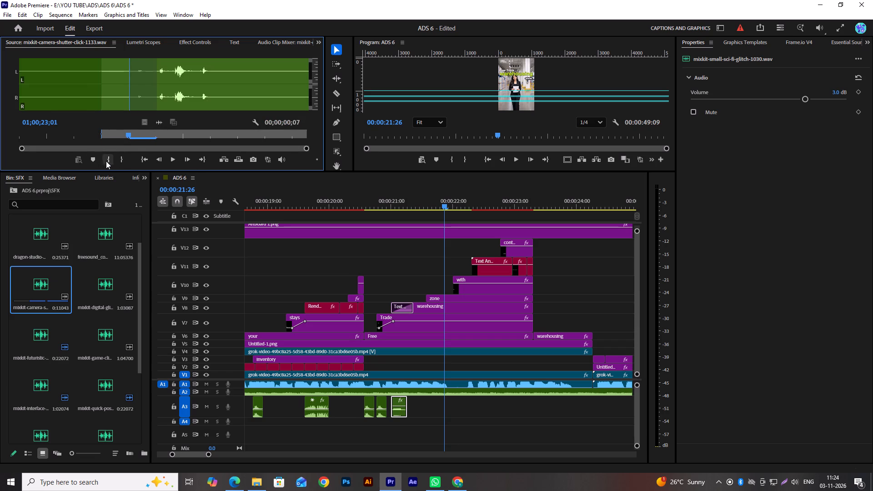
left_click(106, 161)
left_click_drag(127, 135, 239, 135)
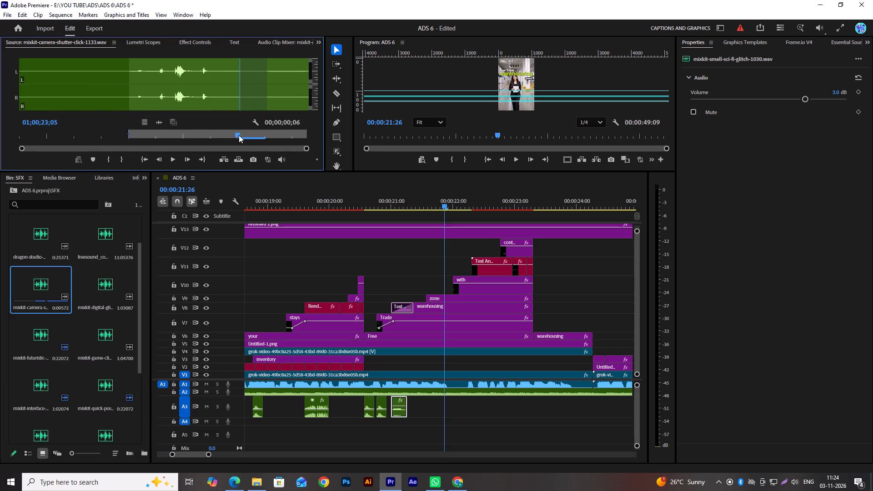
left_click_drag(239, 135, 271, 138)
Place the trimmed camera shutter audio on A3 at the start of the "zone" text clip and play the section back.
left_click_drag(157, 121, 433, 408)
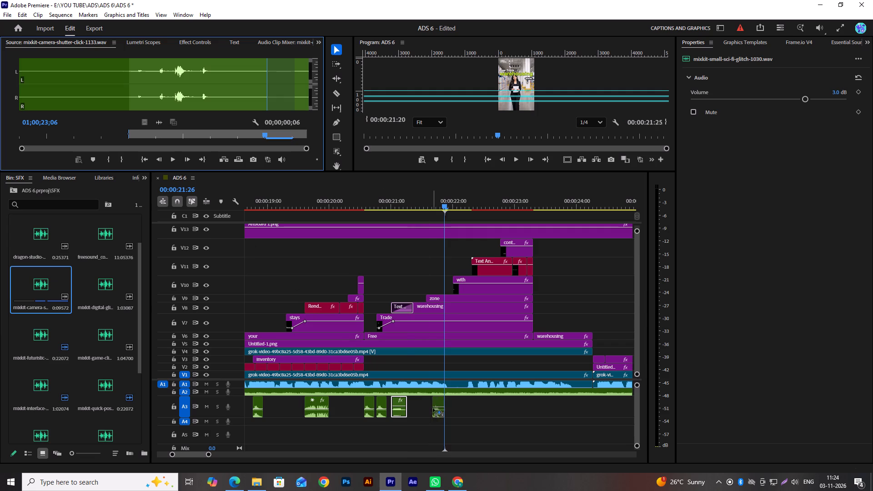
left_click_drag(433, 408, 426, 408)
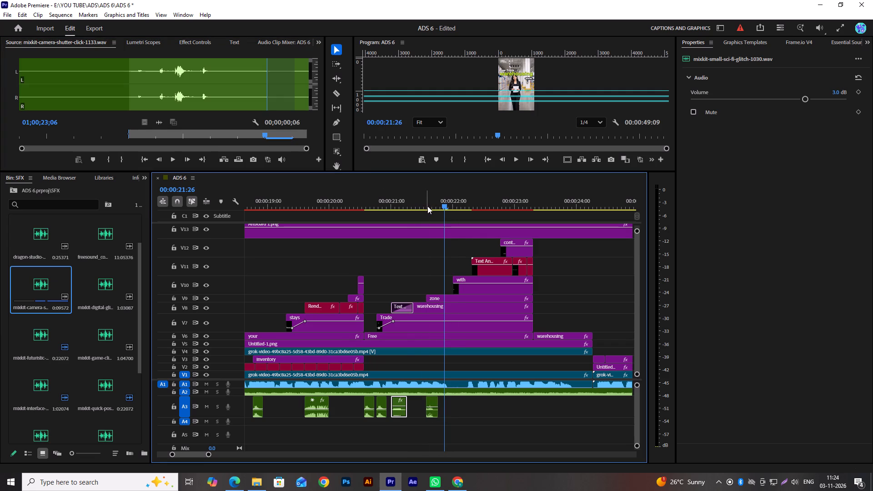
left_click(427, 206)
key("space")
key("space")
left_click_drag(450, 203, 417, 208)
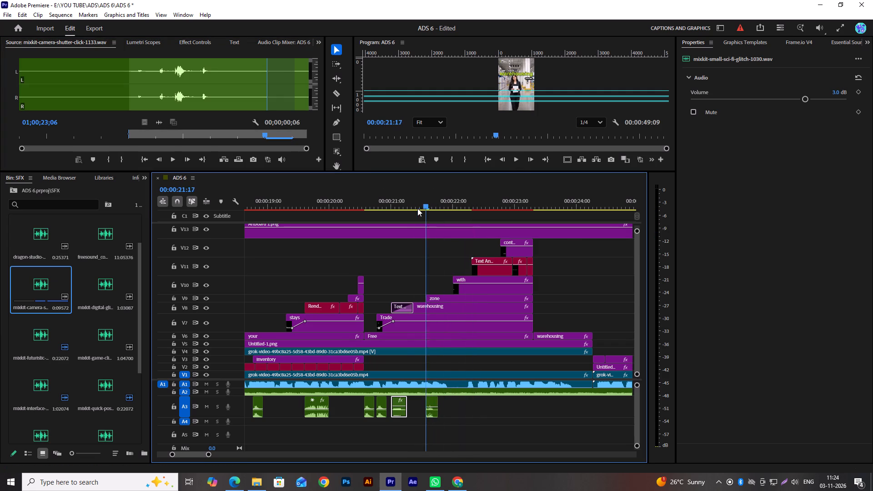
left_click_drag(417, 208, 416, 208)
key("space")
key("space")
left_click_drag(447, 204, 428, 211)
key("space")
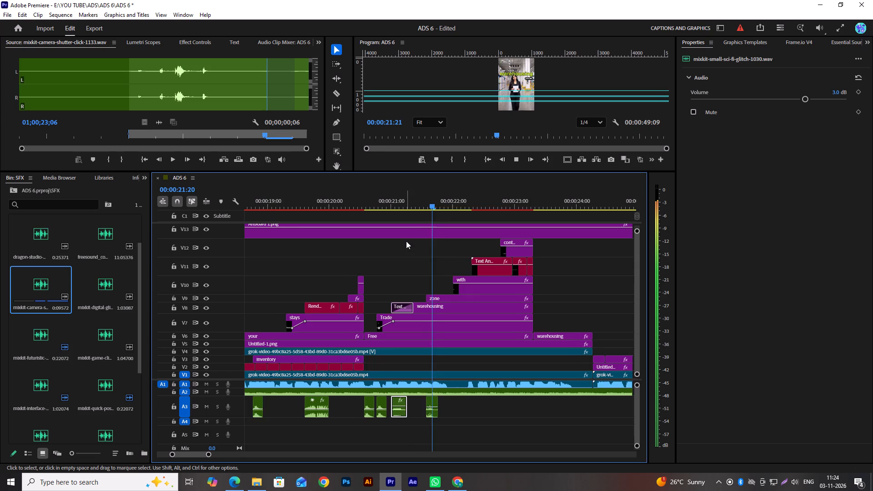
scroll(406, 241, "down", 2)
key("space")
Save the project.
key("ctrl+s")
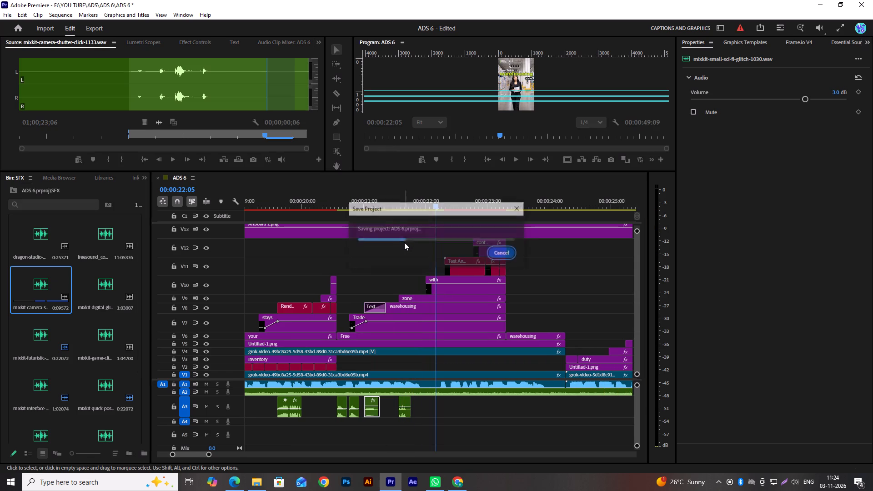
Copy the Click 14 clip on A3 near 00:00:17:00 to the start of the "with" text clip and play it back.
scroll(376, 286, "down", 1, "alt")
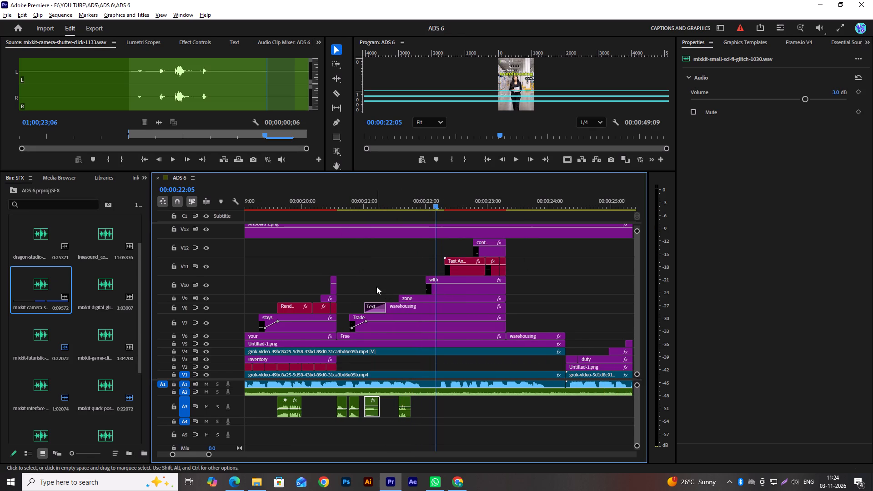
scroll(376, 286, "down", 1, "alt")
scroll(378, 320, "up", 3)
scroll(317, 403, "up", 5)
scroll(298, 414, "down", 1)
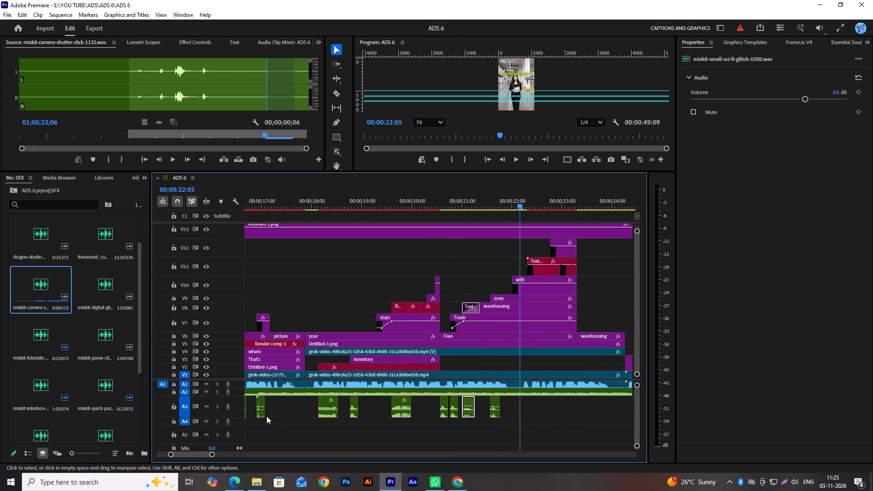
left_click_drag(262, 416, 525, 414, "alt")
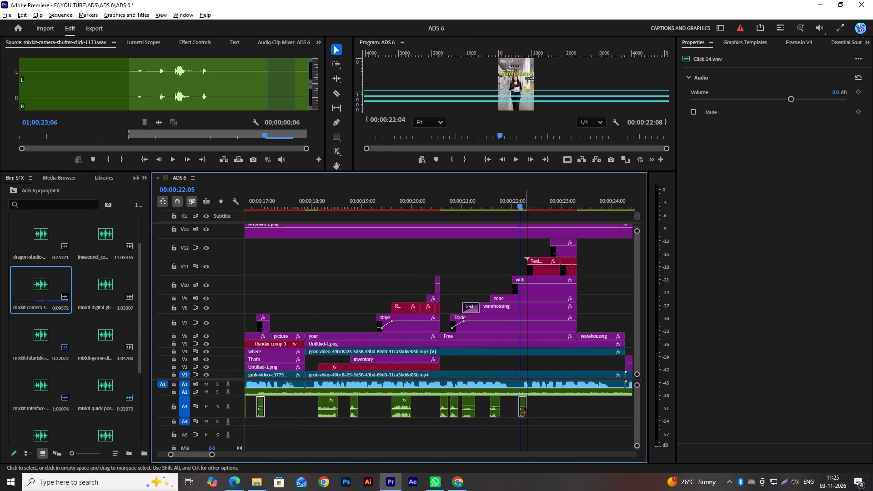
scroll(533, 412, "down", 5)
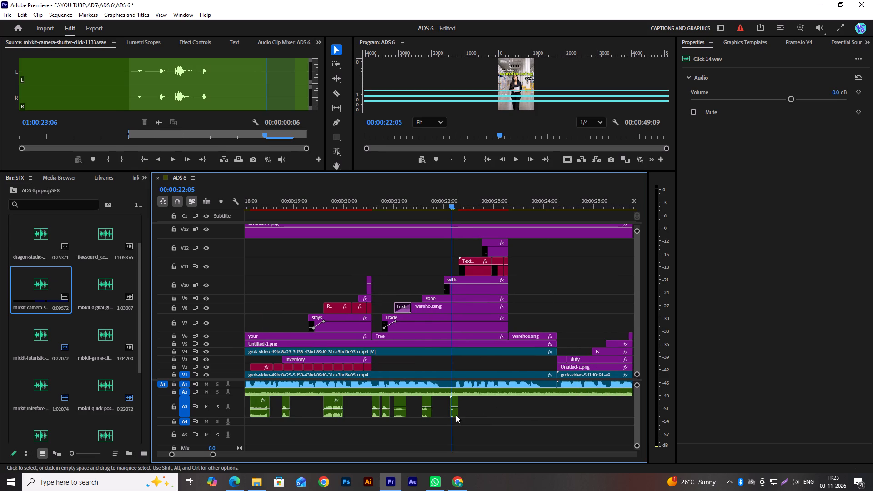
left_click_drag(456, 415, 449, 416)
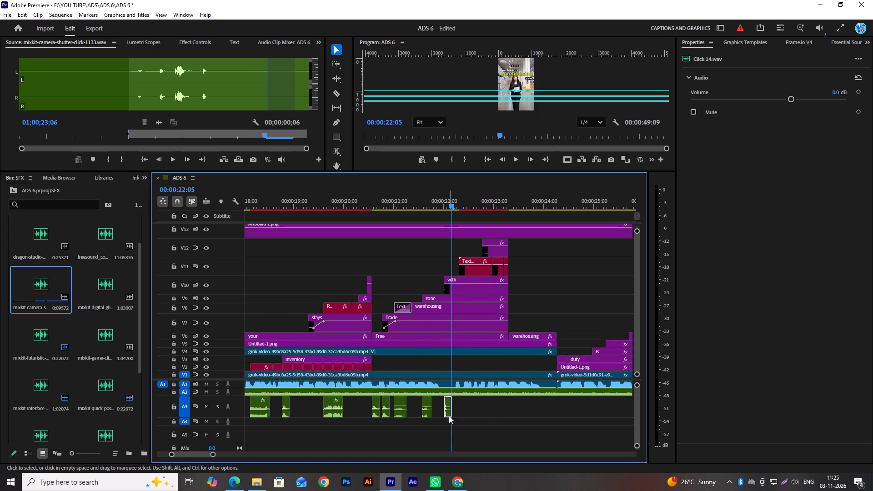
key("space")
key("space")
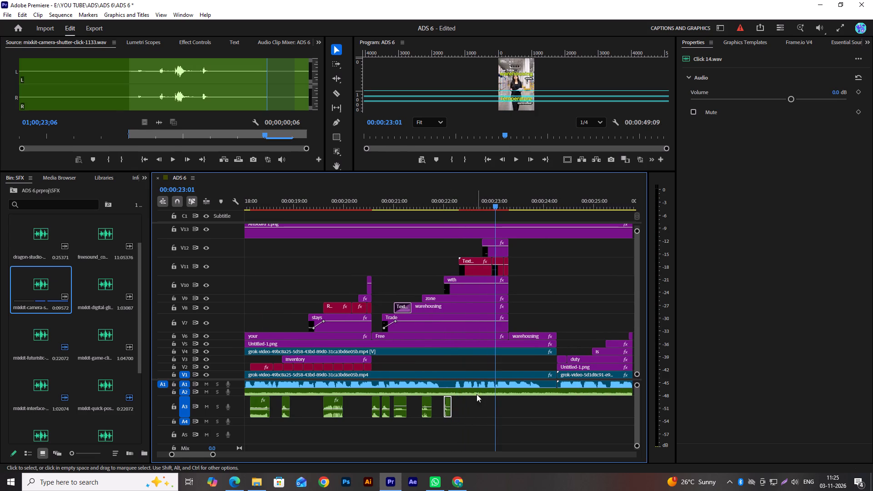
Audition the mouse-click, small sci-fi glitch, small electric glitch, quick-positive notification, interface and game-click sounds in the SFX bin.
scroll(477, 394, "down", 3)
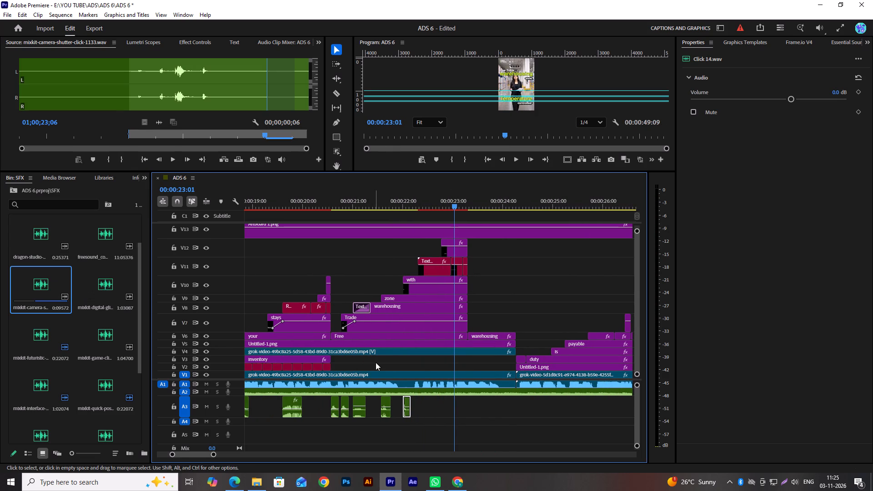
scroll(379, 362, "up", 4)
scroll(320, 410, "up", 5)
scroll(85, 304, "up", 3)
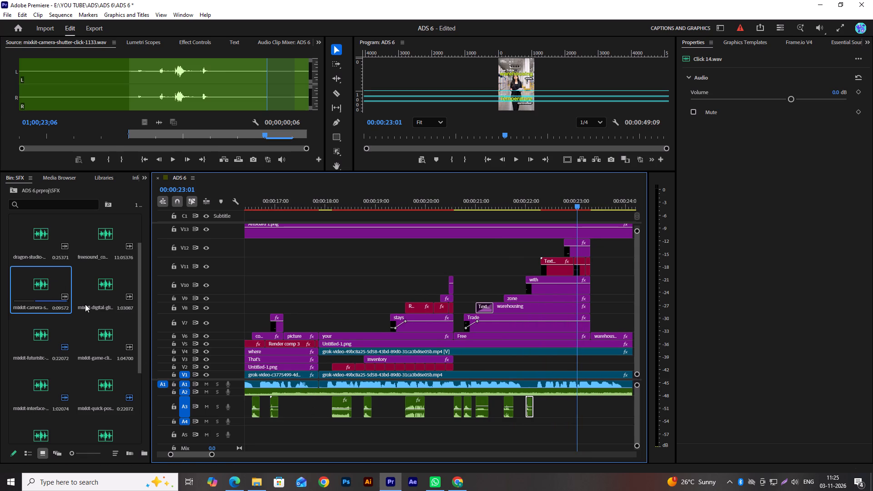
scroll(85, 304, "up", 4)
scroll(88, 383, "down", 6)
scroll(88, 386, "up", 1)
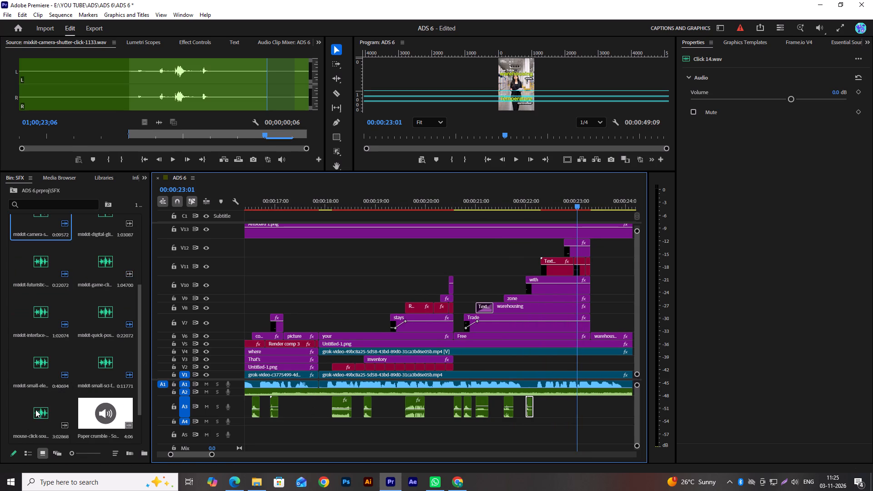
double_click(35, 410)
double_click(93, 373)
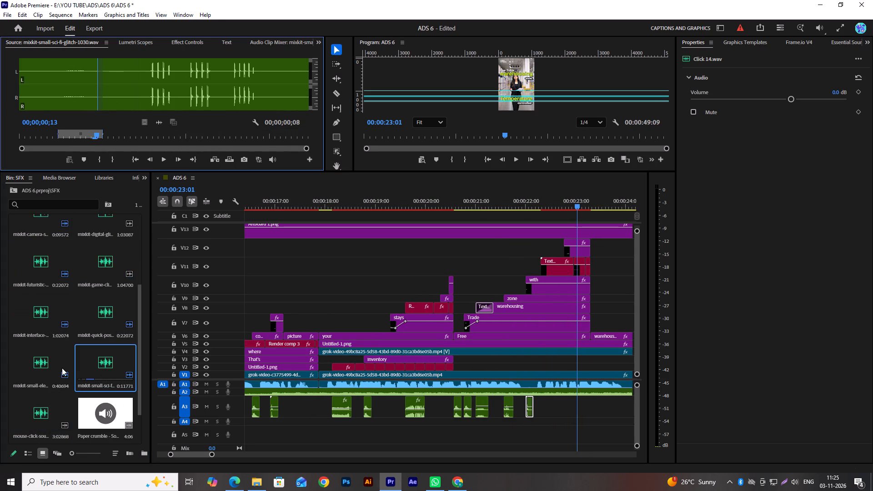
key("space")
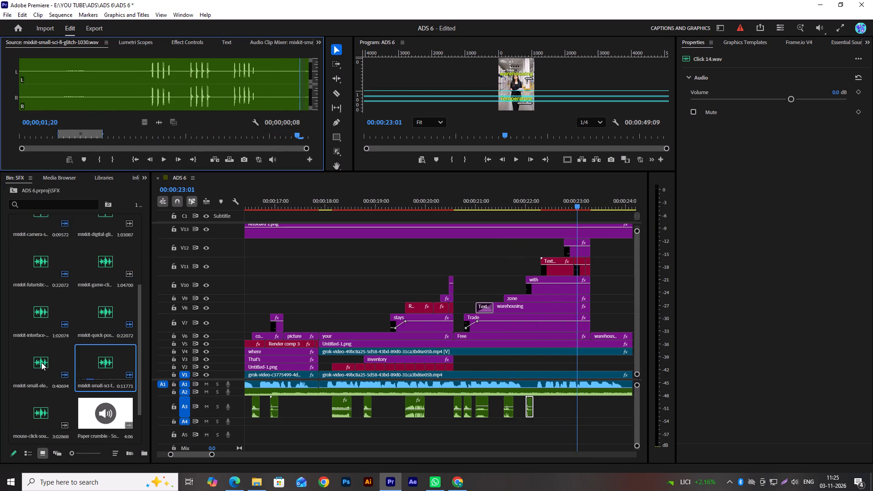
double_click(41, 362)
left_click(99, 298)
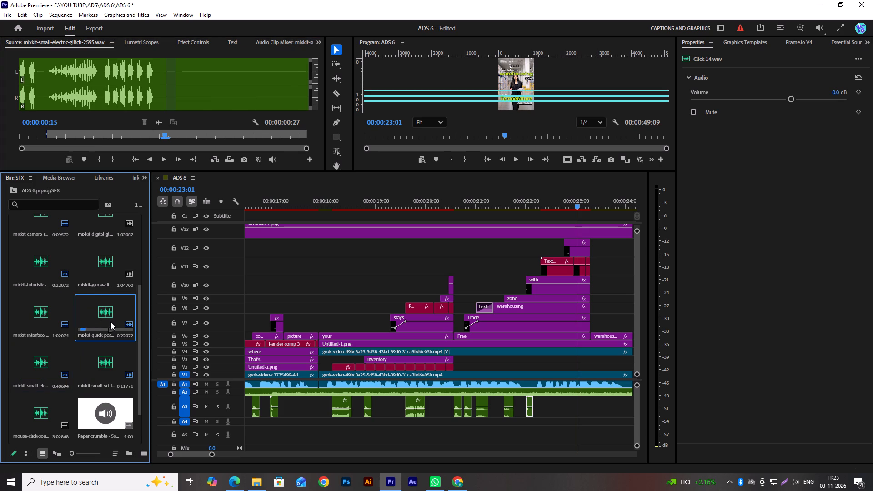
double_click(110, 322)
double_click(35, 314)
double_click(100, 269)
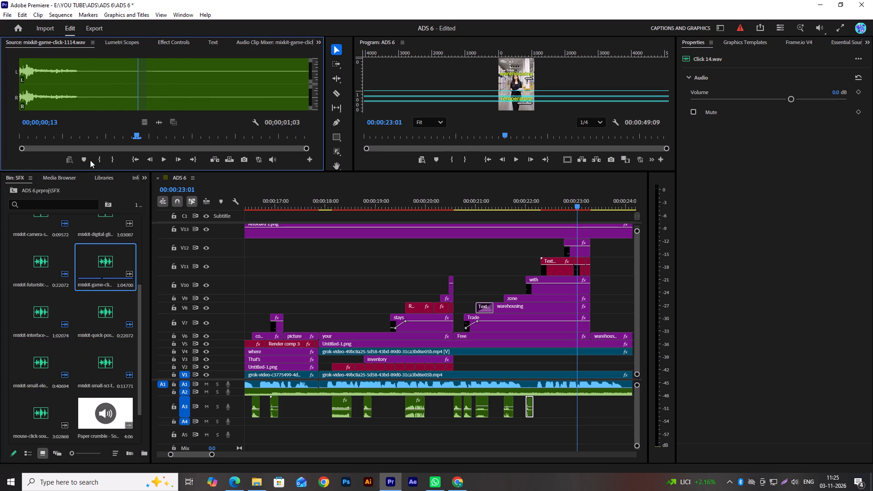
left_click_drag(83, 137, 0, 153)
key("space")
key("space")
Audition the futuristic glitch robot, digital glitch break and camera shutter click sounds in the SFX bin.
scroll(85, 328, "up", 2)
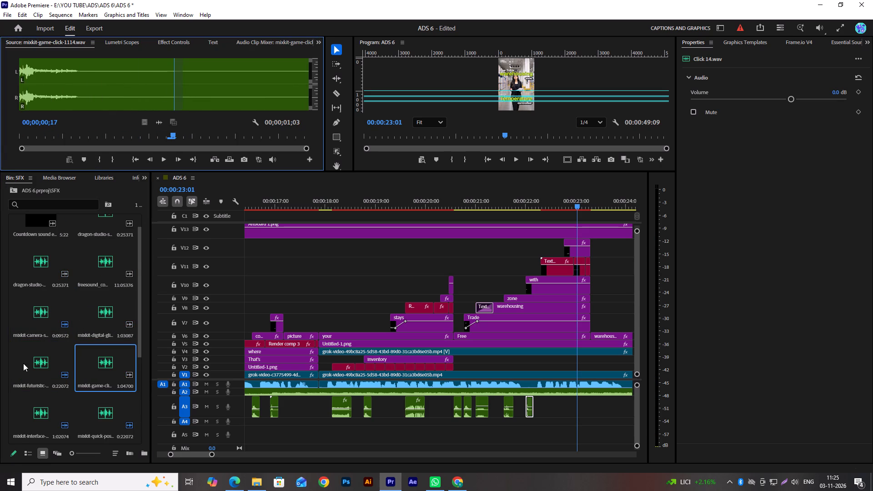
double_click(31, 366)
key("space")
left_click_drag(90, 134, 73, 137)
key("space")
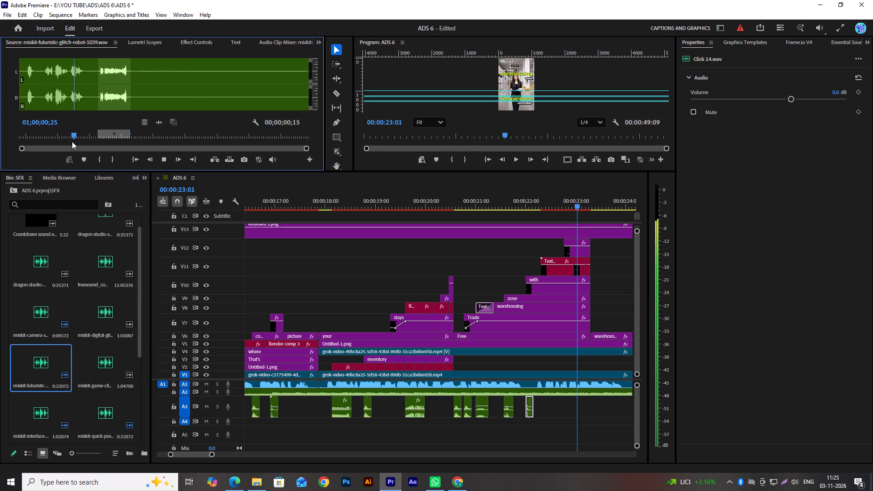
key("space")
double_click(111, 311)
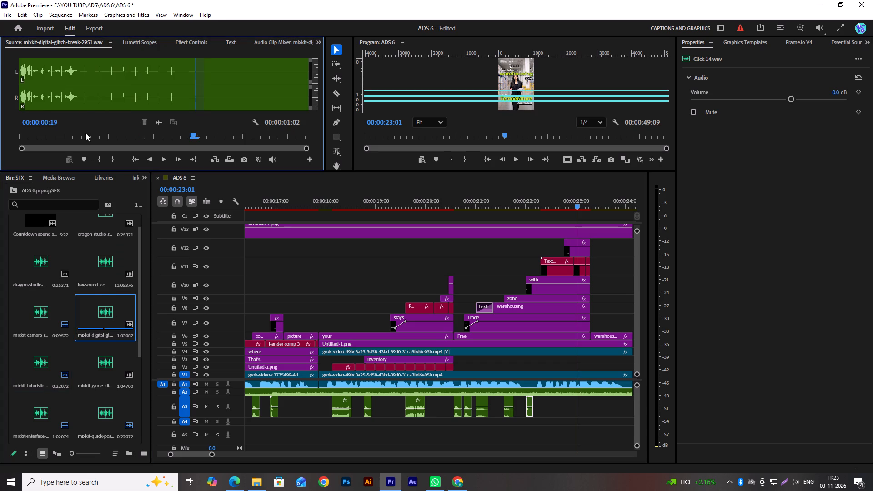
left_click_drag(70, 142, 0, 158)
key("space")
key("space")
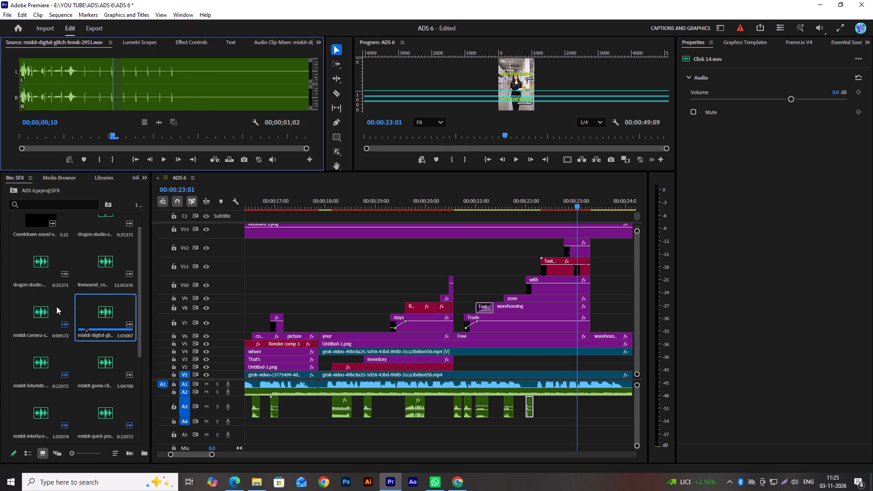
double_click(45, 314)
key("space")
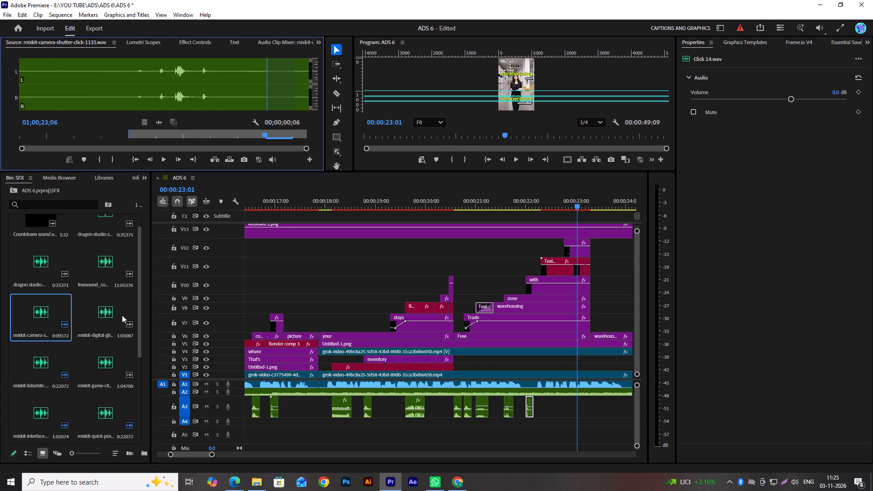
Compare the sound effects already on the timeline with the game-click, interface and quick-positive notification sounds in the SFX bin.
scroll(110, 313, "down", 2)
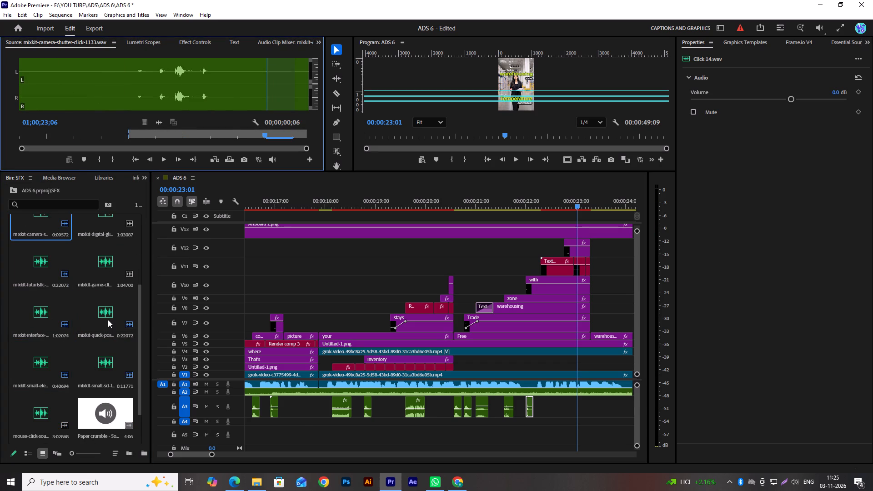
scroll(305, 426, "up", 1)
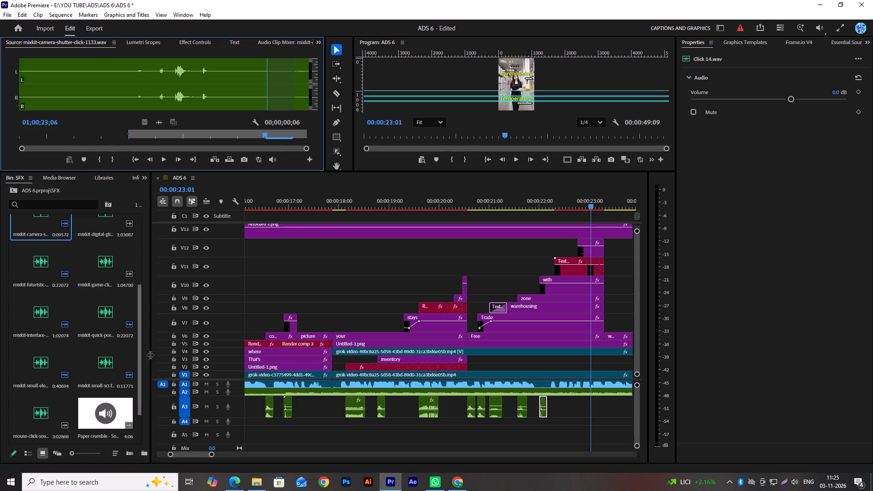
scroll(327, 430, "down", 1, "alt")
scroll(327, 430, "up", 5)
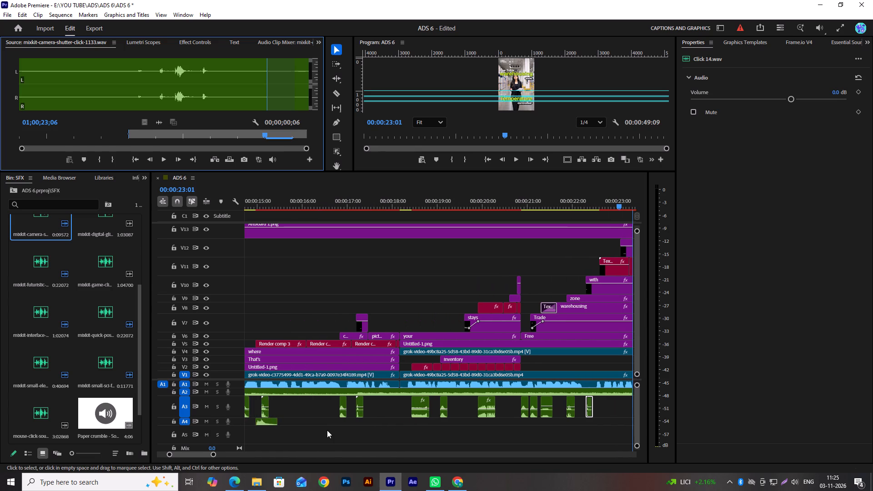
scroll(327, 430, "down", 2)
scroll(327, 430, "up", 10)
scroll(327, 430, "down", 8)
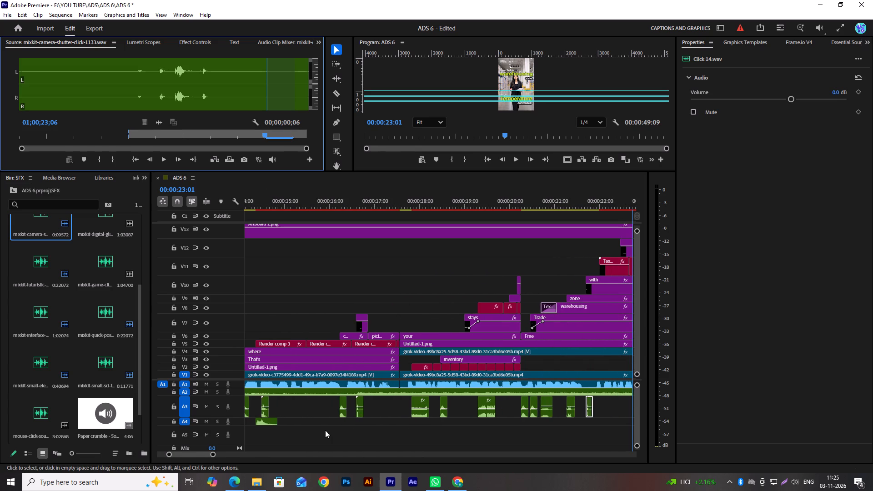
double_click(101, 269)
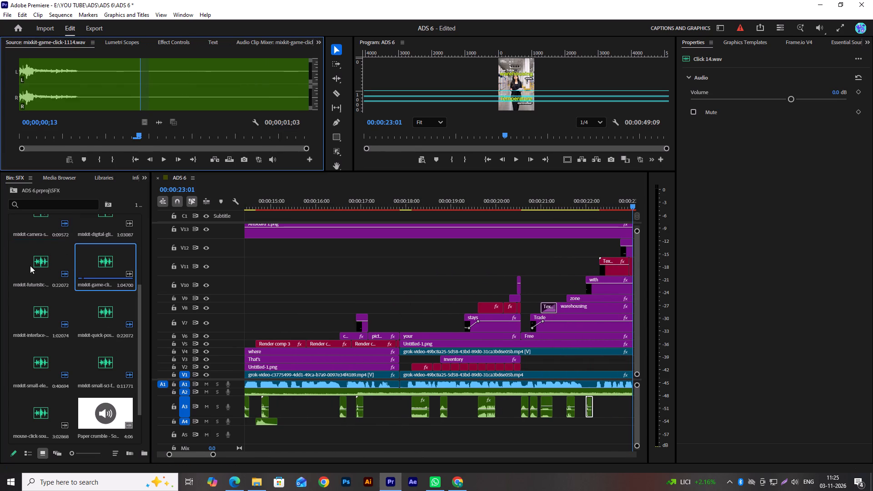
double_click(49, 319)
double_click(96, 320)
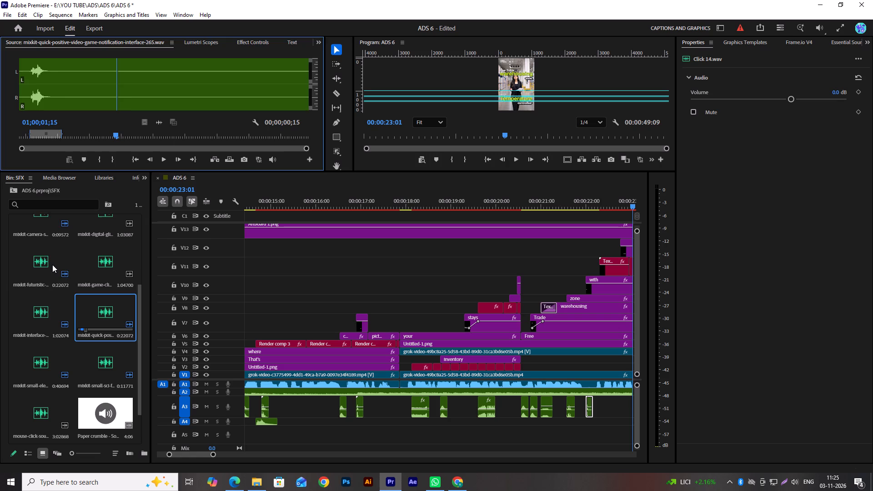
Place the marked section of mixkit-futuristic-glitch-robot-1039.wav on A3 at the start of the text animation clip on V11.
double_click(52, 265)
left_click_drag(158, 123, 431, 378)
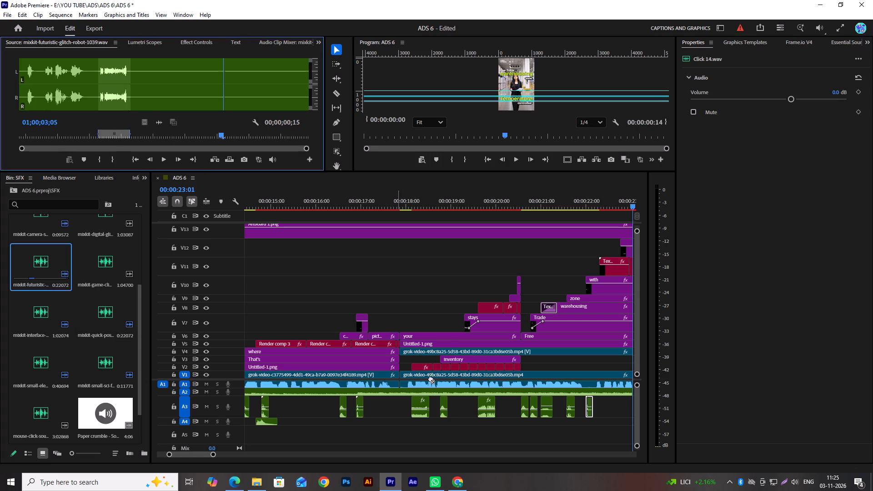
left_click_drag(431, 378, 602, 413)
scroll(594, 423, "down", 7)
scroll(543, 426, "down", 8)
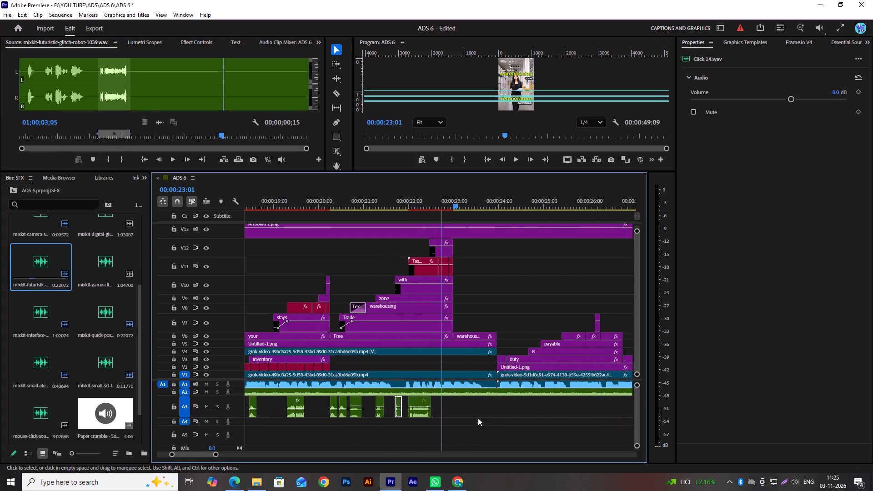
Lower the new futuristic glitch robot clip's volume to -6.6 dB and play it back from 00:00:22:10.
left_click(407, 415)
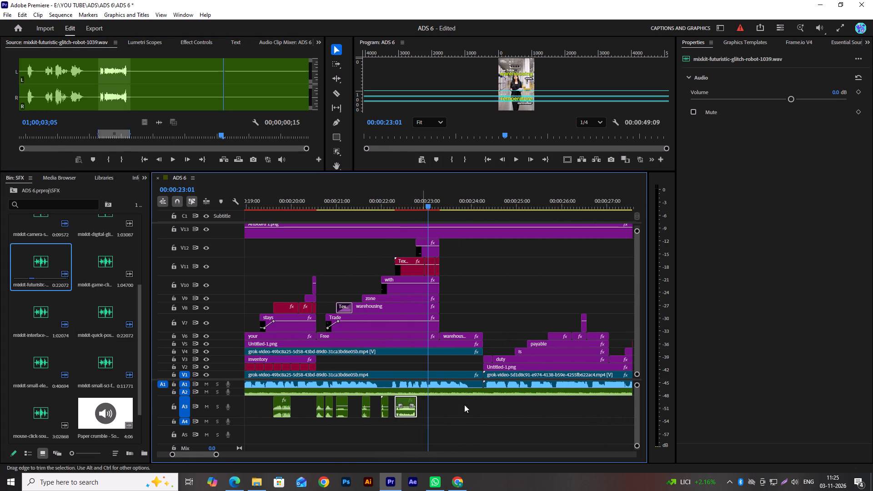
left_click_drag(793, 97, 765, 107)
left_click(397, 205)
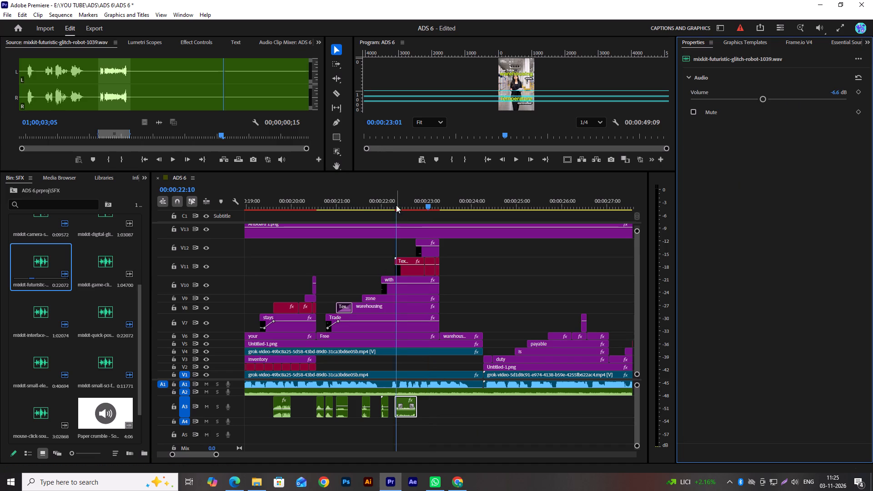
key("space")
scroll(496, 289, "down", 3)
scroll(434, 287, "down", 1)
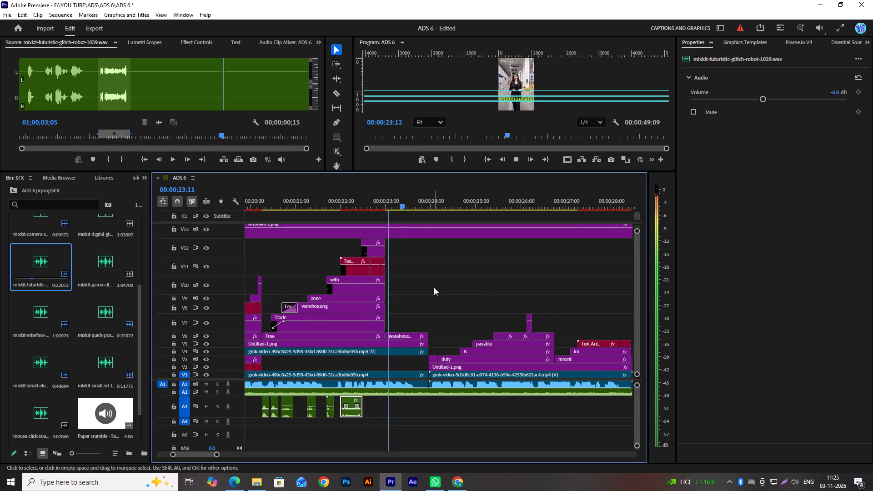
key("space")
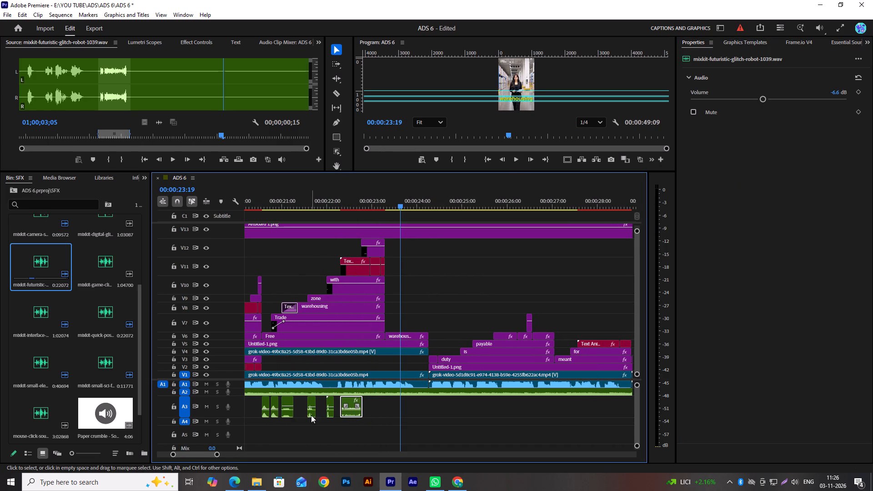
Copy the camera shutter click clip from under "zone" to A4 at 00:00:22:23, the start of the V12 clip, and play it back.
left_click_drag(311, 415, 365, 430, "alt")
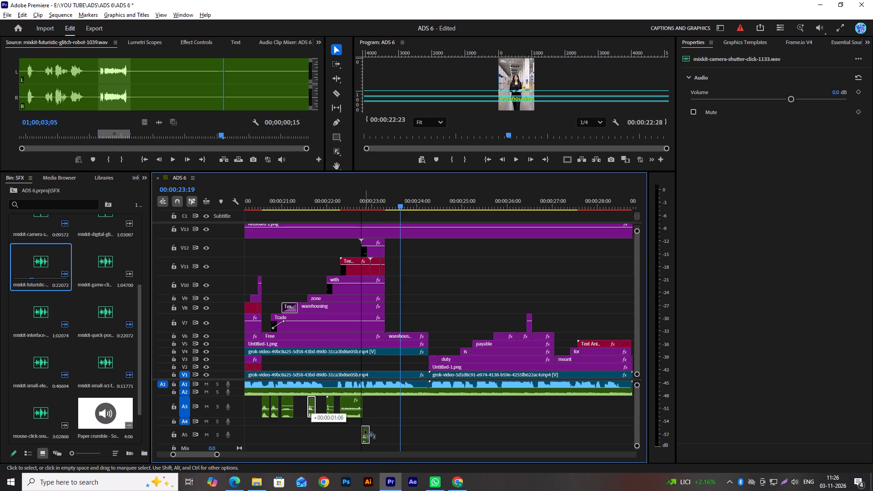
left_click_drag(365, 430, 364, 425, "alt")
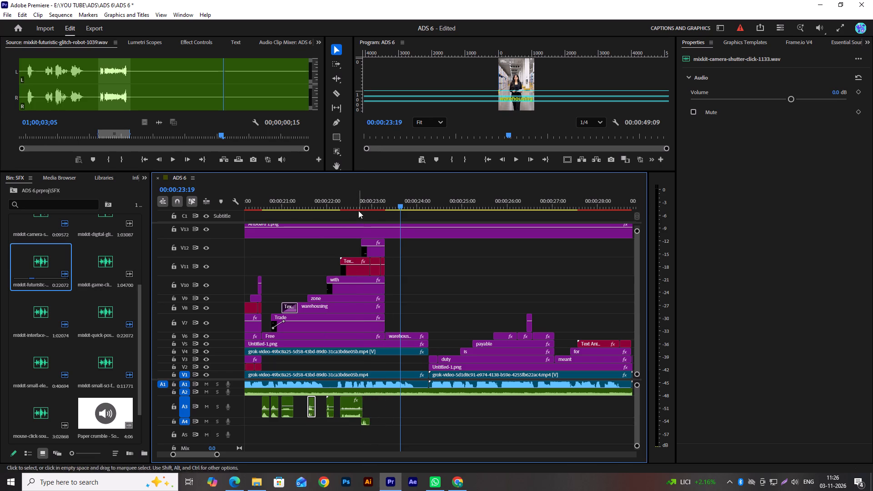
left_click_drag(356, 204, 337, 208)
key("space")
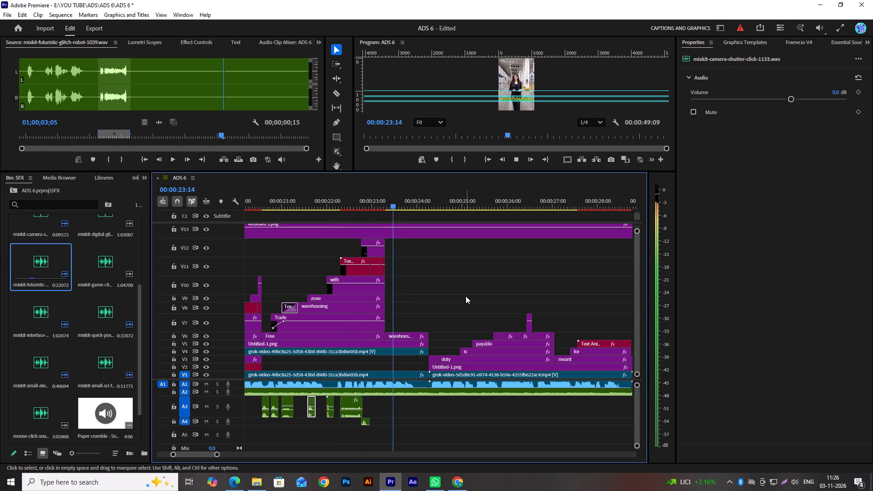
key("space")
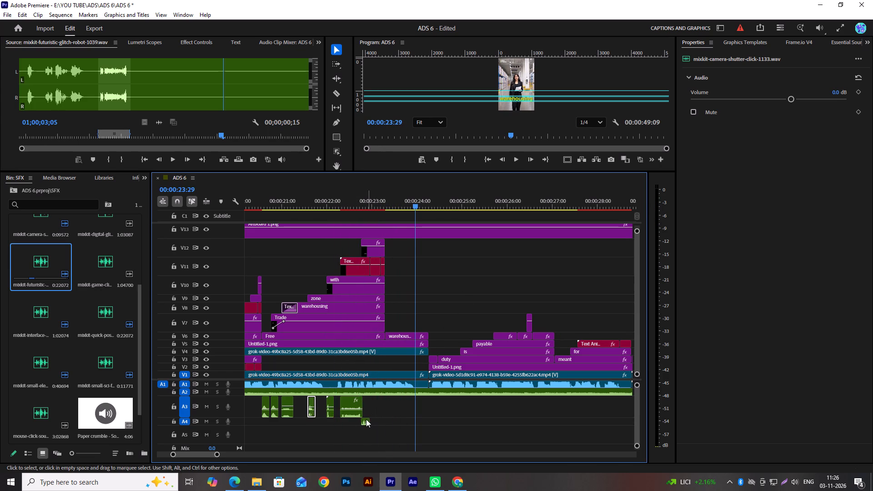
key("space")
key("space")
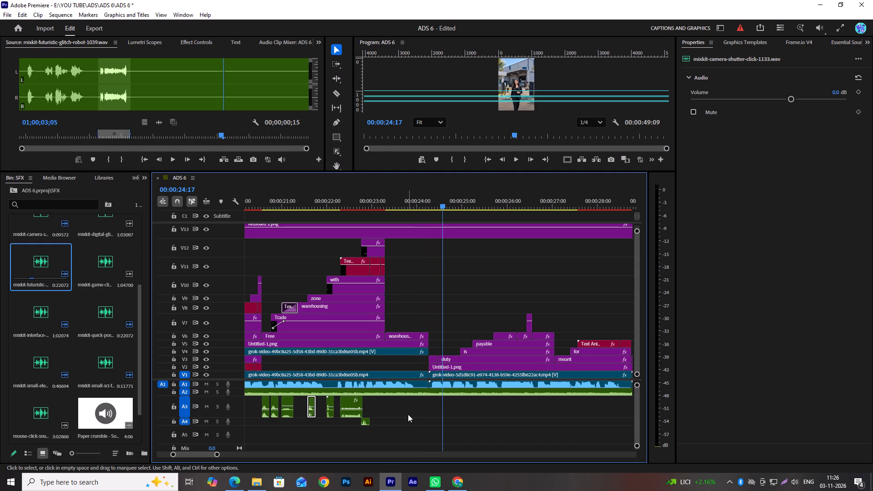
Save the project.
key("ctrl+s")
Examine the sound effect placement across the whole timeline and the text clips in the section from "duty" onward.
scroll(477, 423, "down", 2)
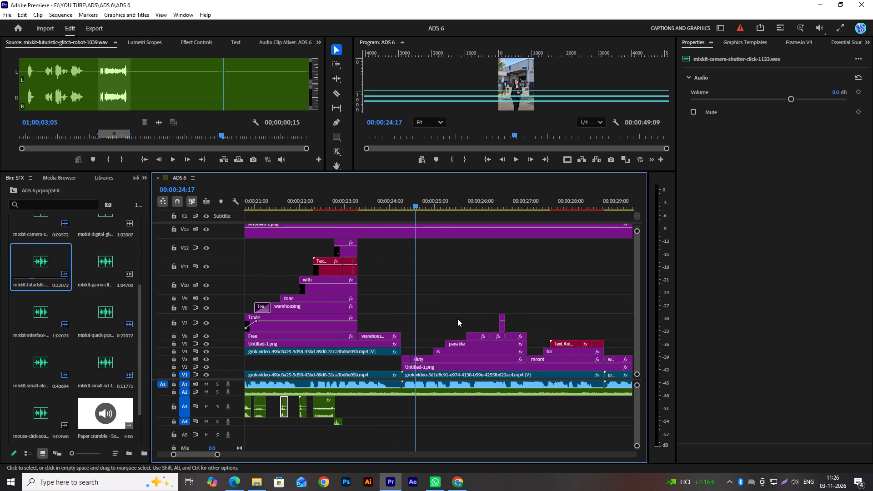
scroll(457, 319, "down", 1)
scroll(423, 300, "down", 7, "alt")
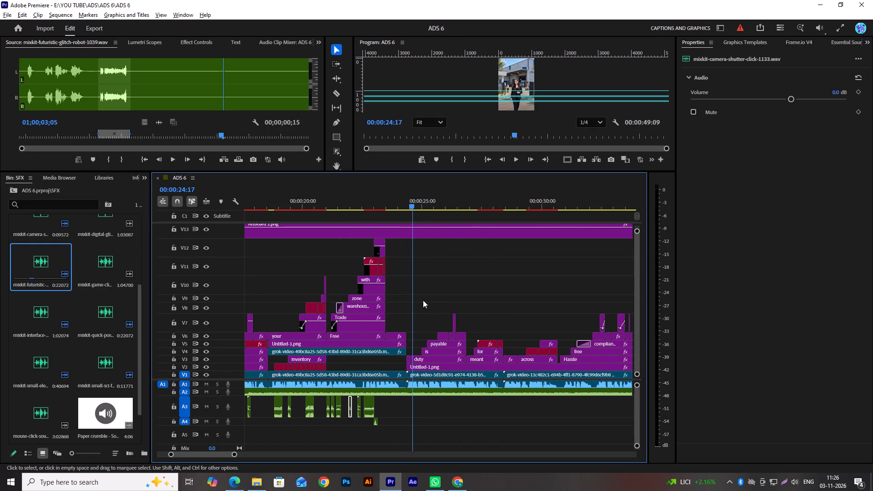
scroll(423, 300, "down", 16, "alt")
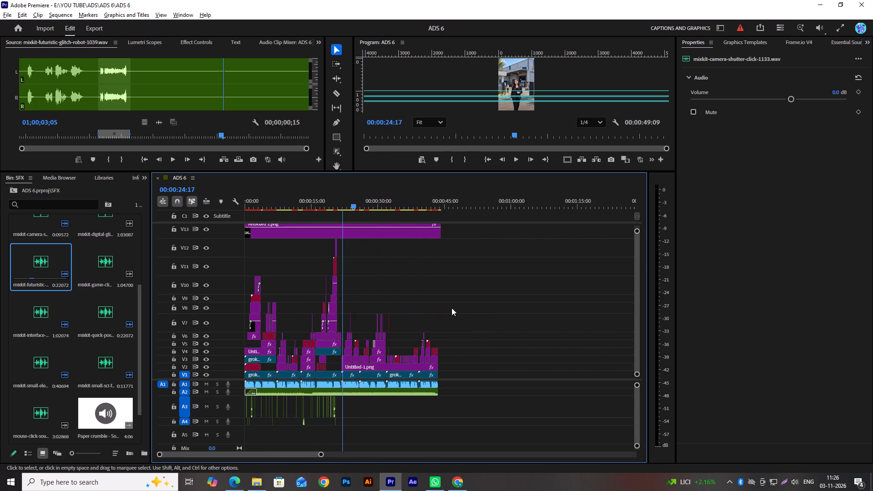
scroll(357, 297, "up", 18, "alt")
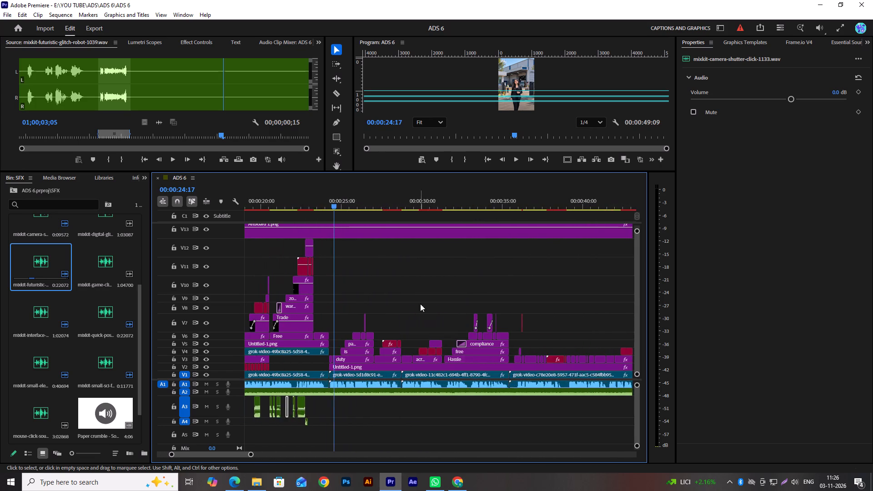
scroll(420, 304, "up", 15, "alt")
scroll(521, 307, "up", 5)
scroll(523, 306, "down", 1)
scroll(523, 306, "up", 1)
scroll(523, 306, "down", 3)
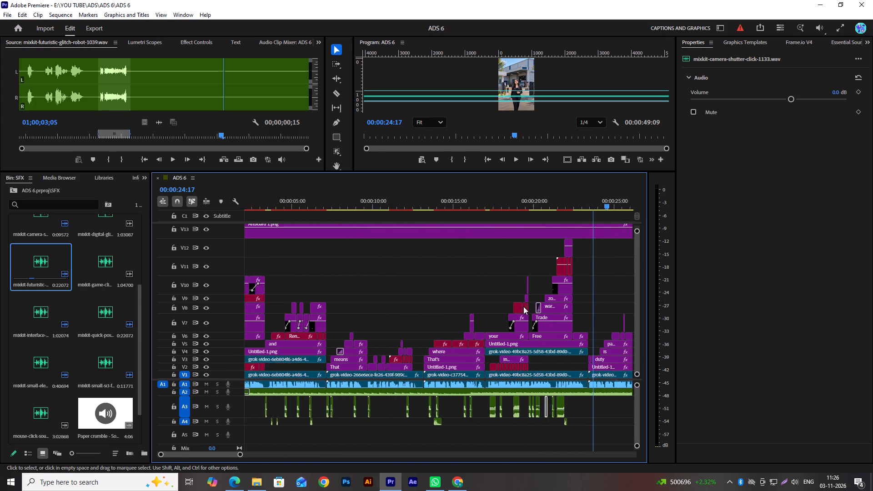
scroll(523, 306, "down", 15)
scroll(441, 318, "up", 3, "alt")
scroll(441, 318, "down", 1, "alt")
scroll(441, 318, "up", 14, "alt")
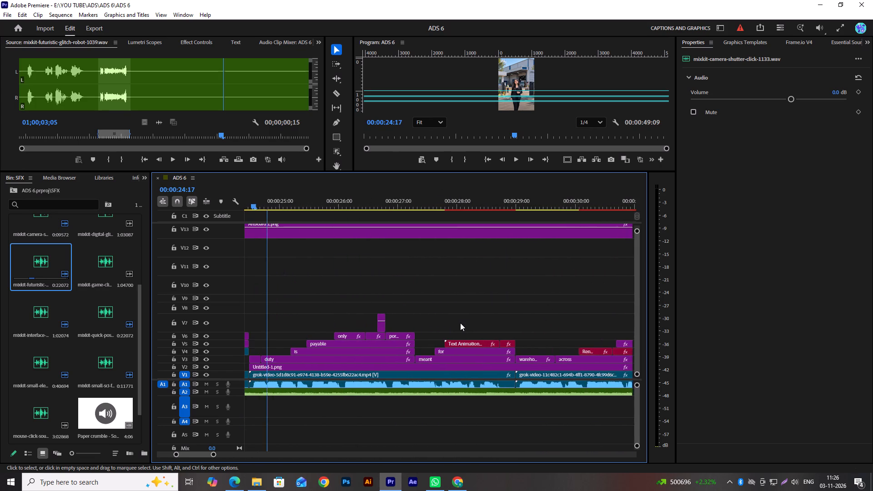
Enlarge the Source and Program monitors by lowering the divider above the timeline, and give the audio tracks slightly more room.
scroll(460, 323, "up", 3, "alt")
scroll(479, 323, "down", 1)
scroll(479, 323, "up", 12)
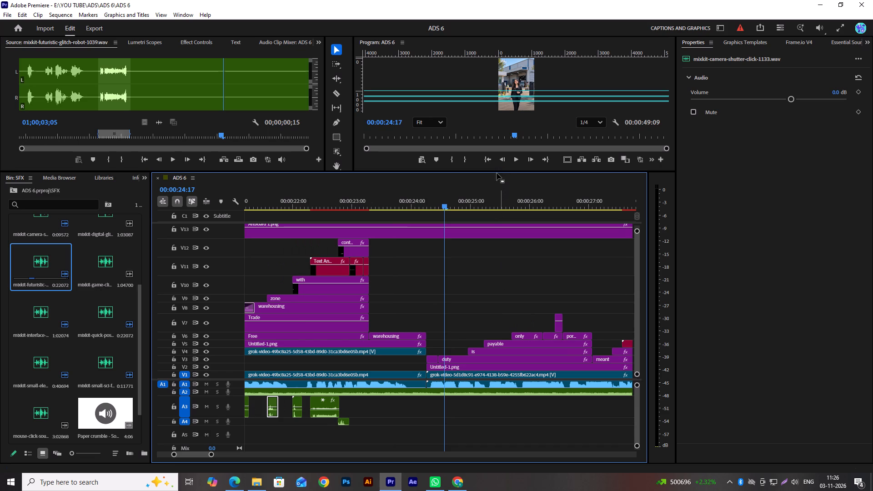
left_click_drag(497, 171, 485, 249)
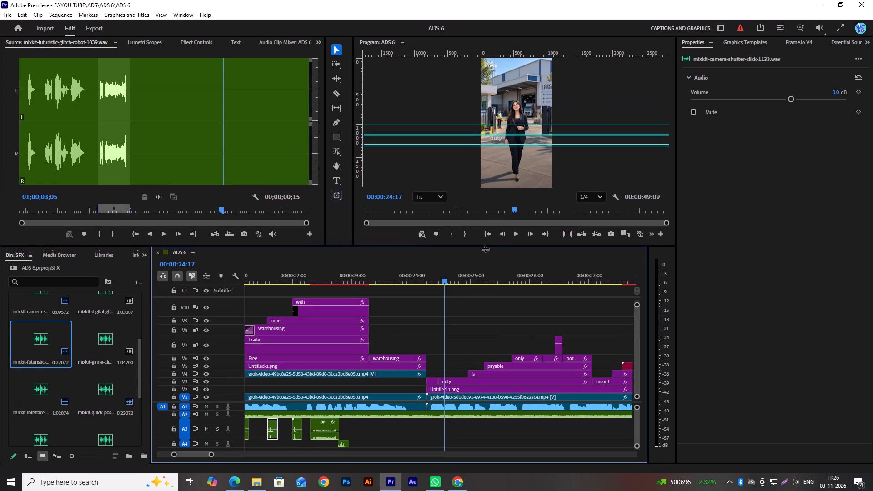
left_click_drag(485, 249, 485, 245)
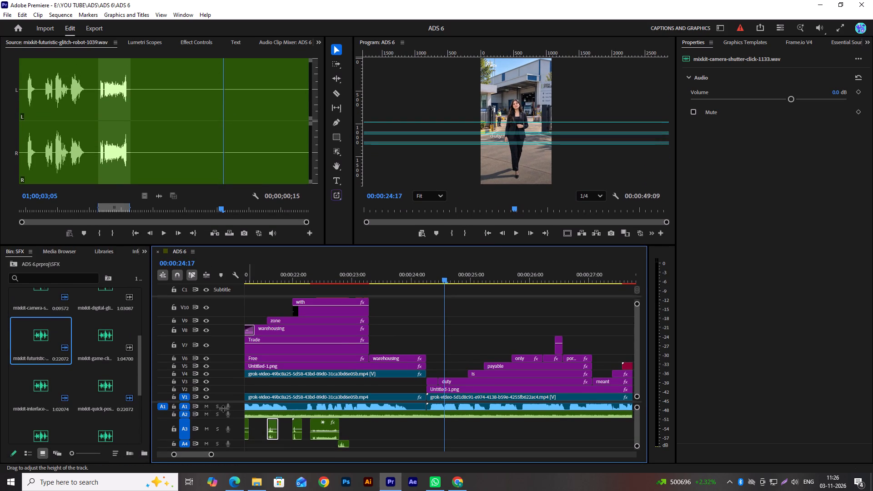
left_click_drag(224, 402, 224, 396)
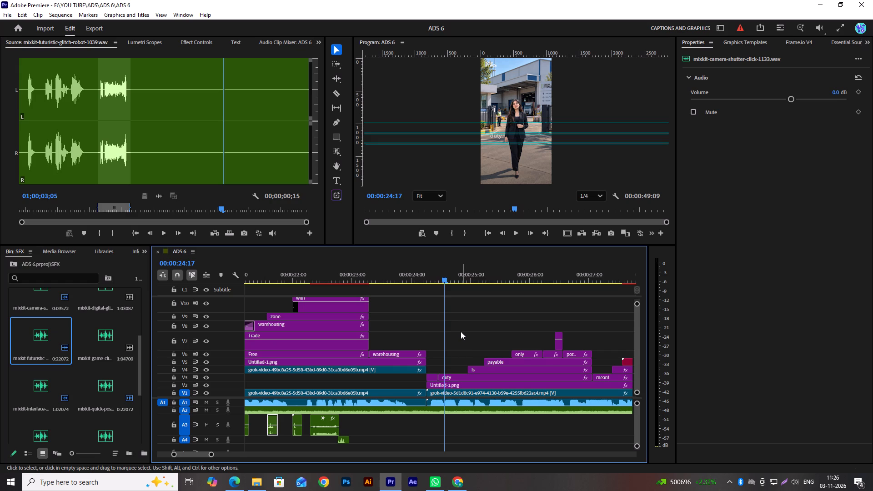
Play back the section from the start of the "duty" text clip to check its timing.
scroll(458, 328, "down", 3)
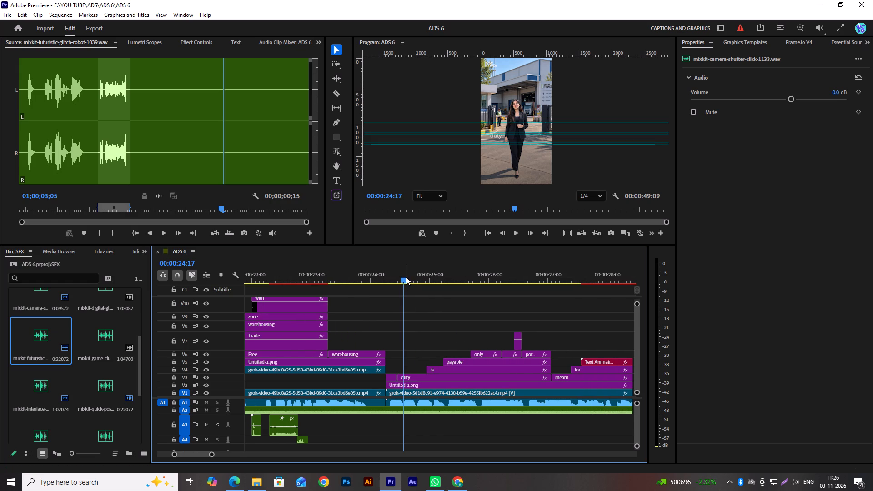
left_click_drag(404, 278, 384, 286)
key("space")
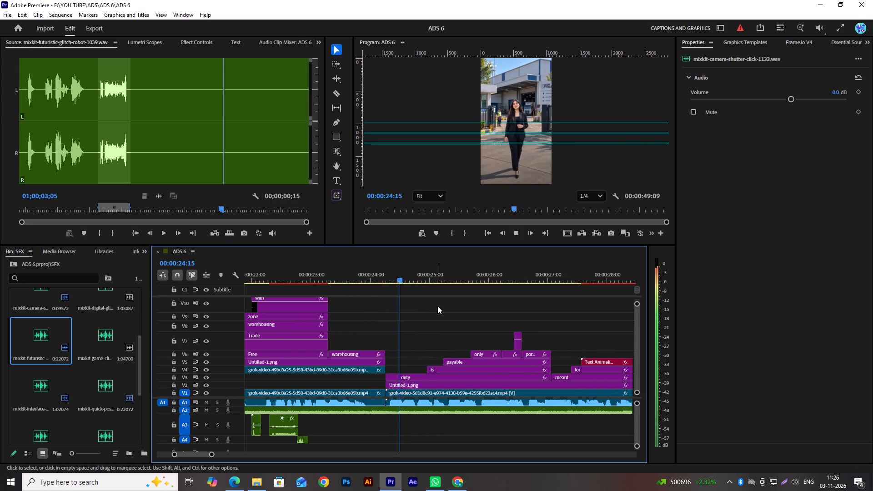
key("space")
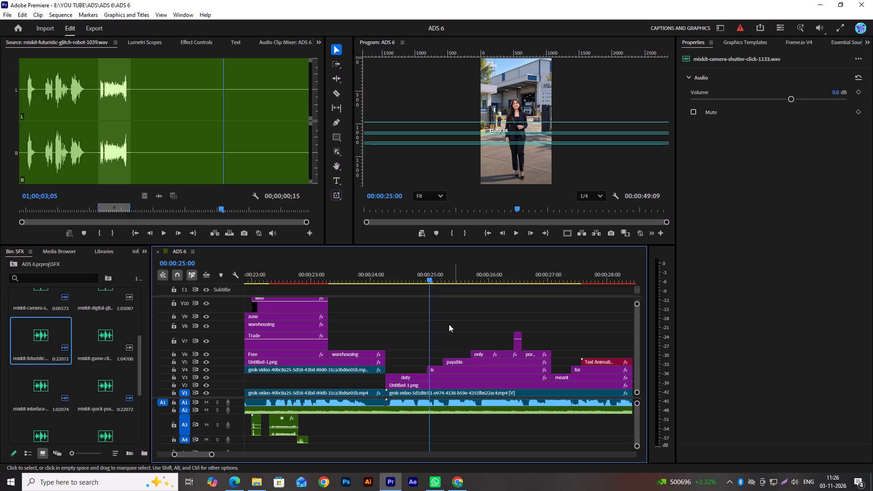
Copy the Whoosh 14 clip near 00:00:21:00 on A3 to 00:00:24:14 under "duty" and play back the following section.
scroll(449, 324, "down", 5, "alt")
scroll(449, 324, "up", 5, "alt")
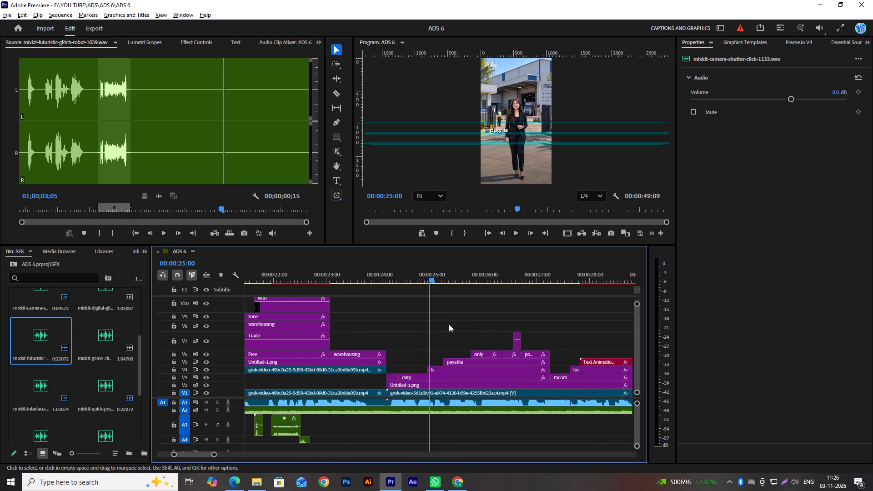
scroll(446, 324, "down", 2)
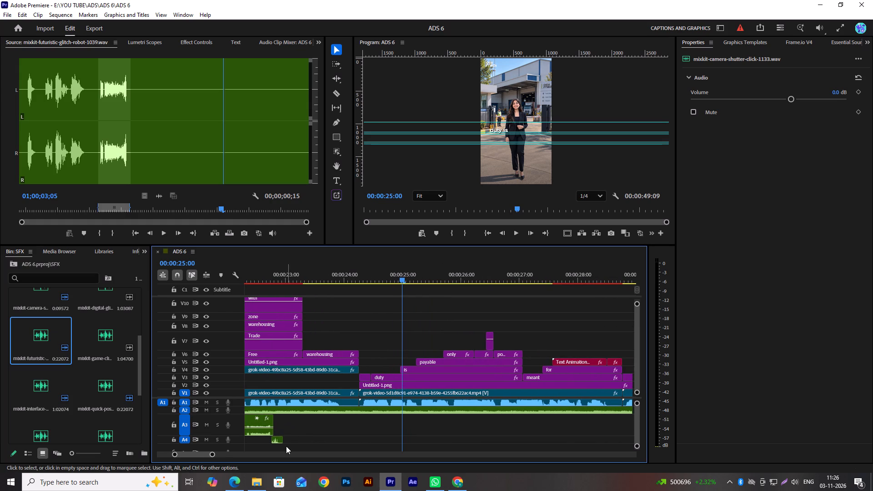
scroll(311, 428, "up", 2)
scroll(357, 423, "up", 4)
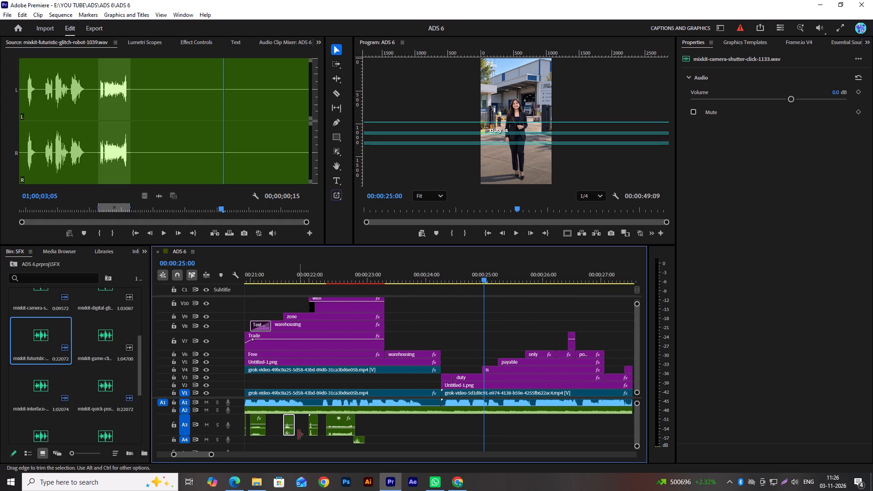
scroll(298, 433, "up", 3)
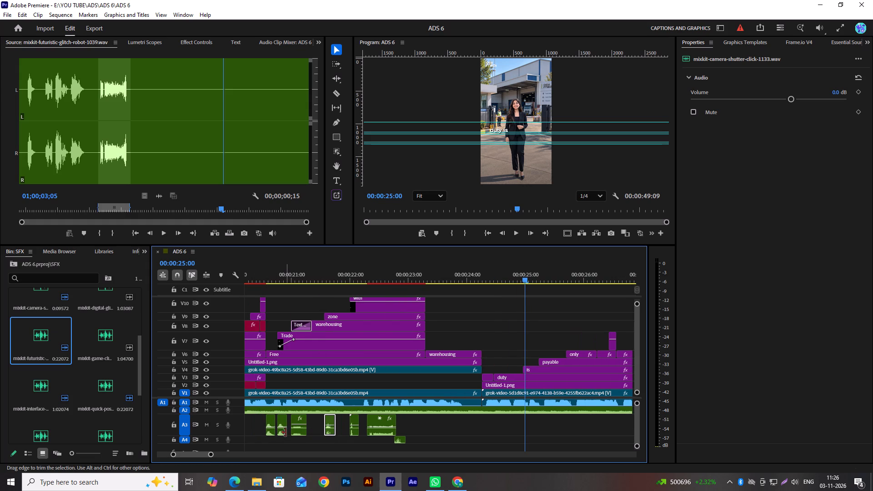
left_click_drag(284, 431, 499, 428, "alt")
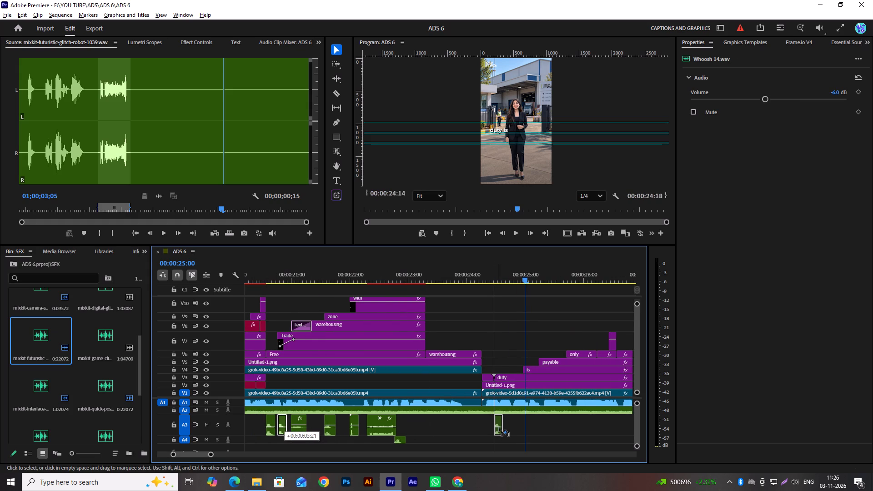
left_click_drag(499, 428, 500, 427, "alt")
scroll(500, 427, "down", 6)
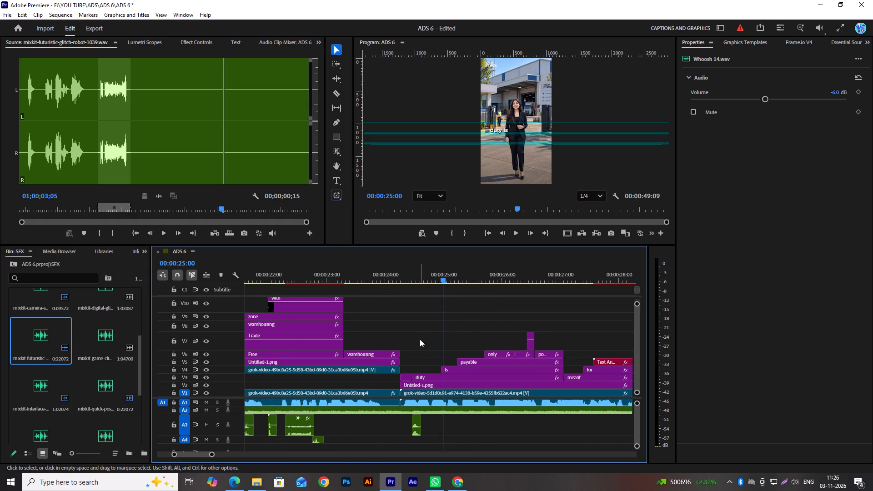
scroll(420, 329, "down", 4)
key("space")
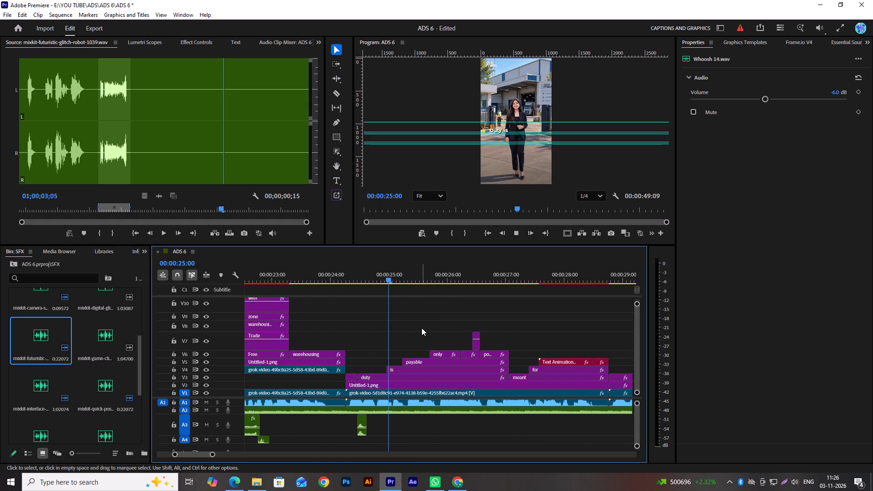
key("space")
Copy the Click 14 clip from under "with" to 00:00:24:29 on A3, the start of "is", and play back the section.
scroll(300, 429, "up", 3)
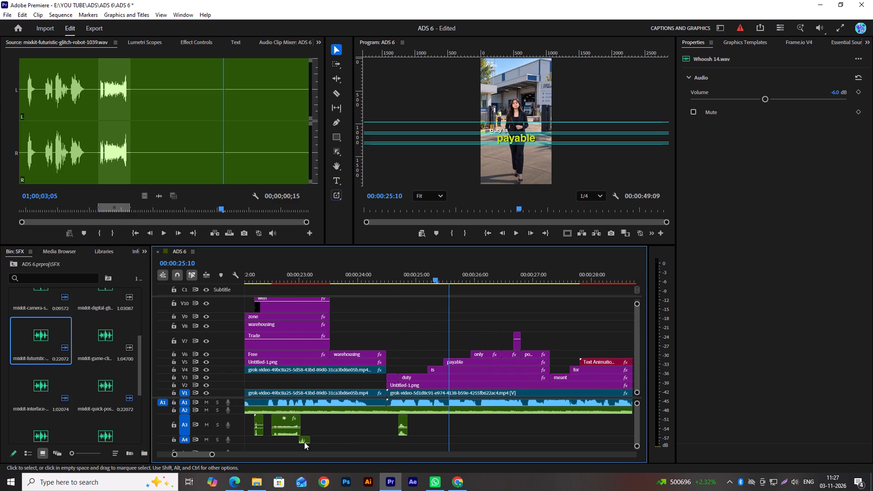
left_click_drag(260, 431, 404, 431, "alt")
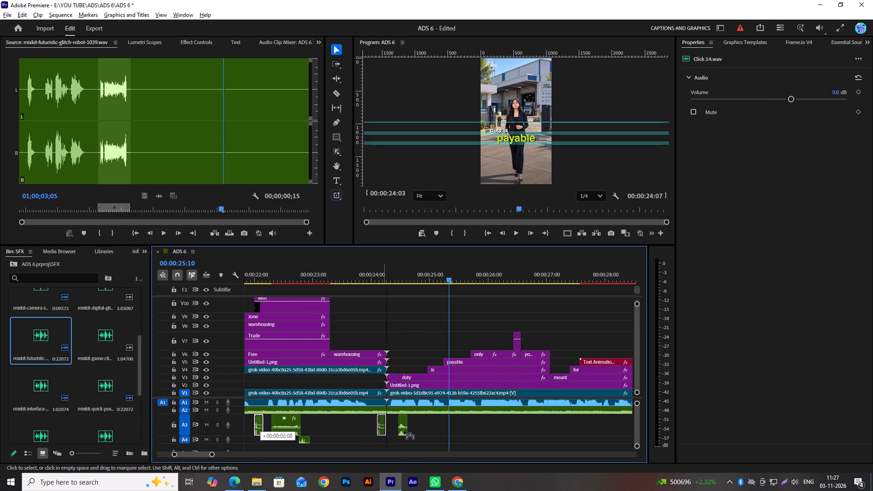
left_click_drag(404, 431, 433, 427, "alt")
left_click_drag(406, 278, 405, 278)
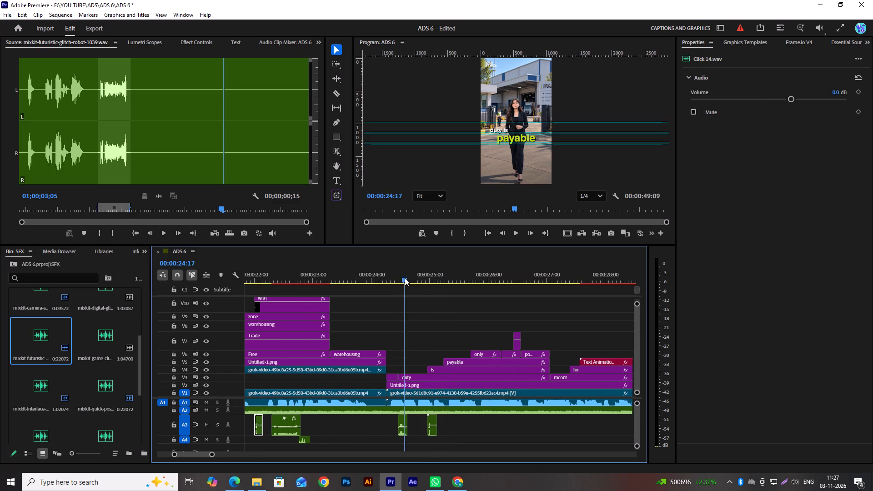
left_click_drag(405, 278, 397, 282)
key("space")
scroll(421, 290, "down", 2)
key("space")
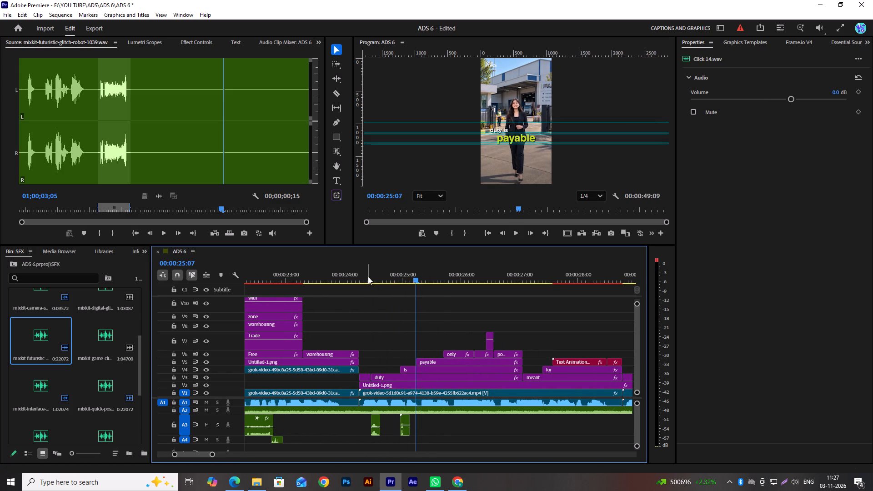
left_click_drag(372, 278, 369, 287)
key("space")
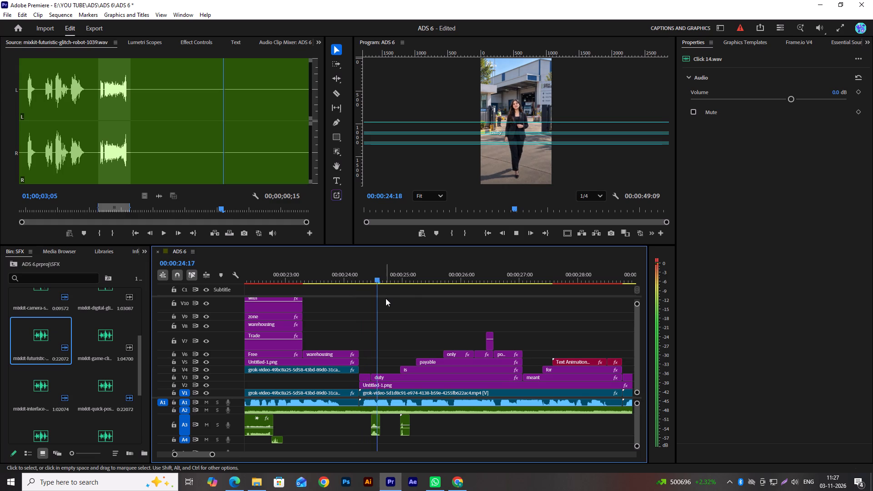
scroll(386, 299, "down", 1)
key("space")
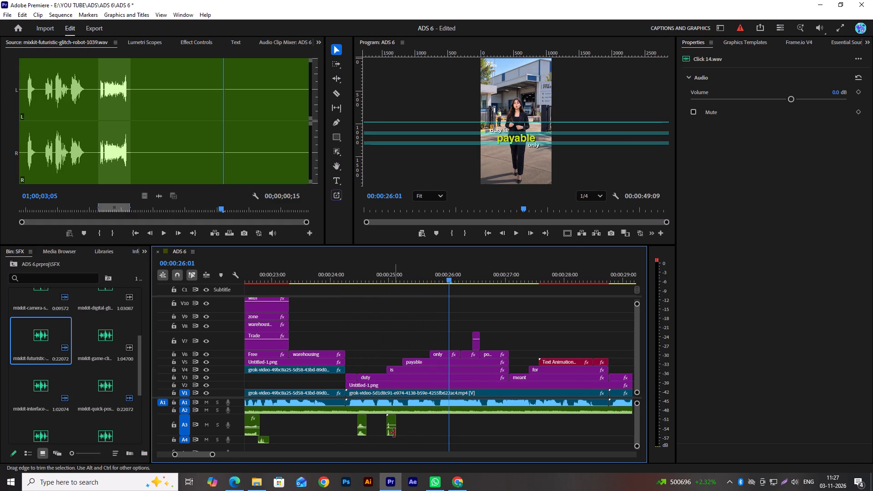
Shift the copied Click 14 clip one frame earlier to 00:00:24:28 and play back the "duty is payable" section.
left_click_drag(381, 281, 387, 282)
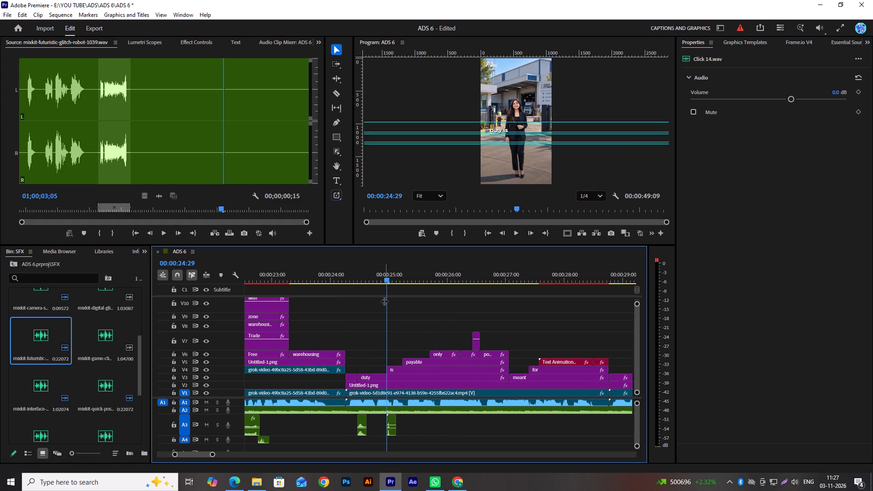
scroll(389, 382, "up", 20, "alt")
scroll(389, 382, "up", 1, "alt")
scroll(389, 382, "down", 1, "alt")
scroll(389, 382, "up", 12, "alt")
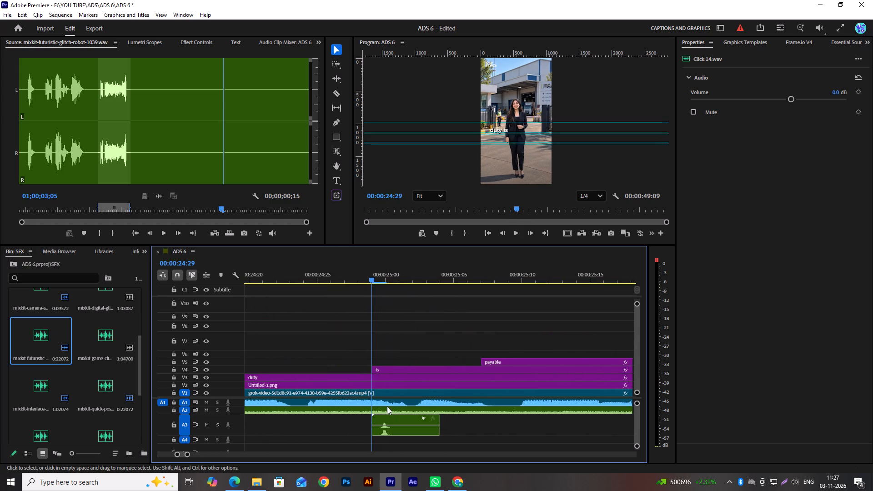
left_click(370, 435)
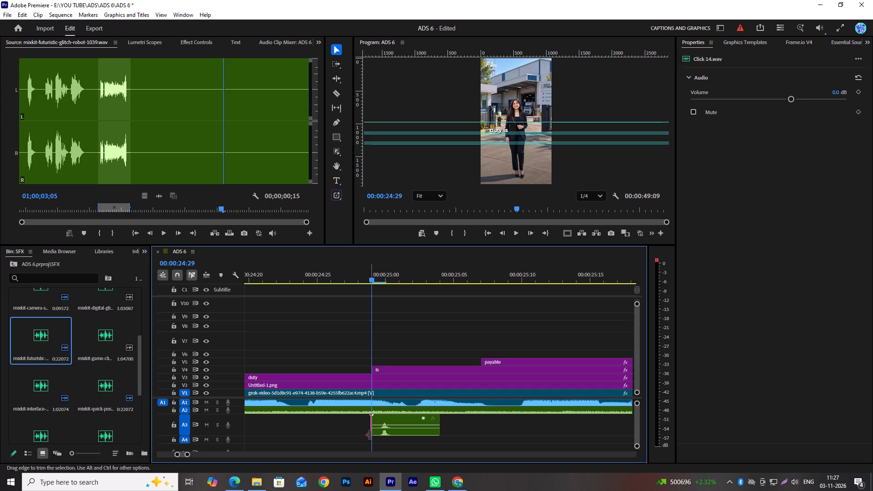
left_click_drag(395, 434, 391, 433)
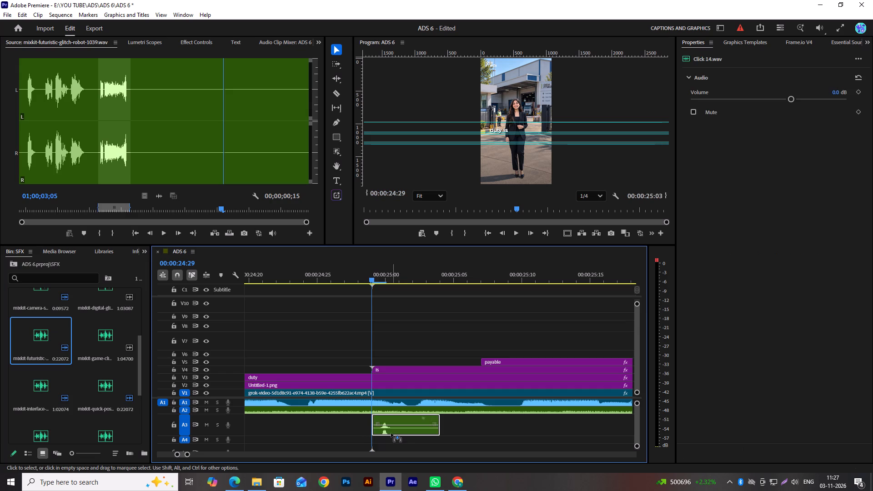
left_click_drag(391, 433, 387, 434)
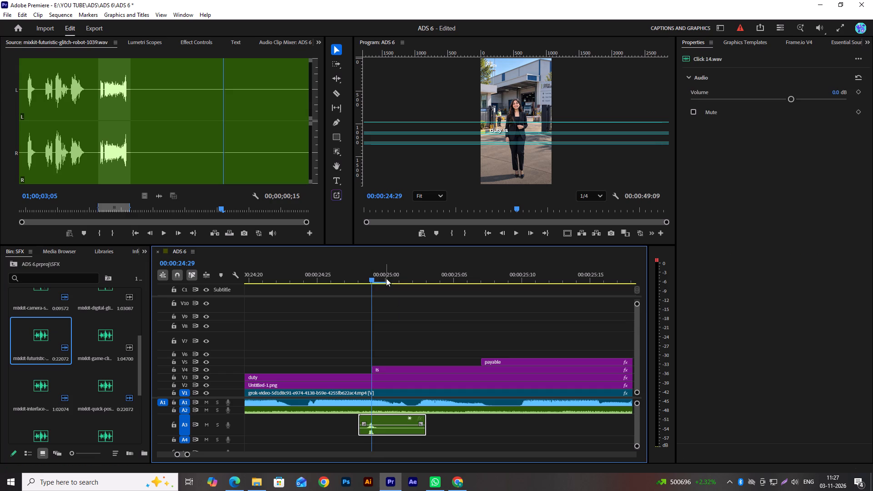
left_click_drag(372, 278, 346, 288)
key("space")
key("space")
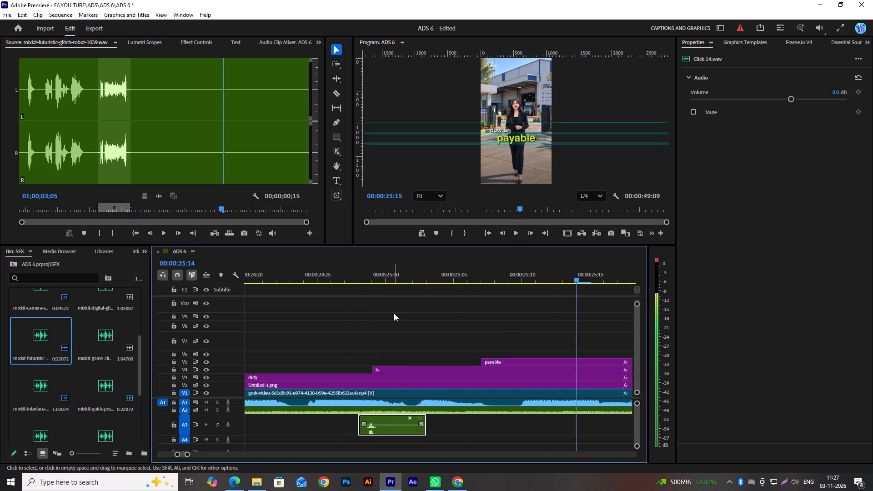
scroll(394, 313, "down", 15)
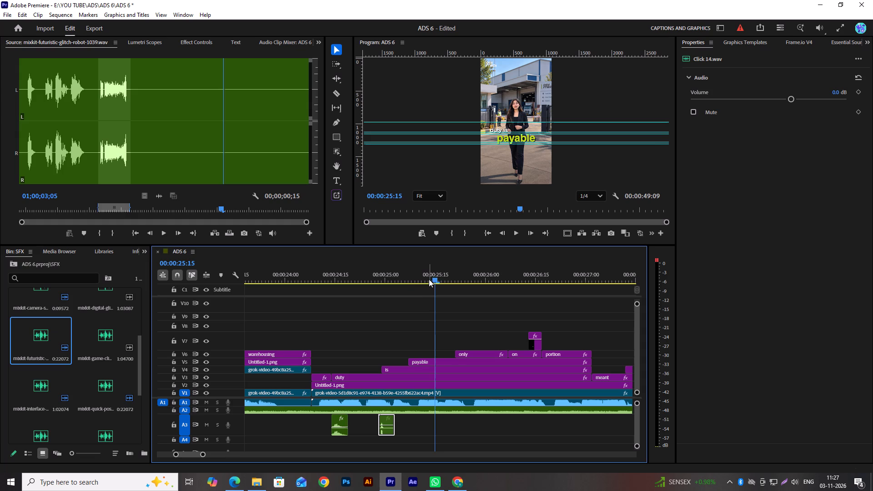
left_click_drag(435, 278, 402, 291)
key("space")
key("space")
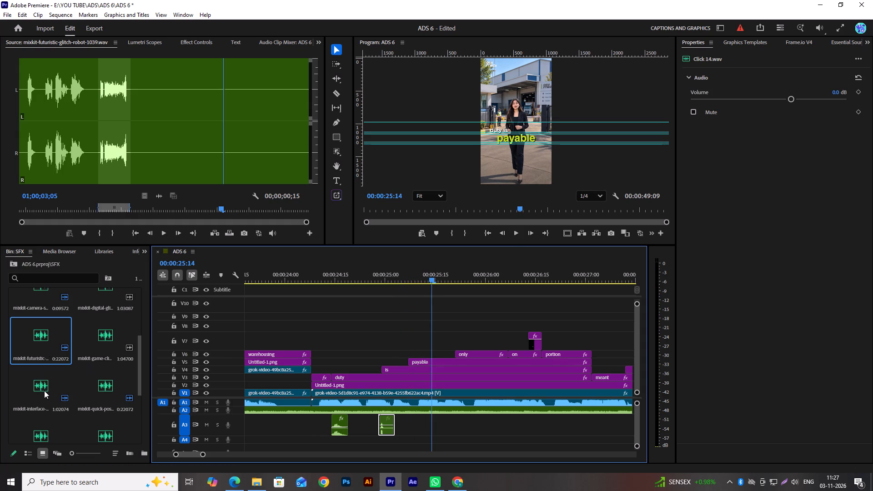
Place the trimmed audio of mixkit-camera-shutter-click-1133.wav on A3 at 00:00:25:07, the start of "payable", and play back the section.
scroll(45, 391, "up", 3)
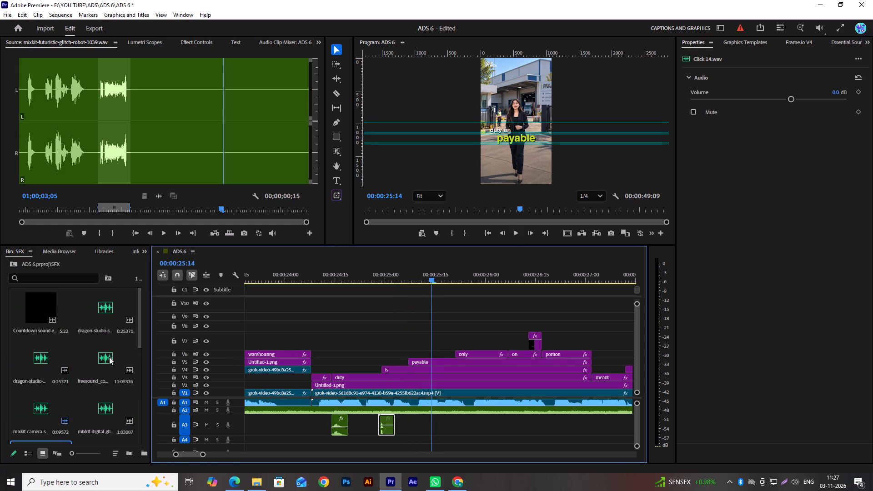
triple_click(47, 408)
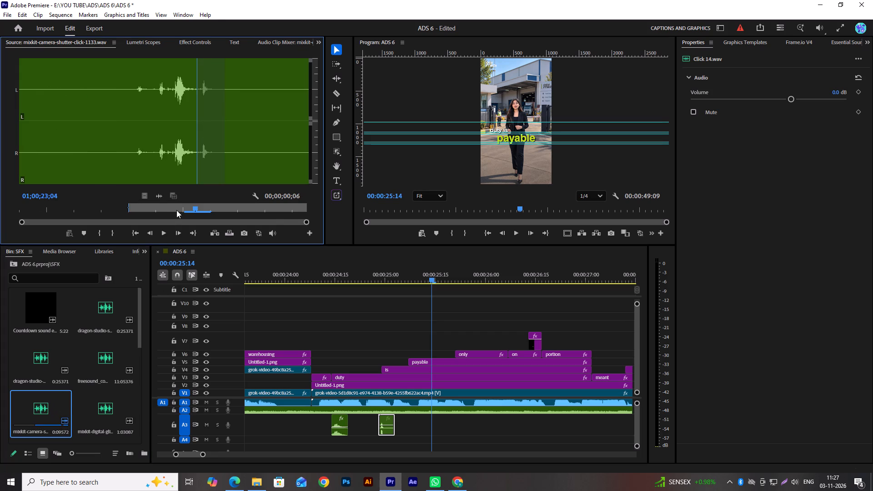
left_click_drag(160, 195, 412, 426)
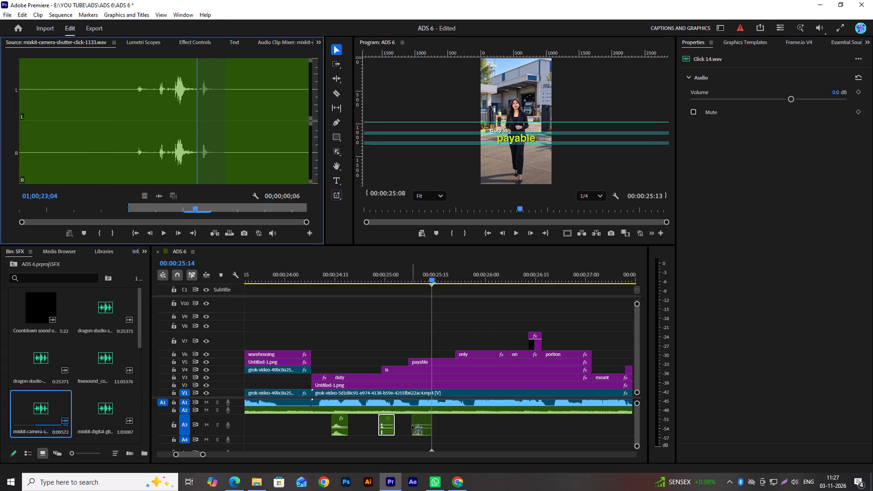
left_click_drag(412, 426, 408, 425)
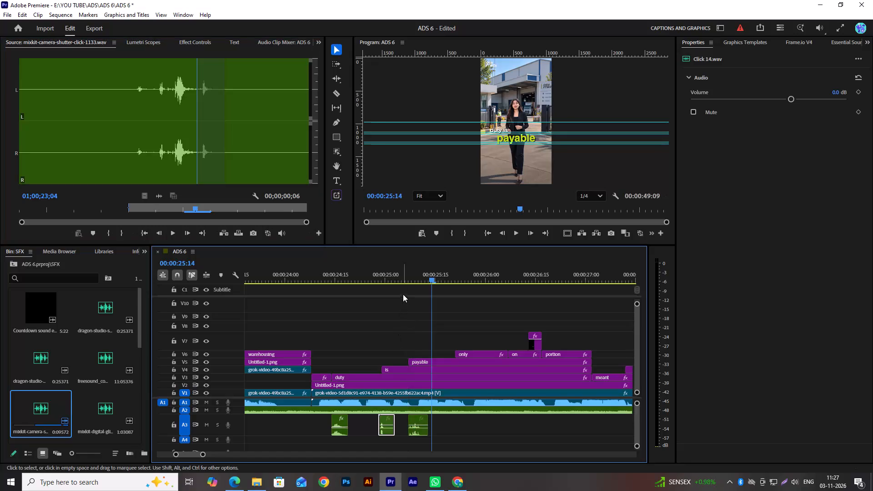
left_click(404, 276)
key("space")
key("space")
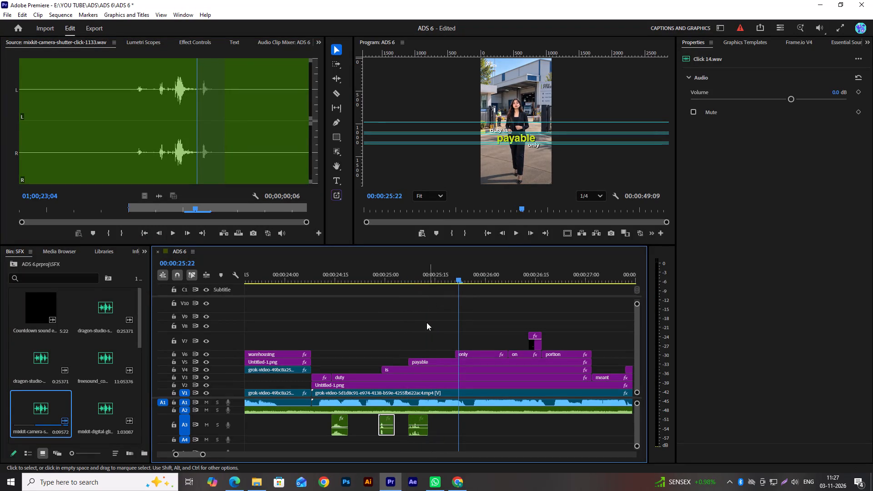
left_click_drag(412, 277, 345, 304)
key("space")
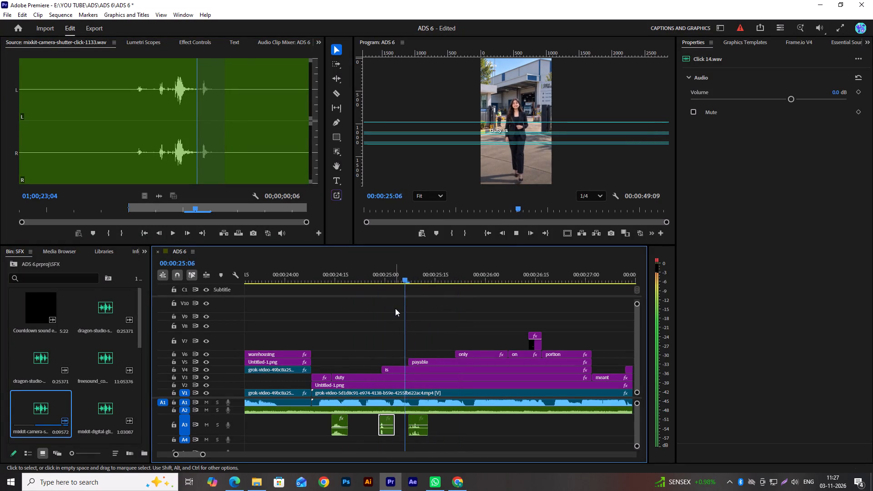
key("space")
scroll(434, 385, "down", 2)
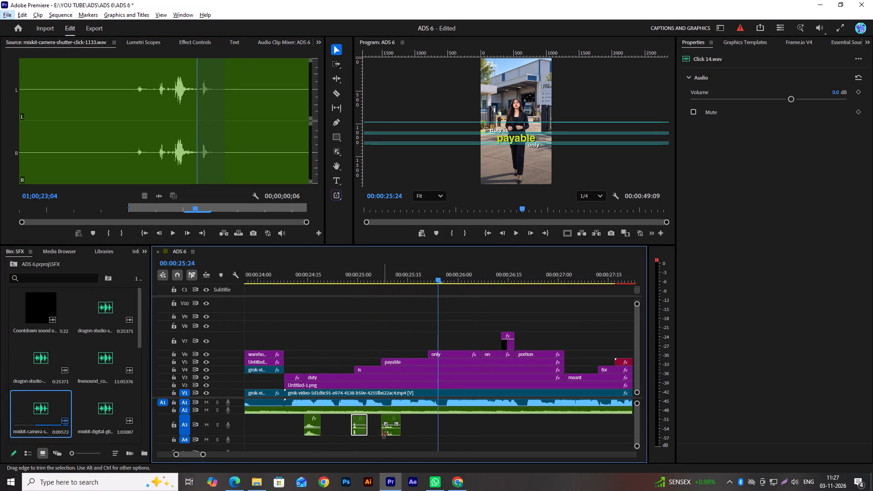
Cut off and delete the first frame of the camera shutter clip under "payable" on A3.
left_click_drag(383, 434, 387, 435)
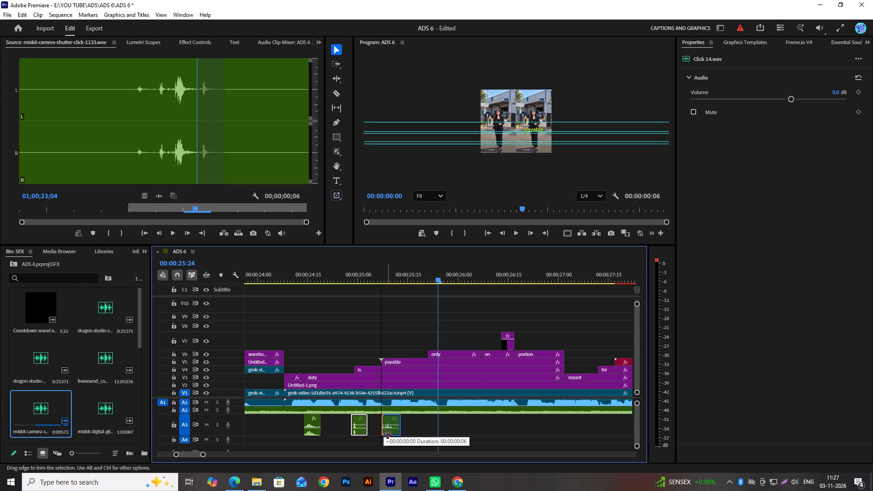
left_click_drag(387, 435, 387, 435)
scroll(387, 434, "up", 1, "alt")
scroll(387, 434, "down", 1, "alt")
scroll(387, 434, "up", 15, "alt")
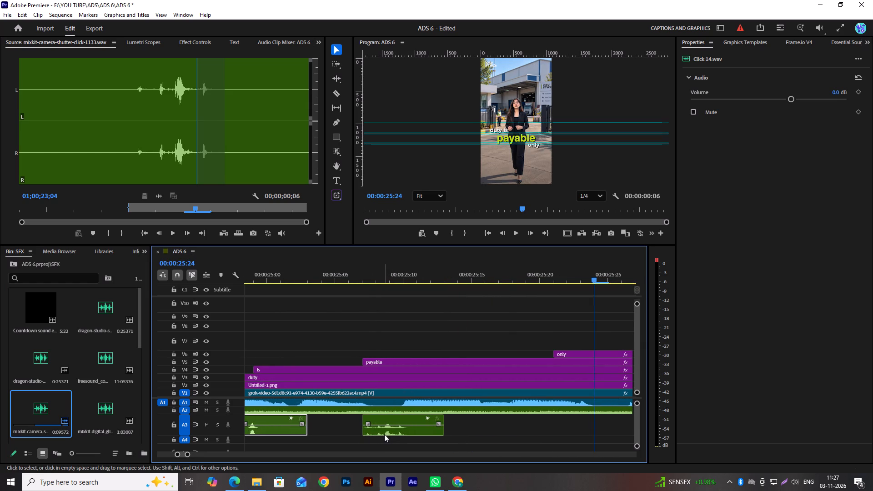
key("c")
left_click(379, 434)
key("v")
left_click(373, 432)
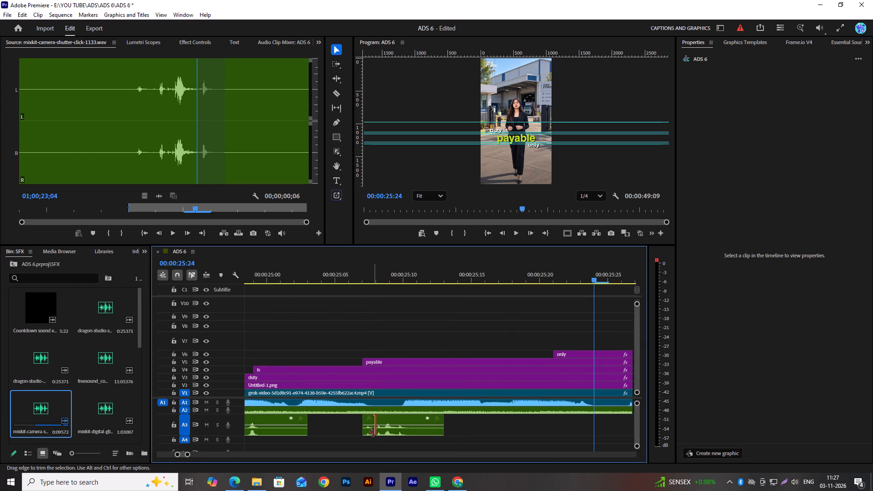
left_click(375, 429)
left_click(371, 429)
key("Delete")
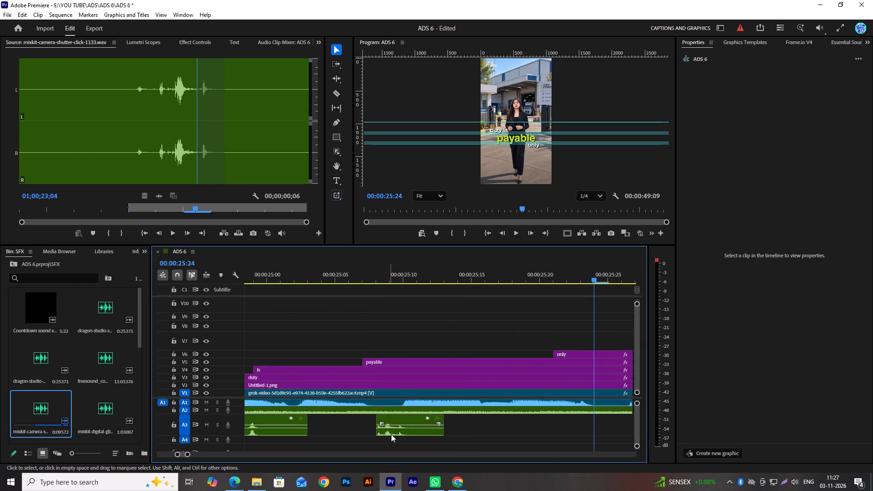
Move the shortened camera shutter clip back to 00:00:25:07, the start of "payable", and play back through "only on portion".
left_click_drag(392, 434, 380, 434)
left_click(350, 281)
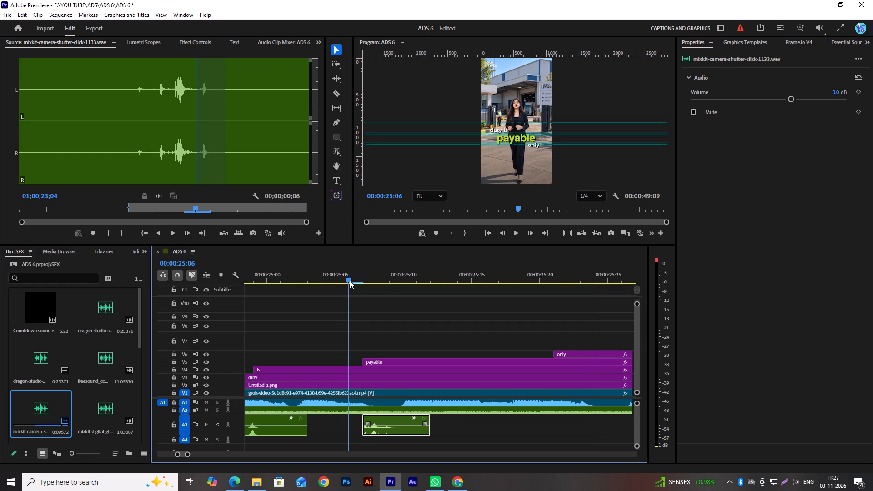
key("space")
key("space")
scroll(407, 306, "down", 7, "alt")
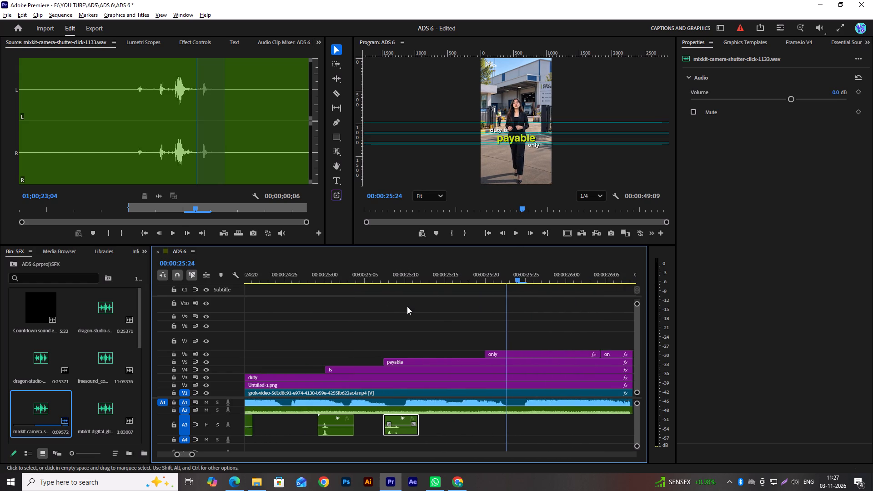
scroll(407, 306, "down", 14, "alt")
key("space")
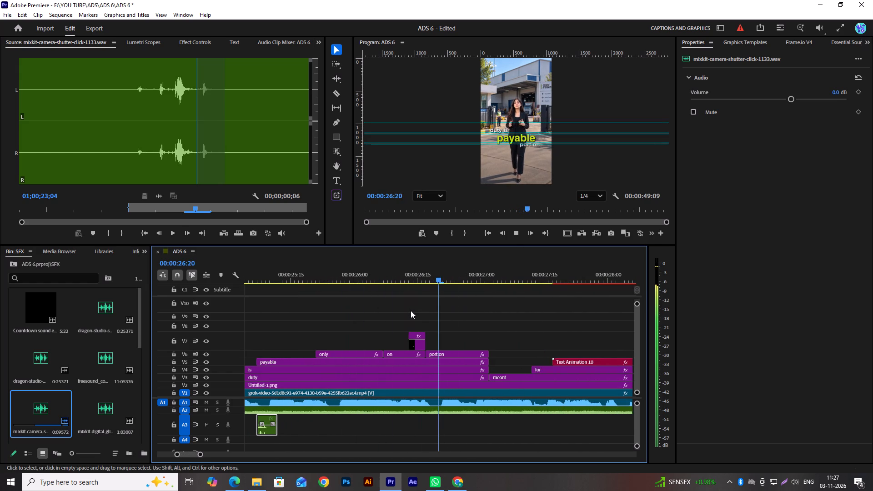
key("space")
Copy the Whoosh 14 clip from under "duty" to 00:00:26:07 on A3, the start of "on", and play back through "meant".
scroll(411, 311, "down", 3)
scroll(366, 393, "up", 5)
scroll(367, 393, "down", 4, "alt")
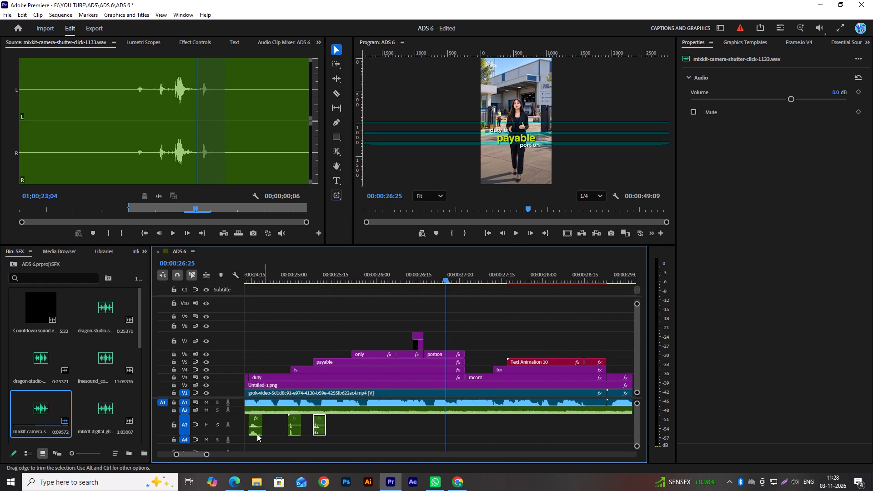
left_click_drag(252, 432, 273, 436, "alt")
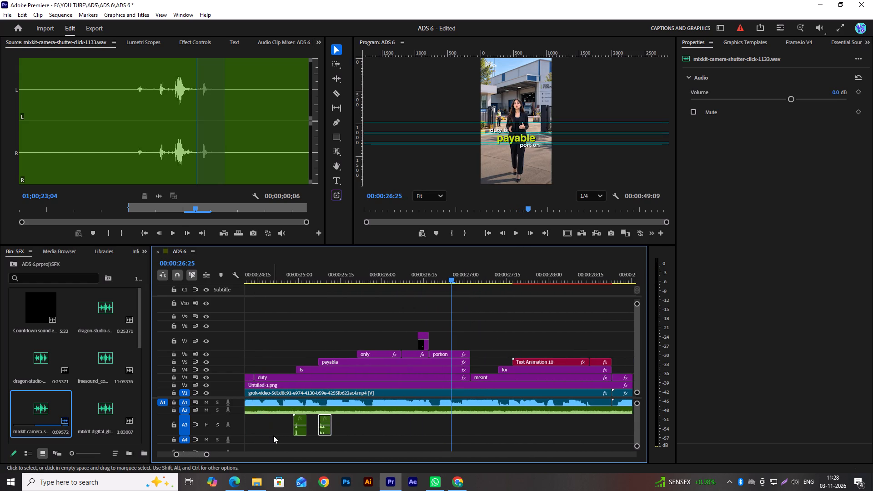
key("ctrl+z")
left_click(264, 435)
left_click(262, 431)
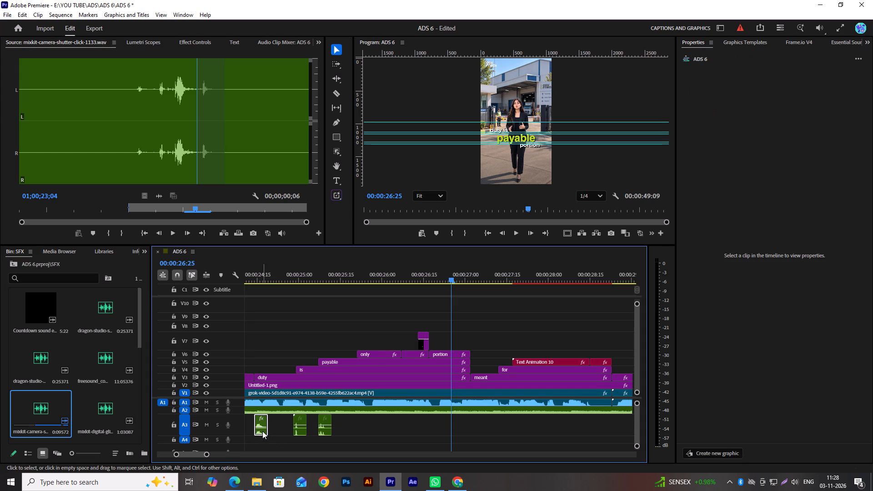
left_click_drag(262, 431, 406, 431, "alt")
left_click(401, 278)
key("space")
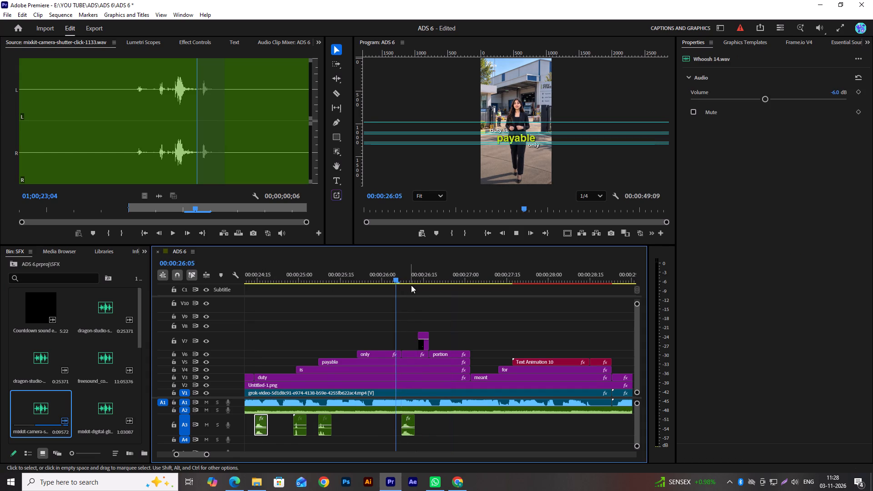
key("space")
scroll(428, 315, "down", 3)
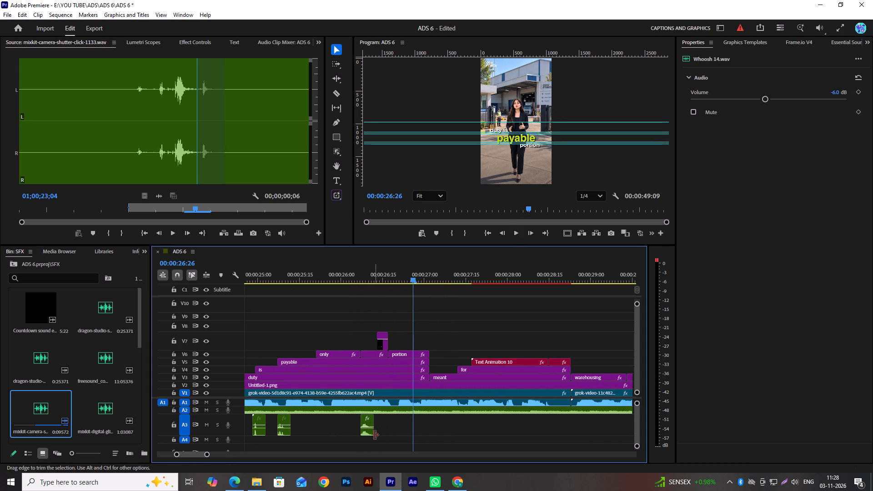
scroll(411, 429, "down", 4)
key("space")
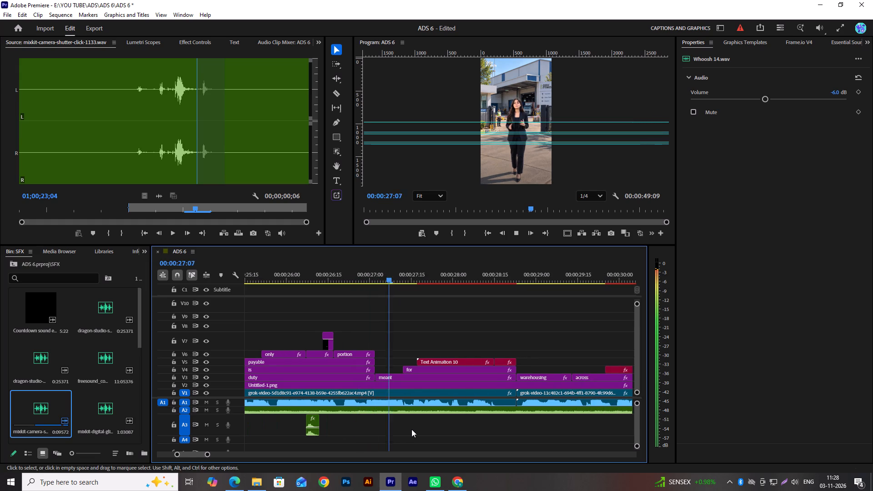
key("space")
Copy the Whoosh 14 clip from under "on" to the start of "for" on A3 and play back the "Domestic trade" section.
scroll(408, 426, "down", 3)
left_click_drag(273, 434, 339, 432, "alt")
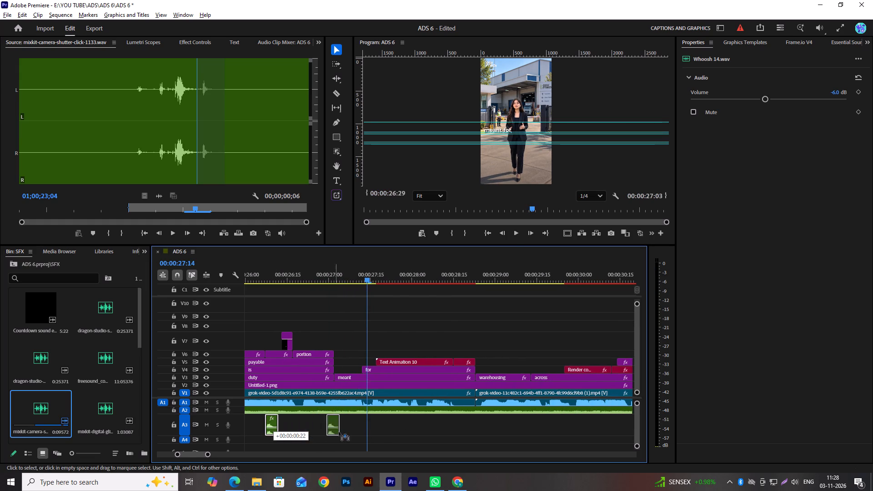
left_click_drag(339, 432, 371, 431, "alt")
key("space")
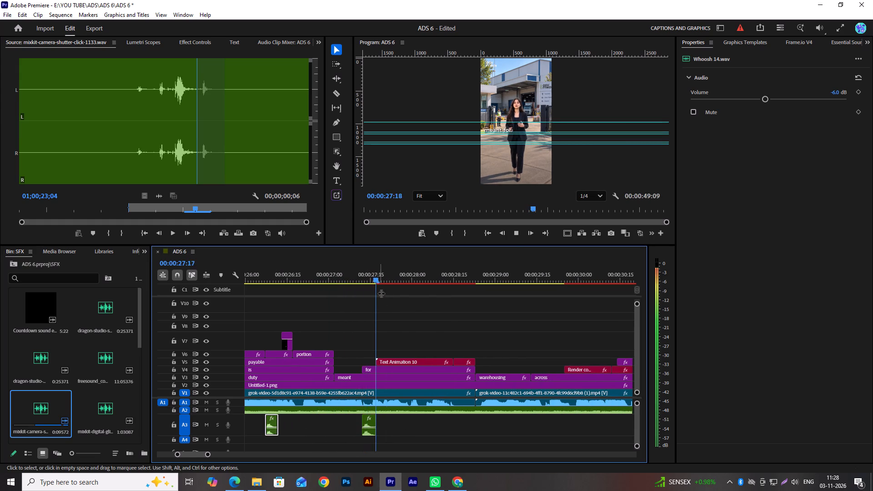
key("space")
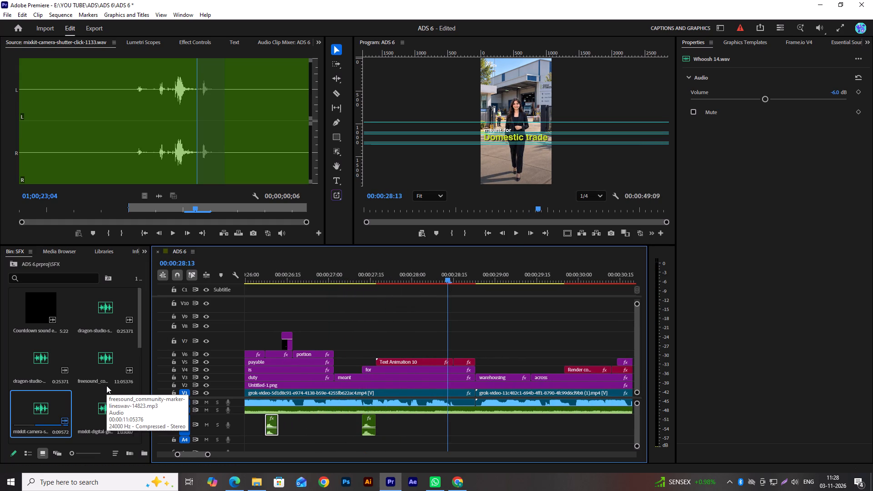
Switch from the SFX bin to the Sound FX bin and browse to the Glitch sounds.
scroll(106, 386, "up", 8)
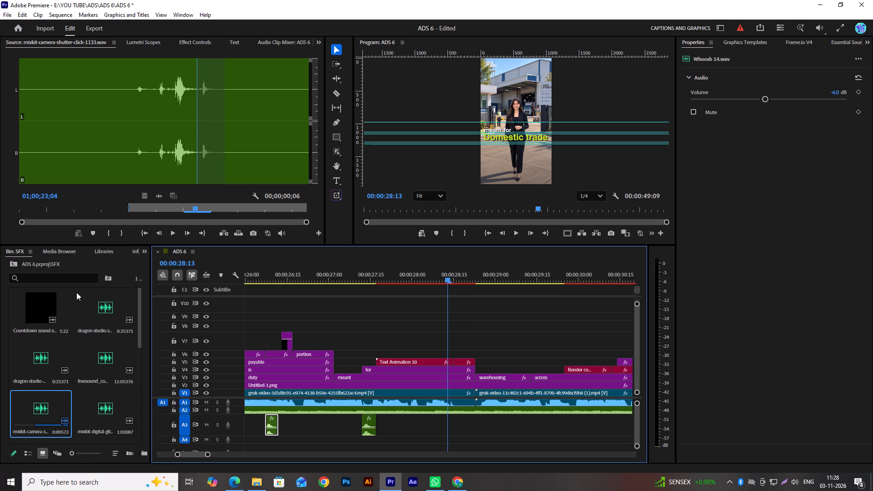
left_click(13, 262)
scroll(111, 319, "up", 3)
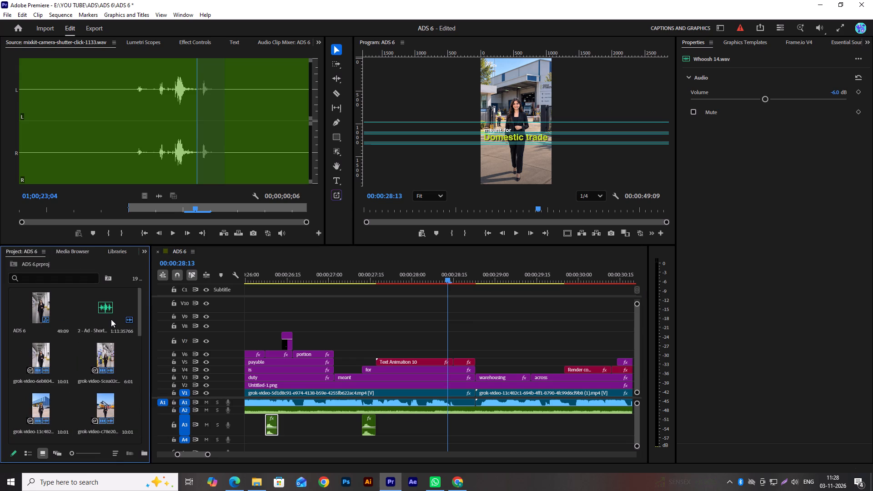
scroll(111, 319, "up", 4)
scroll(111, 319, "down", 1)
scroll(111, 319, "up", 5)
scroll(111, 319, "down", 8)
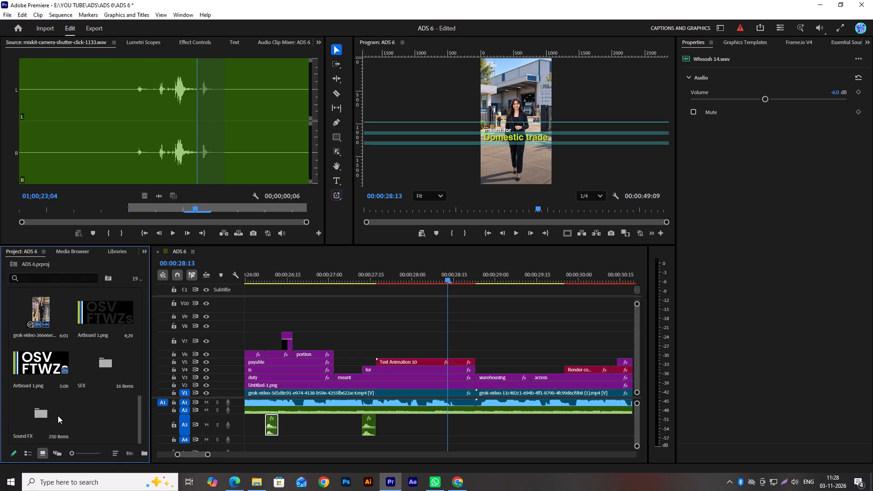
double_click(54, 415)
scroll(84, 397, "down", 18)
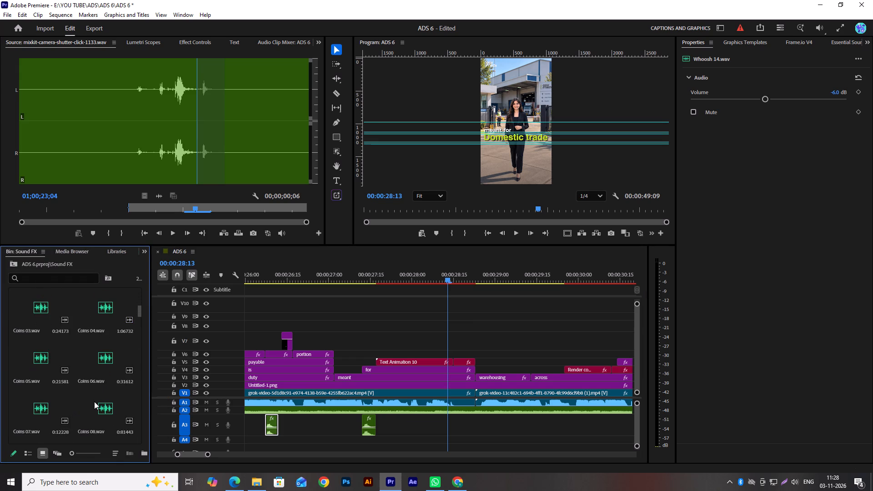
scroll(94, 401, "down", 9)
scroll(83, 391, "up", 5)
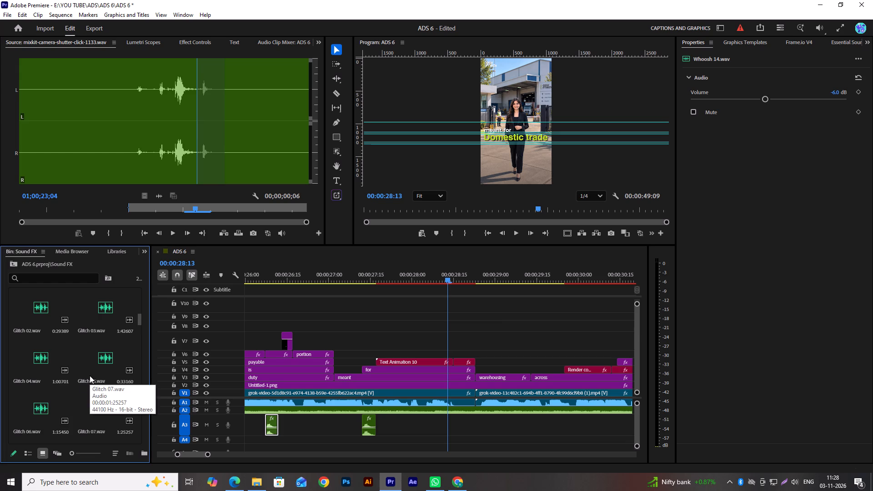
scroll(88, 352, "up", 1)
Audition Glitch 01.wav through Glitch 05.wav in the Source monitor to find a sound for the "Domestic trade" text.
double_click(106, 309)
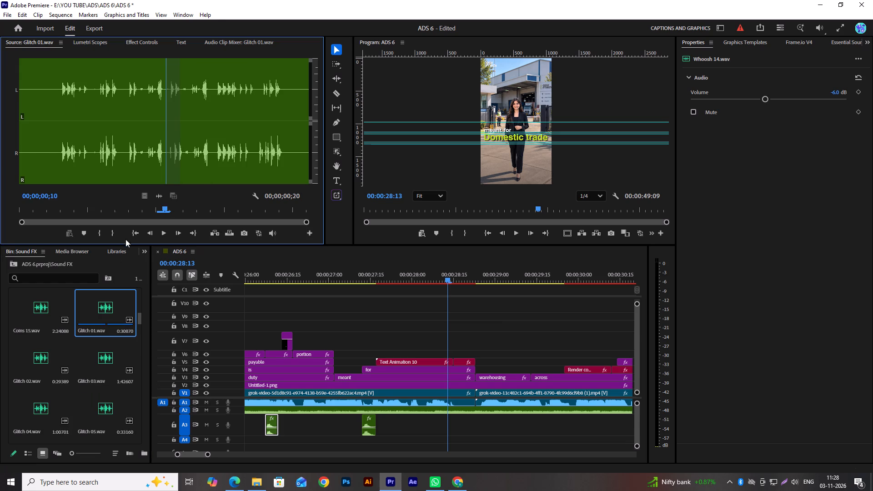
left_click_drag(110, 208, 53, 217)
key("space")
double_click(45, 363)
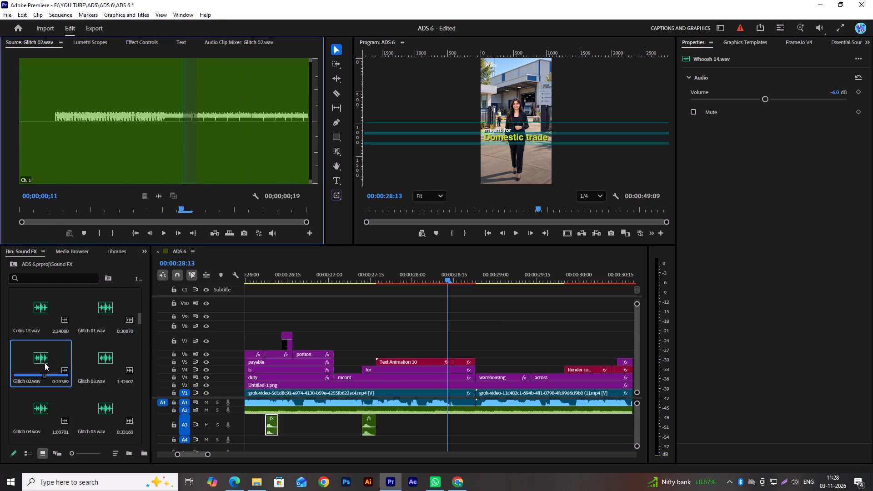
left_click_drag(112, 213, 5, 231)
key("space")
double_click(102, 361)
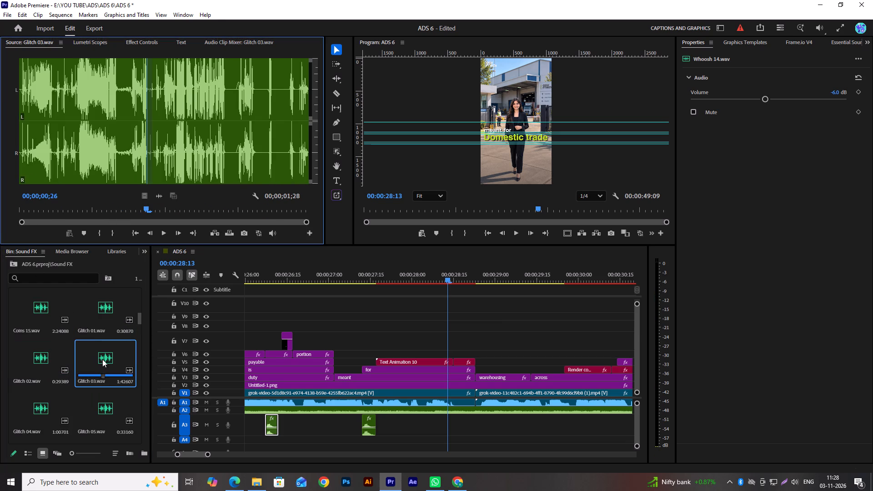
key("space")
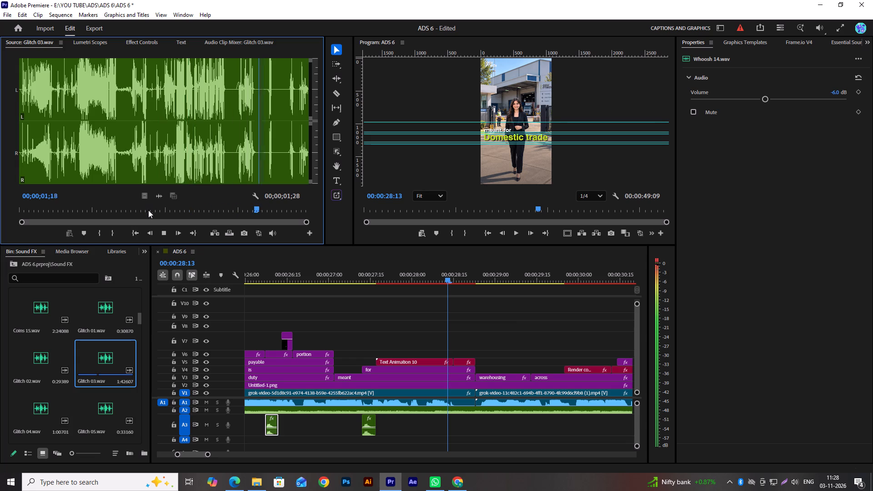
double_click(42, 410)
key("space")
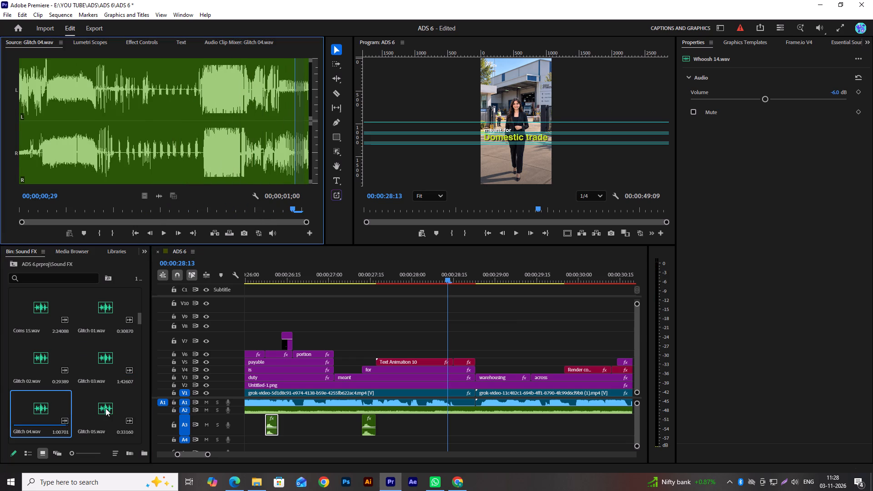
double_click(105, 408)
key("space")
Audition Glitch 06.wav through Glitch 09.wav in the Source monitor as candidates for the "Domestic trade" text.
scroll(105, 373, "down", 2)
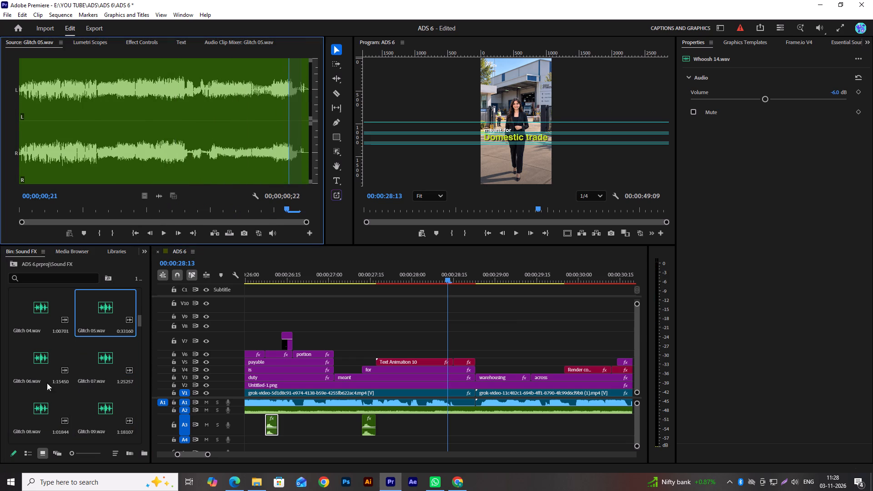
double_click(41, 365)
key("space")
double_click(93, 356)
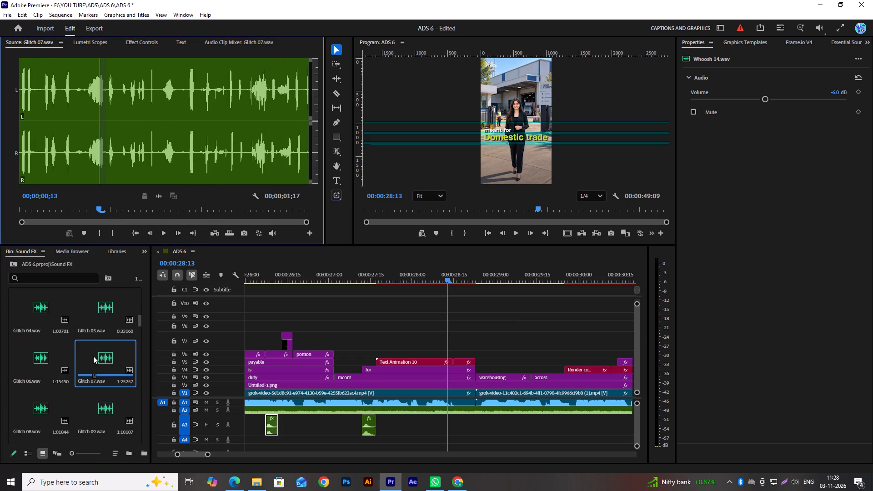
key("space")
key("space")
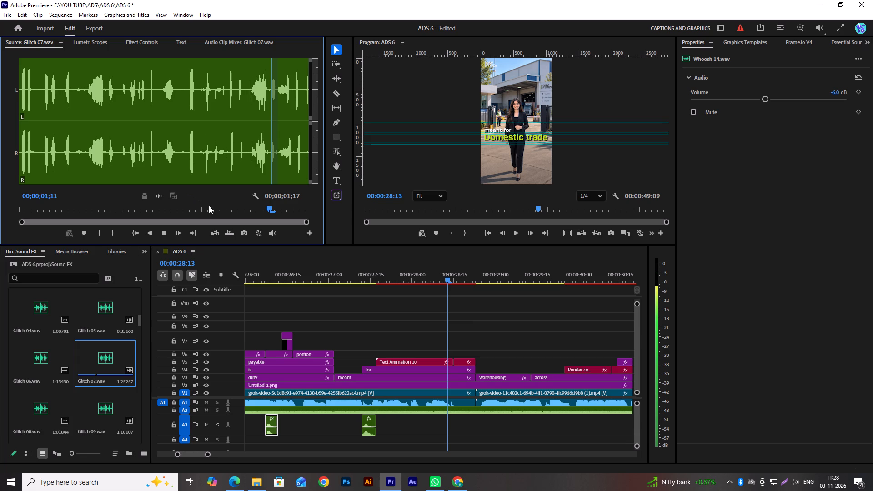
left_click_drag(212, 210, 224, 212)
key("space")
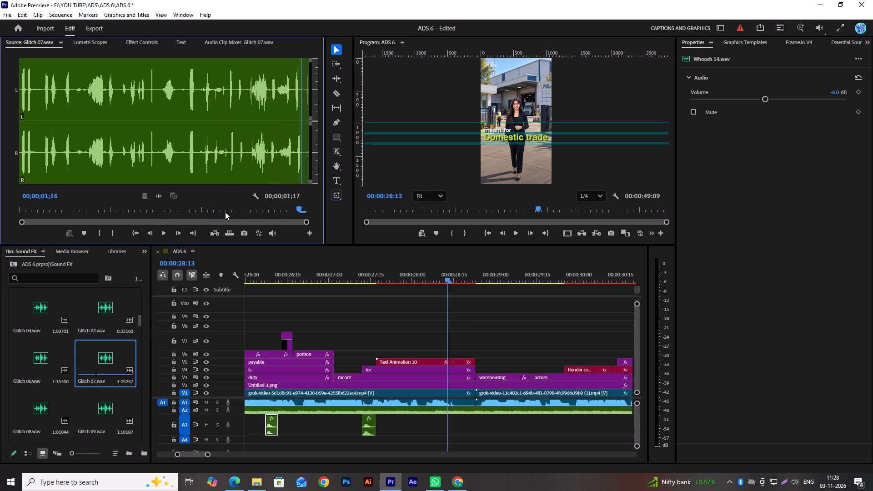
double_click(42, 398)
key("space")
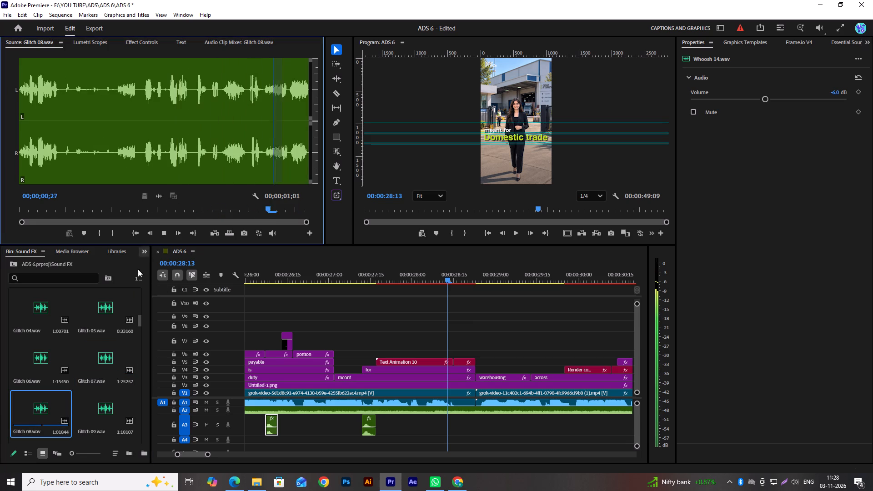
scroll(103, 344, "down", 1)
double_click(102, 359)
key("space")
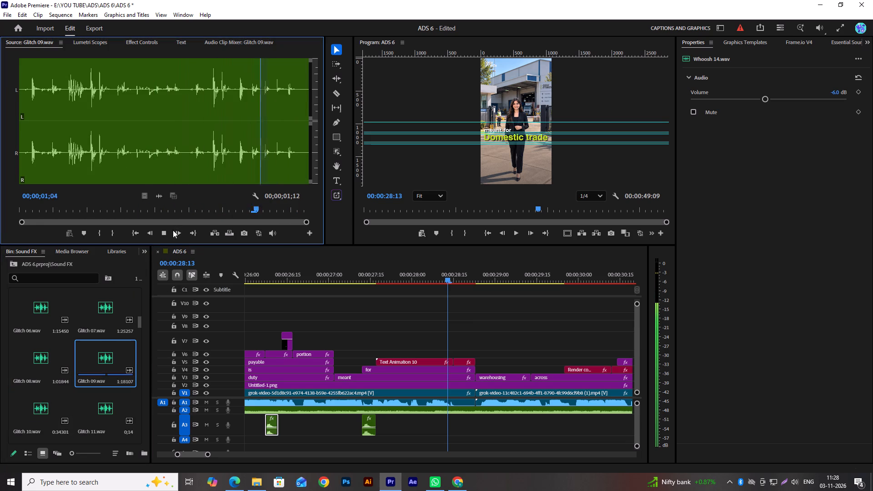
Audition Glitch 10.wav through Glitch 12.wav in the Source monitor, replaying Glitch 12 from its start.
scroll(98, 371, "down", 1)
double_click(46, 366)
key("space")
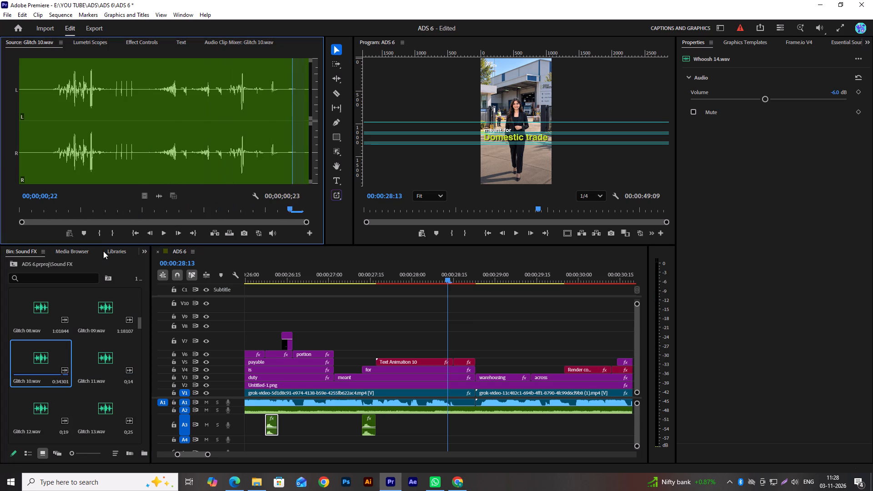
left_click_drag(98, 207, 19, 215)
key("space")
double_click(100, 355)
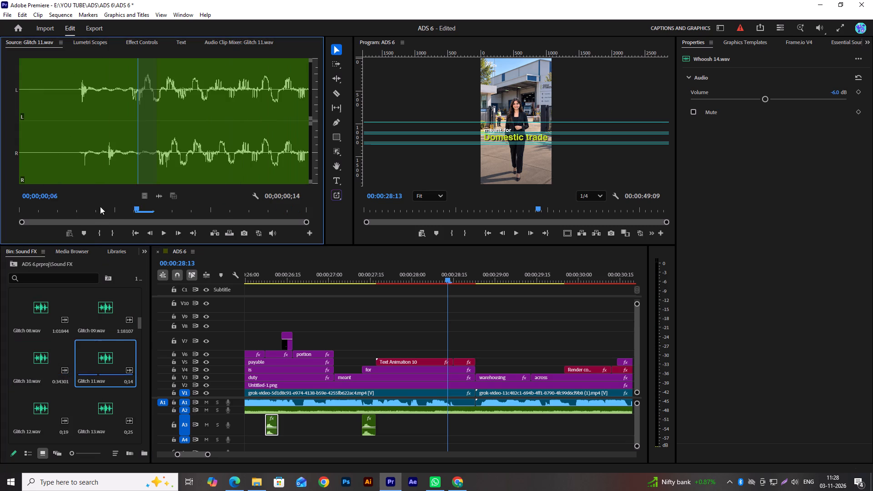
key("space")
scroll(98, 296, "down", 2)
scroll(55, 341, "up", 1)
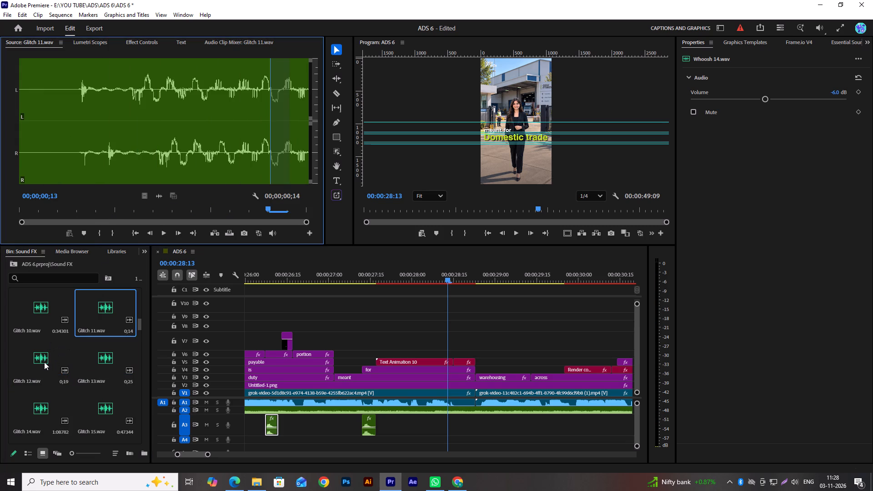
double_click(40, 361)
left_click_drag(113, 208, 95, 210)
key("space")
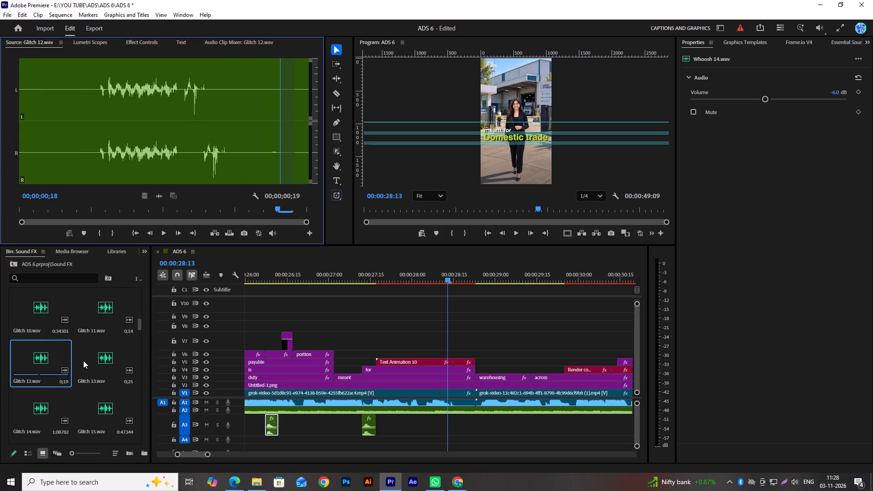
left_click_drag(100, 210, 8, 222)
key("space")
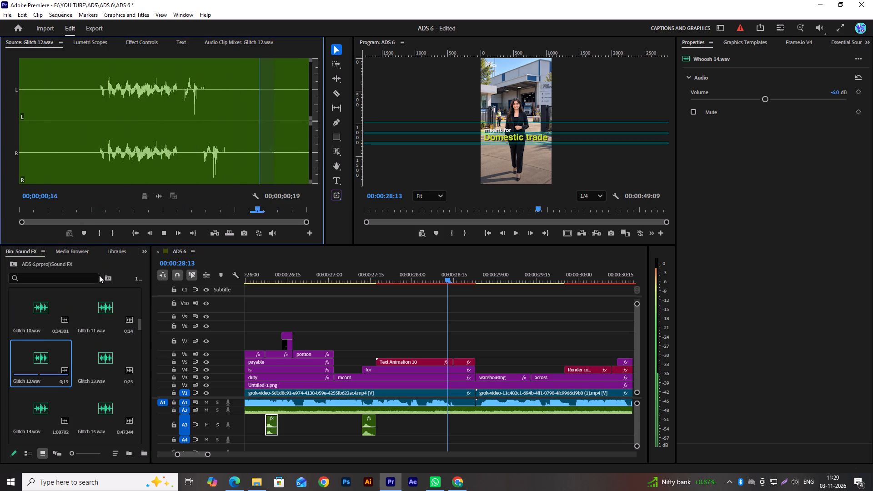
Audition Glitch 13.wav, Glitch 14.wav and Glitch 15.wav in the Source monitor, replaying parts of Glitch 14 and 15.
double_click(114, 360)
left_click_drag(99, 209, 0, 234)
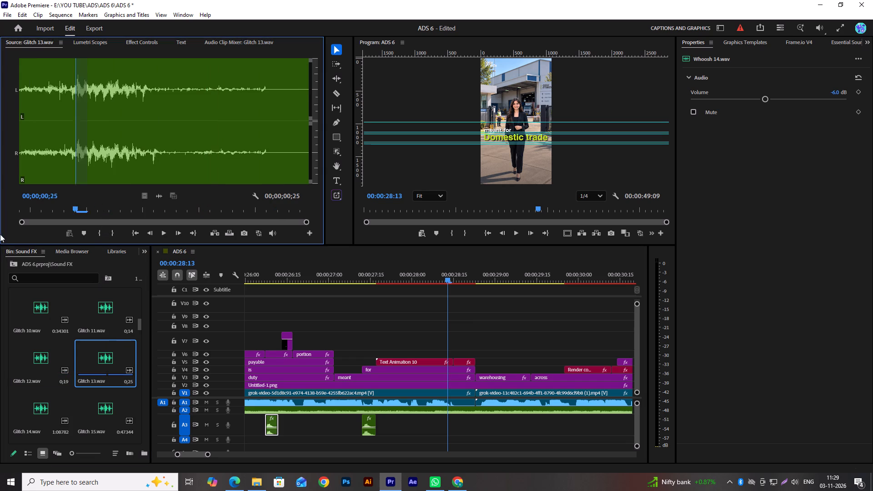
left_click_drag(0, 234, 0, 244)
key("space")
double_click(46, 406)
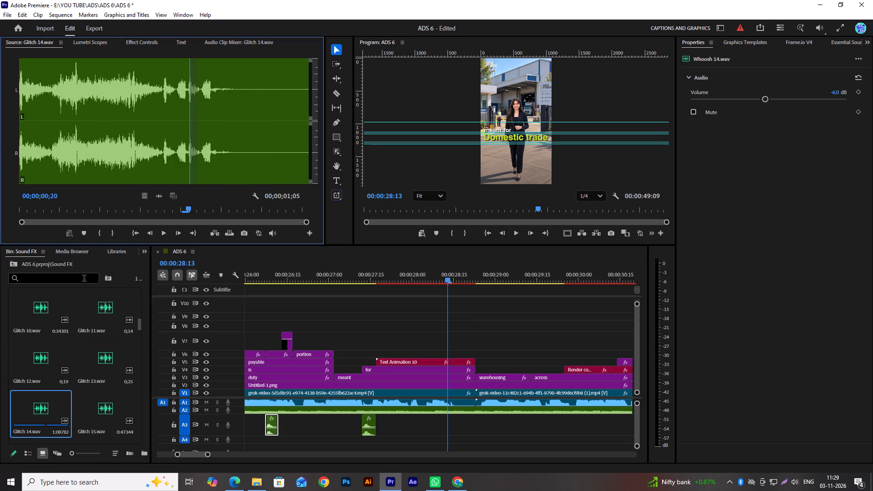
left_click_drag(85, 208, 0, 240)
key("space")
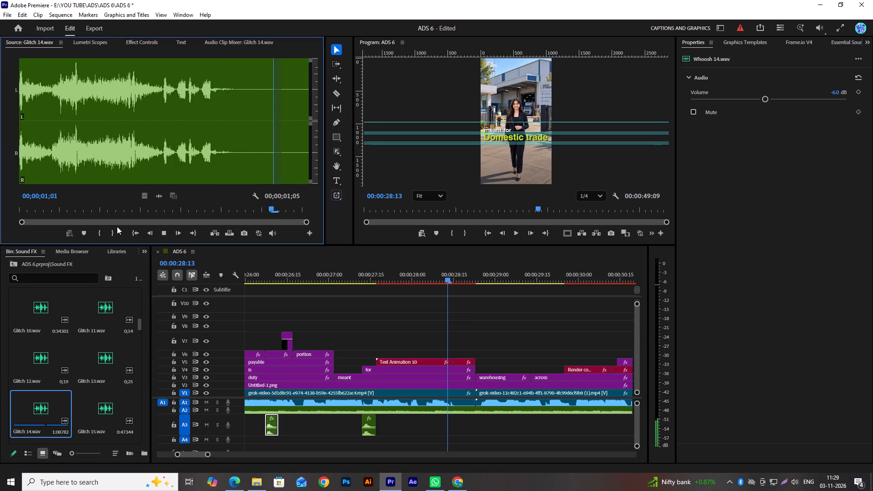
left_click(154, 208)
key("space")
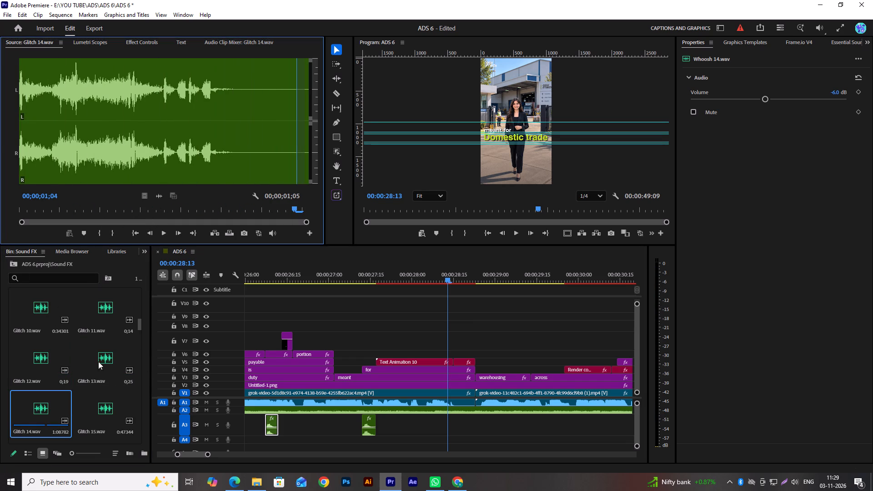
double_click(100, 403)
key("space")
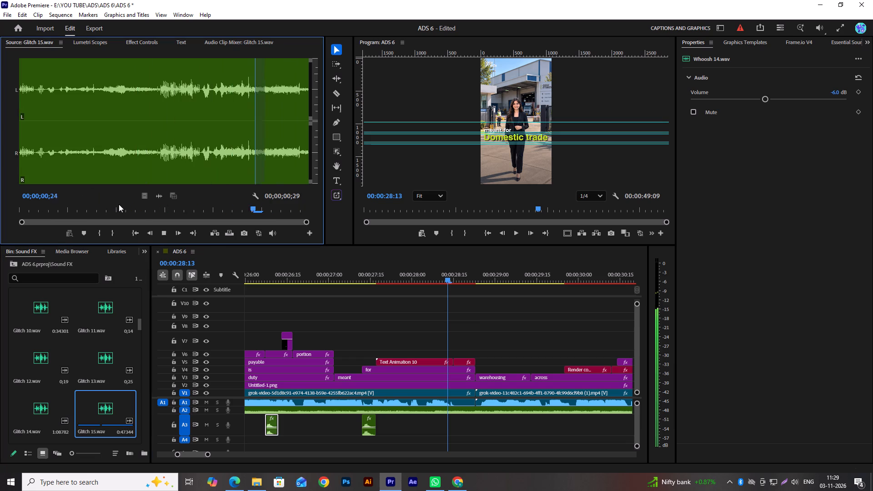
left_click_drag(145, 214, 74, 220)
key("space")
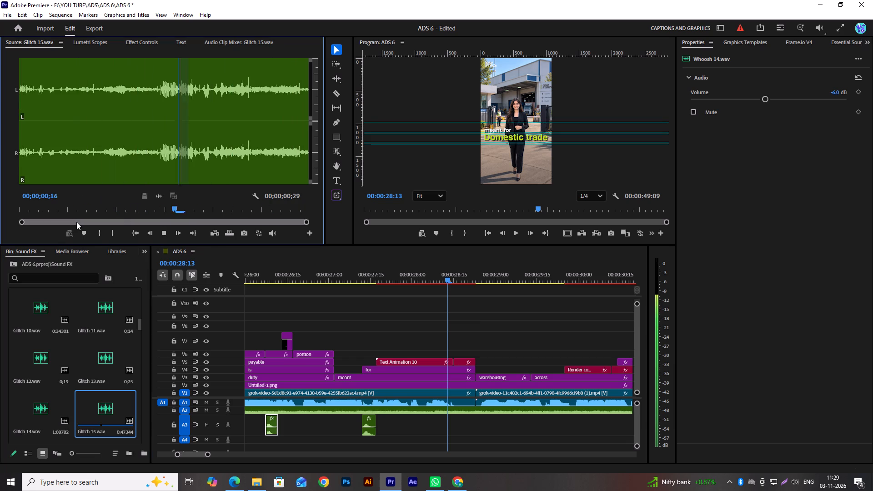
scroll(90, 356, "down", 1)
left_click_drag(77, 209, 0, 212)
key("space")
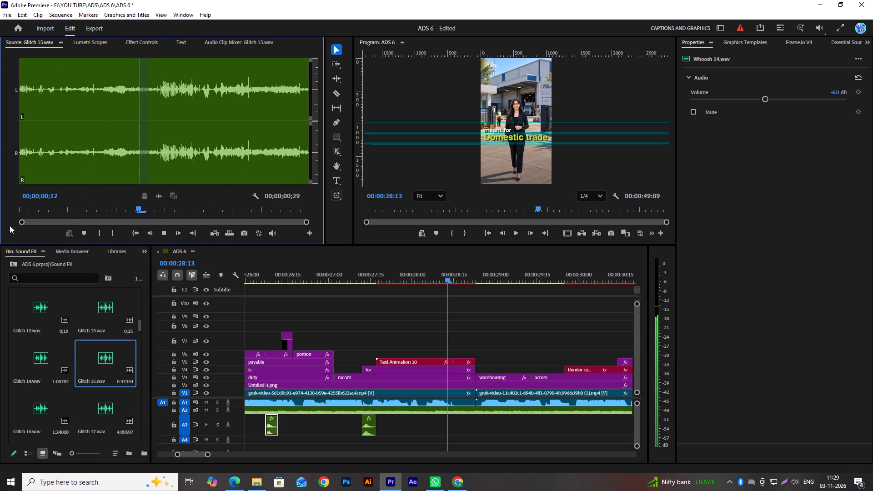
key("space")
Audition Glitch 16.wav, Glitch 17.wav and Glitch 18.wav in the Source monitor.
double_click(49, 416)
left_click_drag(89, 215, 2, 221)
key("space")
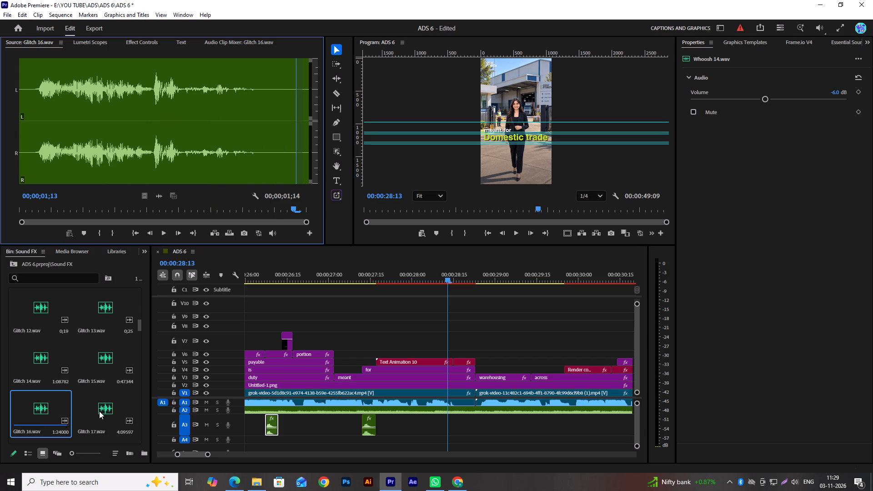
double_click(99, 411)
left_click_drag(99, 208, 65, 215)
key("space")
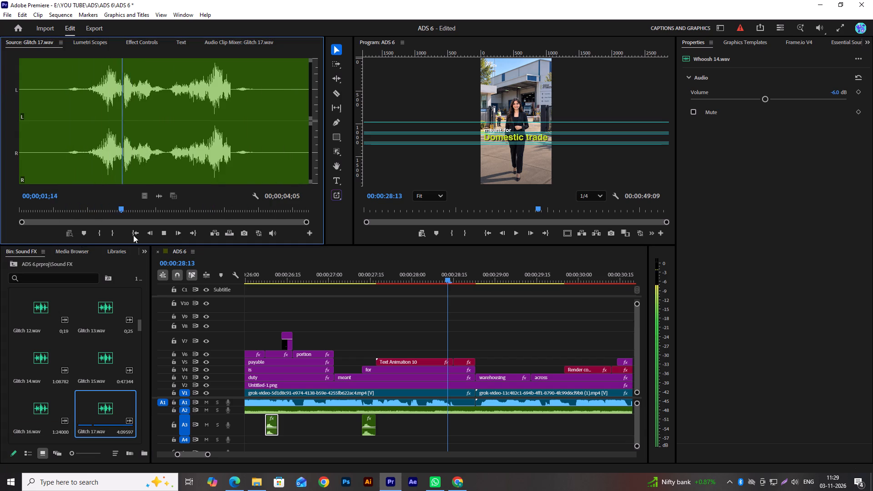
key("space")
scroll(99, 341, "down", 1)
double_click(50, 401)
key("space")
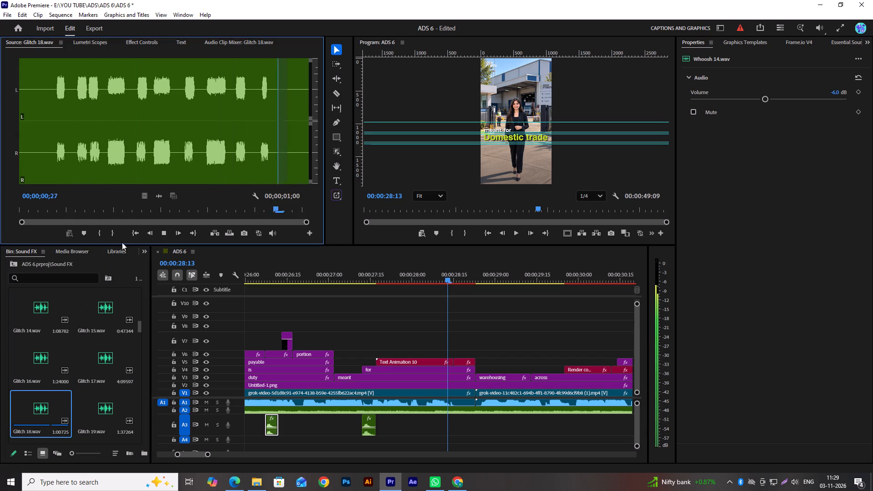
Open Glitch 19.wav in the Source monitor and replay its middle section to judge which part to use.
double_click(101, 424)
double_click(110, 405)
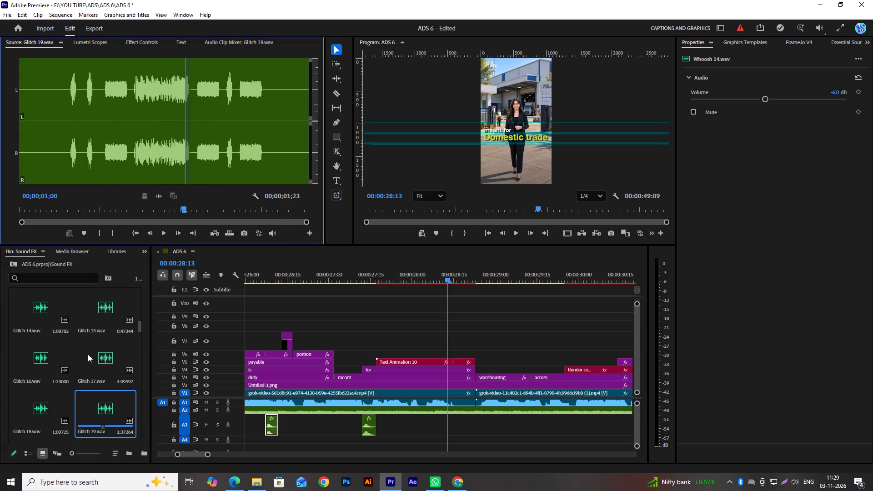
key("space")
left_click_drag(122, 207, 110, 209)
key("space")
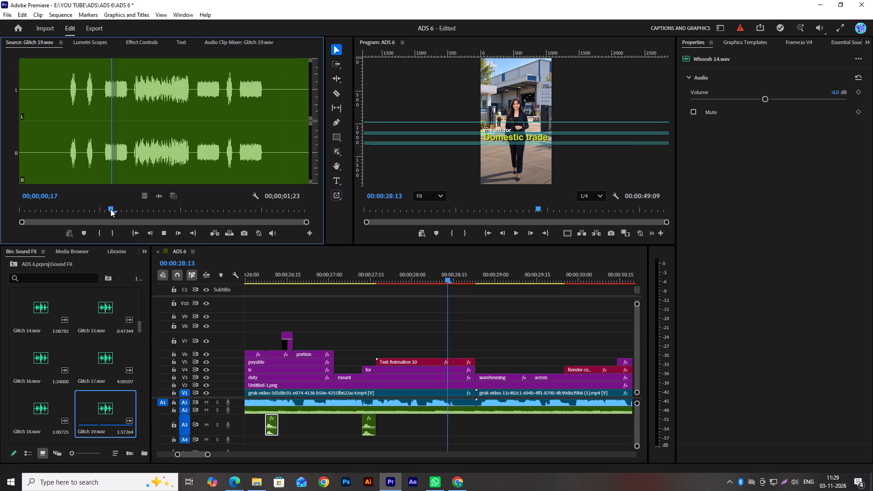
left_click_drag(156, 211, 155, 215)
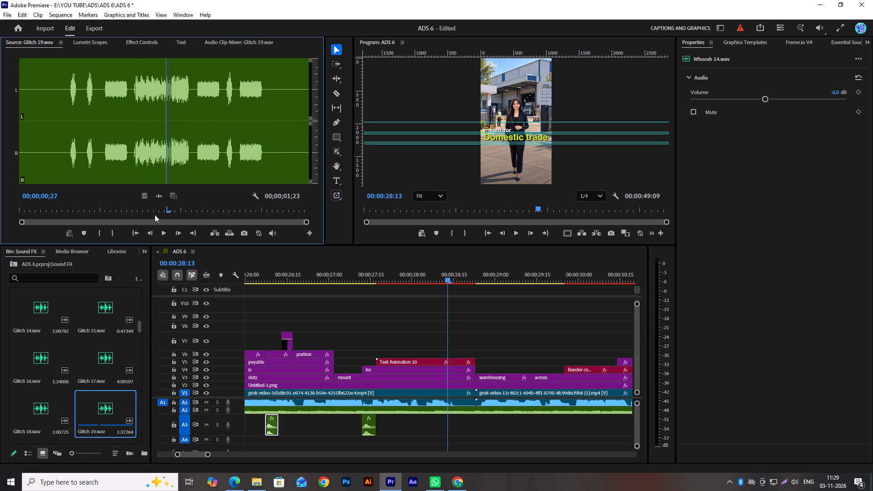
left_click_drag(155, 215, 131, 222)
key("space")
key("space")
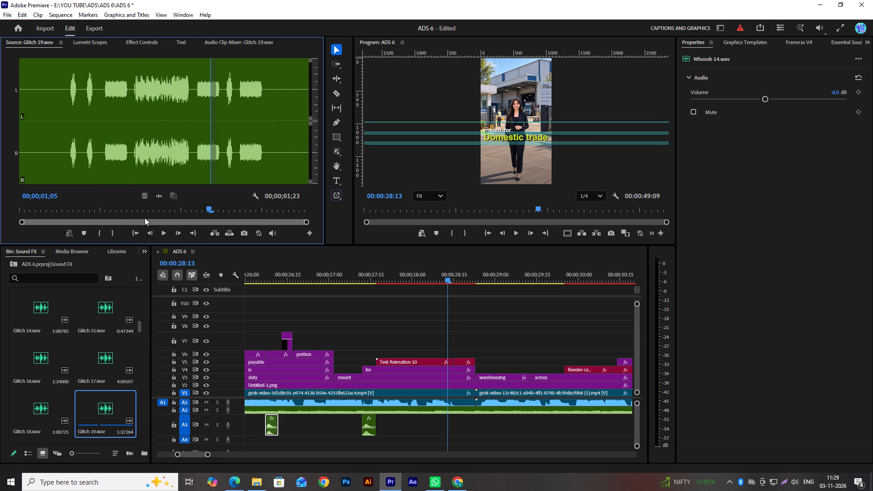
Mark the long middle burst of Glitch 19.wav with an In point at 00;00;00;20 and an Out point at 00;00;01;02.
left_click_drag(151, 210, 137, 210)
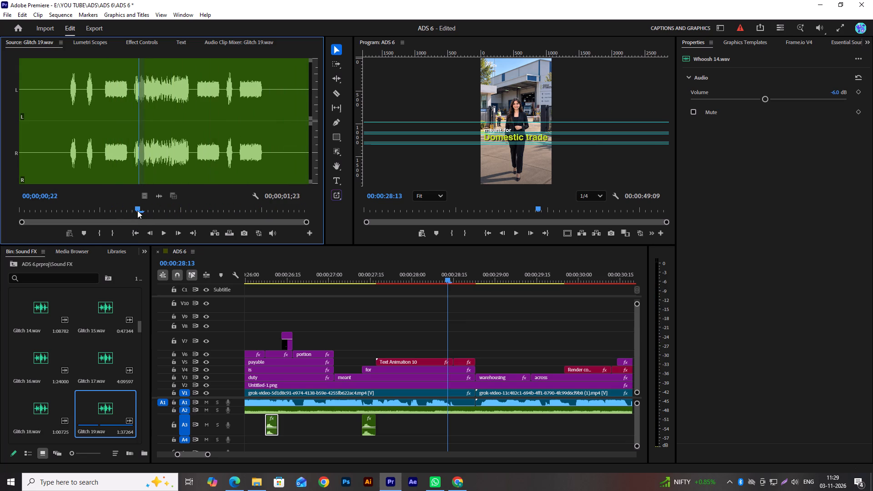
left_click_drag(137, 210, 130, 214)
left_click(102, 236)
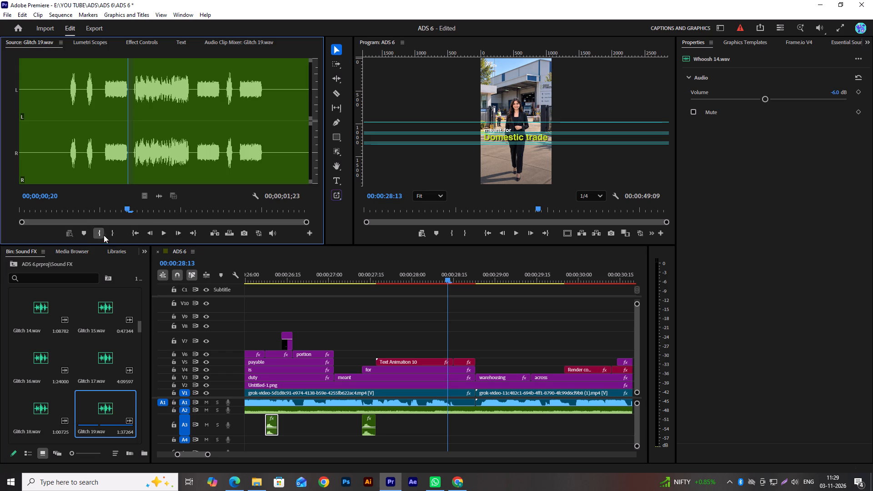
key("space")
key("space")
left_click_drag(200, 207, 197, 207)
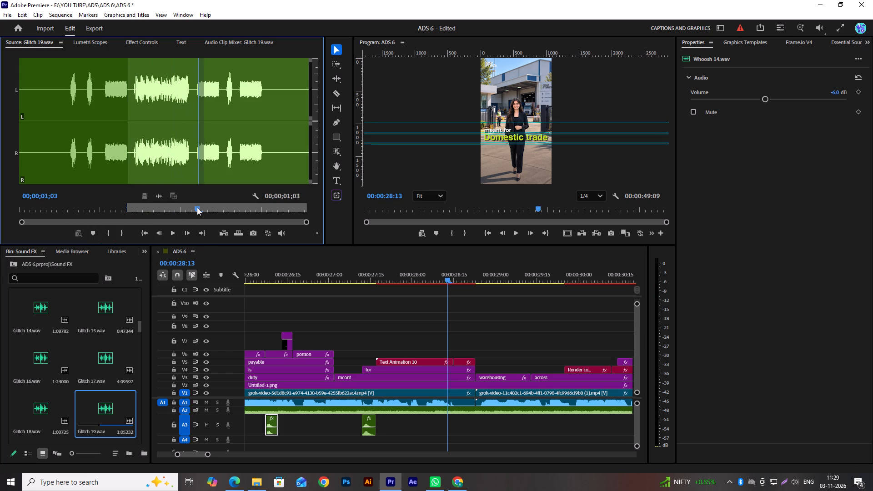
left_click_drag(197, 207, 195, 208)
left_click(122, 233)
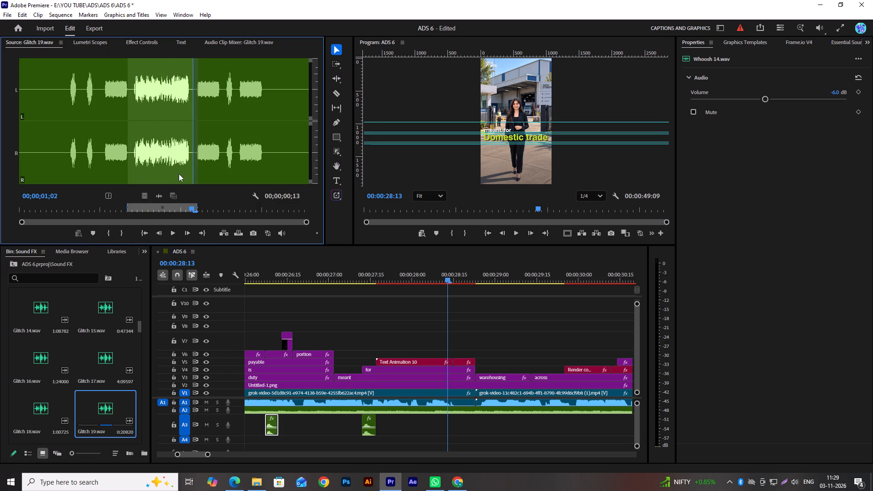
Place the marked Glitch 19 section on A3 at 00:00:27:17, under the start of Text Animation 10.
left_click_drag(157, 196, 378, 420)
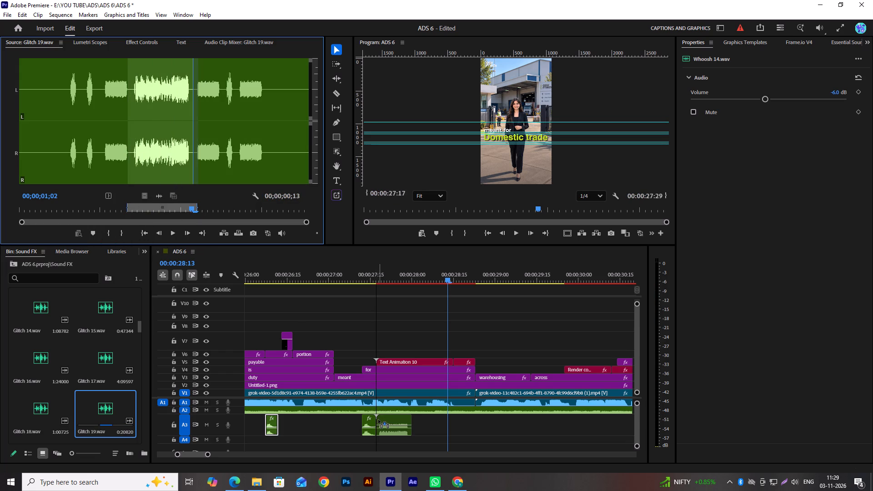
left_click_drag(378, 420, 379, 426)
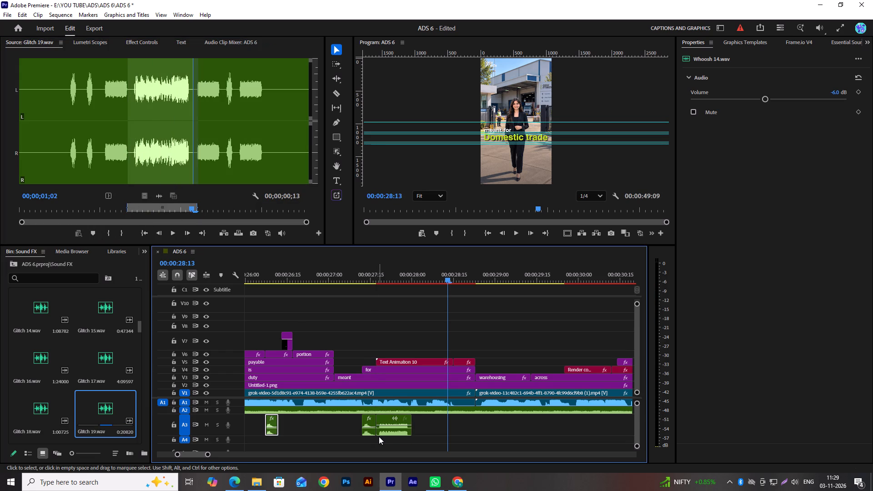
Split off and delete the start of the Glitch 19 clip on A3, and move the remainder back to Text Animation 10's start.
left_click(377, 434)
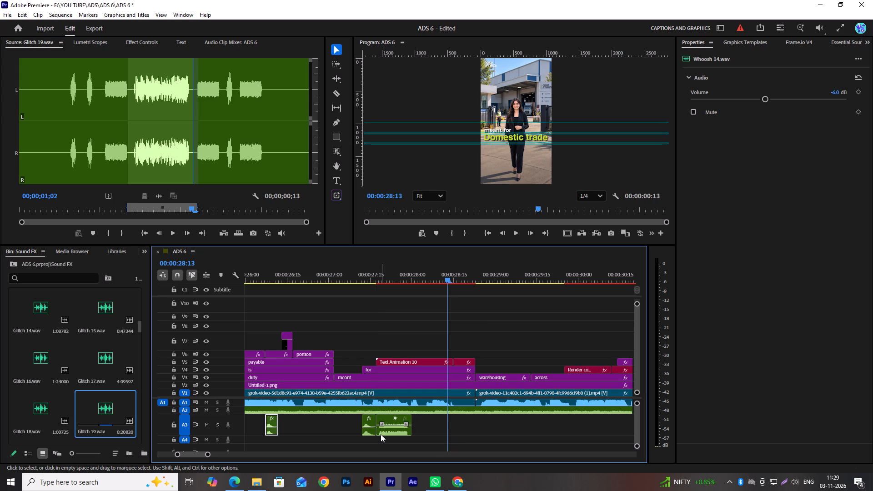
key("c")
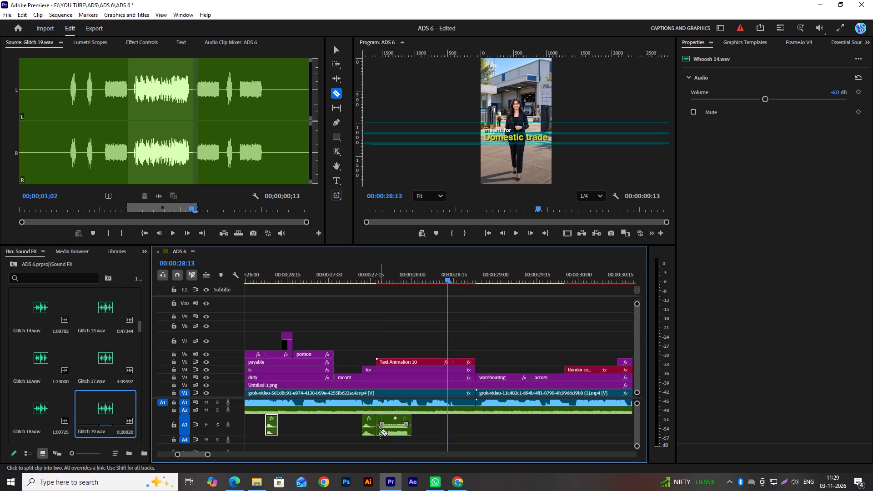
left_click(380, 431)
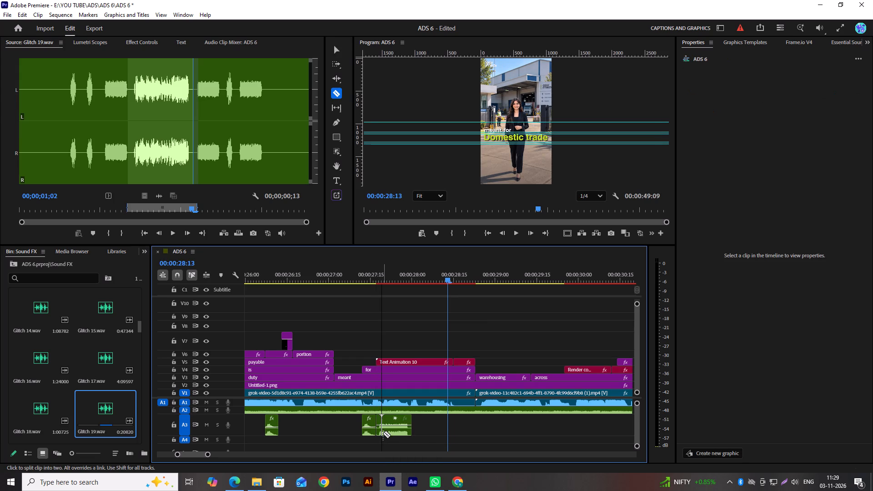
key("v")
left_click(378, 432)
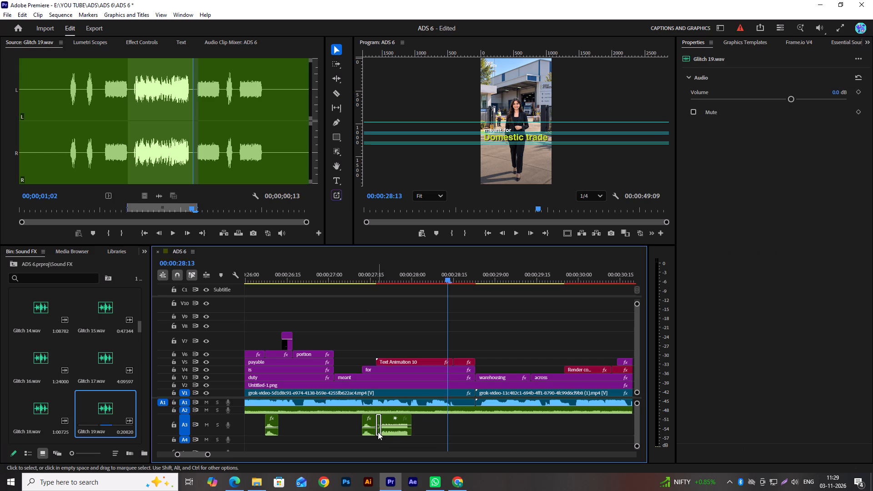
key("Delete")
left_click(393, 431)
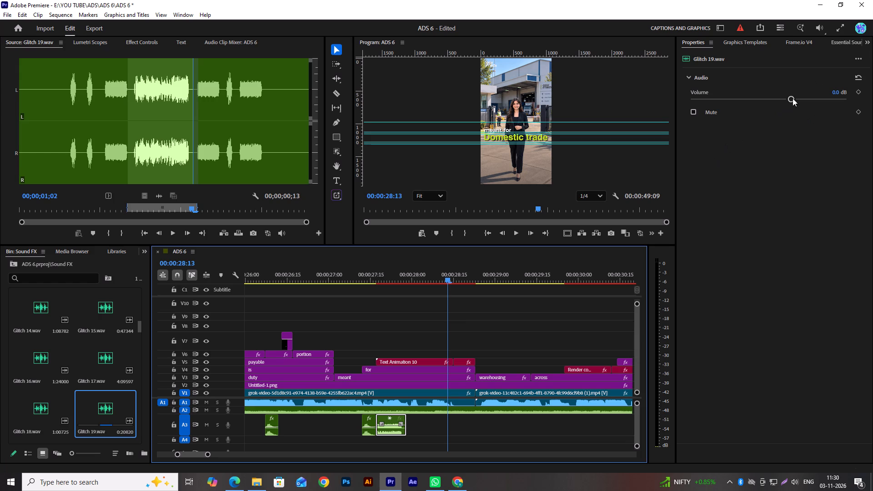
Set the trimmed Glitch 19 clip's volume to -8.0 dB.
left_click_drag(793, 98, 760, 108)
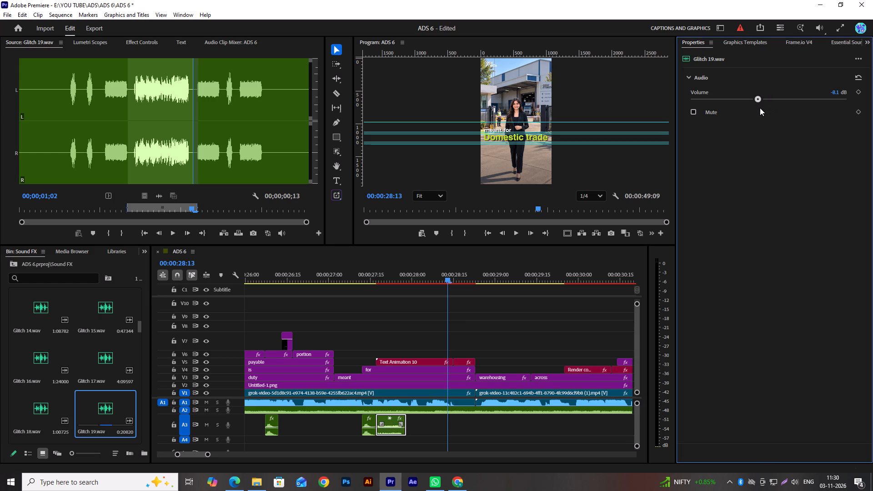
left_click_drag(760, 108, 761, 108)
left_click_drag(761, 108, 760, 108)
Play back the "Domestic trade" animation from about 00:00:27:14 to judge the glitch sound's timing and level, continuing to 00:00:29:27.
left_click_drag(383, 276, 376, 279)
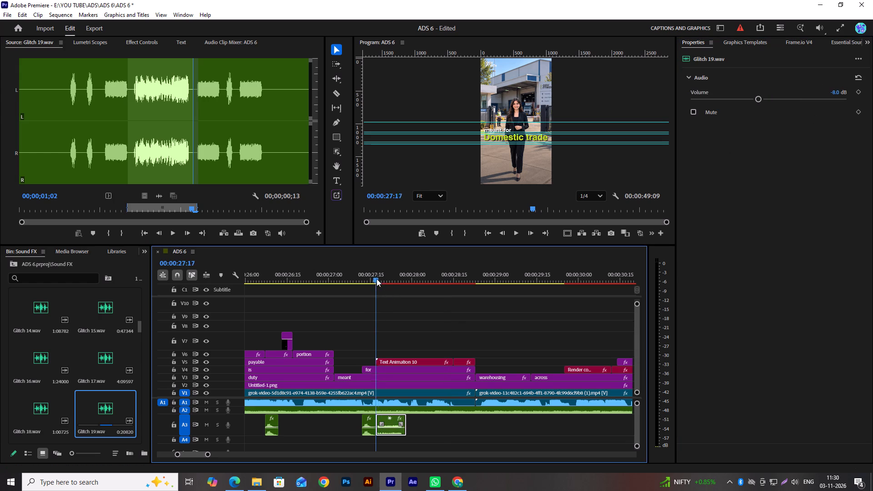
left_click_drag(376, 279, 369, 284)
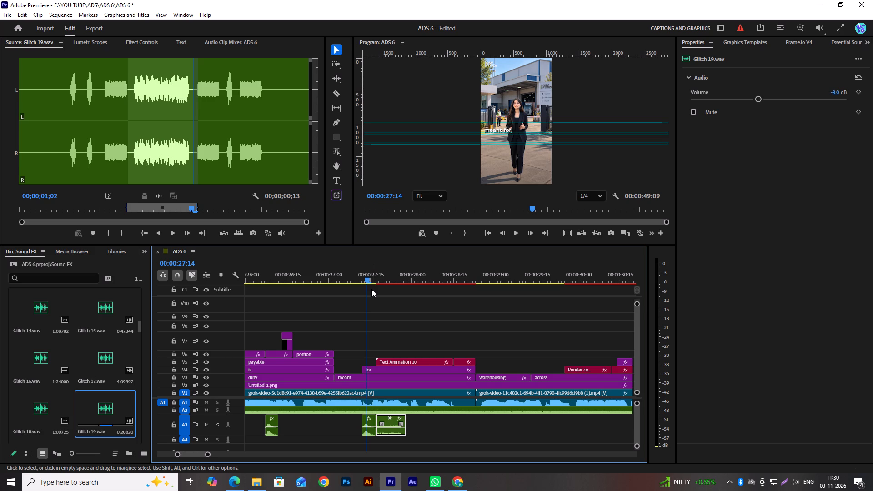
key("space")
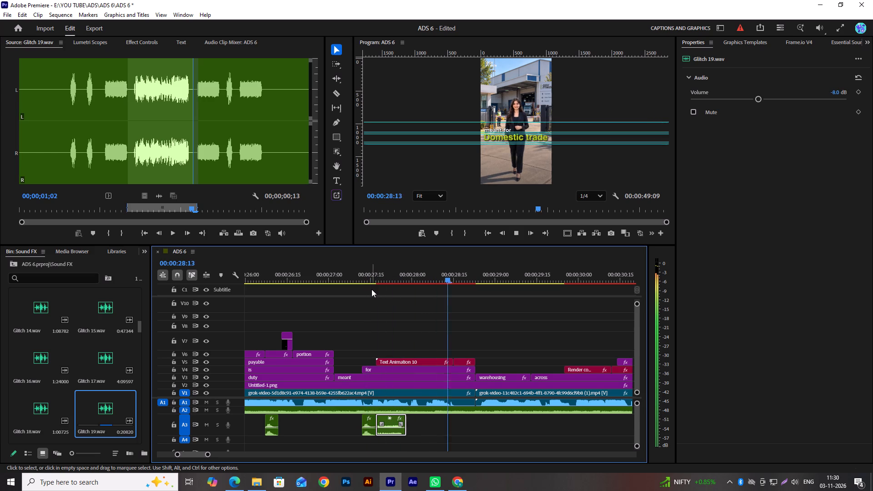
key("space")
scroll(401, 332, "down", 4)
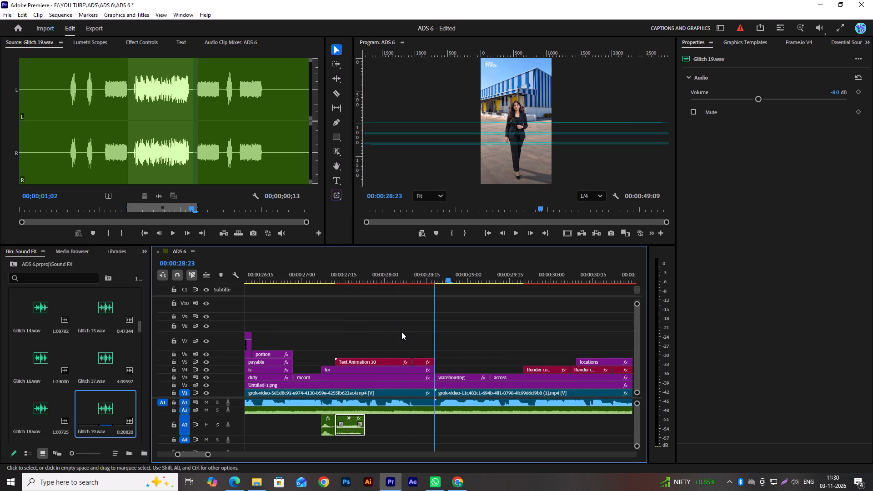
left_click_drag(326, 280, 319, 280)
key("space")
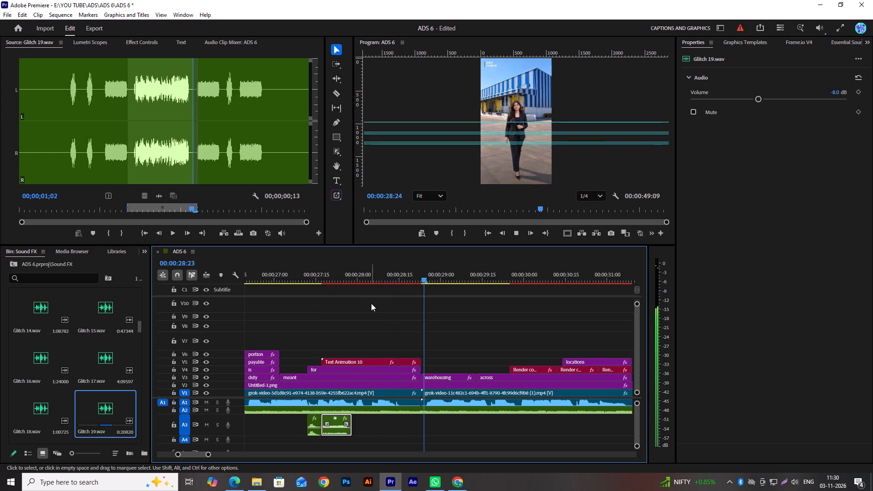
scroll(371, 303, "down", 1)
key("space")
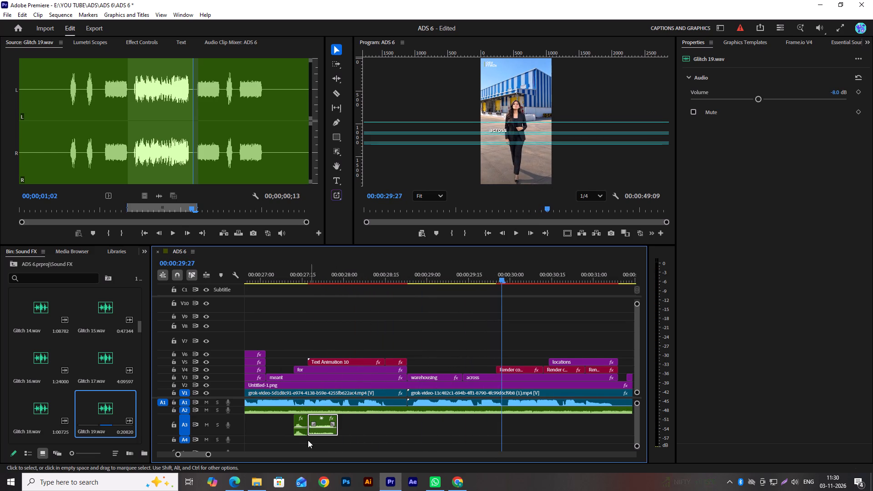
Duplicate the Whoosh 14 clip on A3 to the start of the "warehousing" title.
left_click_drag(301, 434, 417, 431, "alt")
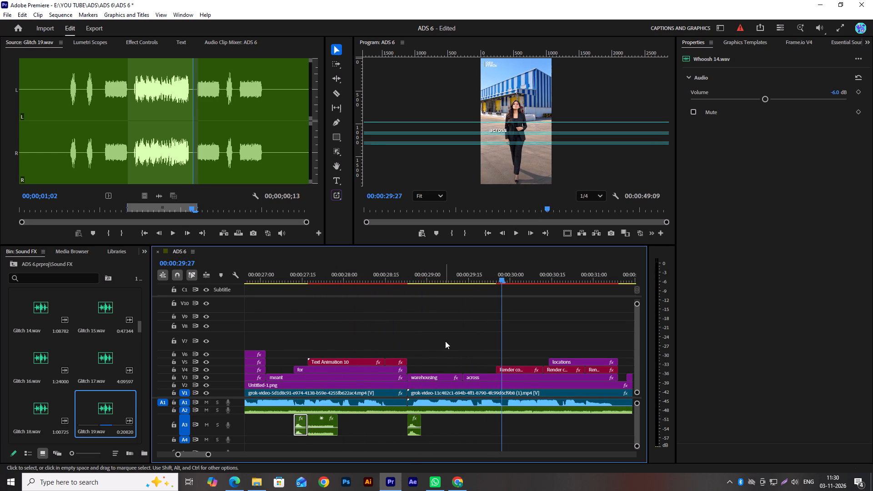
Play the sequence on from 00:00:29:27 into the "Pan India" title animation, stopping at 00:00:30:09.
scroll(445, 341, "down", 3)
key("space")
key("space")
scroll(432, 331, "down", 2)
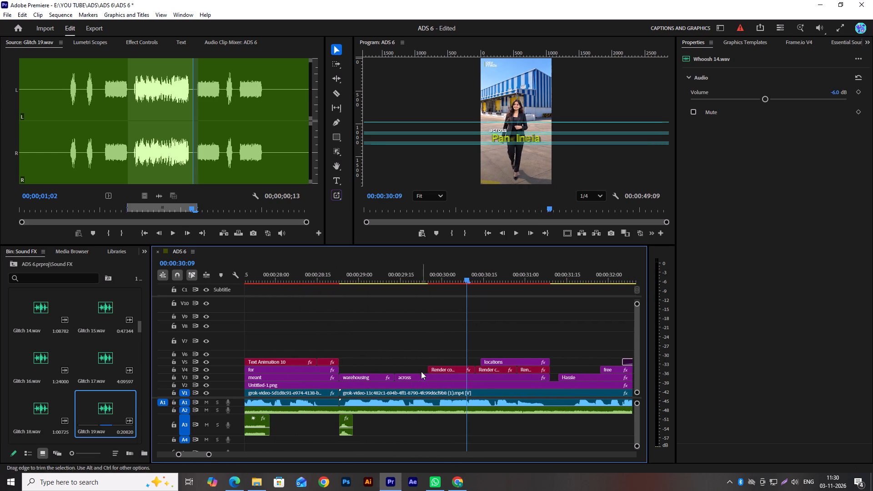
scroll(411, 368, "up", 3)
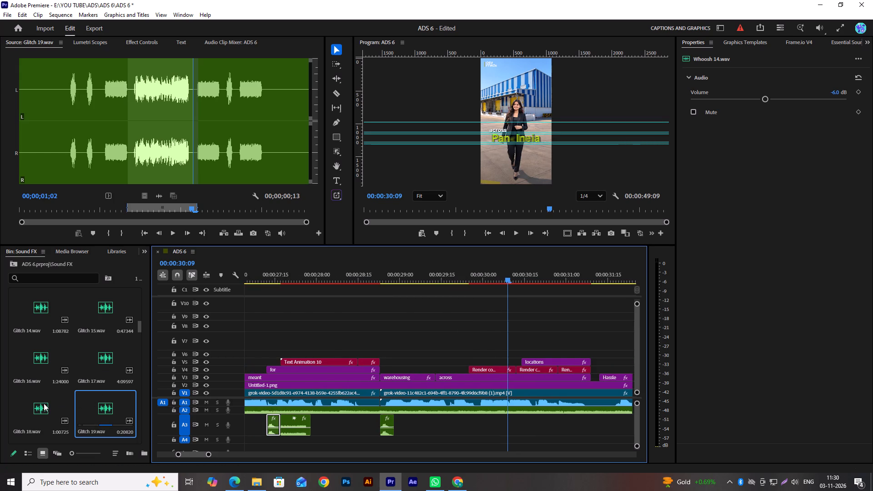
Leave the Sound FX bin and browse the project's SFX bin for a sound for the "Pan India" animation.
scroll(61, 396, "down", 1)
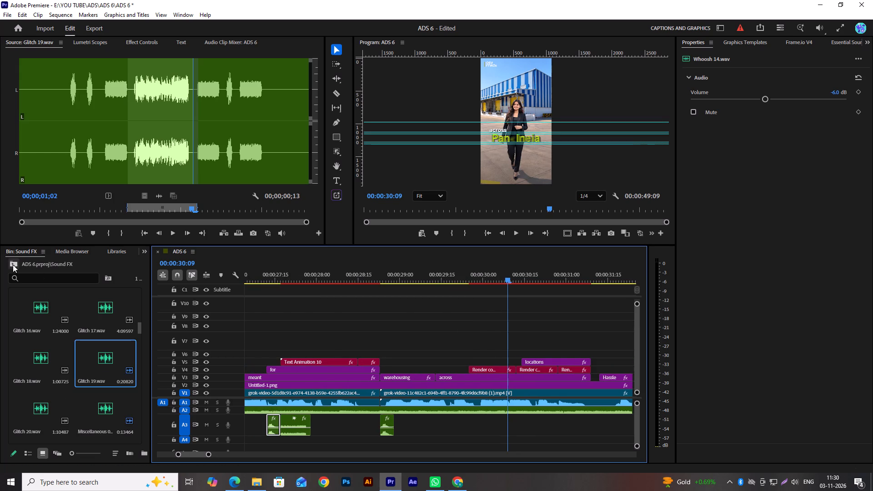
left_click(13, 265)
scroll(97, 355, "up", 10)
scroll(95, 359, "down", 4)
scroll(95, 359, "up", 1)
scroll(95, 359, "down", 8)
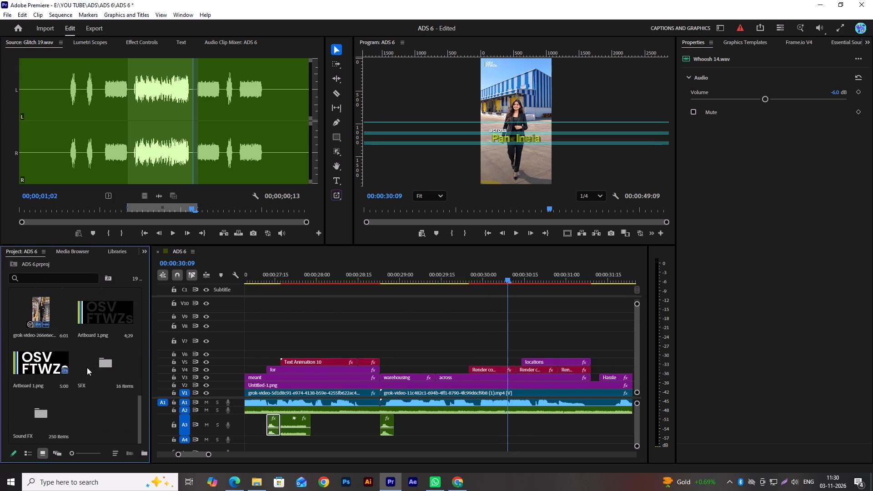
double_click(39, 416)
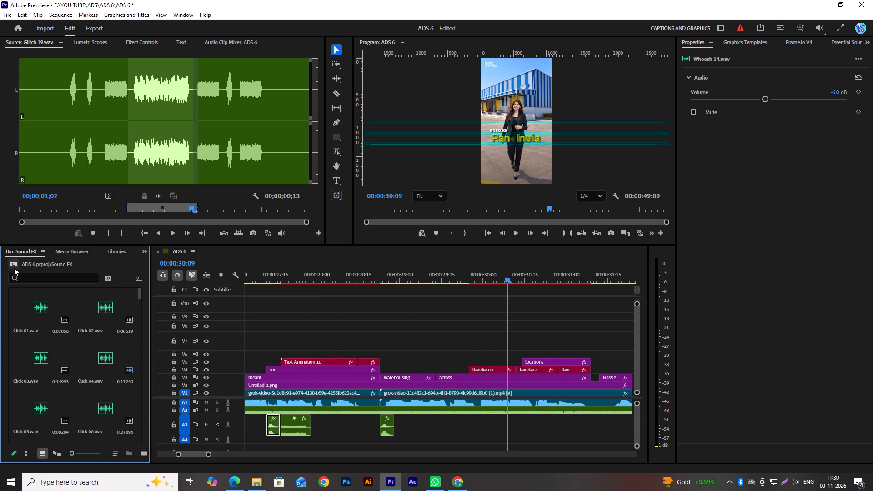
left_click(14, 268)
scroll(77, 361, "down", 6)
double_click(101, 403)
scroll(98, 355, "down", 6)
scroll(97, 356, "up", 3)
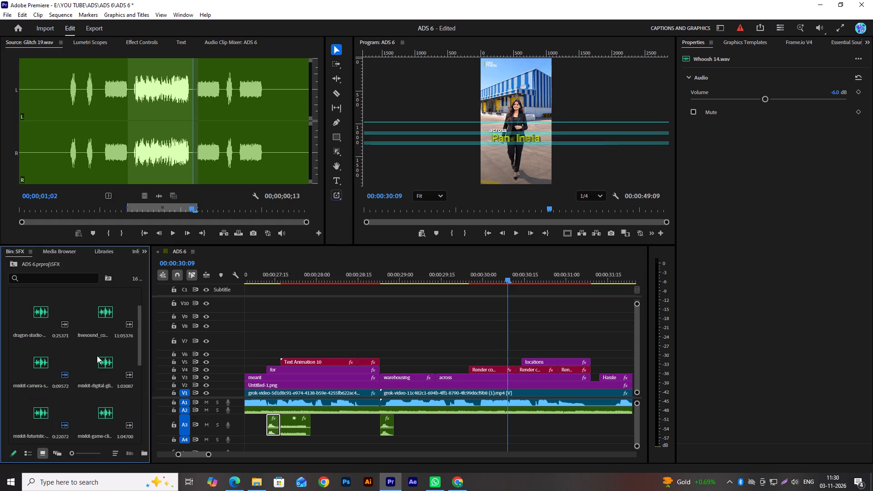
scroll(97, 356, "up", 6)
scroll(44, 383, "down", 1)
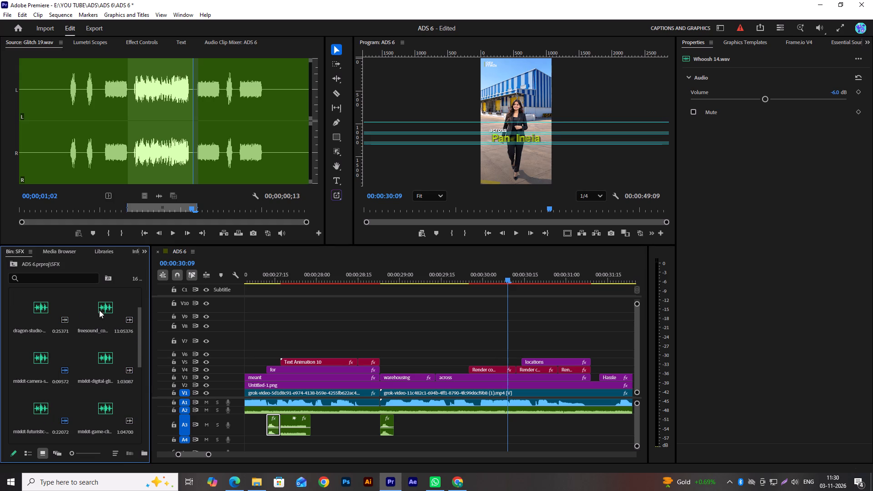
Audition mixkit-digital-glitch-break-2951.wav from its beginning in the Source monitor.
double_click(38, 357)
double_click(103, 360)
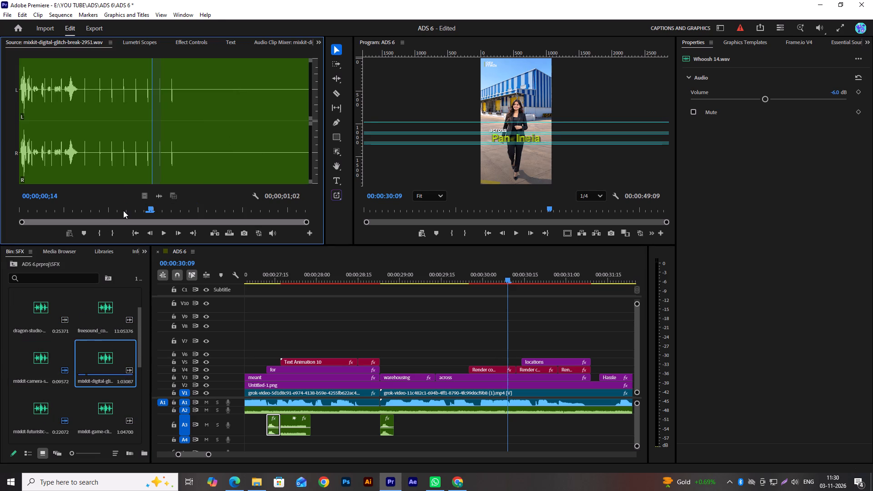
left_click_drag(106, 209, 0, 235)
key("space")
key("space")
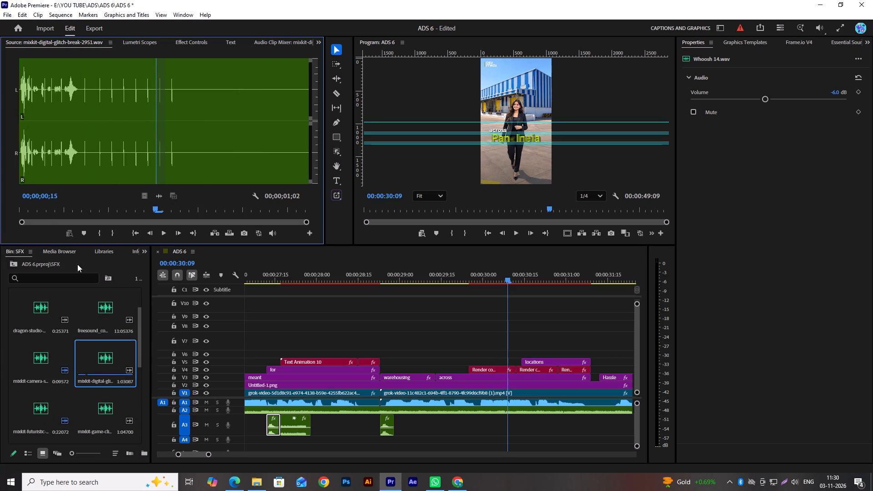
Audition mixkit-futuristic-glitch-robot-1039.wav in the Source monitor, replaying the bursts before its marked section.
double_click(52, 396)
key("space")
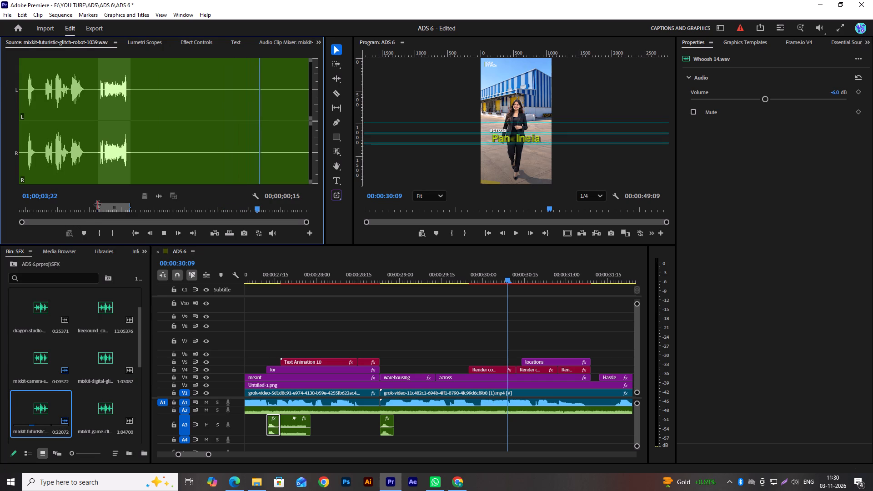
key("space")
left_click_drag(90, 209, 83, 211)
key("space")
key("space")
left_click_drag(92, 209, 25, 221)
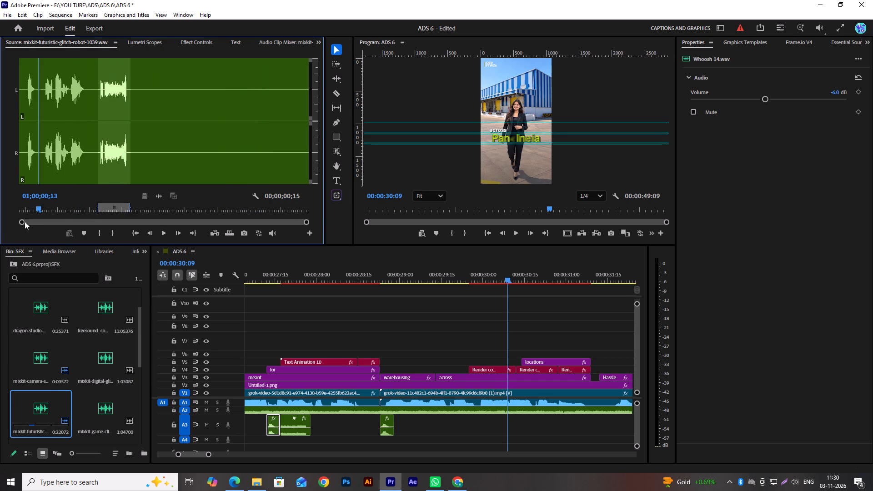
left_click_drag(25, 221, 0, 233)
key("space")
key("space")
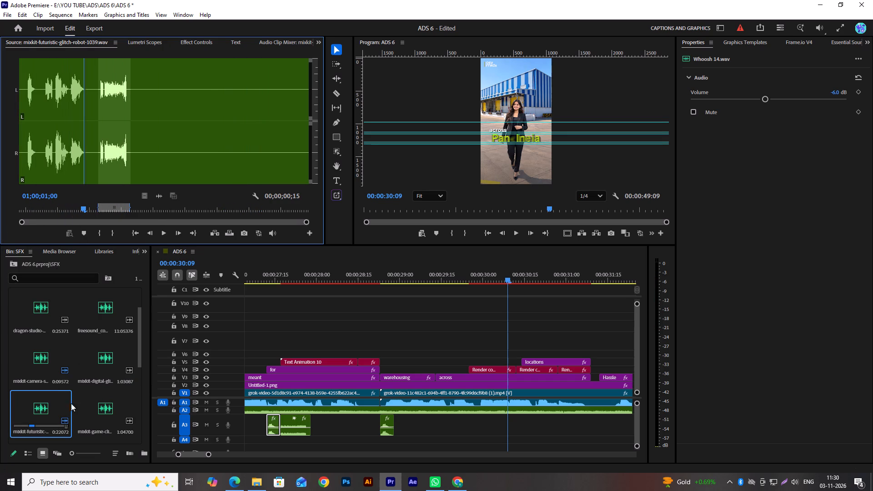
Audition mixkit-game-click-1114.wav, the mixkit-interface sound and mixkit-quick-positive-video-game-notification-interface-265.wav in the Source monitor.
double_click(113, 411)
left_click_drag(53, 208, 0, 222)
key("space")
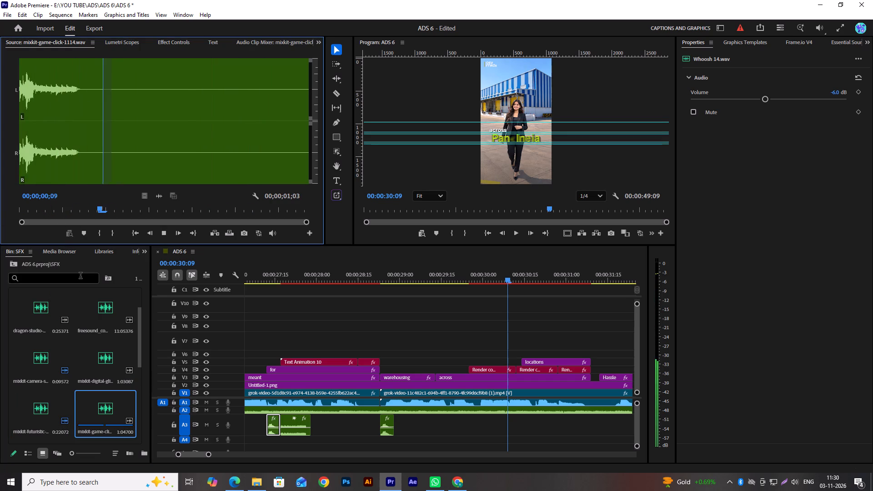
key("space")
scroll(85, 361, "down", 2)
double_click(54, 369)
left_click_drag(51, 206, 0, 223)
key("space")
key("space")
double_click(105, 356)
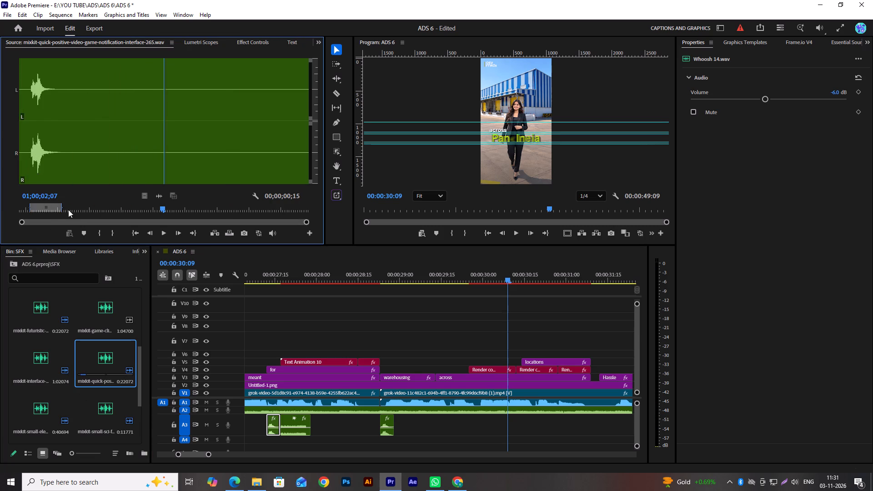
left_click_drag(75, 209, 0, 228)
key("space")
key("space")
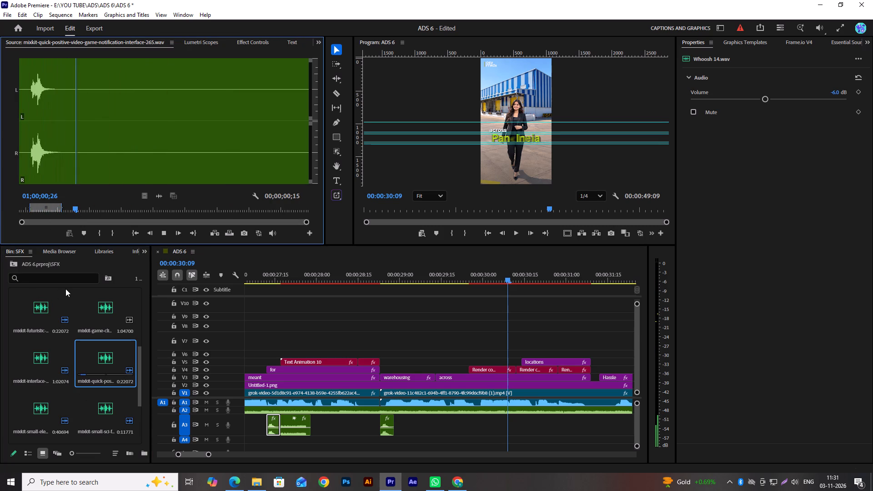
Open mixkit-small-electric-glitch-2595.wav in the Source monitor and replay its opening, middle swell and closing bursts to judge which part to use.
scroll(62, 336, "down", 1)
double_click(43, 356)
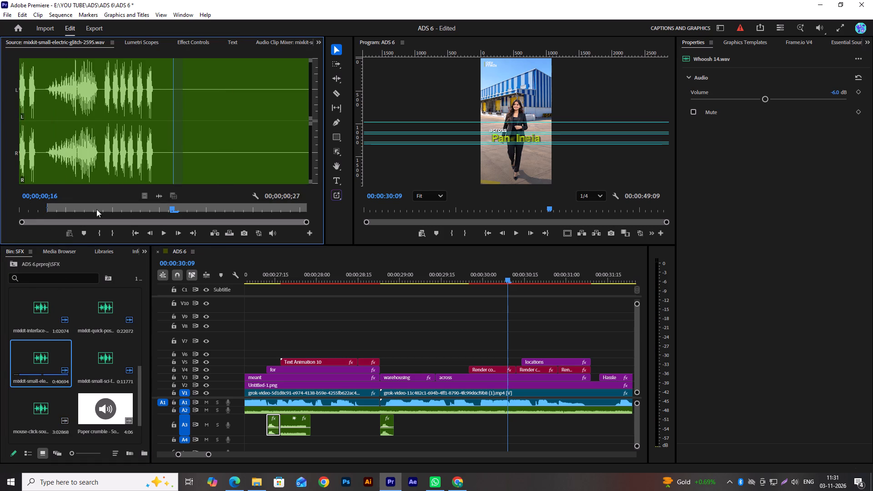
left_click(105, 209)
key("space")
left_click_drag(112, 210, 99, 212)
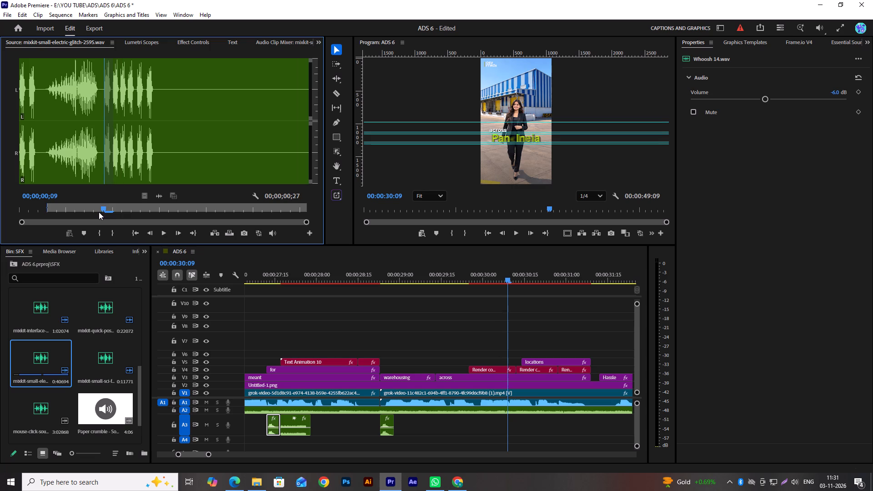
left_click_drag(99, 212, 98, 212)
left_click_drag(99, 211, 0, 218)
key("space")
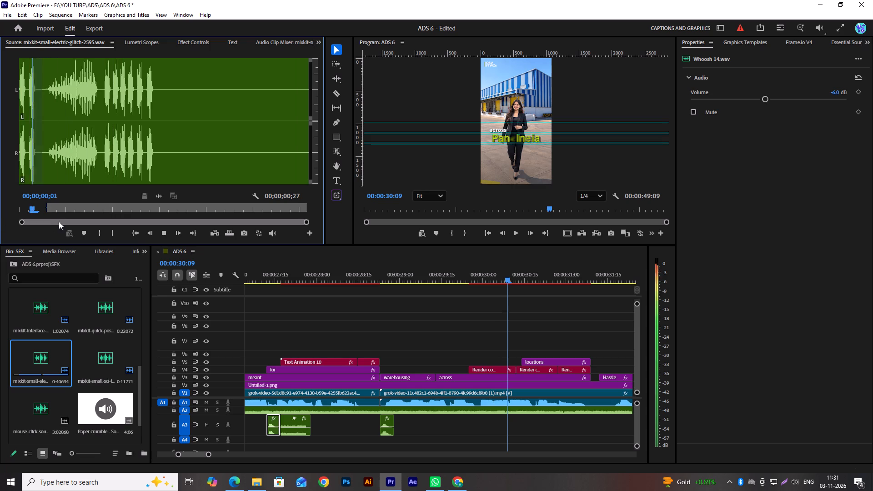
key("space")
left_click_drag(84, 208, 54, 215)
key("space")
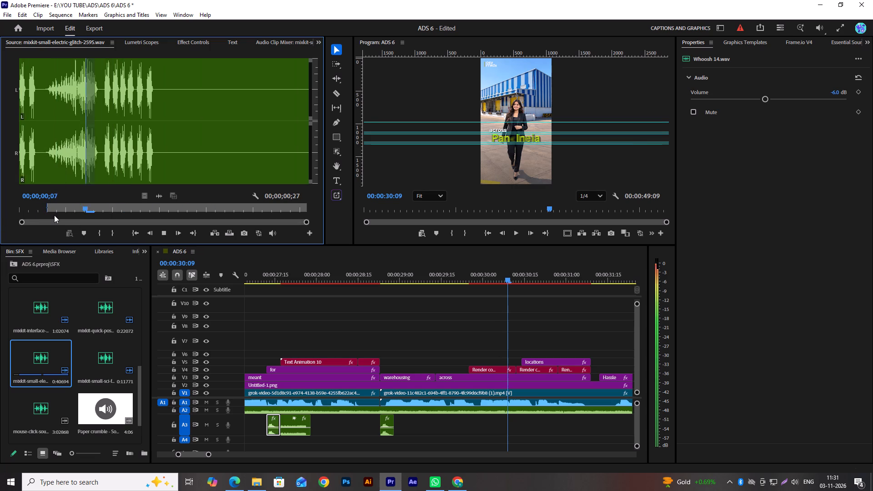
key("space")
left_click_drag(94, 210, 75, 213)
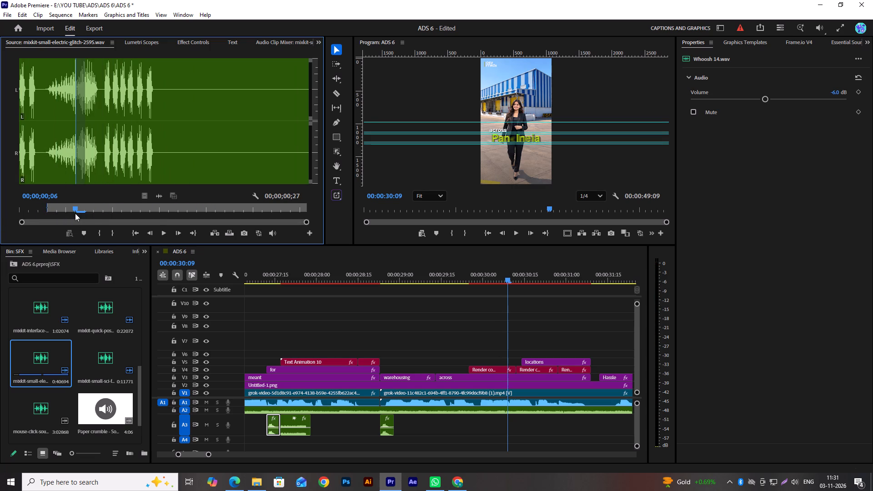
left_click_drag(75, 213, 52, 217)
key("space")
key("space")
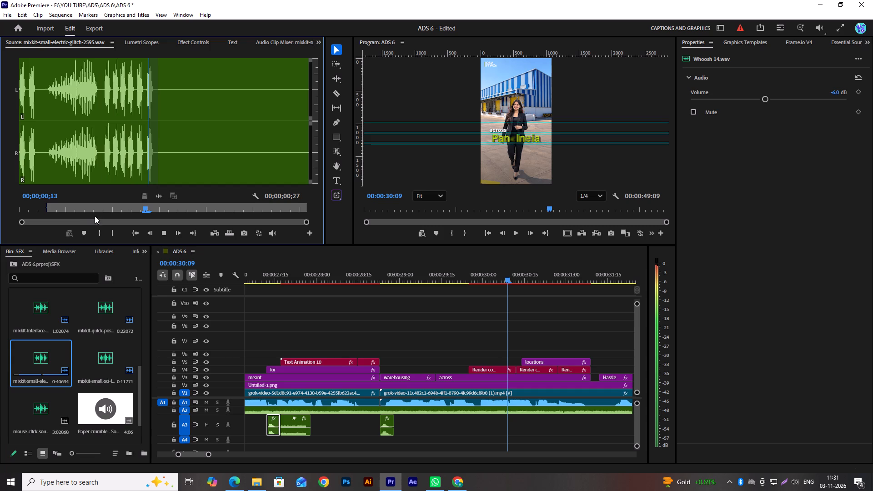
Compare other bin sounds in the Source monitor, including mixkit-digital-glitch-break-2951.wav, the mixkit-camera sound, freesound_community-marker-lineswav-14823.mp3 and a dragon-studio sound.
scroll(106, 361, "up", 1)
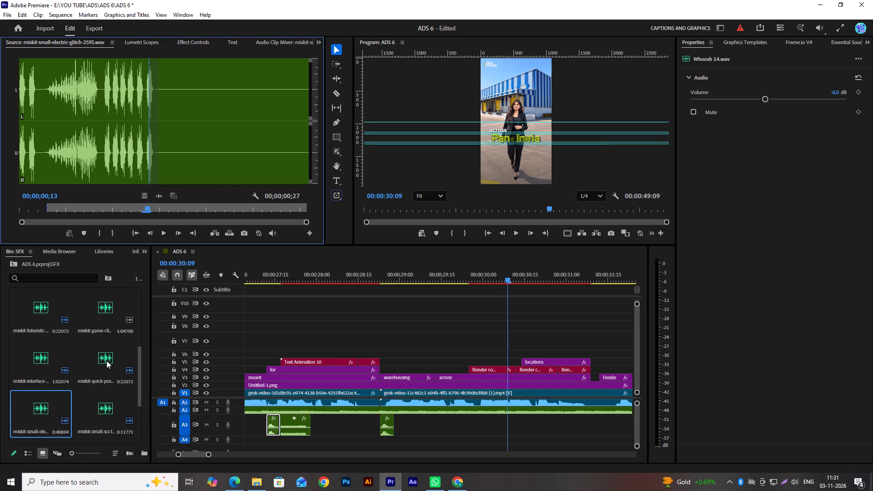
scroll(106, 361, "up", 3)
left_click(120, 396)
left_click(113, 360)
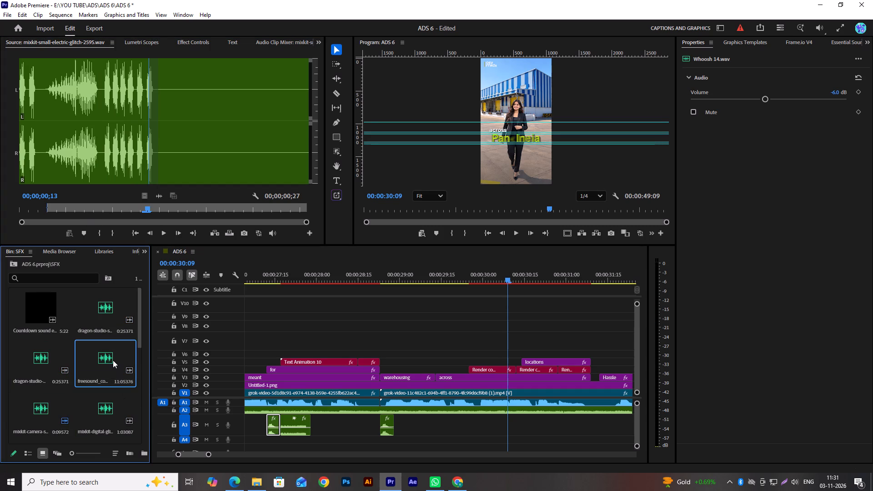
scroll(115, 371, "down", 1)
double_click(113, 363)
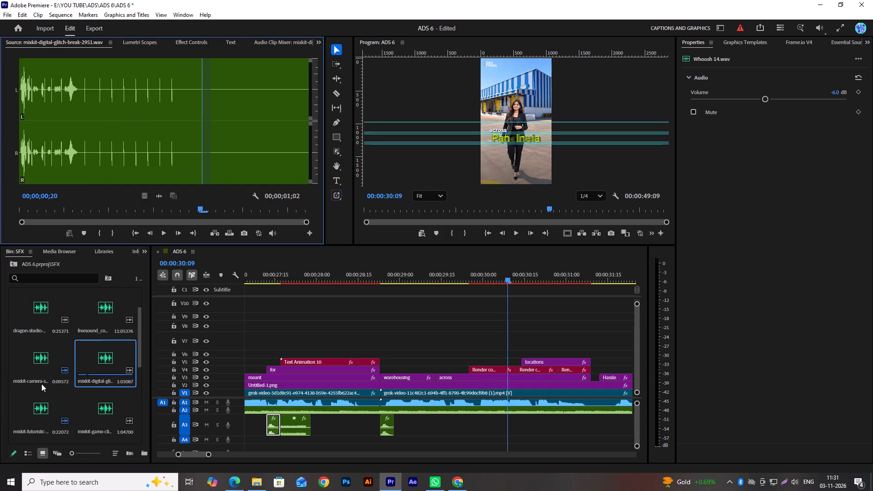
double_click(40, 369)
double_click(102, 312)
double_click(35, 315)
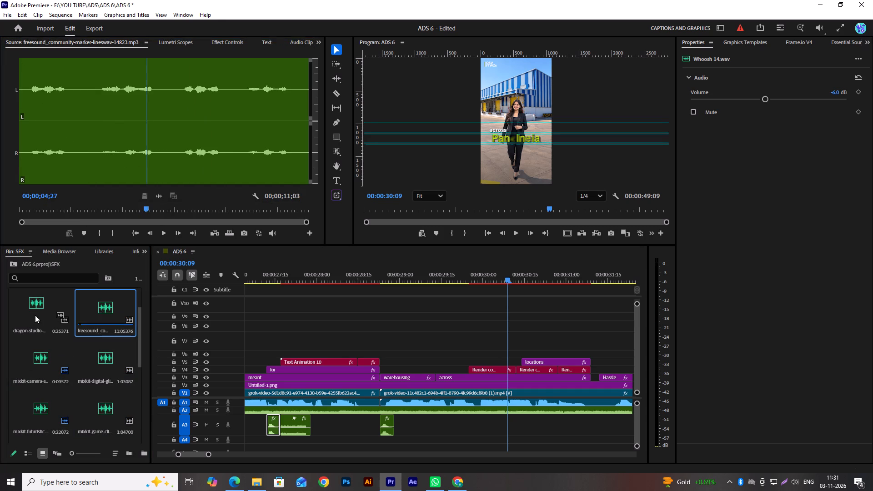
scroll(47, 322, "down", 1)
double_click(92, 349)
Replay mixkit-futuristic-glitch-robot-1039.wav around its marked section and place that section on A3, aligned with the start of the first Render clip on V4.
double_click(49, 361)
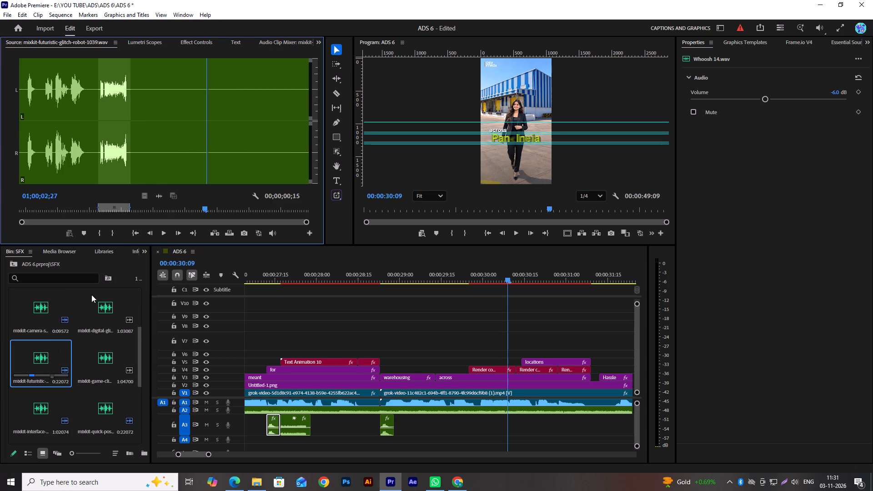
left_click(85, 209)
key("space")
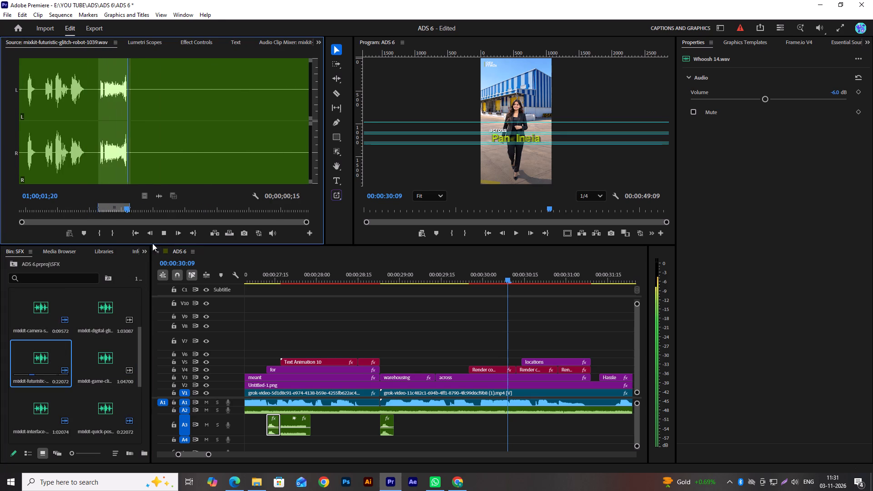
key("space")
left_click_drag(159, 196, 447, 426)
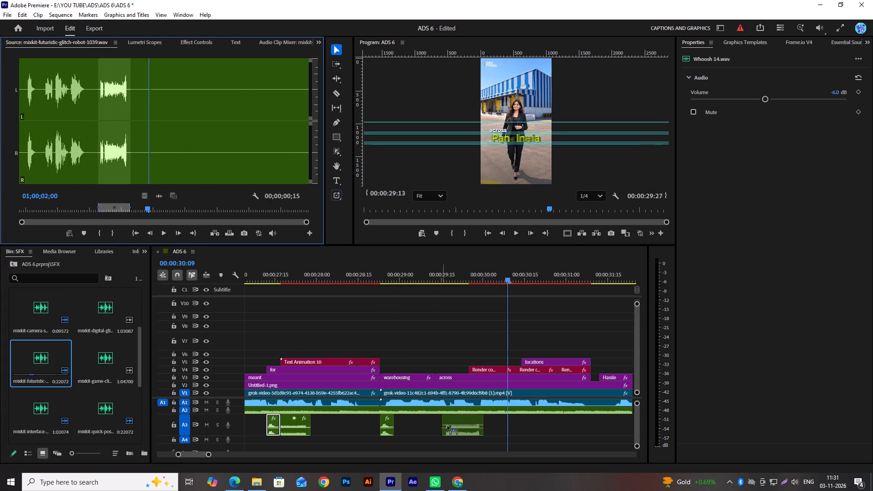
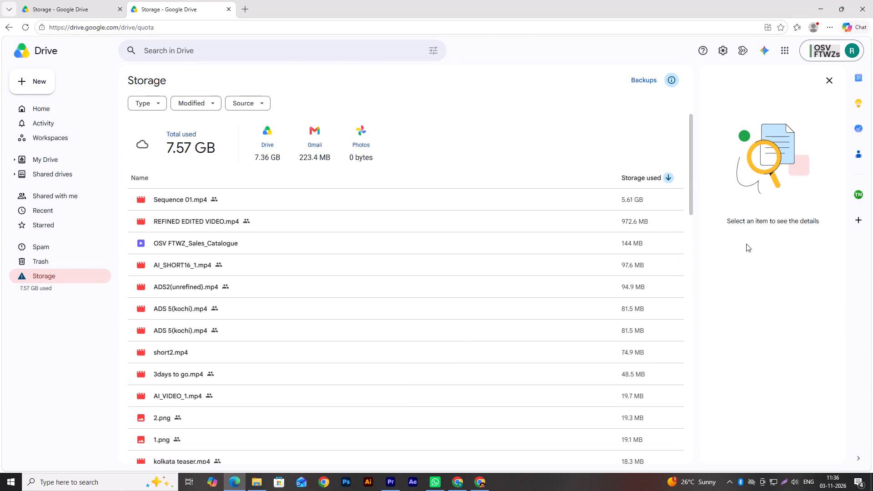
Download the video Sequence 01.mp4 from the Drive storage list, proceeding without a virus scan.
left_click(247, 206)
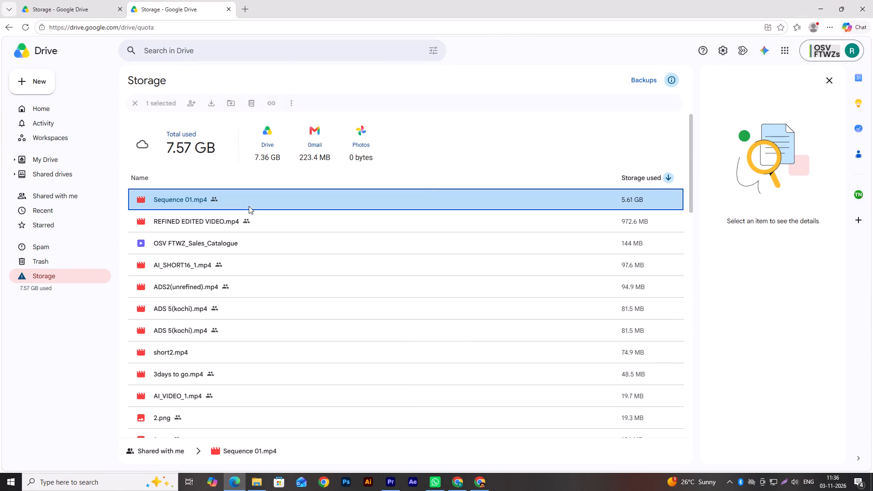
left_click(214, 103)
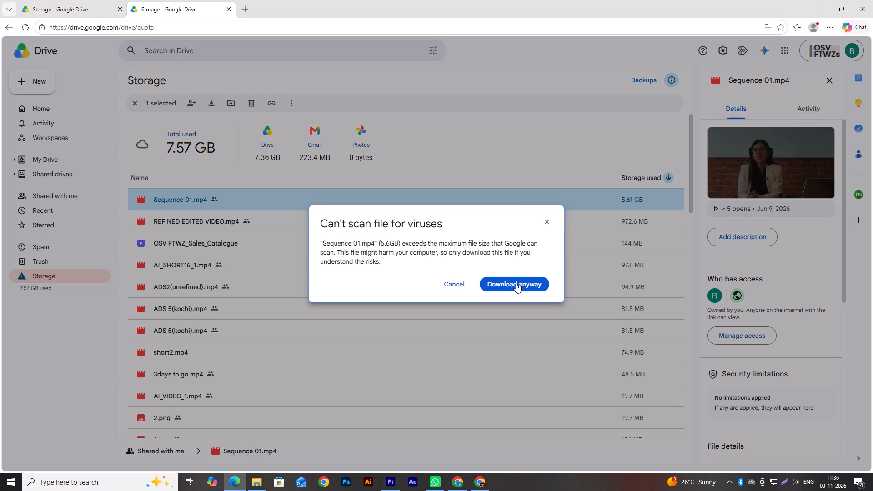
left_click(517, 284)
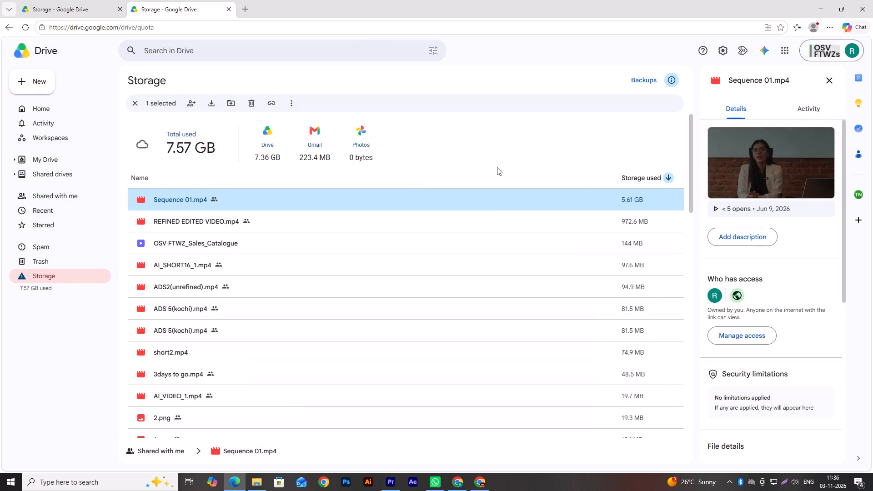
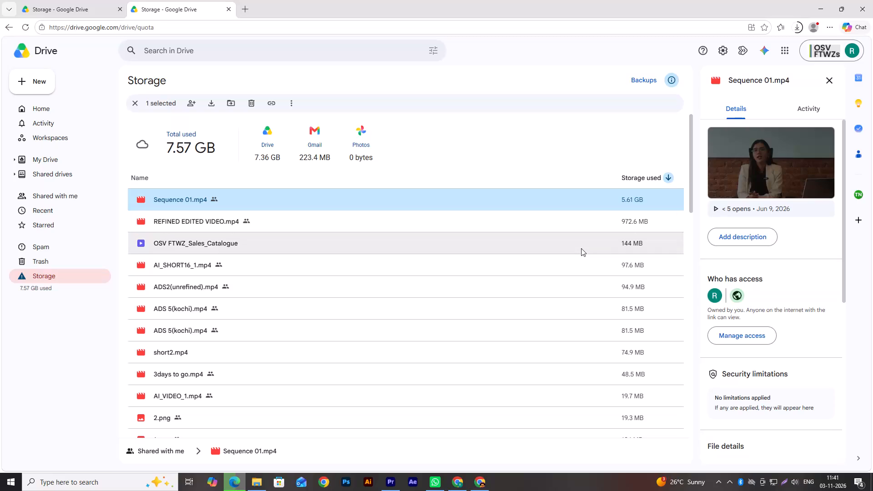
Switch to Adobe Premiere and duplicate the Whoosh 14.wav clip on A3 to the start of the "Hassle" caption.
left_click(394, 488)
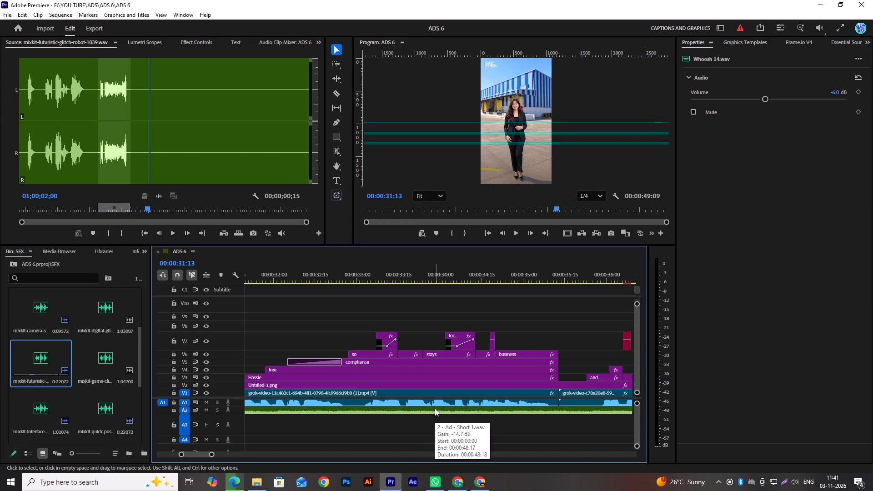
scroll(432, 406, "up", 3)
scroll(432, 406, "down", 1)
scroll(432, 406, "up", 1)
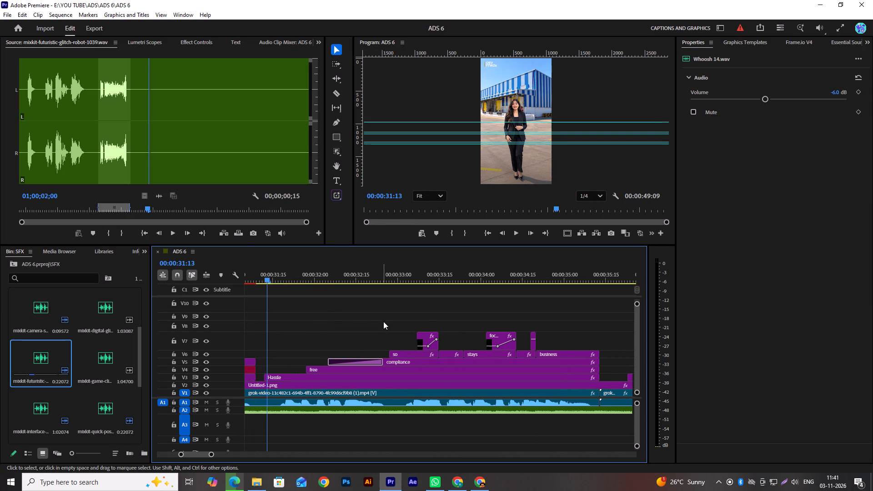
key("space")
key("space")
scroll(350, 317, "up", 2)
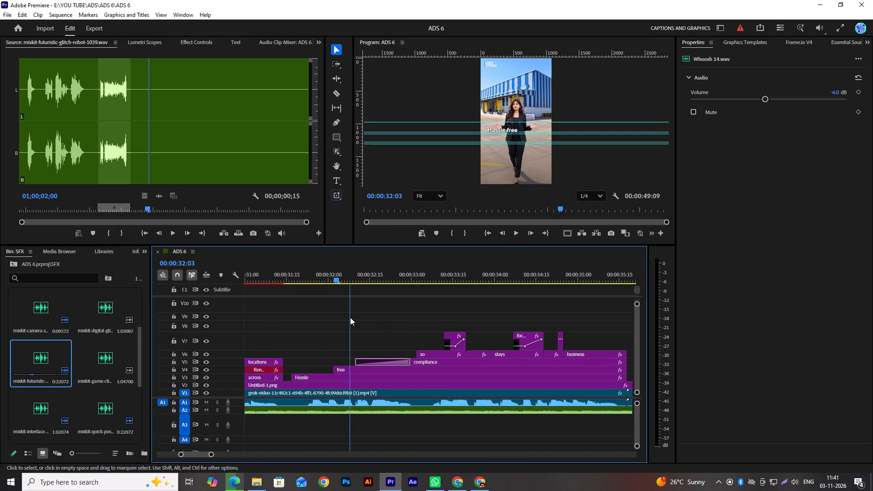
scroll(350, 317, "up", 2)
scroll(279, 431, "up", 3)
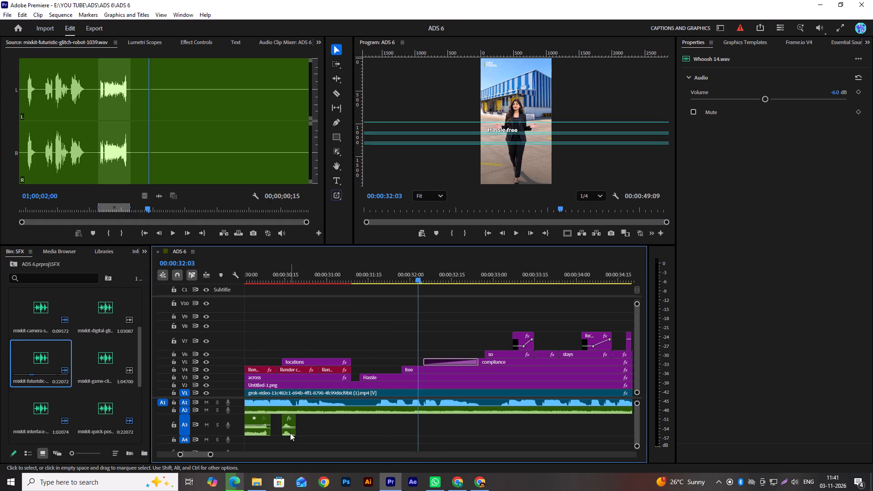
left_click_drag(290, 433, 371, 428, "alt")
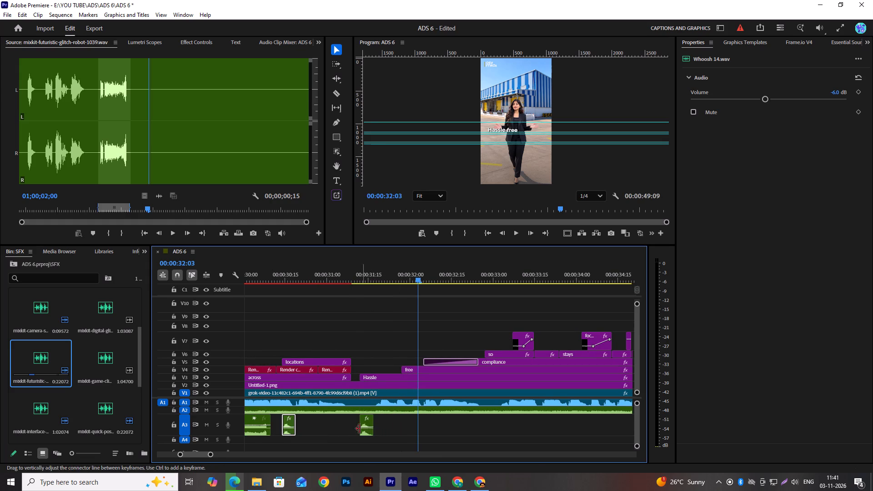
Duplicate the earlier Click 14.wav clip on A3 to the start of the "free" caption.
scroll(351, 429, "up", 10)
scroll(328, 436, "down", 4)
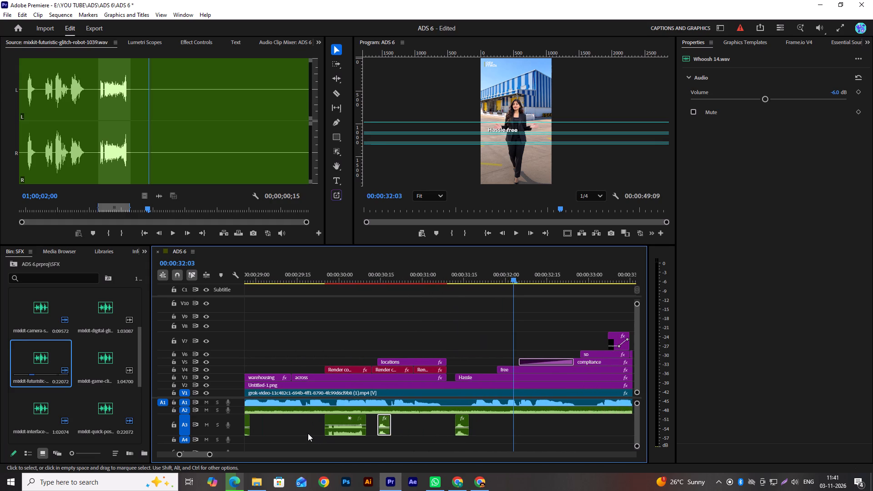
scroll(308, 433, "down", 2)
scroll(297, 434, "up", 12)
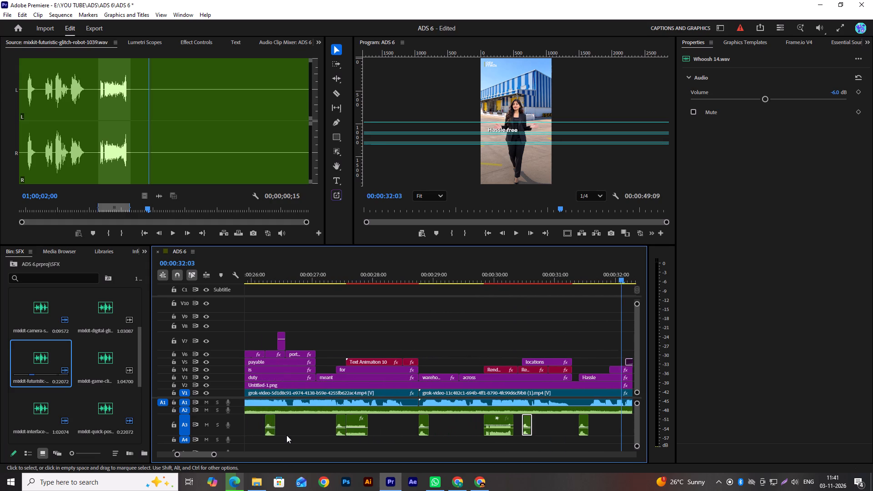
scroll(286, 435, "down", 4, "alt")
scroll(286, 435, "up", 6)
left_click_drag(306, 432, 581, 429, "alt")
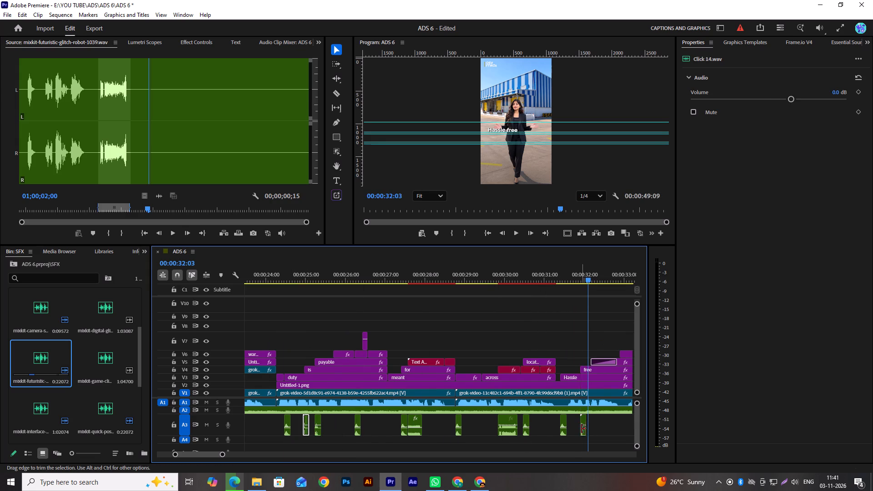
Shift the Click 14.wav copy one frame earlier on A3, to 00:00:31:26, just ahead of the "free" caption.
scroll(581, 429, "down", 7)
scroll(517, 430, "down", 3)
scroll(474, 437, "up", 3, "alt")
scroll(474, 437, "down", 1, "alt")
scroll(474, 437, "up", 12, "alt")
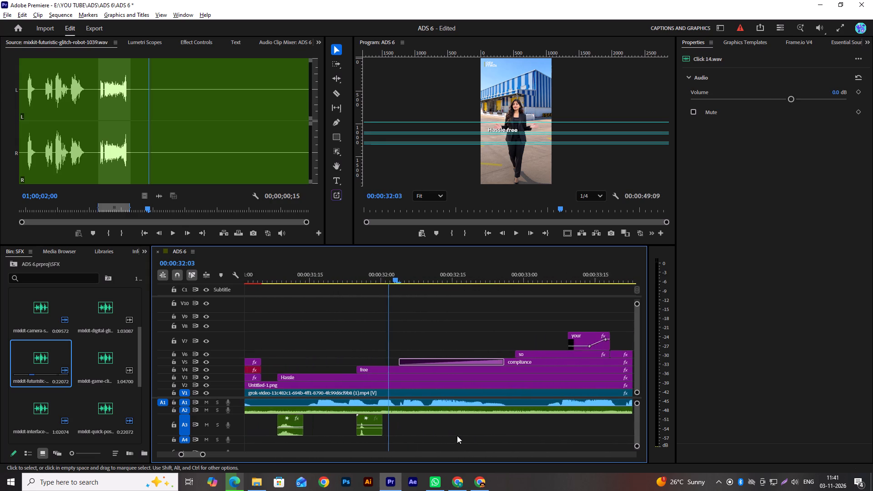
scroll(457, 436, "up", 3, "alt")
scroll(408, 426, "up", 6)
scroll(404, 430, "up", 13, "alt")
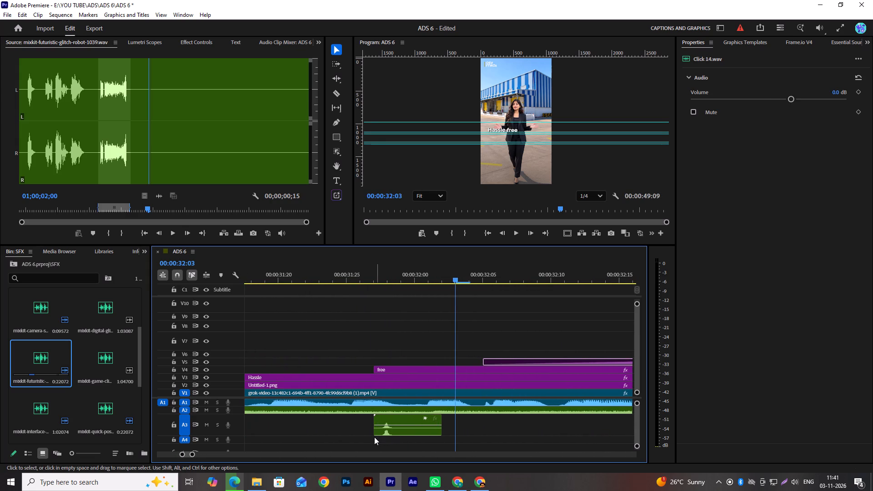
key("c")
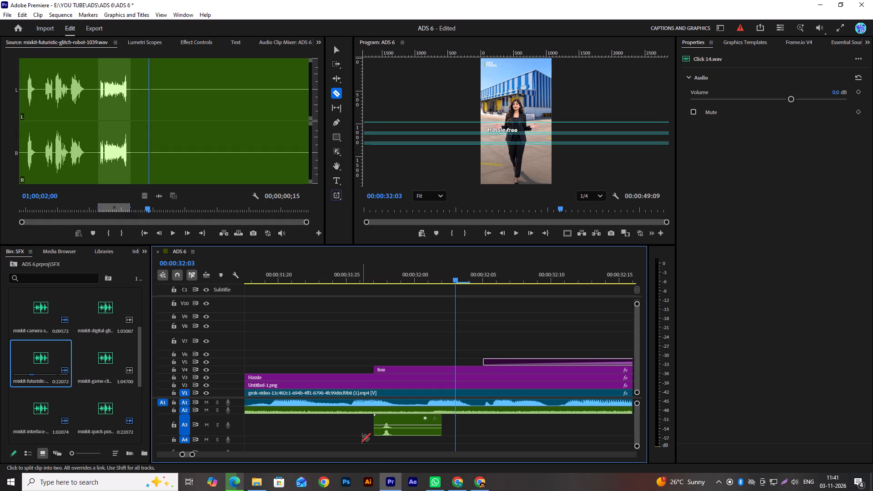
key("v")
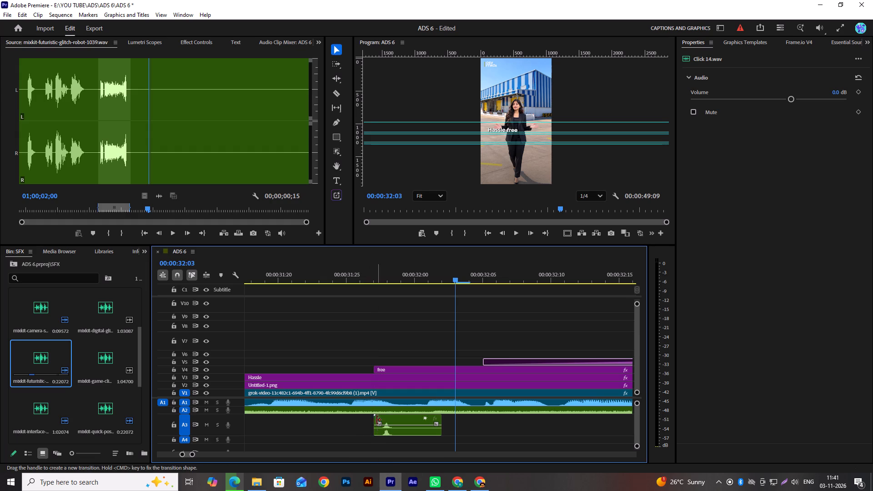
left_click_drag(376, 418, 382, 420)
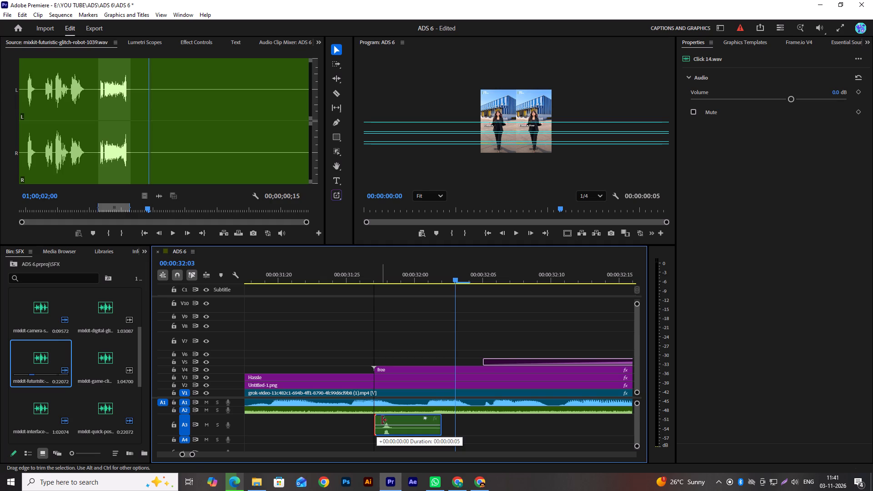
left_click_drag(382, 420, 383, 421)
left_click_drag(402, 431, 396, 431)
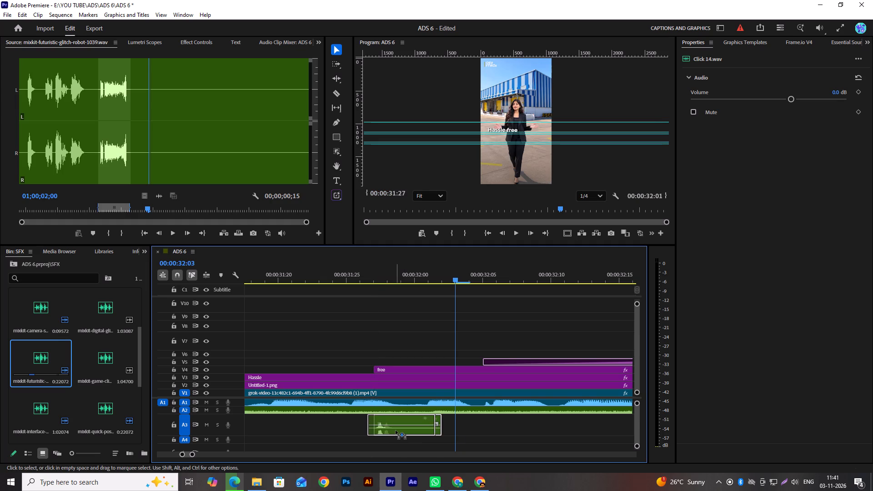
left_click_drag(396, 431, 392, 430)
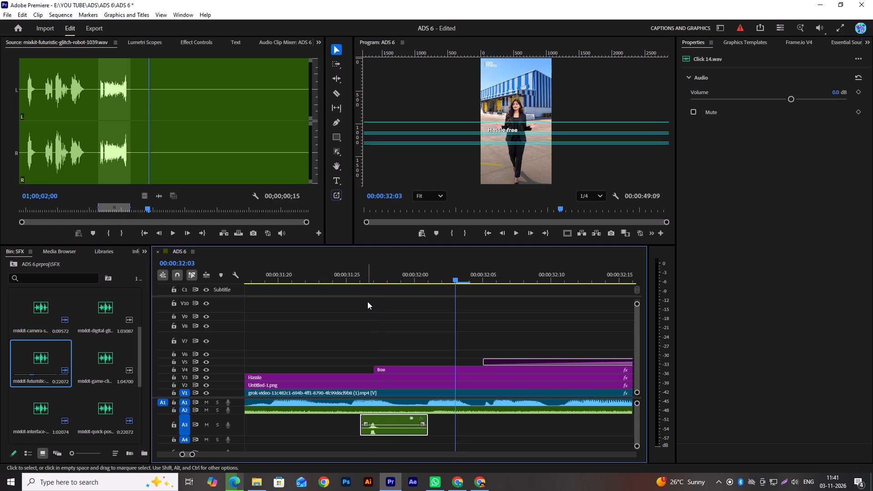
Play the sequence from the "free" caption through "stays" to check the sound effects against the captions.
left_click(365, 280)
key("space")
scroll(407, 305, "down", 4)
key("space")
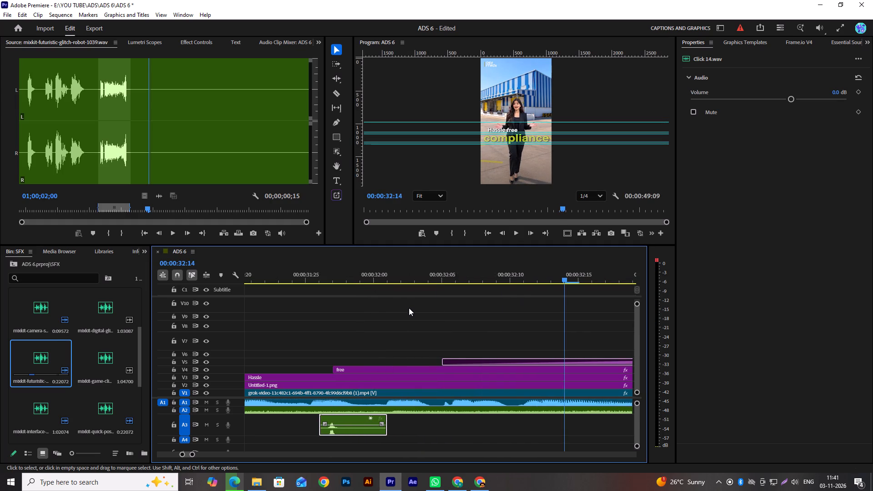
scroll(408, 308, "down", 6)
key("space")
scroll(405, 319, "down", 8)
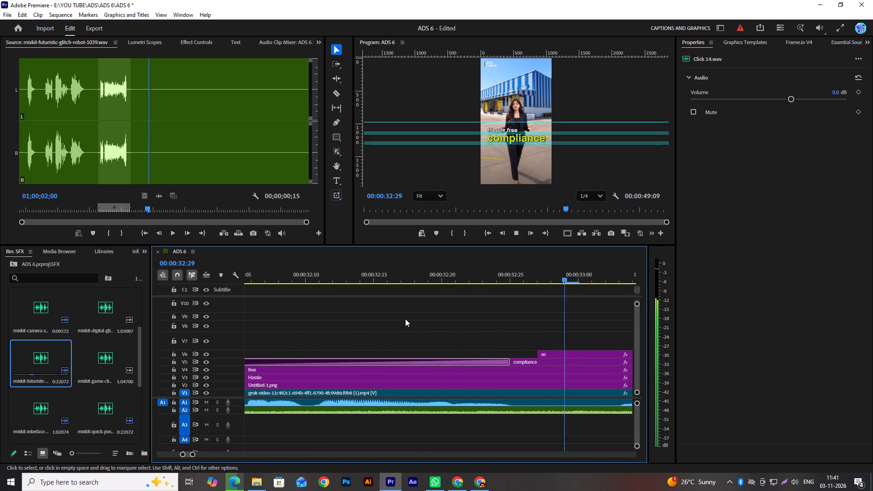
key("space")
scroll(405, 318, "down", 9, "alt")
scroll(404, 316, "down", 6)
key("space")
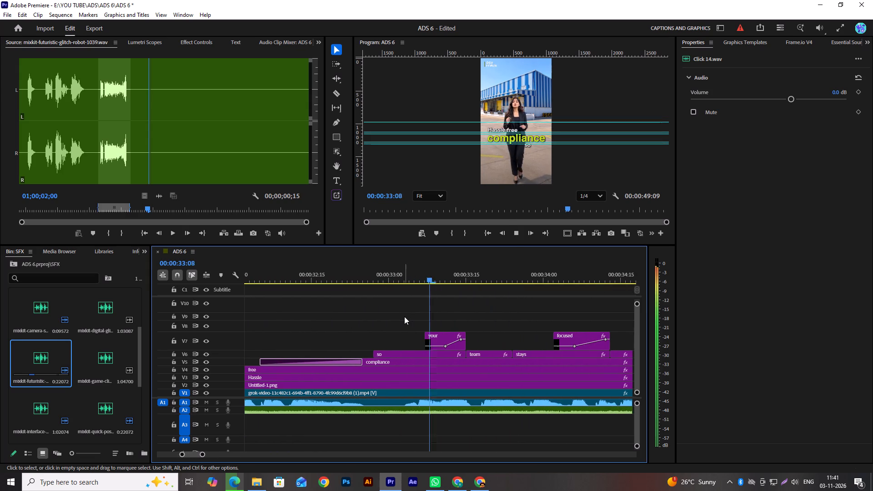
key("space")
scroll(404, 316, "down", 2)
scroll(404, 316, "down", 4, "alt")
key("space")
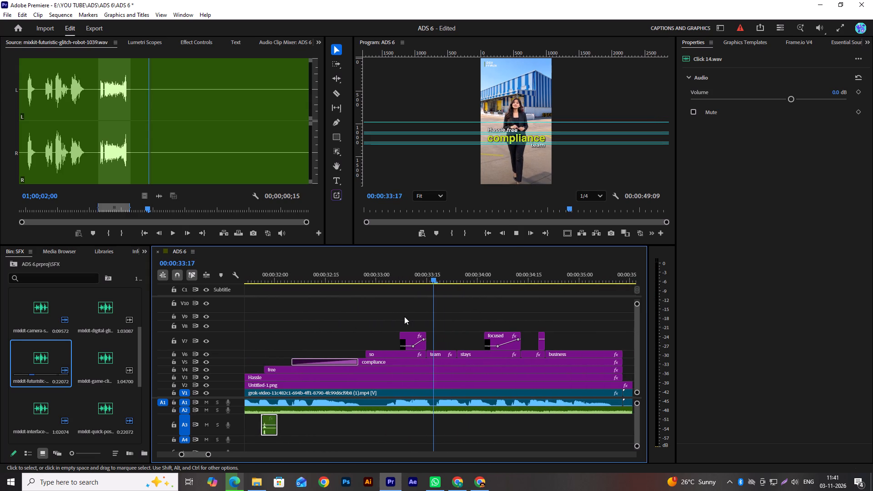
key("space")
scroll(404, 316, "down", 2)
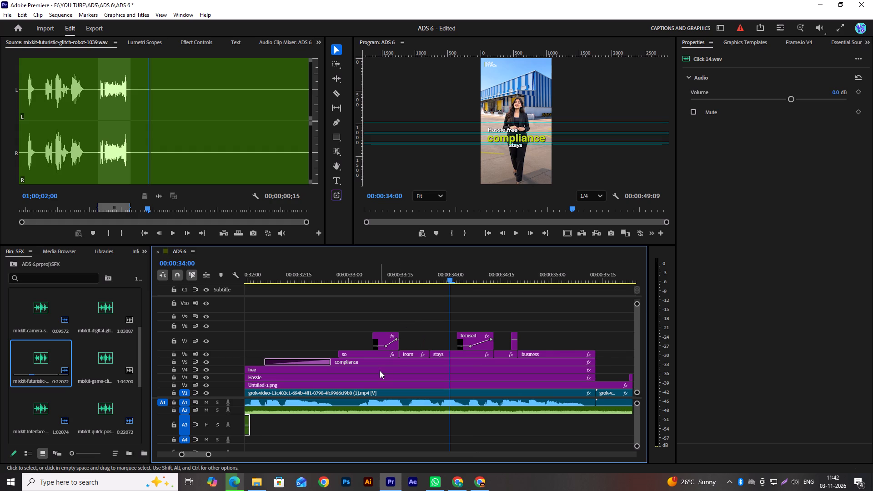
Duplicate Whoosh 14.wav from the "Hassle" caption to the start of the "stays" caption on A3 and play on to the "business" caption.
scroll(282, 427, "up", 5)
left_click_drag(264, 432, 321, 434, "alt")
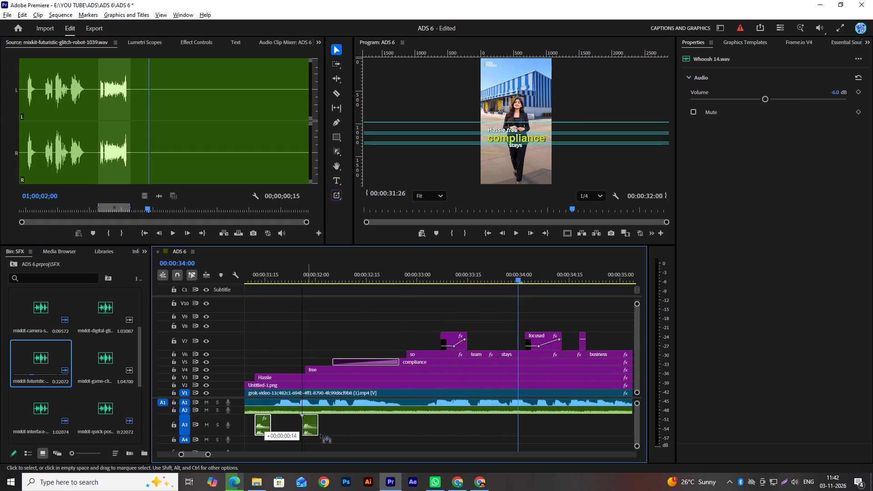
left_click_drag(321, 434, 501, 426, "alt")
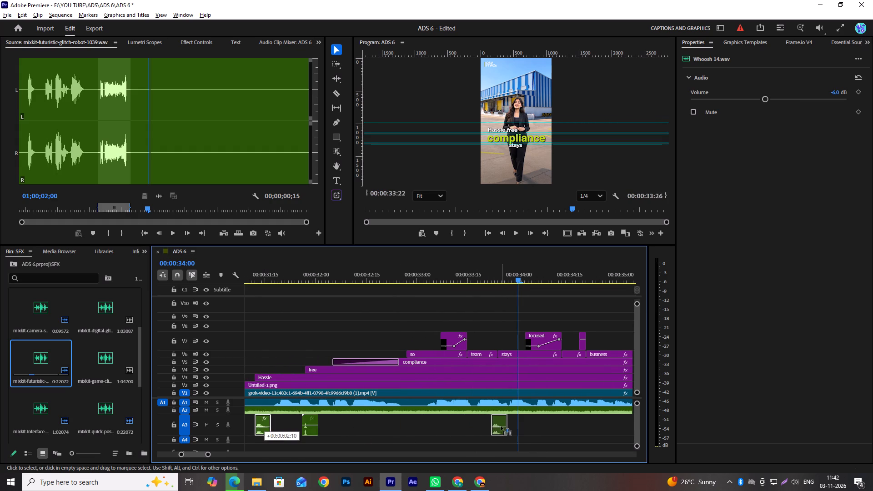
left_click_drag(501, 426, 504, 426, "alt")
scroll(522, 419, "down", 7)
key("space")
scroll(467, 422, "down", 2)
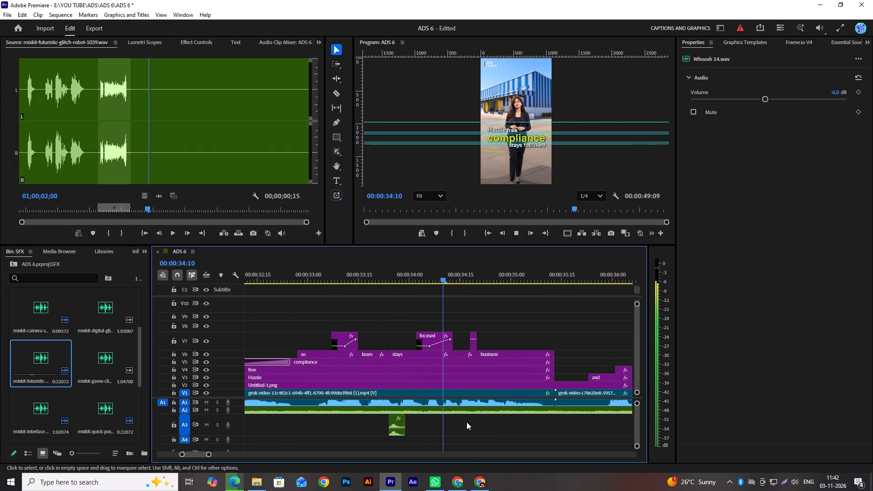
scroll(467, 422, "down", 2)
key("space")
scroll(431, 409, "down", 2)
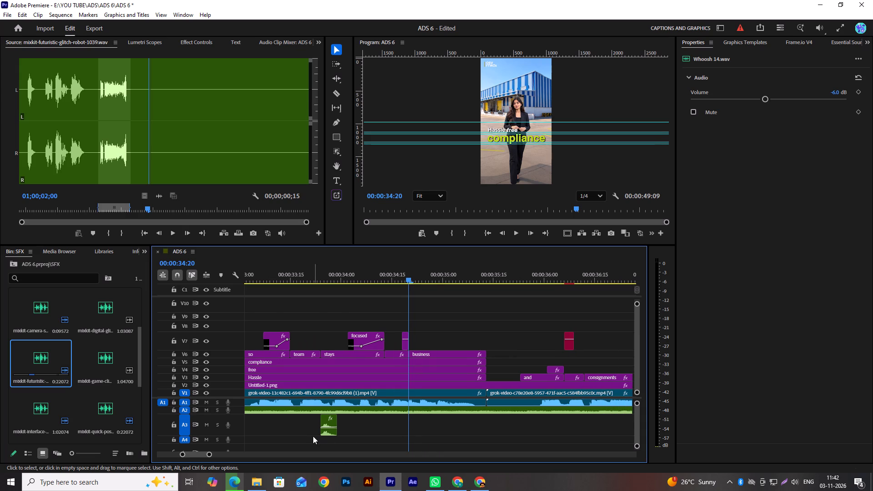
Return from the SFX bin to the project root and open the Sound FX bin.
double_click(97, 366)
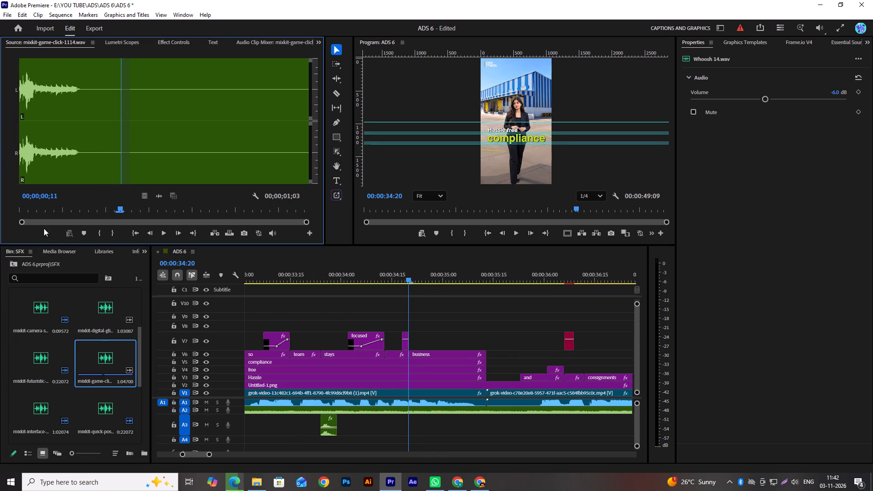
left_click(13, 264)
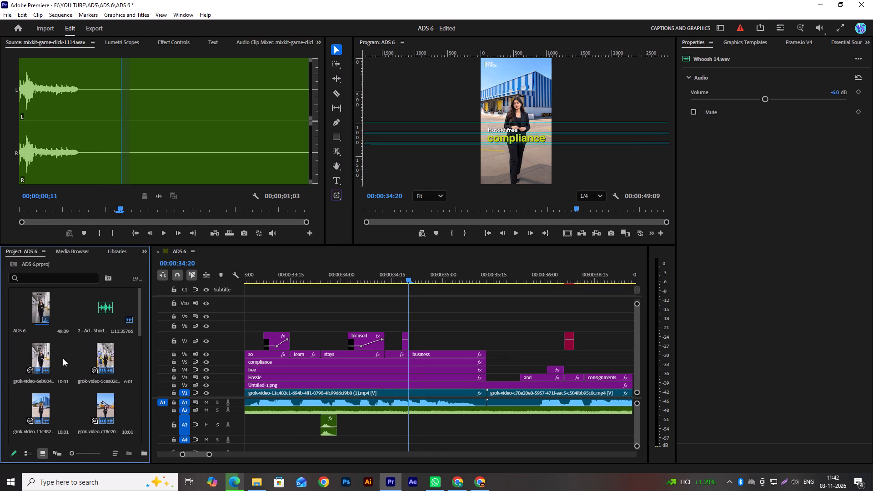
scroll(85, 347, "down", 2)
scroll(85, 346, "up", 1)
scroll(85, 346, "down", 11)
scroll(88, 345, "up", 1)
scroll(88, 346, "down", 3)
double_click(46, 406)
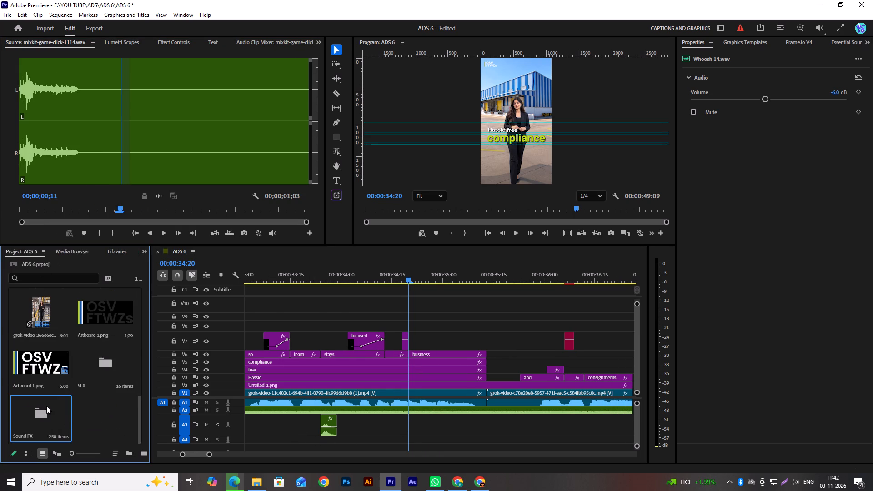
Audition Click 17.wav and Click 18.wav from the Sound FX bin.
scroll(59, 396, "down", 8)
scroll(62, 393, "down", 14)
scroll(67, 391, "up", 6)
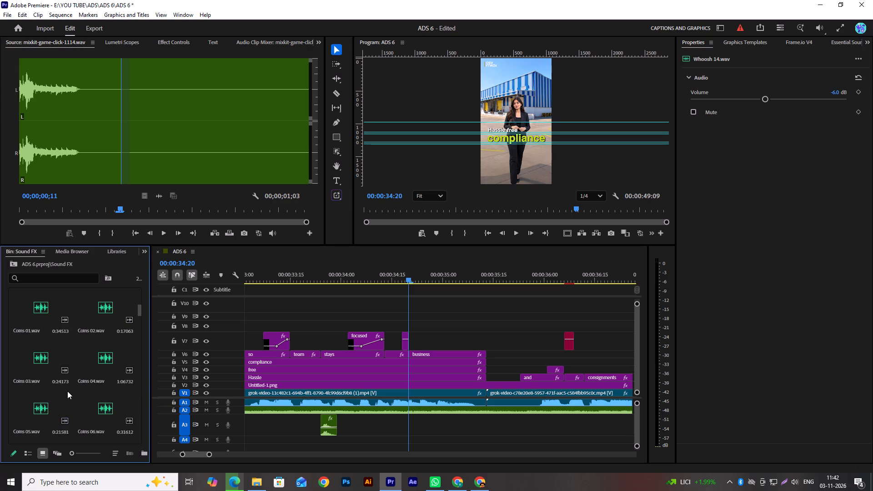
scroll(67, 391, "up", 9)
double_click(33, 365)
left_click_drag(81, 209, 6, 216)
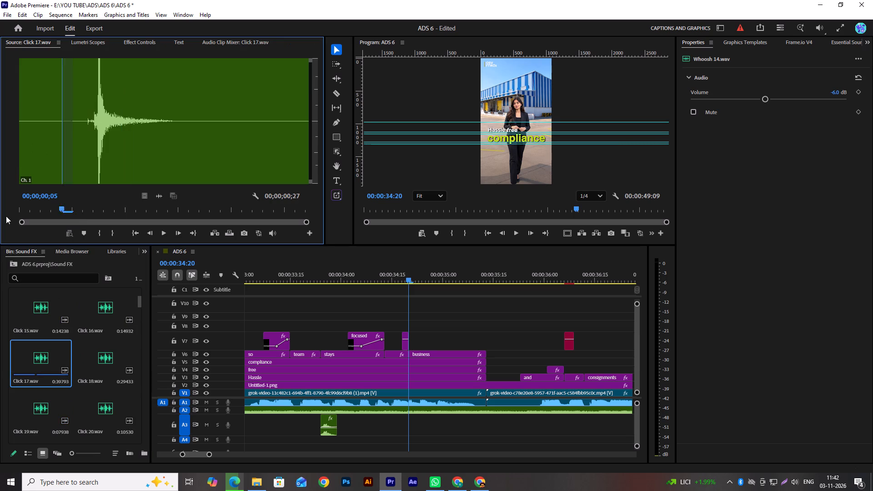
left_click_drag(6, 216, 0, 220)
key("space")
double_click(101, 369)
key("space")
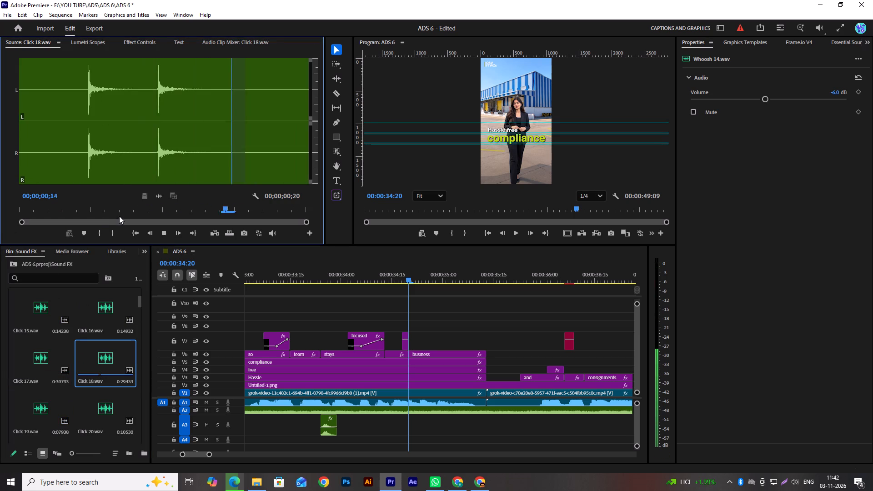
Audition Click 19.wav and mark its In point at 00;00;00;03, just before the click.
double_click(49, 401)
key("space")
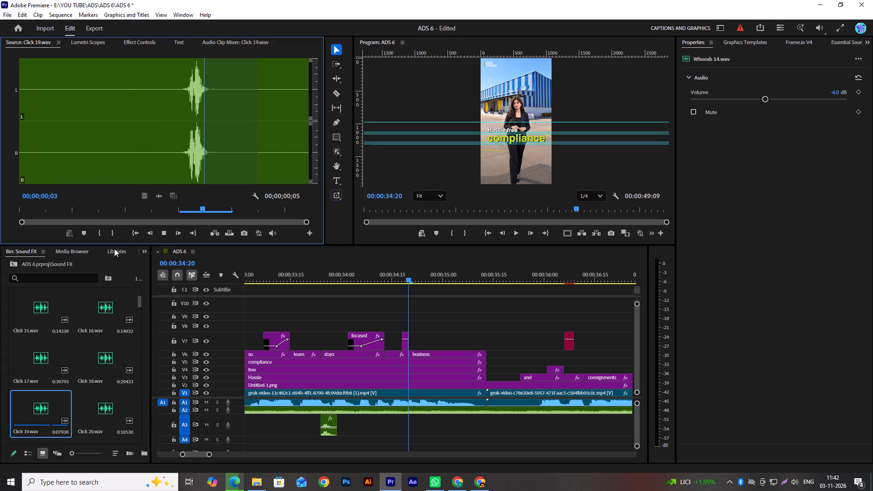
left_click_drag(168, 213, 159, 211)
key("space")
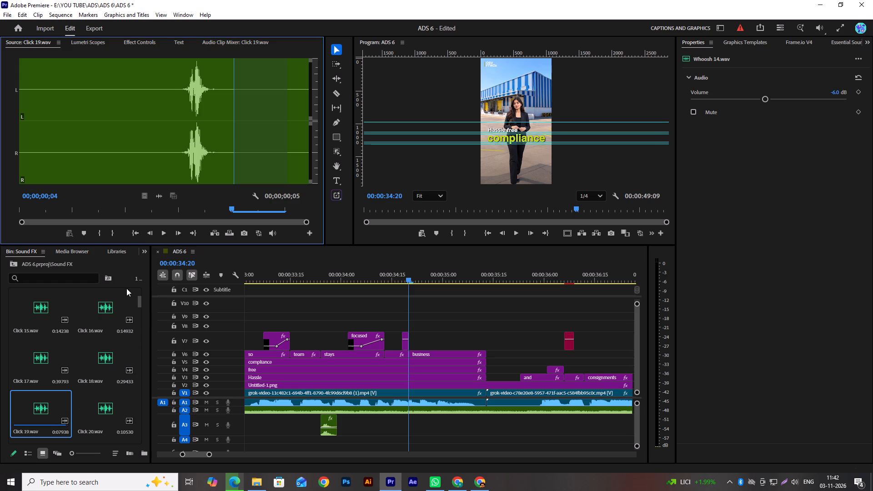
left_click_drag(173, 209, 0, 237)
key("space")
left_click_drag(199, 210, 195, 212)
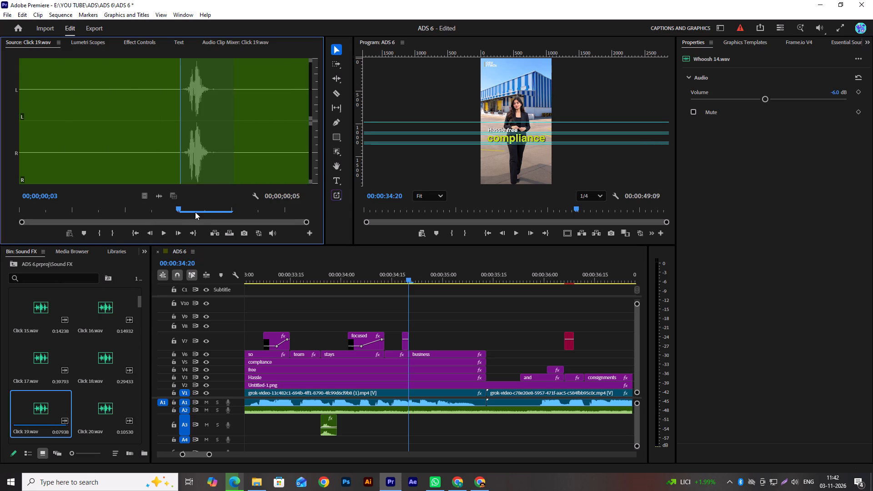
left_click_drag(195, 212, 195, 212)
left_click(99, 234)
key("space")
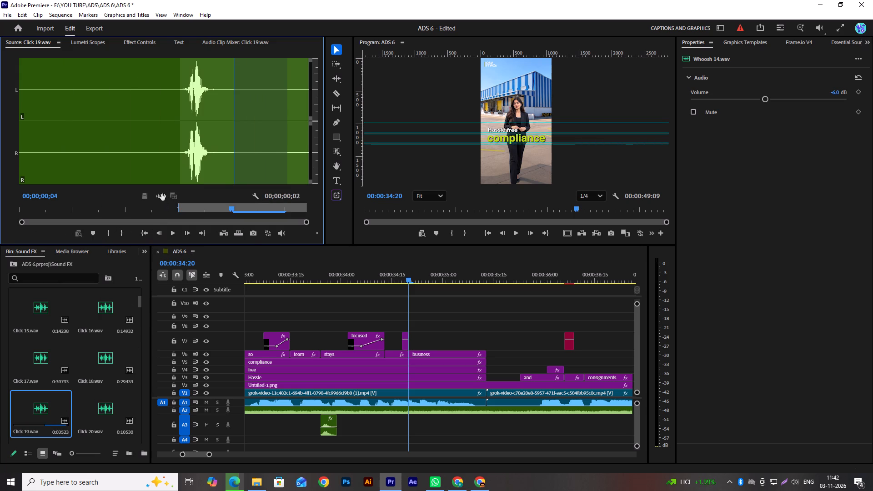
Place the marked portion of Click 19.wav on A3 beneath the end of the "focused" caption.
left_click_drag(162, 197, 355, 419)
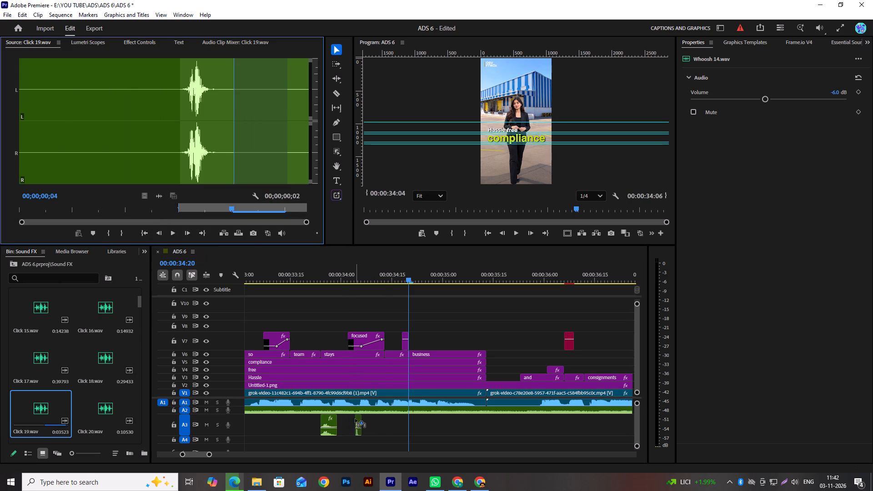
left_click_drag(355, 419, 380, 418)
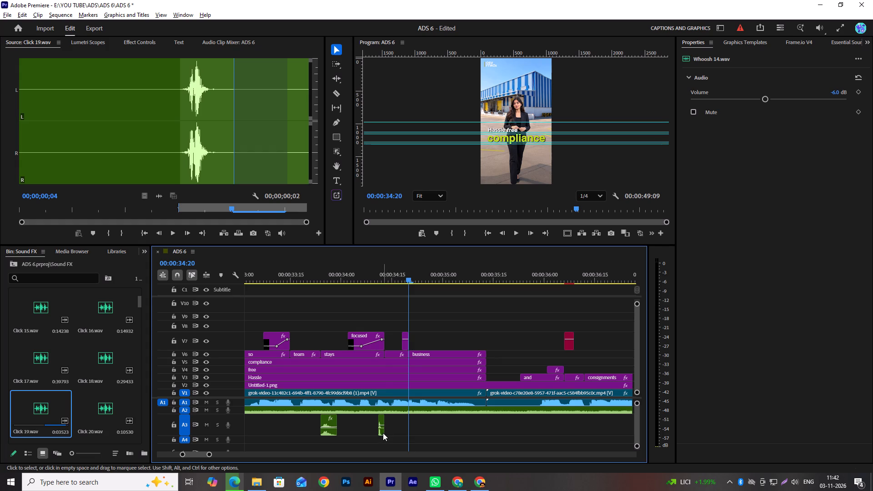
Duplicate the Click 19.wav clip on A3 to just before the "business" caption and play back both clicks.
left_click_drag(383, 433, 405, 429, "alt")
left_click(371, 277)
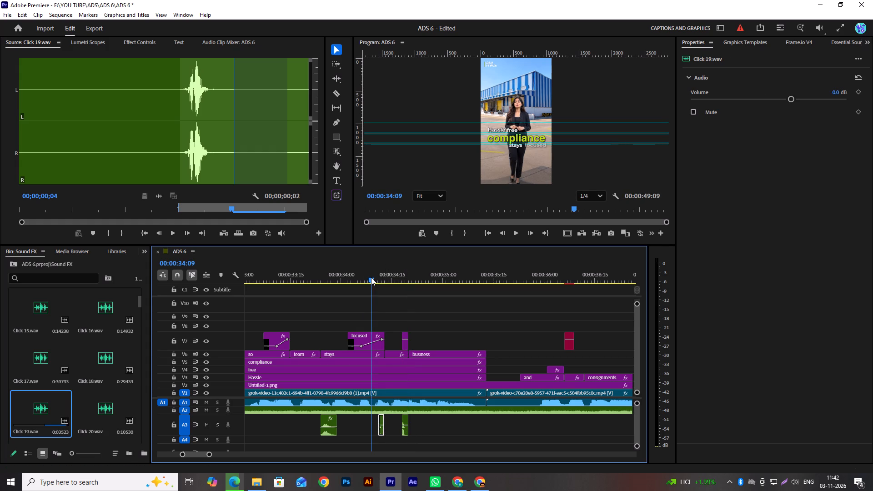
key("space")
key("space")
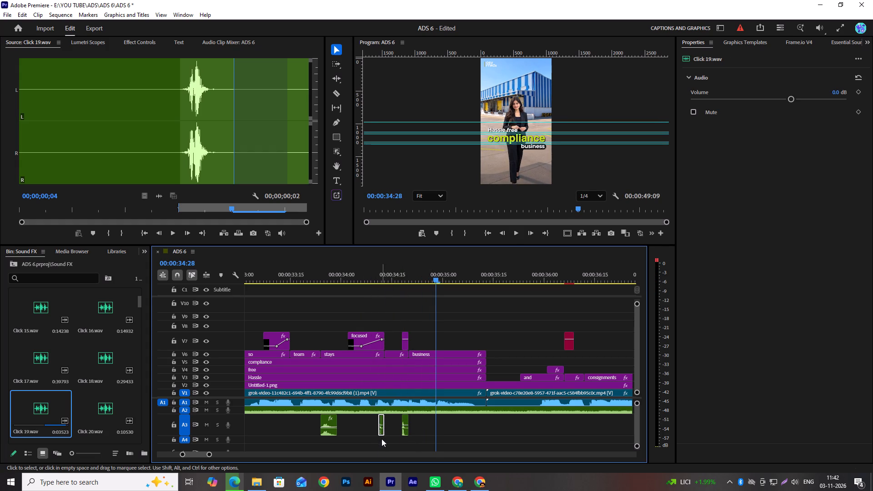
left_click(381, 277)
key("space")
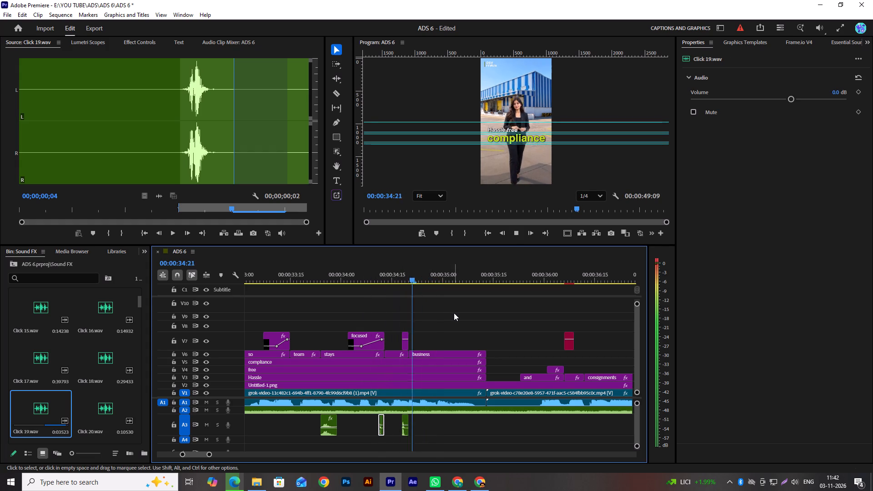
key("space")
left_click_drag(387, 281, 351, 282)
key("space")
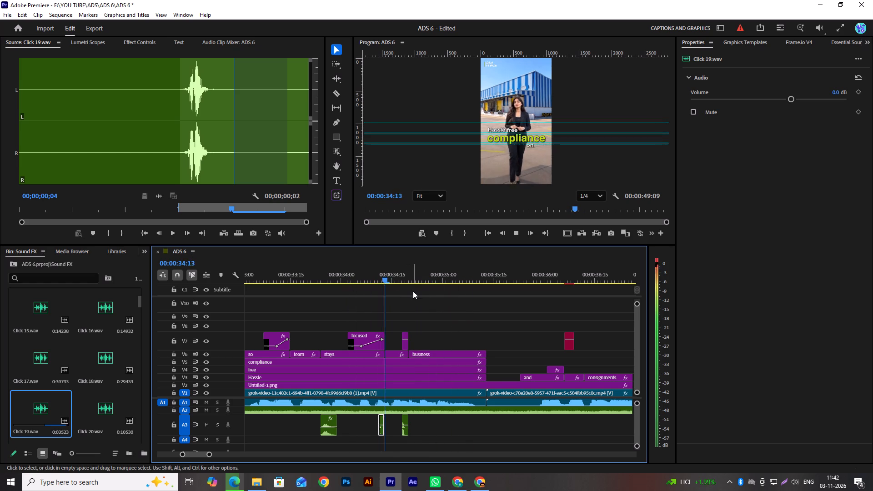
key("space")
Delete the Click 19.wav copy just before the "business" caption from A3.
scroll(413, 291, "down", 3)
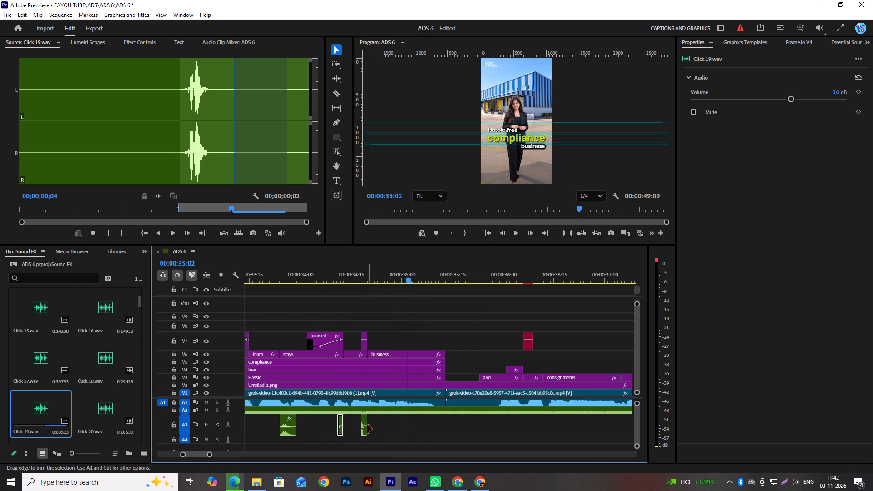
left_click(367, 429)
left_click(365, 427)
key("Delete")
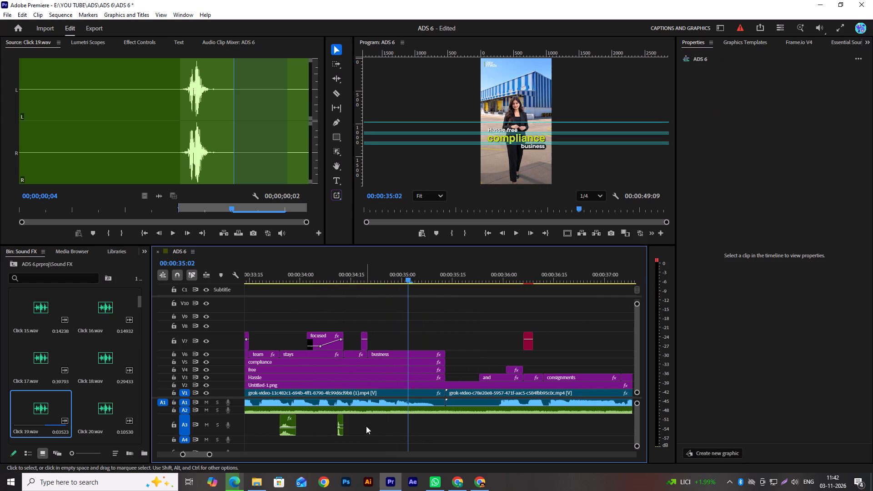
Duplicate Whoosh 14.wav from the "stays" caption to the start of the "business" caption on A3 and play on past the "and" caption.
left_click_drag(291, 435, 383, 431, "alt")
scroll(406, 425, "down", 8)
key("space")
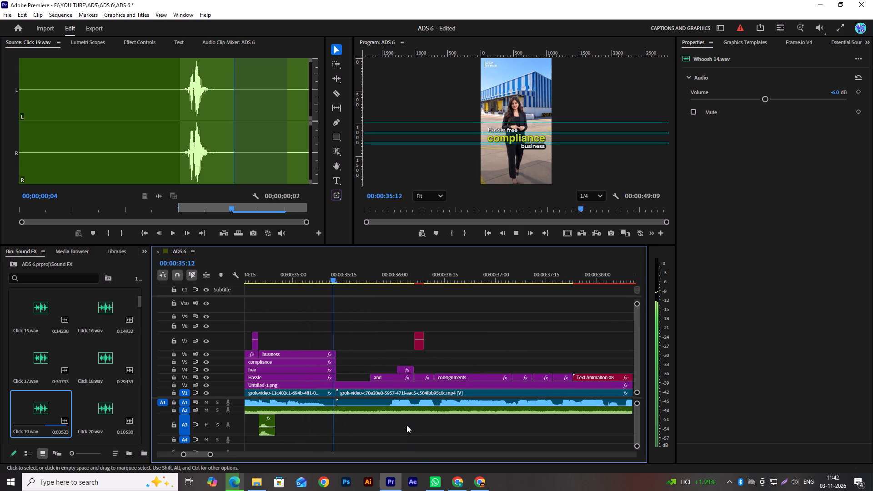
scroll(404, 425, "down", 6)
key("space")
Replay the captions between "and" and "consignments" to examine their timing against the short V7 Text Animation 08 clip.
scroll(362, 413, "up", 3)
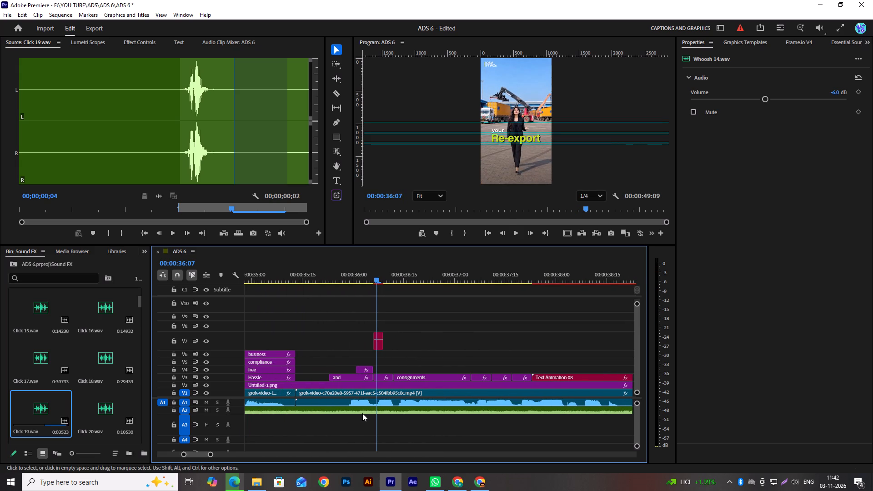
left_click_drag(376, 277, 365, 278)
key("space")
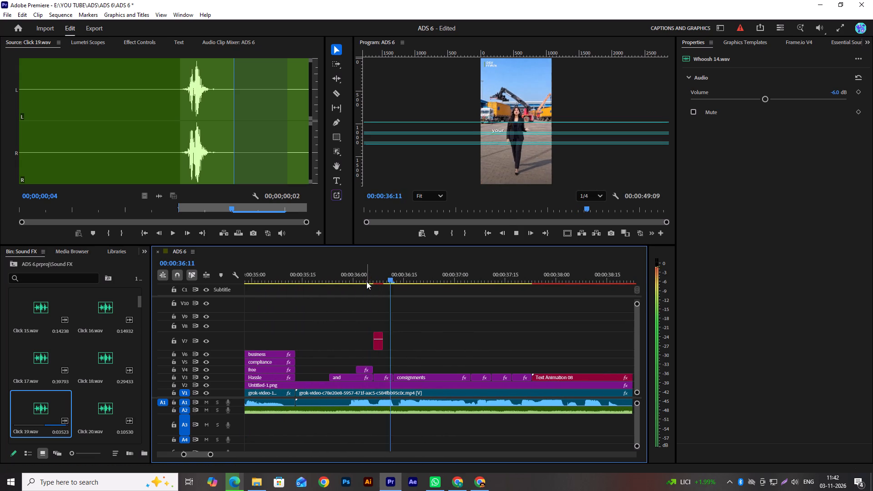
key("space")
left_click_drag(367, 280, 324, 286)
key("space")
key("space")
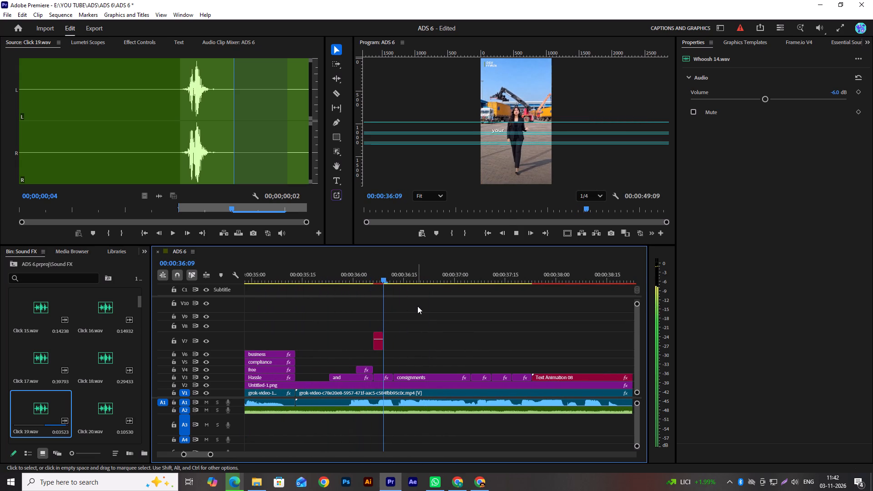
left_click_drag(385, 279, 371, 290)
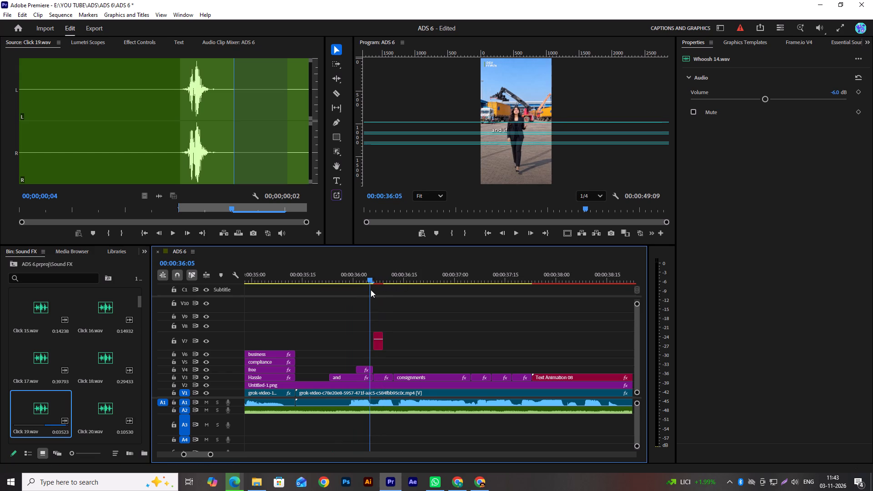
left_click_drag(371, 290, 339, 303)
key("space")
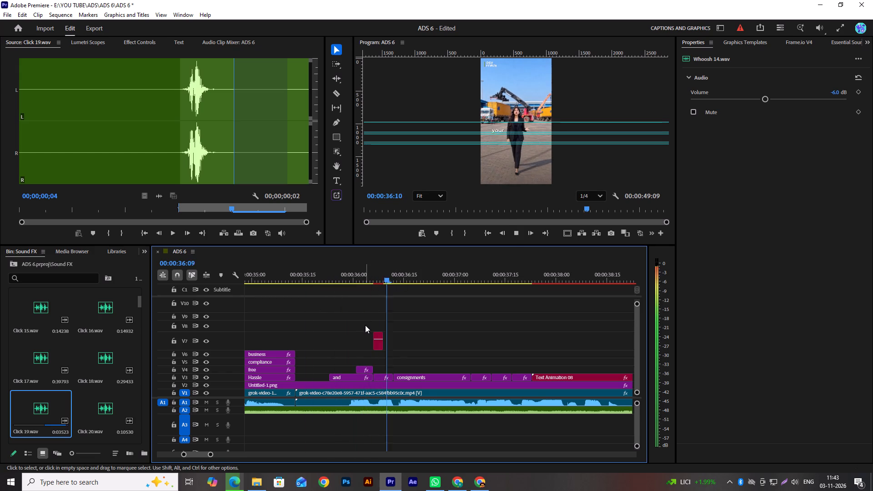
key("space")
Duplicate Click 19.wav from the "focused" caption to the start of the short V4 caption after "and" on A3.
scroll(366, 326, "up", 4)
scroll(346, 376, "down", 3)
scroll(321, 421, "up", 1)
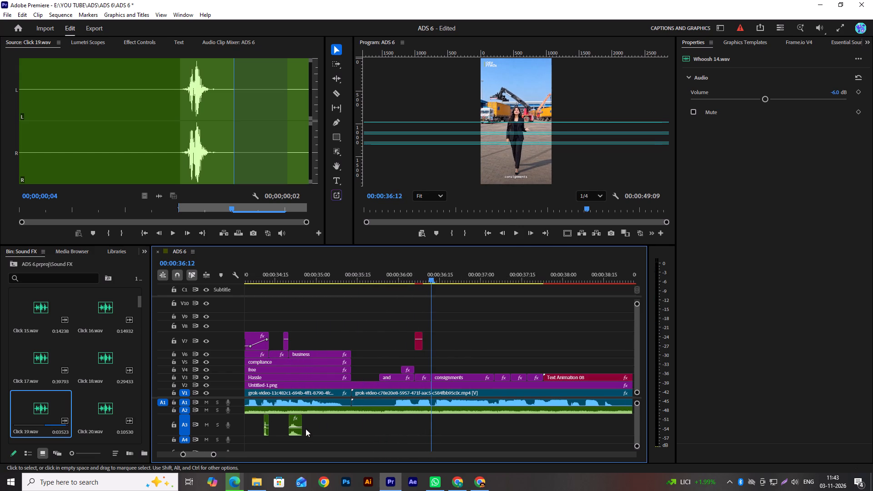
left_click_drag(266, 434, 406, 432, "alt")
Duplicate Whoosh 14.wav from the "business" caption to the start of the "and" caption on A3 and play it back.
left_click_drag(402, 280, 383, 289)
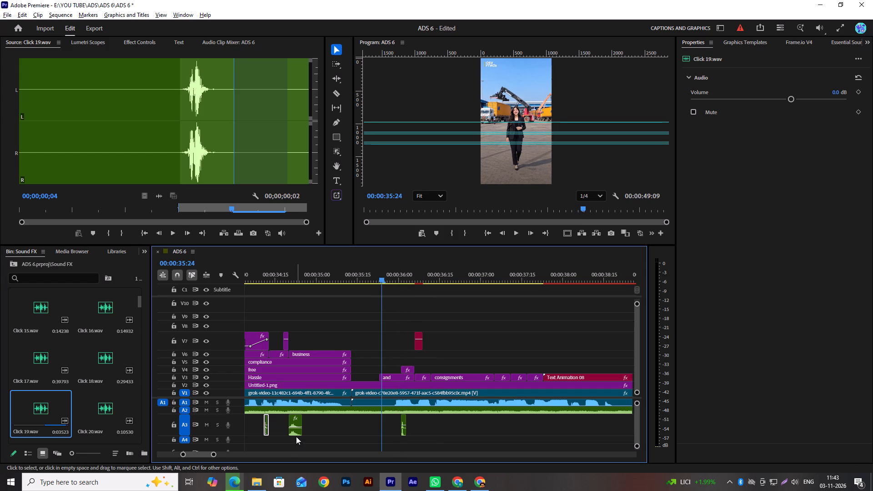
left_click_drag(296, 436, 352, 435, "alt")
left_click_drag(297, 435, 362, 434, "alt")
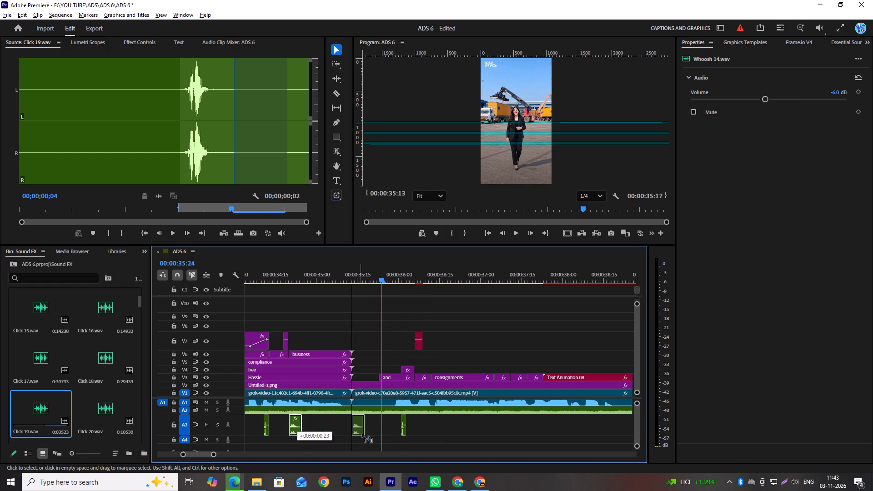
left_click_drag(362, 434, 384, 432, "alt")
key("space")
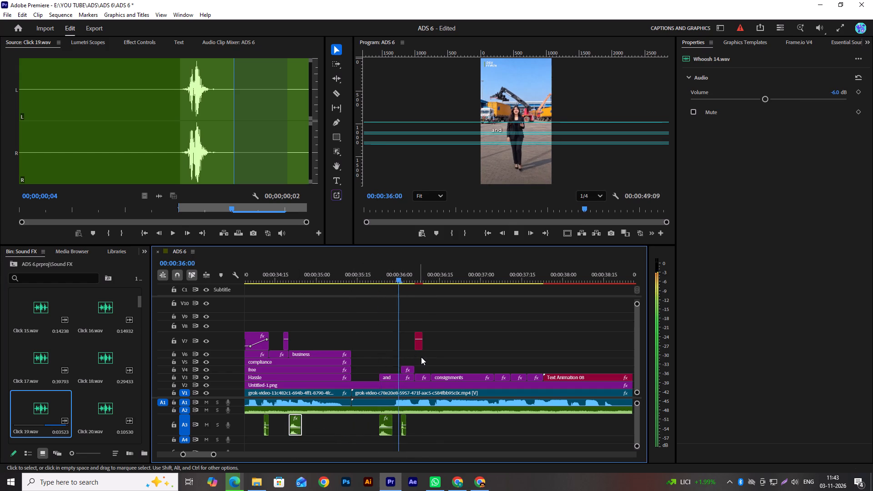
key("space")
Play on through the "consignments" caption and the long "Re-export" text animation to review their timing with the voice-over.
scroll(421, 357, "down", 2)
key("space")
key("space")
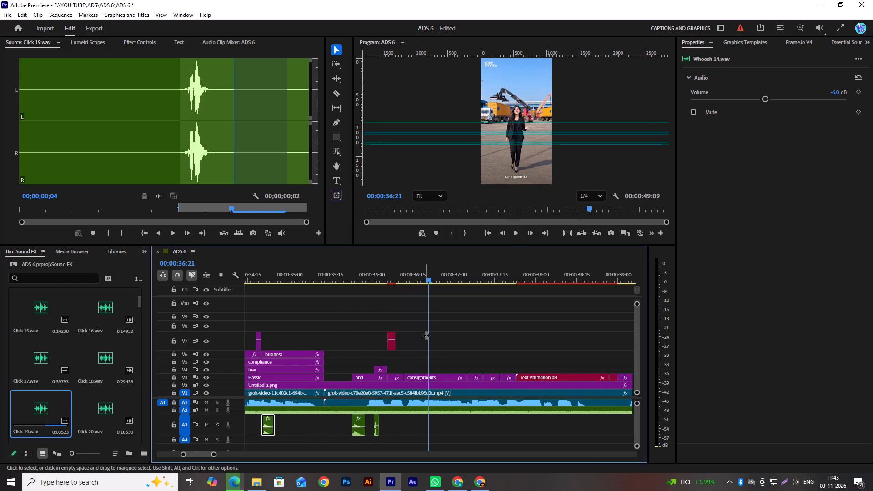
scroll(431, 350, "down", 2)
key("space")
key("space")
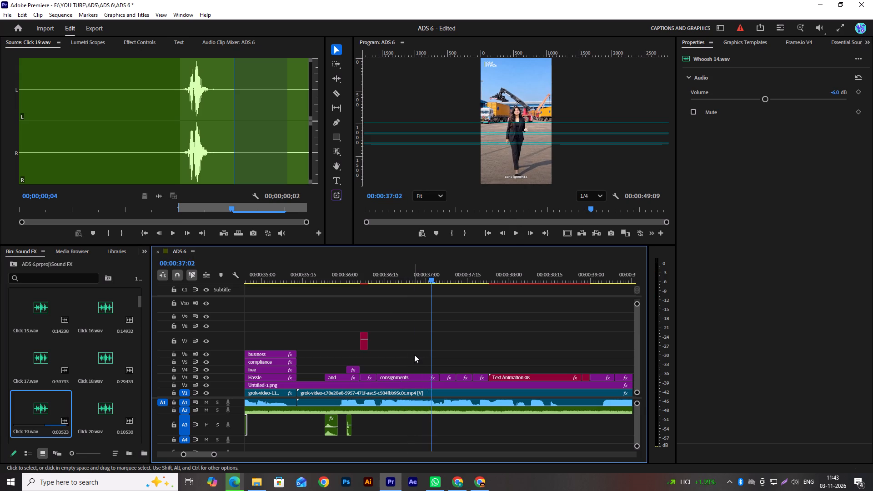
scroll(414, 358, "down", 3)
key("space")
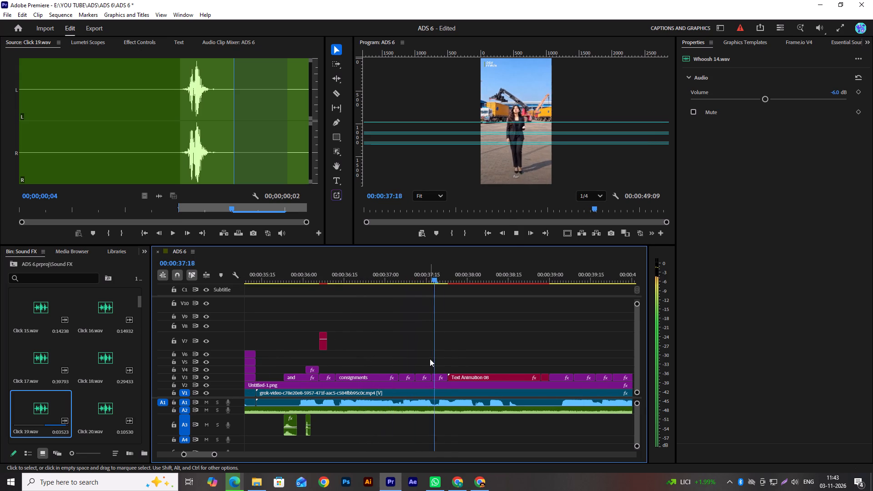
key("space")
key("space")
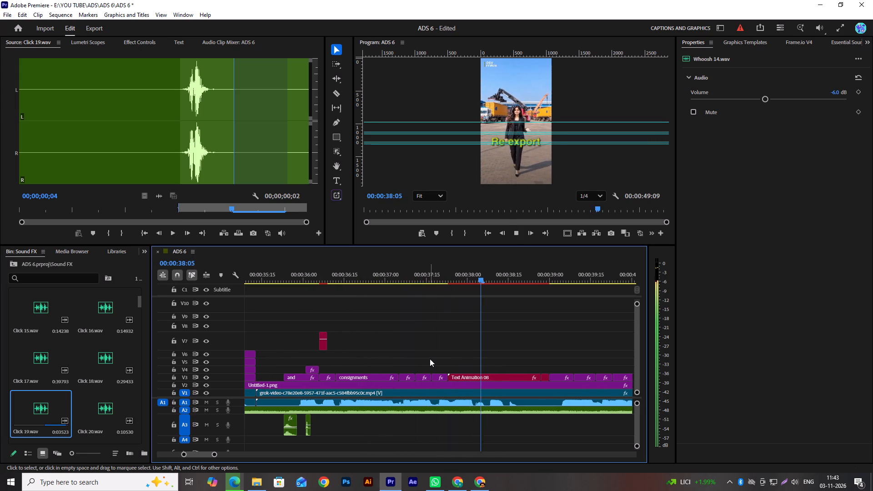
key("space")
key("space")
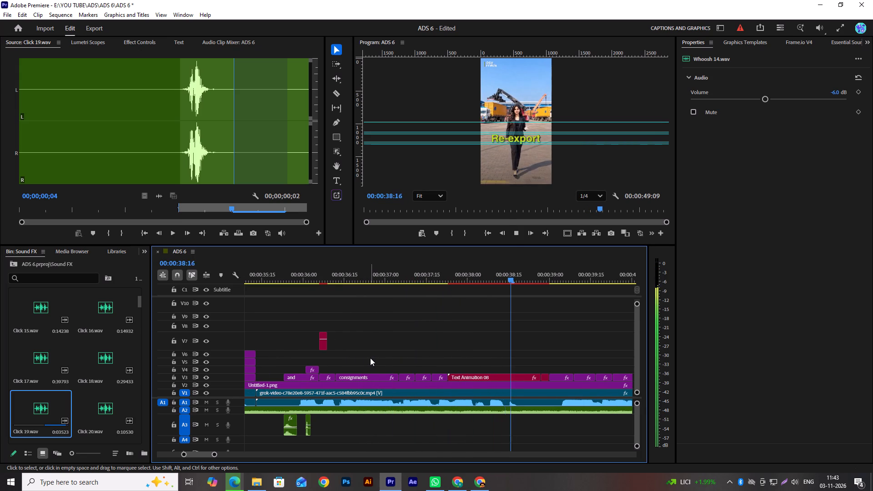
key("space")
Move the short Text Animation 08 clip on V7 to 00:00:36:17, above the "consignments" caption.
left_click(492, 375)
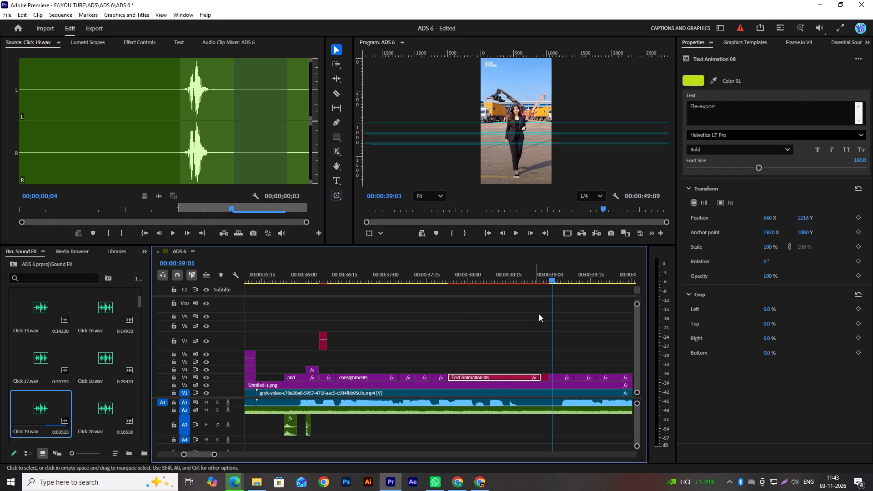
scroll(539, 314, "up", 5)
left_click(410, 278)
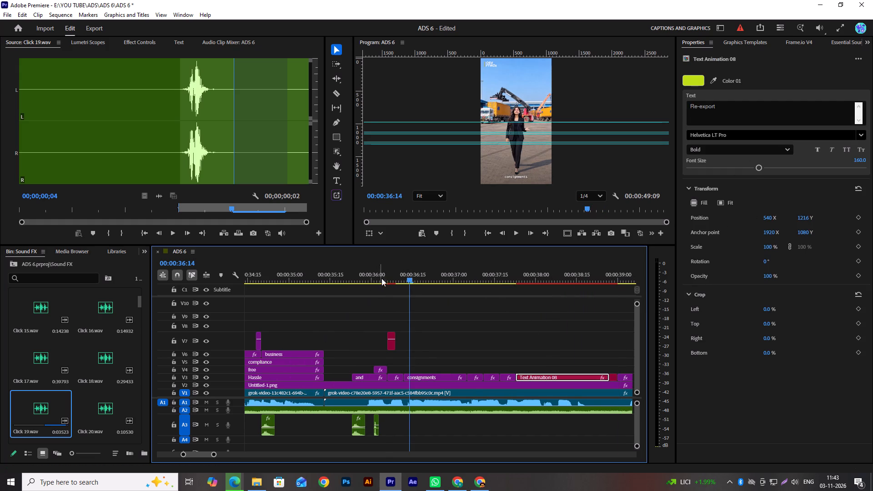
left_click_drag(386, 278, 419, 283)
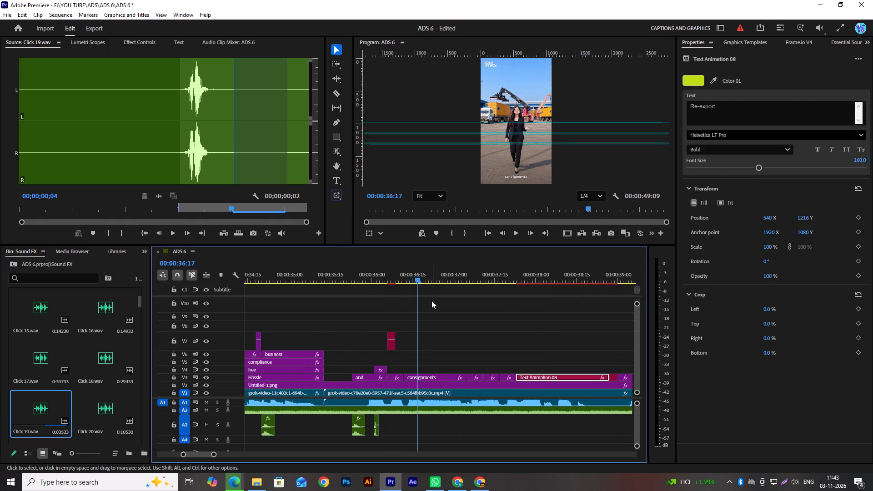
left_click_drag(392, 346, 413, 346)
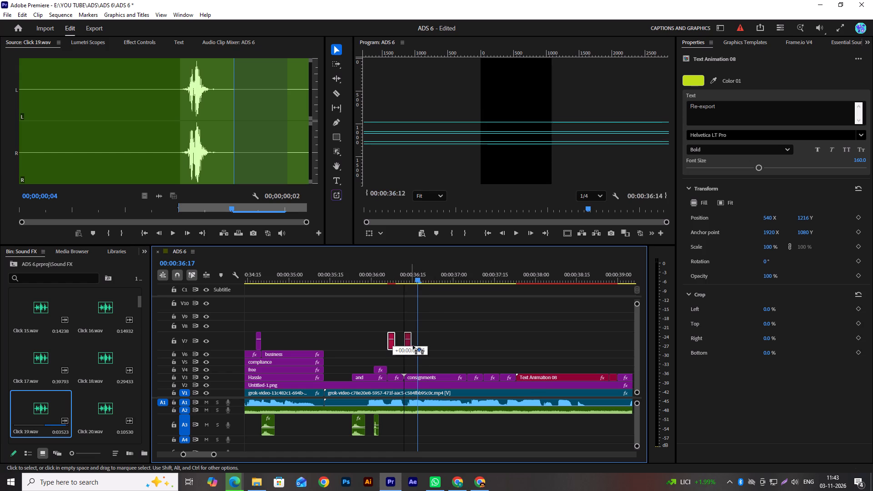
left_click_drag(413, 346, 419, 346)
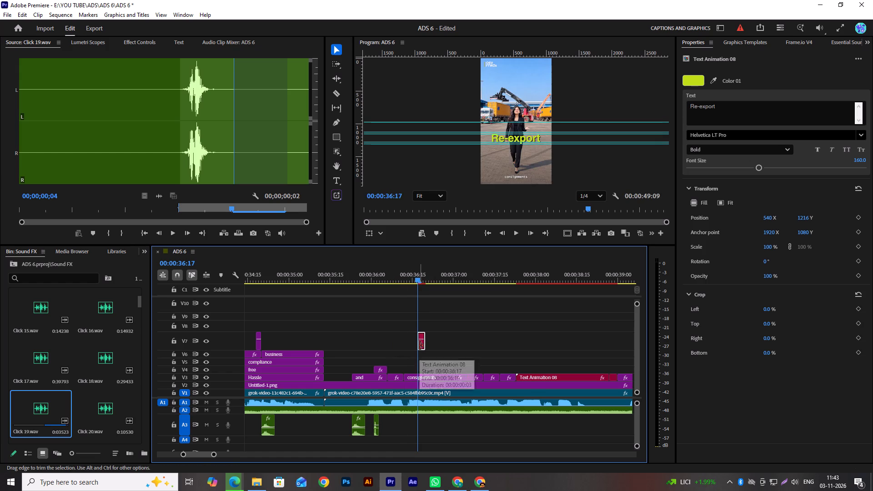
Add the "down to up" graphics template on V8 above the "consignments" caption, overlapping the short Text Animation 08 clip.
scroll(444, 355, "down", 2)
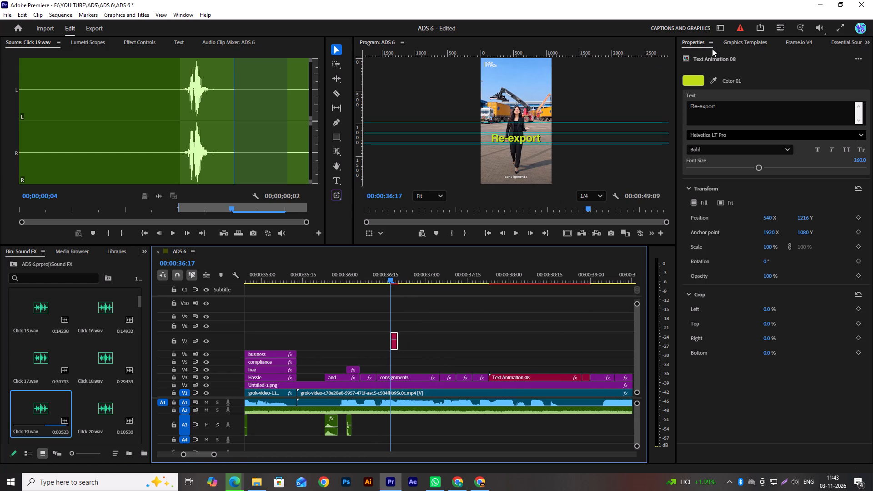
left_click(742, 40)
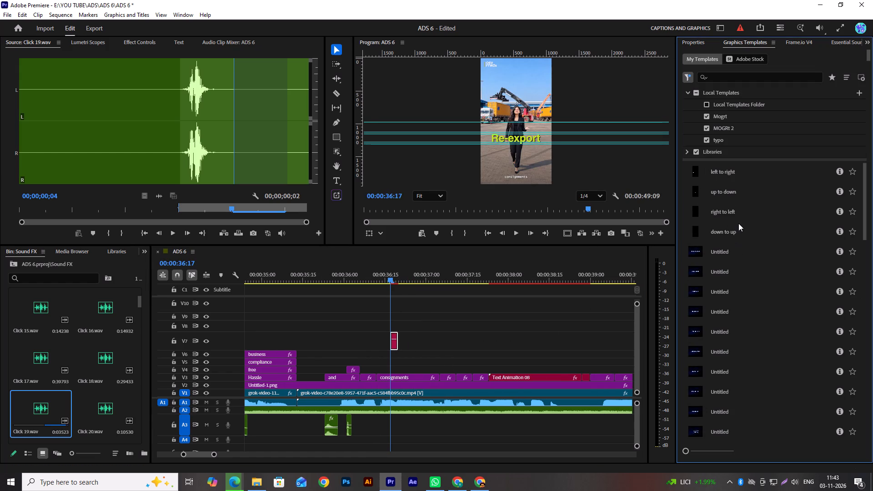
scroll(738, 223, "up", 4)
left_click_drag(725, 230, 418, 334)
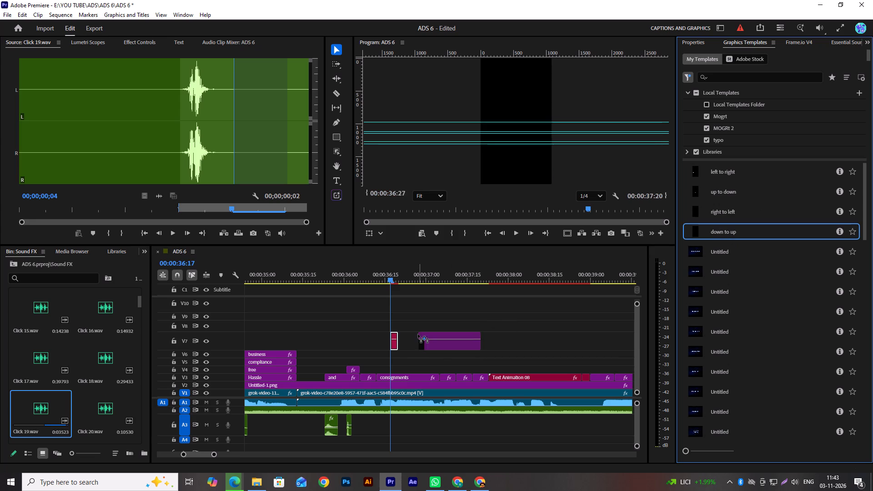
left_click_drag(418, 334, 380, 323)
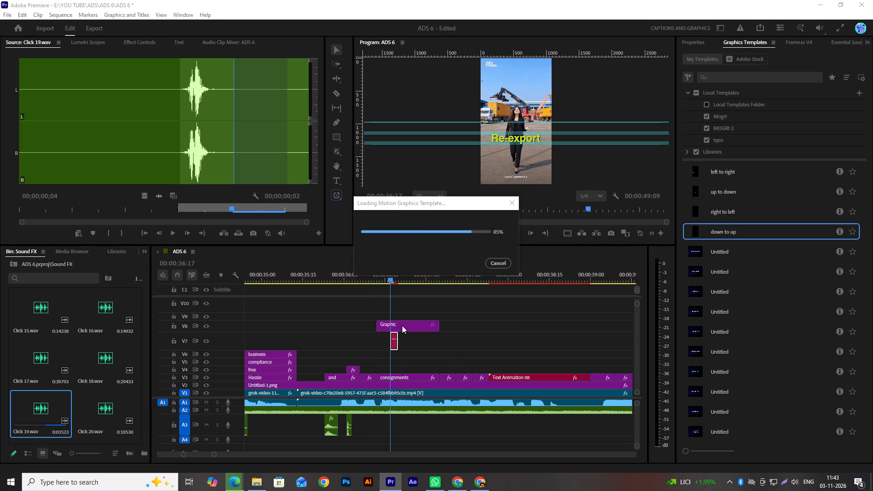
Replace the "components" text of the new V8 graphic with "consignments".
left_click(402, 326)
left_click(402, 326)
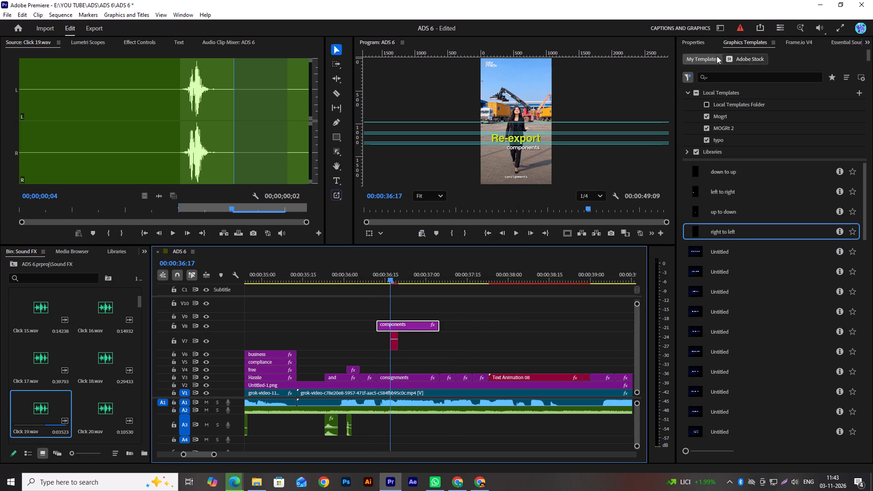
left_click(697, 41)
double_click(742, 106)
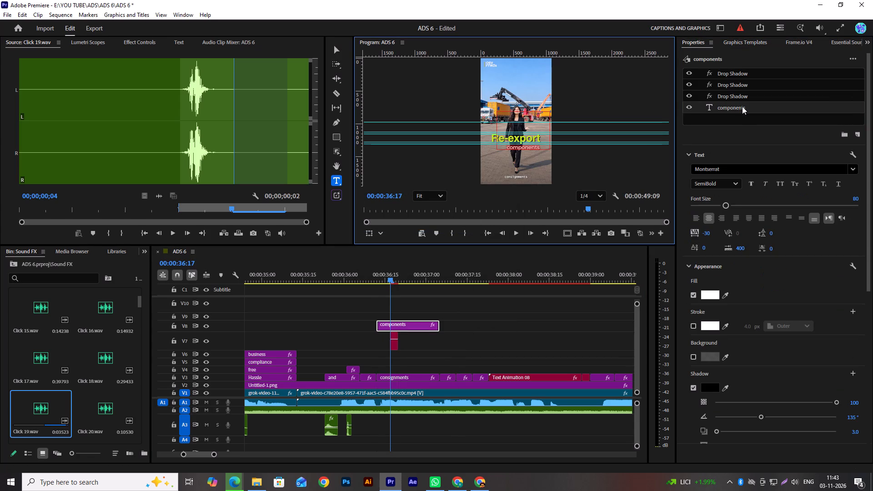
type("cons")
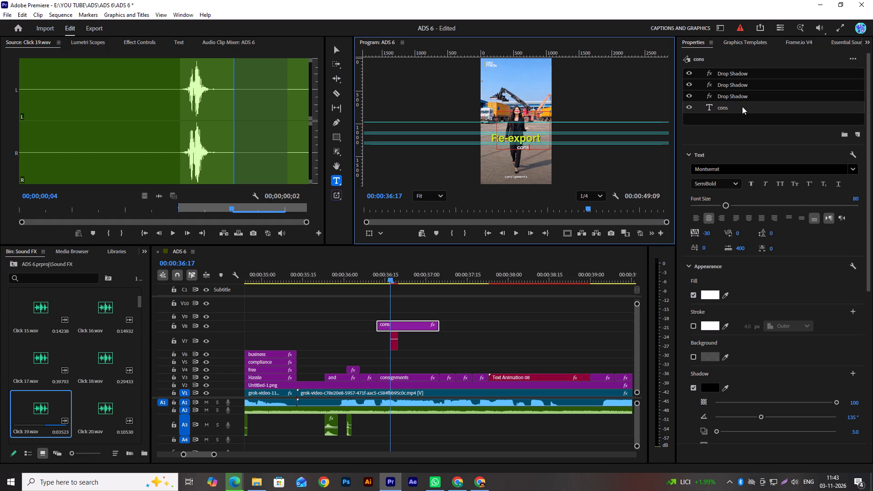
type("ign")
type("ment")
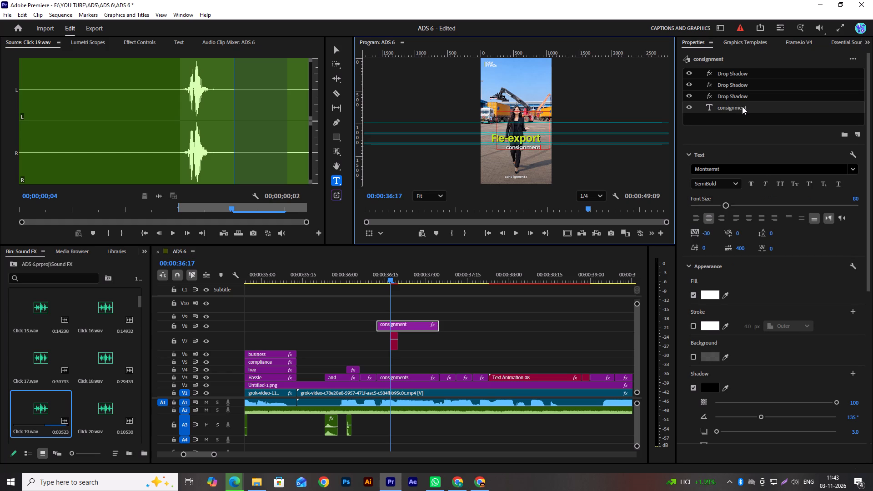
key("s")
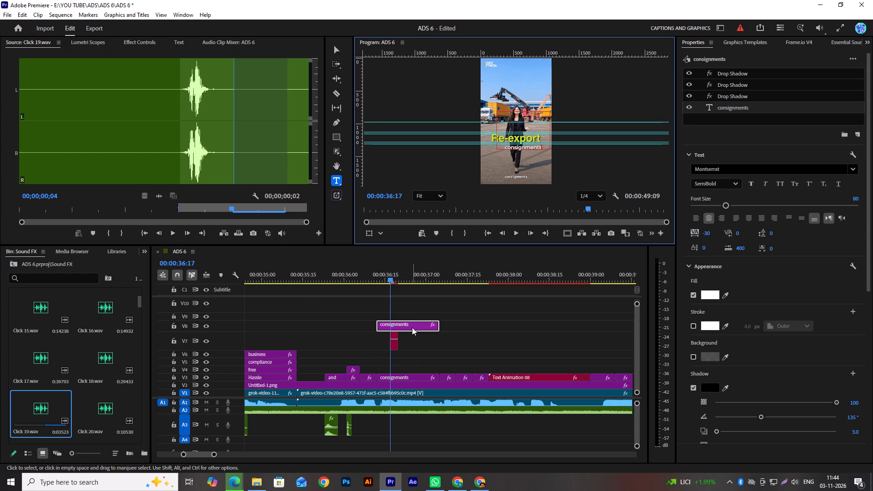
Move the styled "consignments" graphic from V8 to V4, directly above the plain "consignments" caption.
left_click_drag(412, 327, 417, 370)
left_click(413, 378)
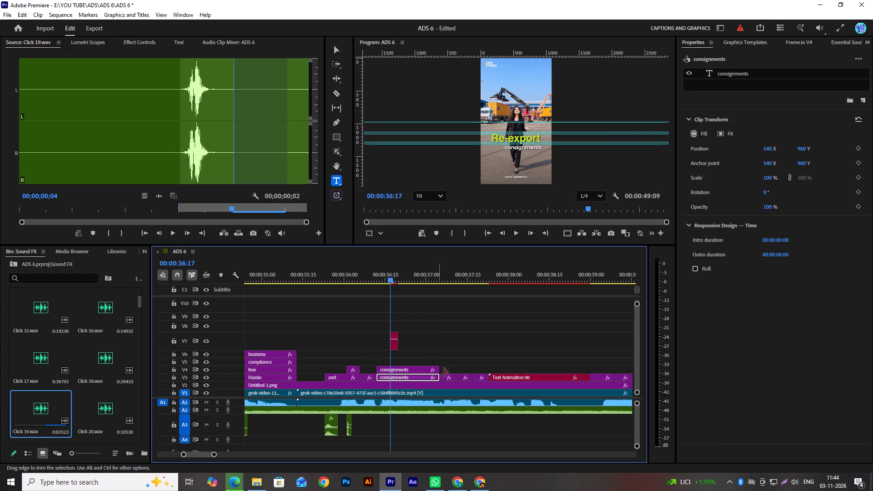
Raise the "meant" caption to V4 and the caption after it to V5, and extend "are" on V3 to the end of "meant".
scroll(445, 359, "down", 2)
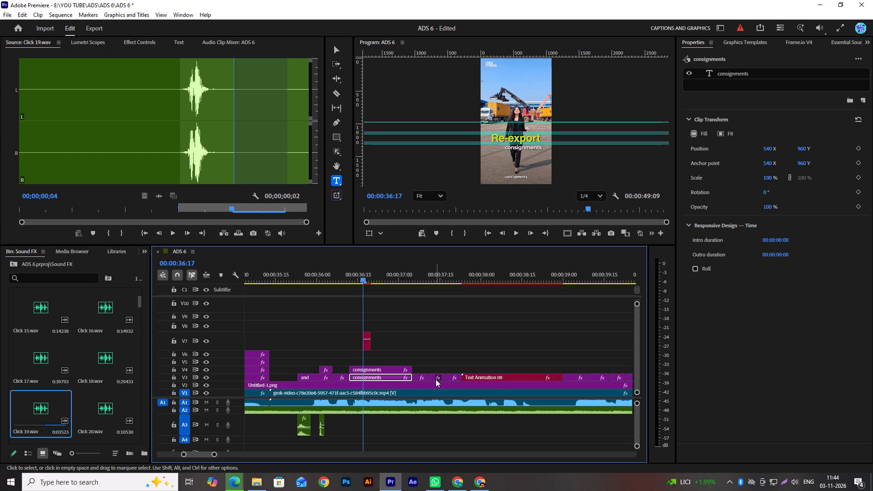
left_click_drag(434, 377, 433, 371)
left_click_drag(427, 377, 437, 380)
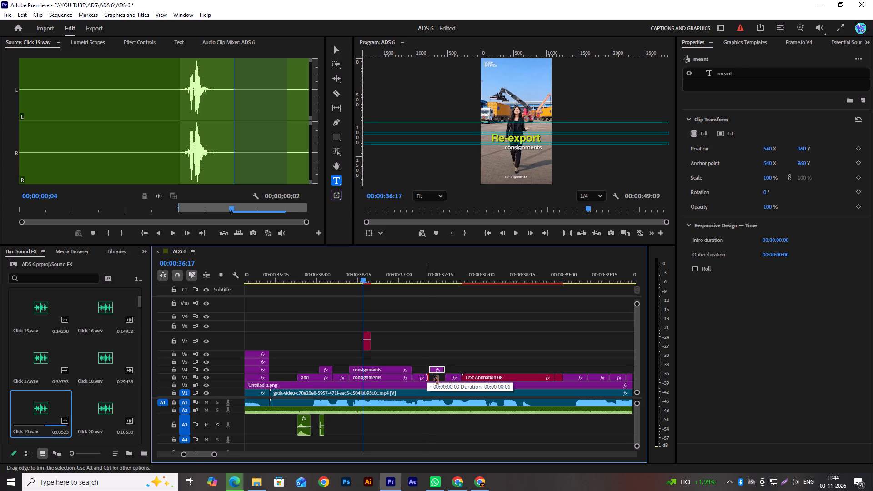
left_click_drag(437, 380, 442, 380)
left_click_drag(450, 377, 448, 365)
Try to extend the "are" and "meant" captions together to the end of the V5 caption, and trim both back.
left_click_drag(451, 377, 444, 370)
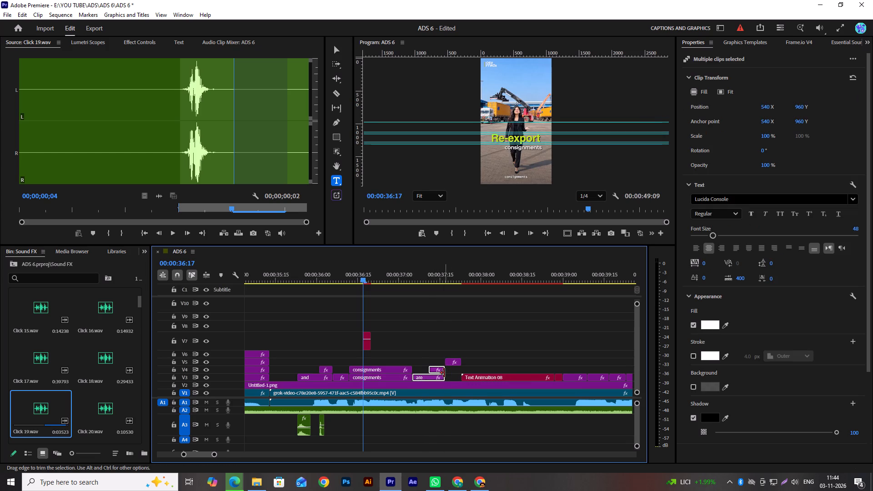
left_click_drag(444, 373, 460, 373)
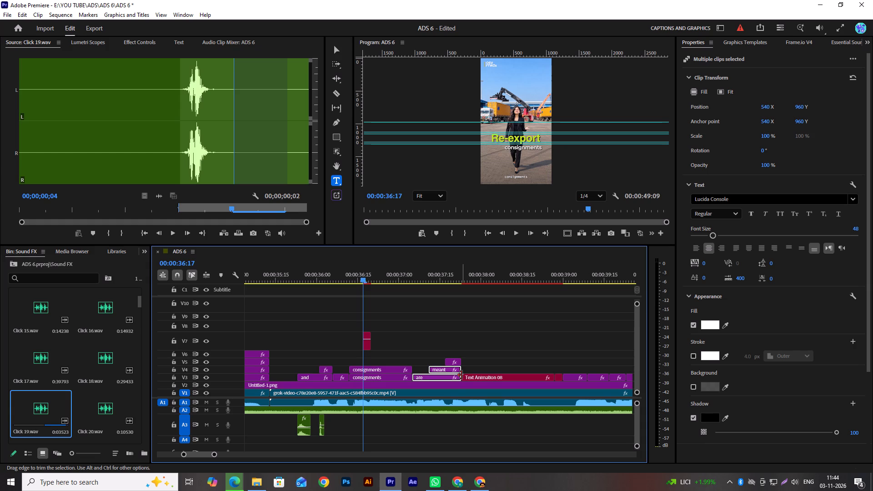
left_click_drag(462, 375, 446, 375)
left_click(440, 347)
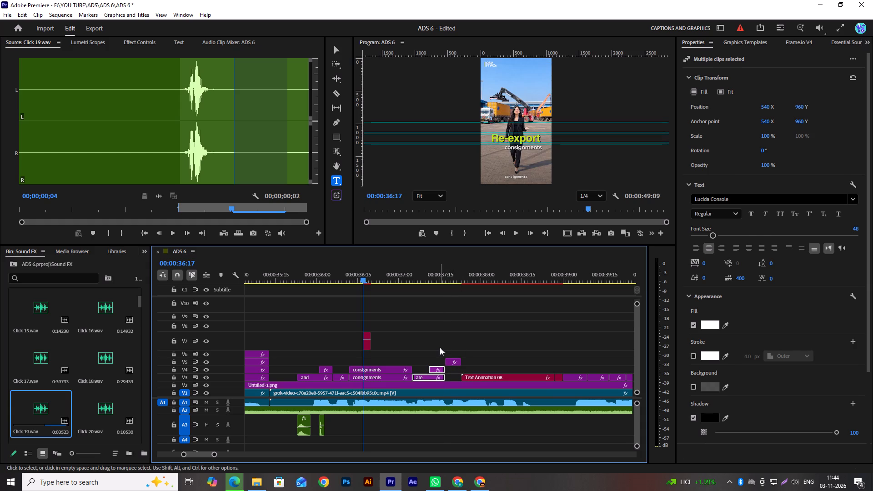
Delete the plain "consignments" caption on V3 and move the styled "consignments" graphic down from V4 into its place.
left_click(381, 377)
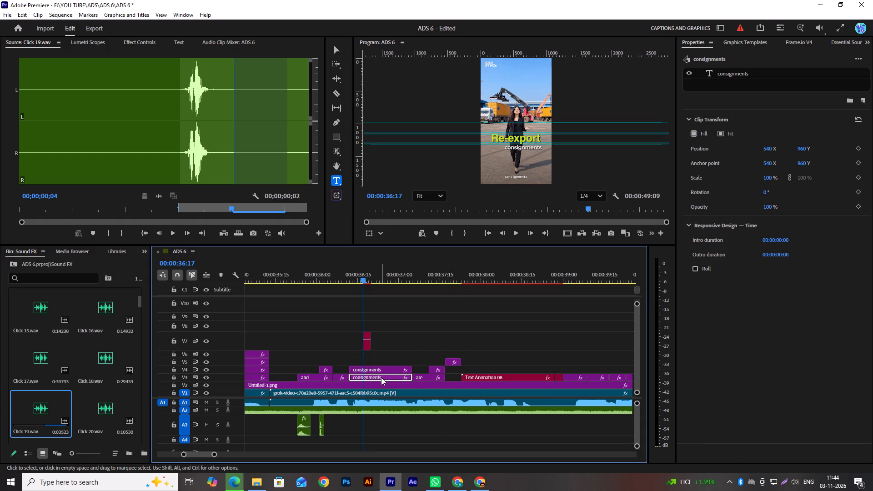
key("Delete")
left_click_drag(381, 370, 382, 379)
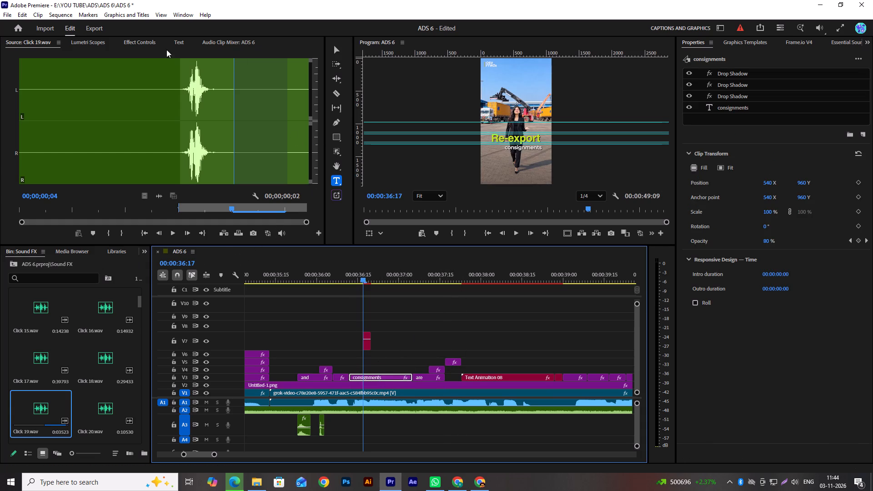
Remove the last two opacity keyframes from the styled "consignments" caption.
left_click(141, 41)
scroll(240, 125, "down", 20)
scroll(240, 125, "down", 2)
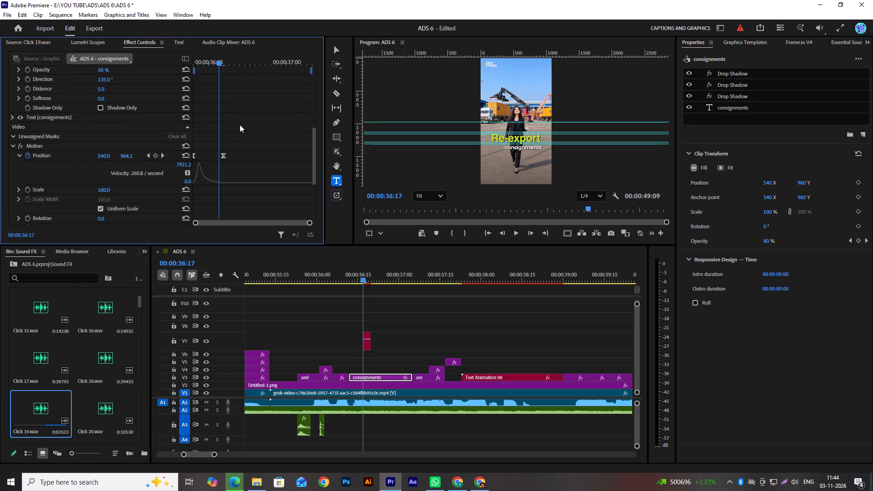
scroll(240, 125, "down", 12)
scroll(240, 125, "up", 6)
scroll(288, 154, "down", 6)
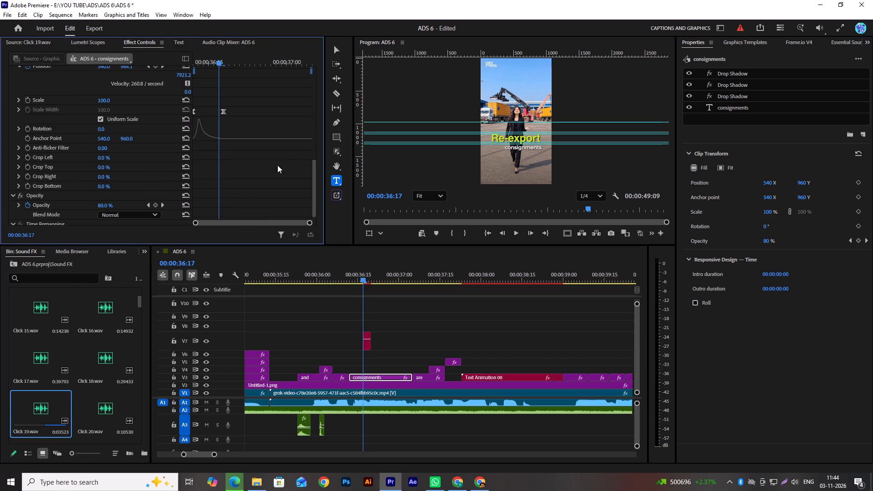
left_click_drag(253, 180, 291, 210)
left_click_drag(291, 210, 266, 189)
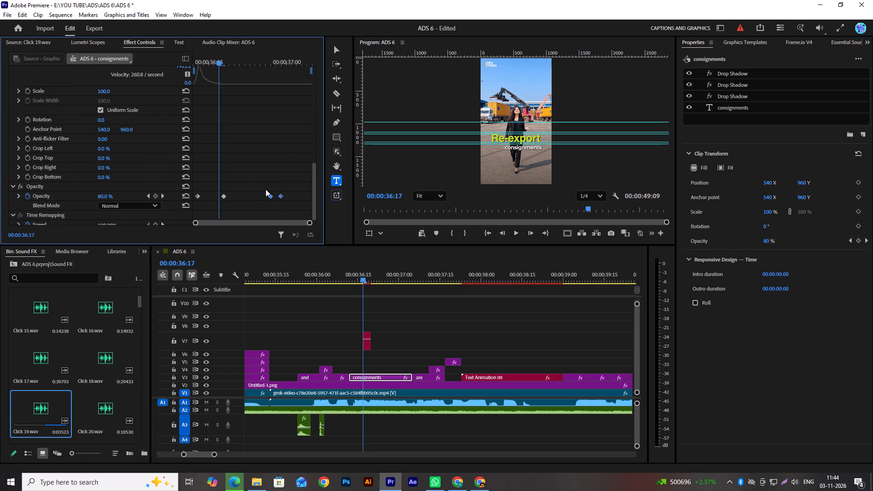
Set the "consignments" caption's Position to 228, 701 at its second keyframe, 00:00:36:18, placing it above the "Re-export" text.
scroll(266, 189, "up", 5)
left_click(158, 101)
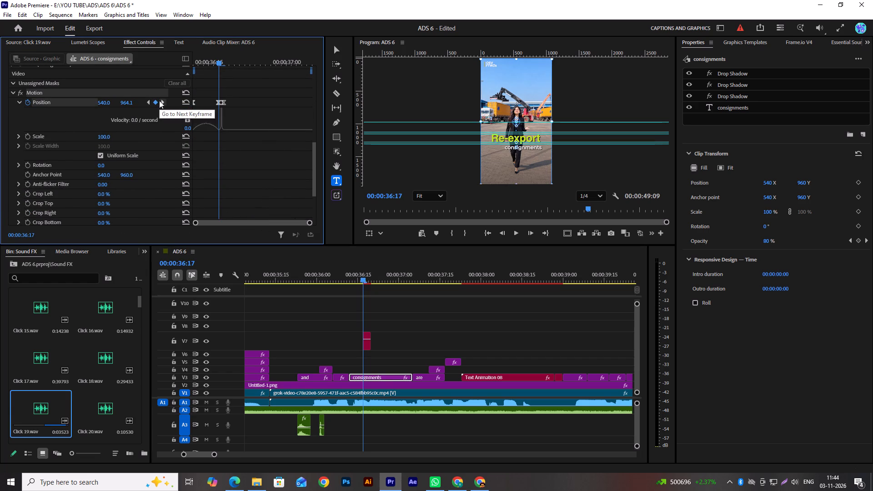
key("ctrl+z")
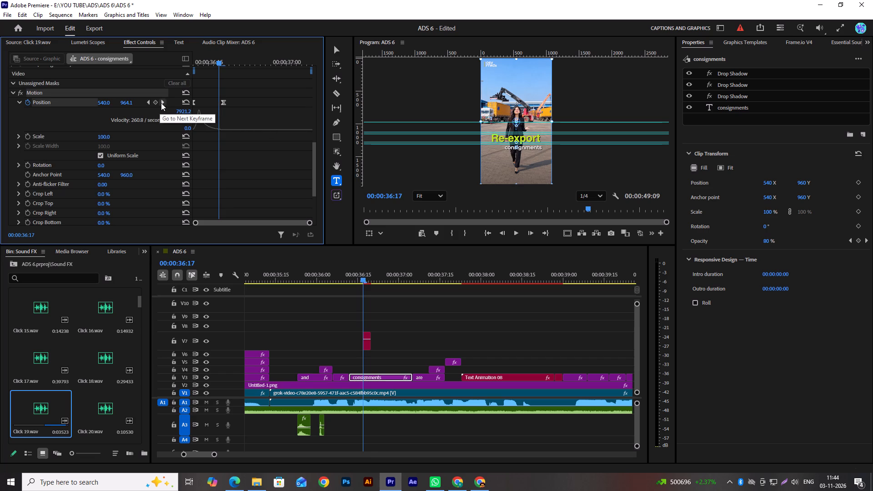
left_click(161, 103)
scroll(534, 160, "up", 11)
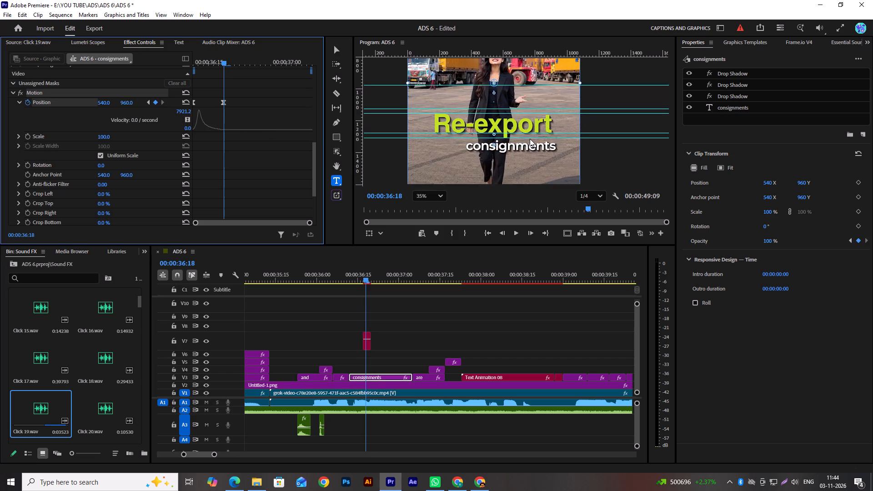
scroll(530, 139, "up", 3)
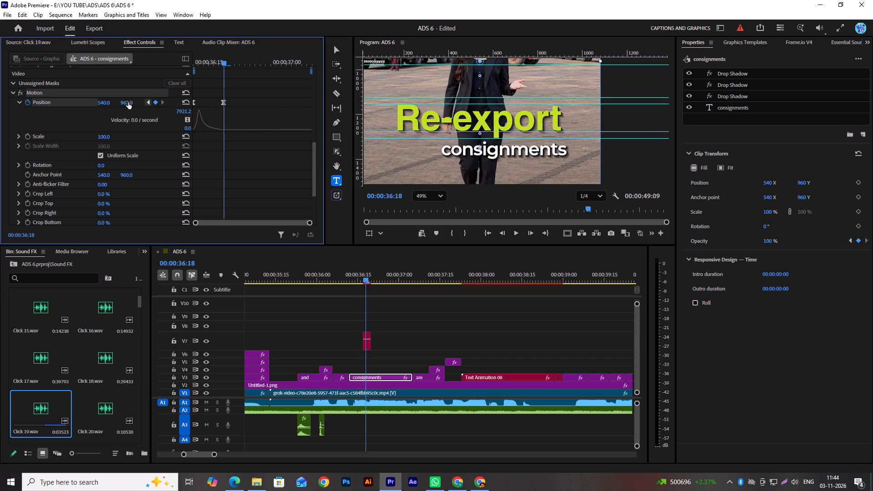
left_click_drag(128, 102, 22, 124)
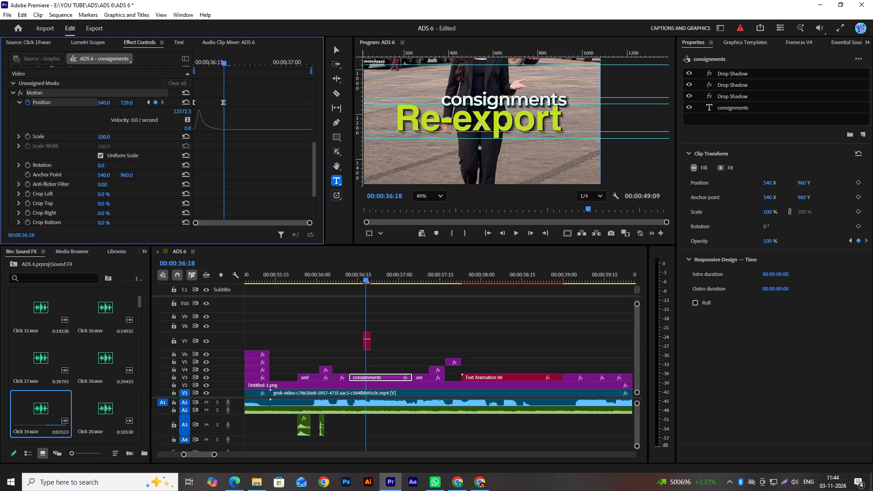
left_click_drag(22, 124, 11, 129)
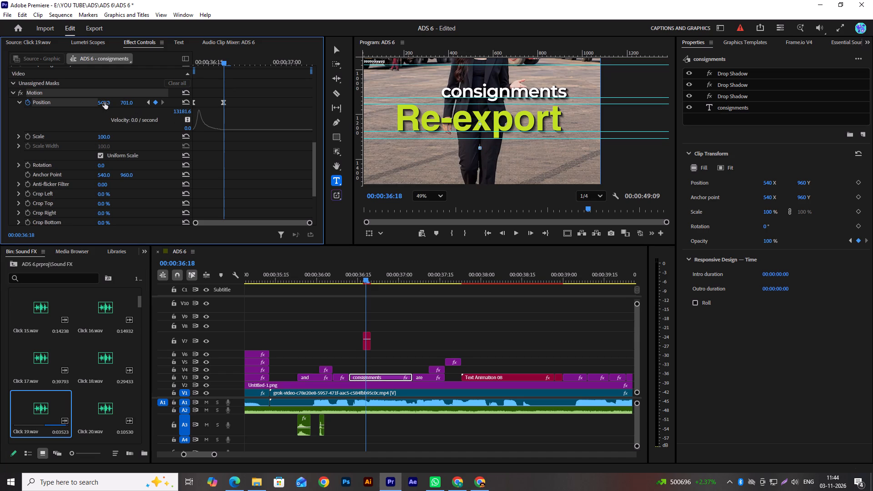
left_click_drag(105, 102, 40, 115)
scroll(432, 110, "down", 8)
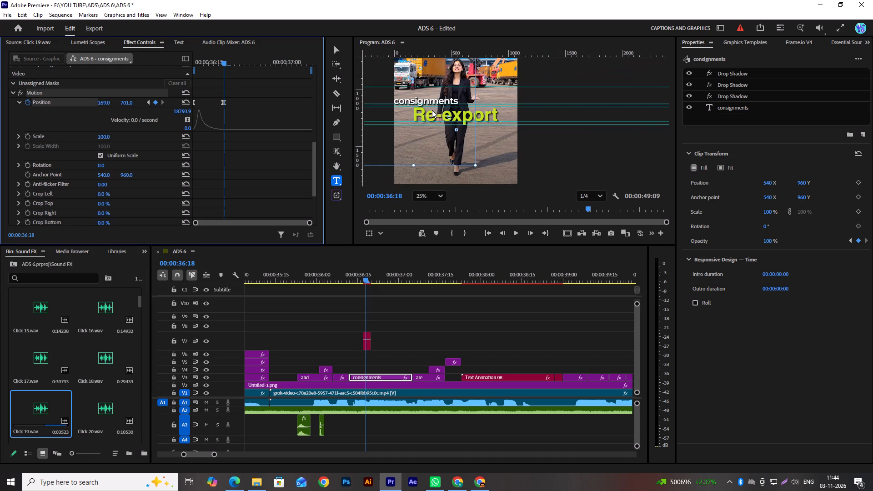
left_click_drag(101, 101, 109, 101)
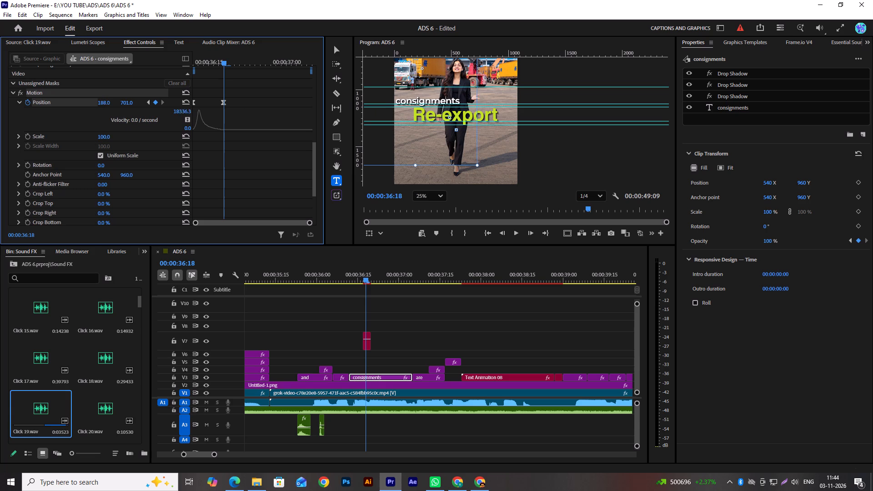
left_click_drag(109, 101, 127, 108)
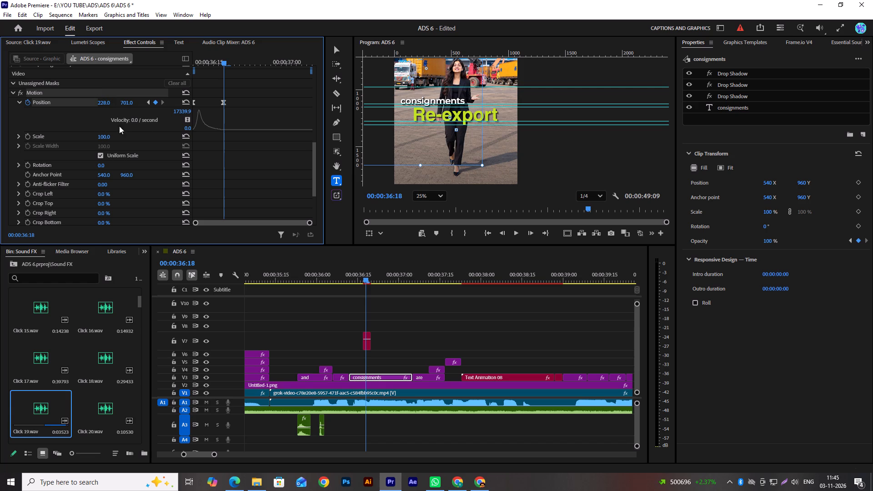
Set the horizontal Position of the "consignments" caption's first keyframe to 228 and play through to the "are" caption.
left_click(146, 102)
left_click(105, 105)
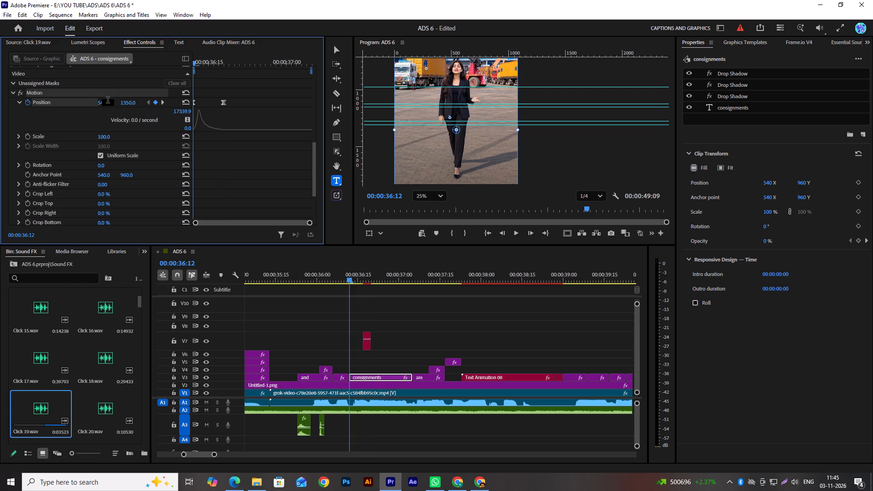
type("228")
key("Return")
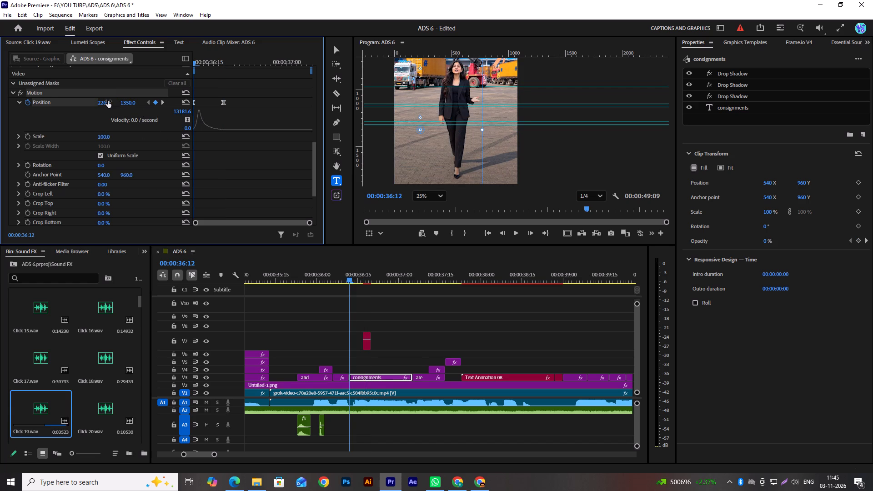
key("space")
key("space")
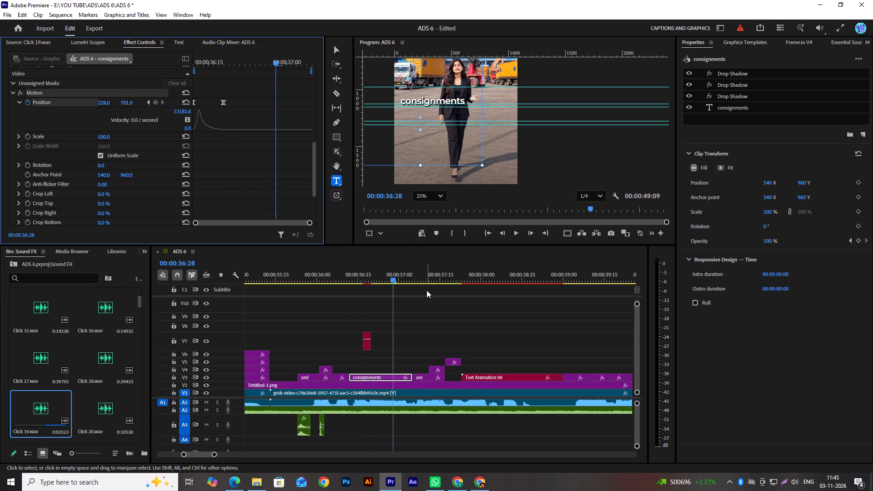
scroll(426, 291, "down", 2)
key("space")
key("space")
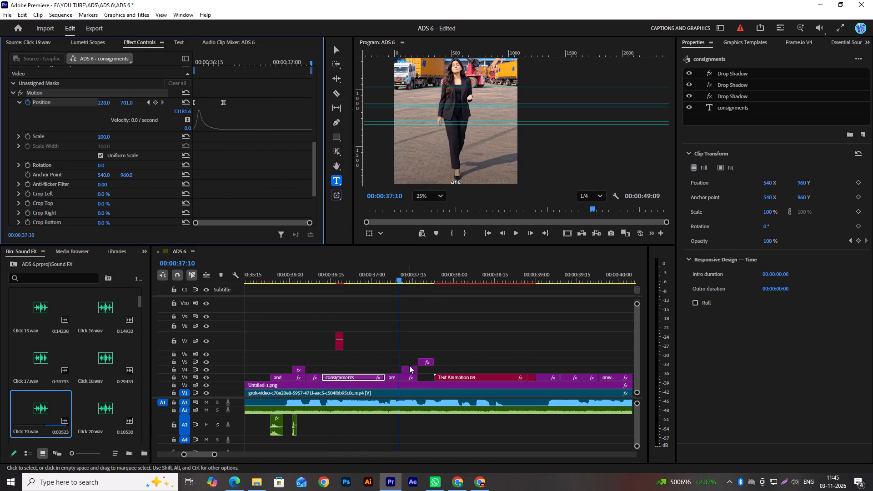
Set the "are" caption on V3 to Montserrat SemiBold at font size 80.
left_click(398, 376)
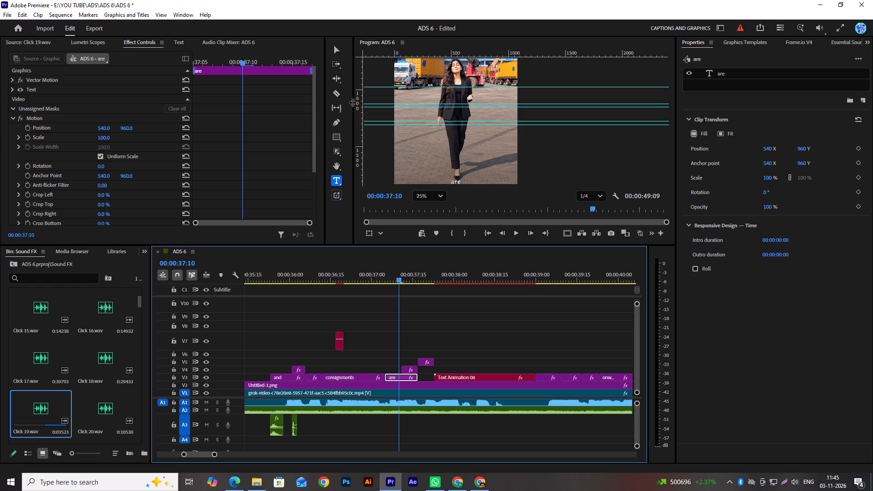
left_click(731, 73)
left_click(740, 132)
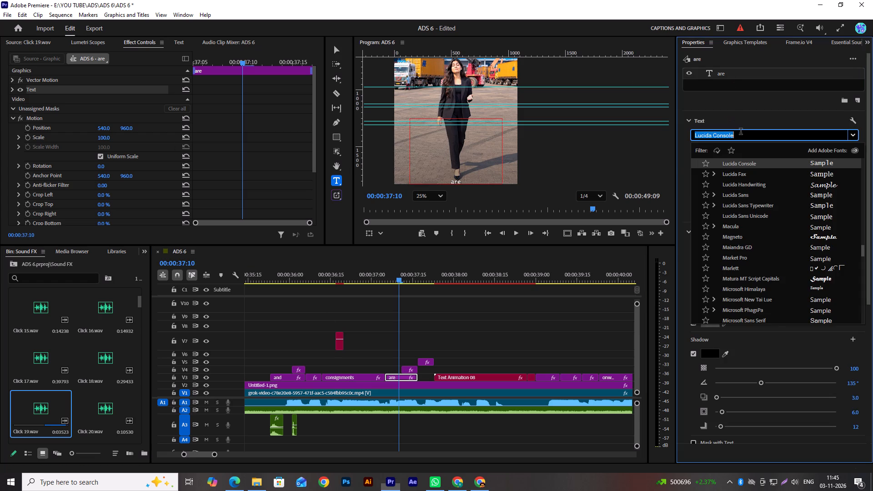
type("mont")
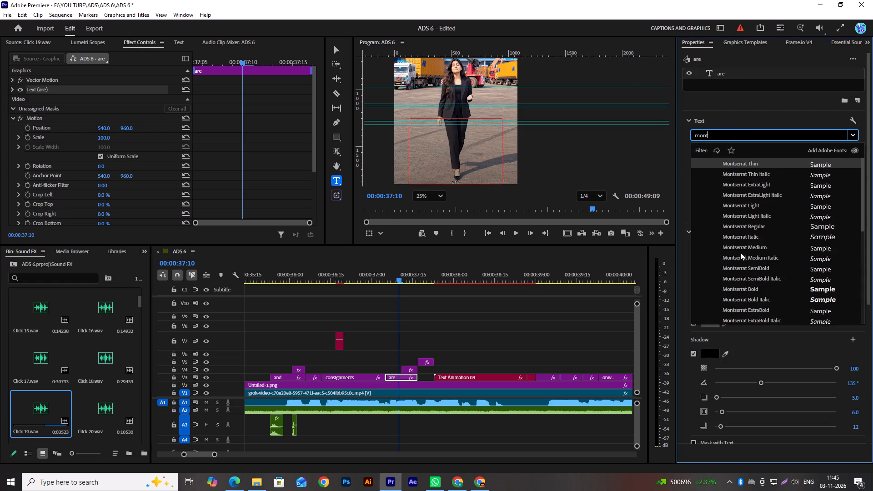
left_click(748, 269)
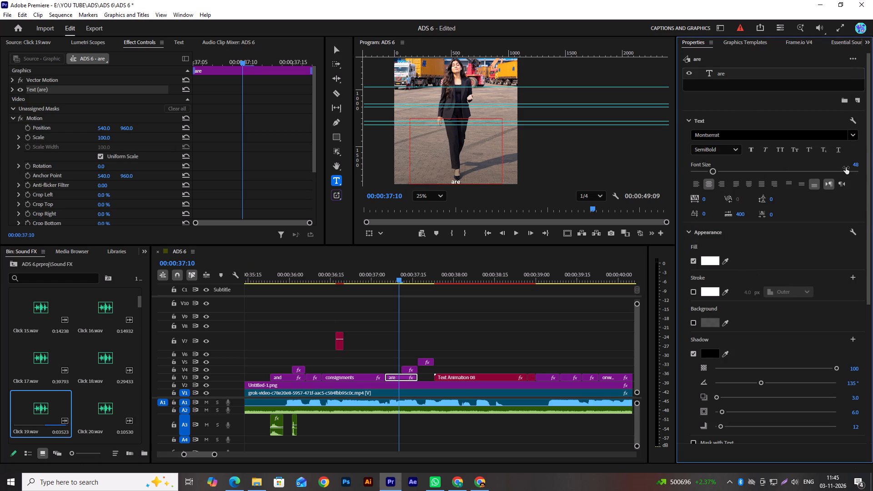
left_click(857, 163)
type("80")
key("Return")
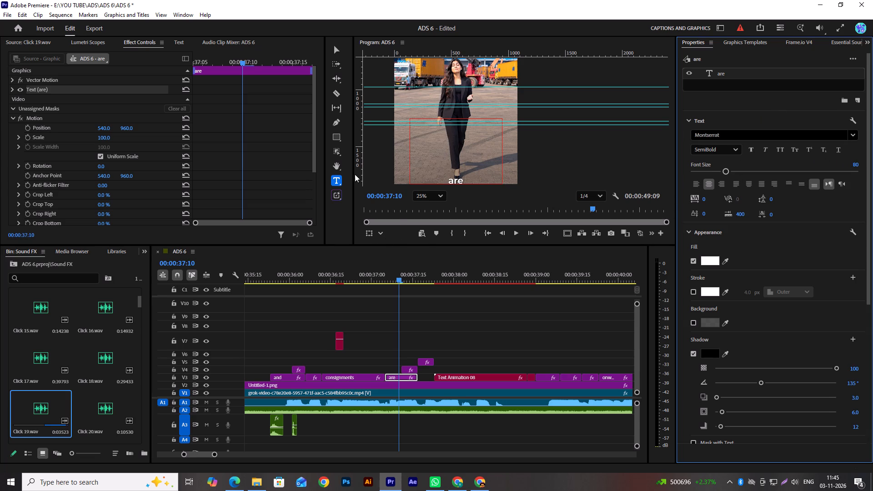
Copy a Drop Shadow effect from the "consignments" caption and paste it three times onto the "are" caption.
left_click(345, 376)
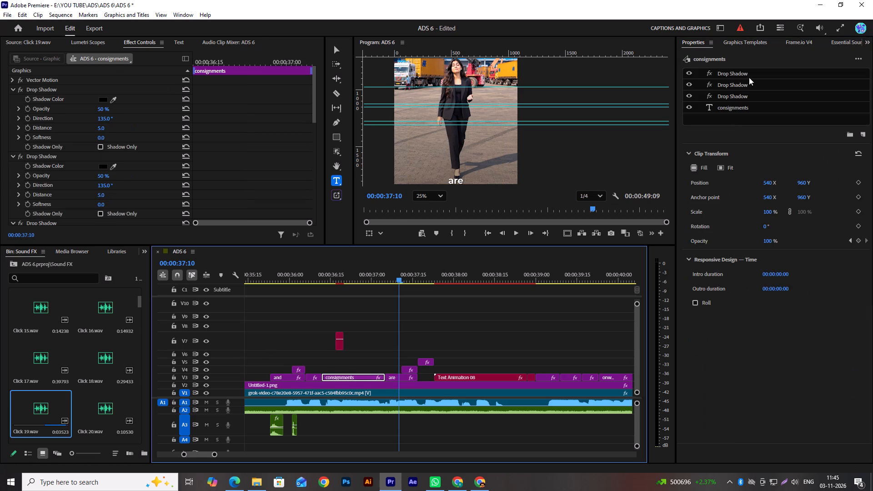
left_click(749, 78)
key("ctrl+c")
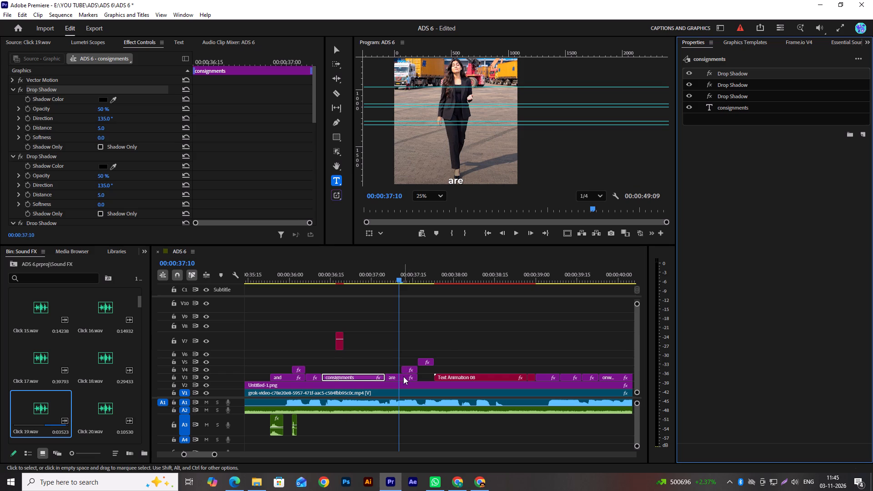
left_click(403, 376)
left_click(722, 75)
key("ctrl+v")
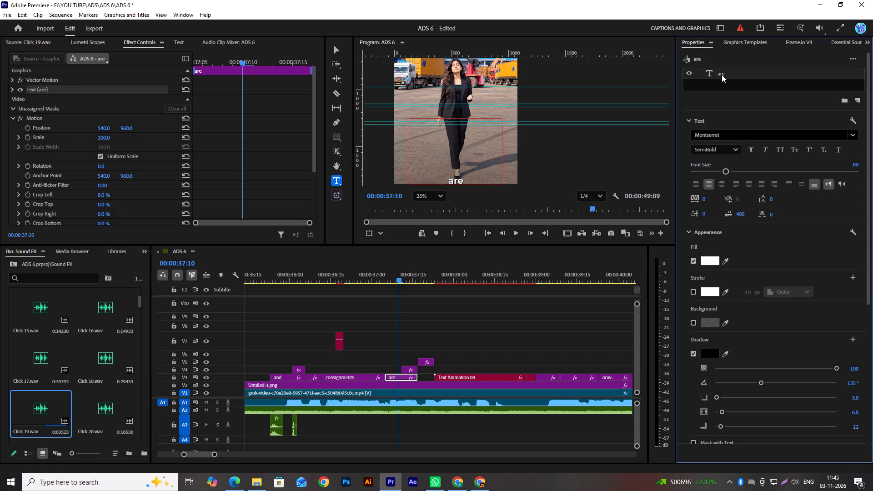
key("ctrl+v")
key("ctrl+v")
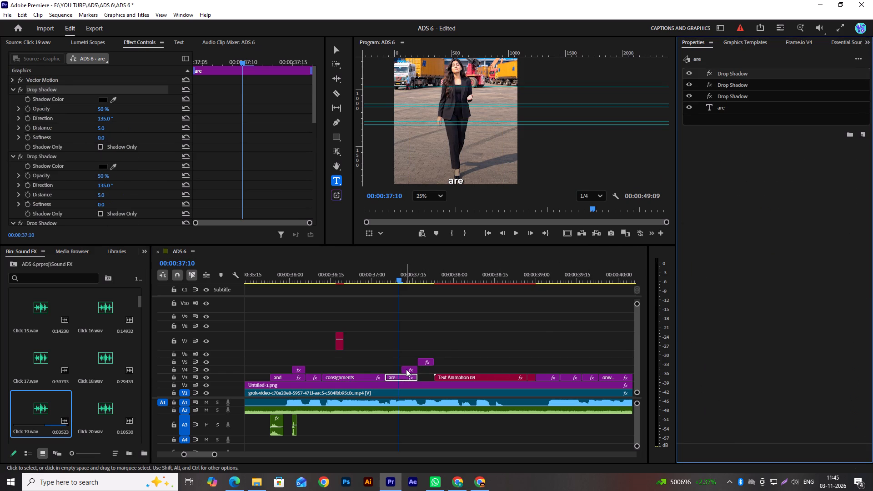
Paste the copied Drop Shadow effect three times onto the "meant" caption on V4.
left_click(406, 369)
key("ctrl+v")
key("ctrl+v")
key("ctrl+v")
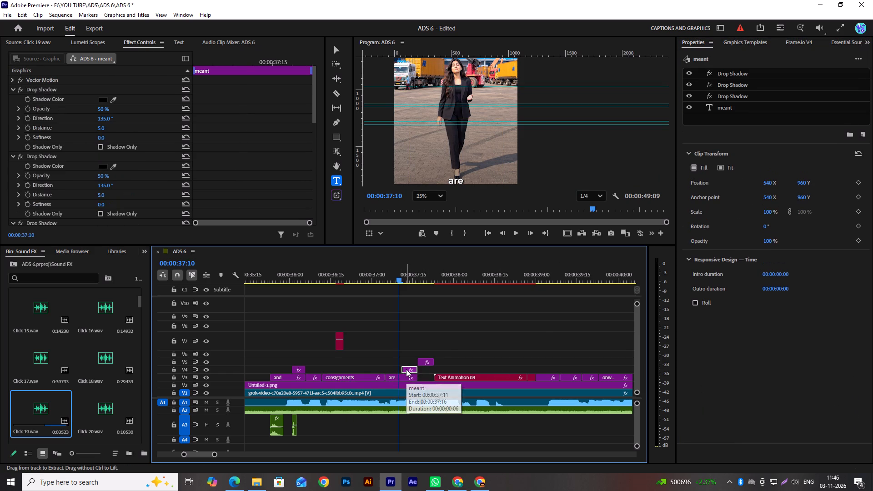
Move the short "Re-export" text clip on V7 to start at 00:00:37:13, with the playhead at 00:00:37:15 inside it.
left_click(404, 279)
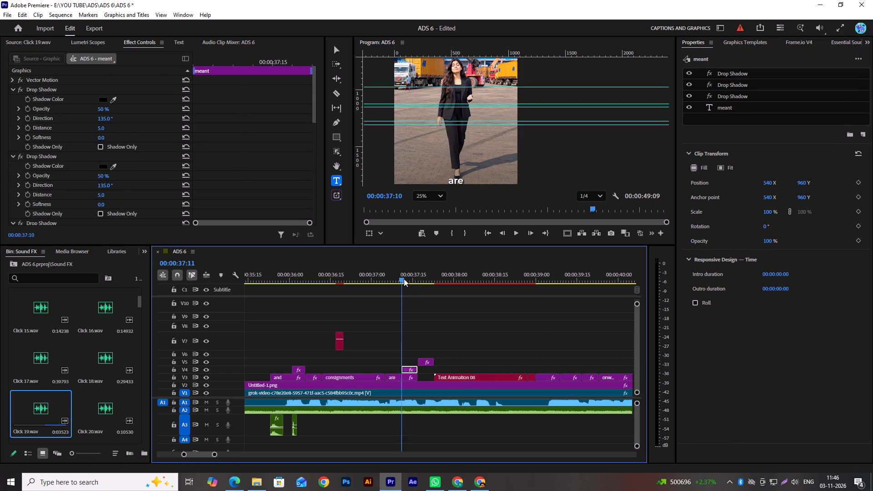
left_click(404, 278)
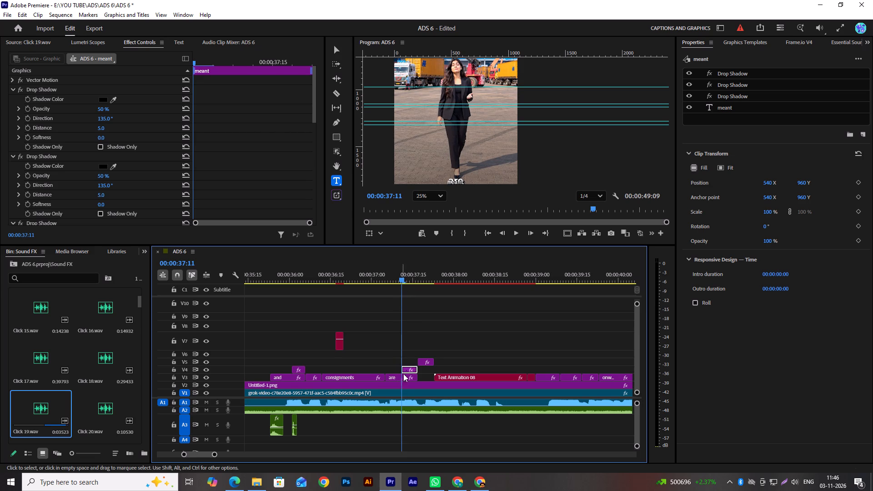
left_click(413, 281)
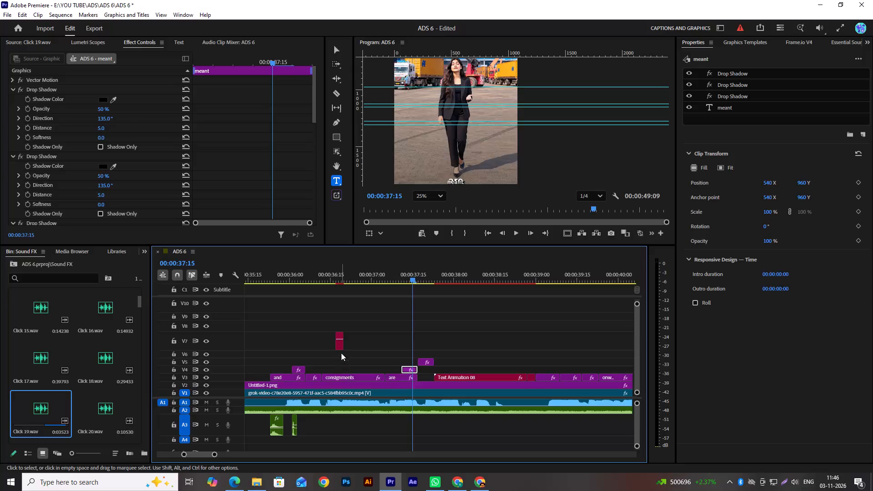
left_click_drag(340, 349, 408, 347)
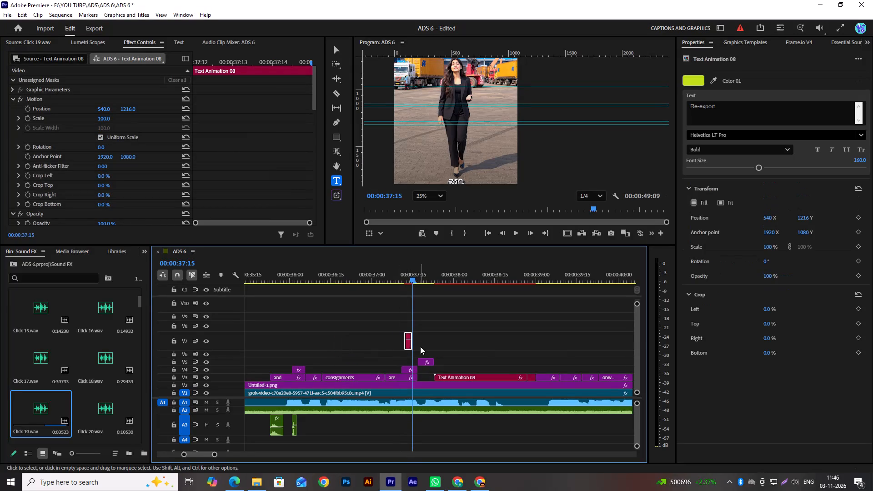
left_click(406, 347)
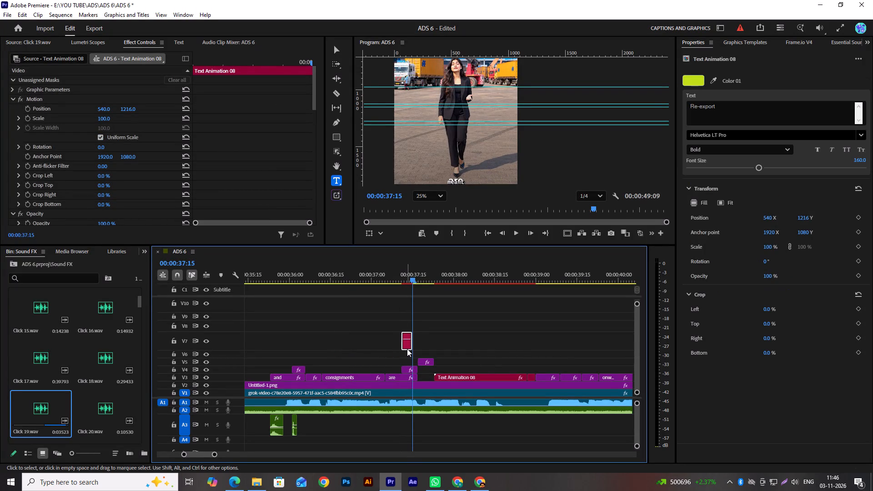
left_click(407, 349)
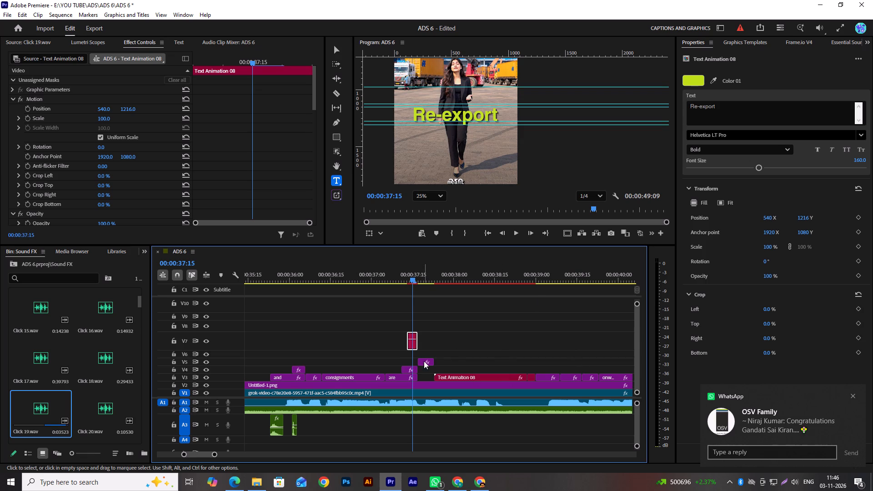
Set the "meant" caption's text to Montserrat SemiBold at font size 80.
double_click(406, 372)
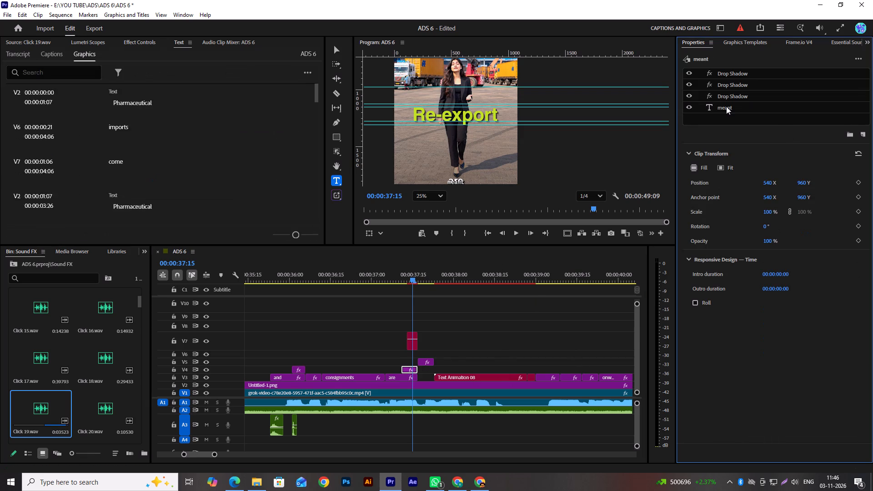
left_click(726, 106)
left_click(716, 170)
type("mont")
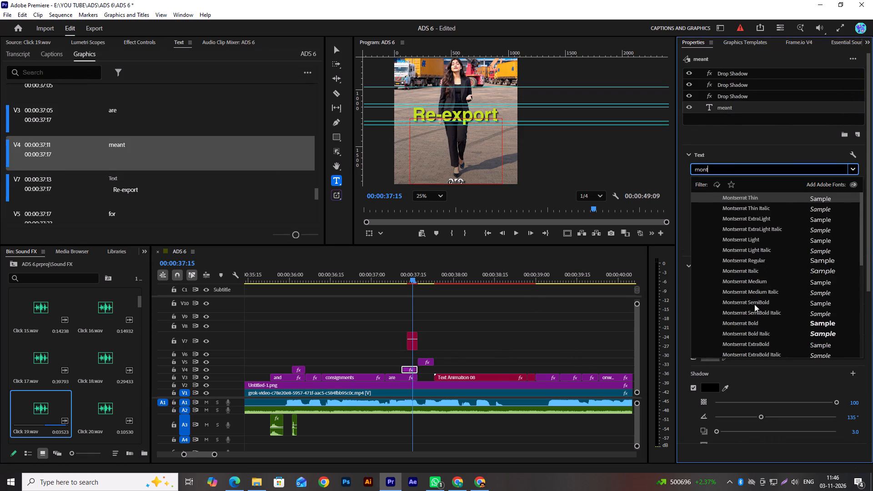
left_click(754, 304)
left_click(855, 196)
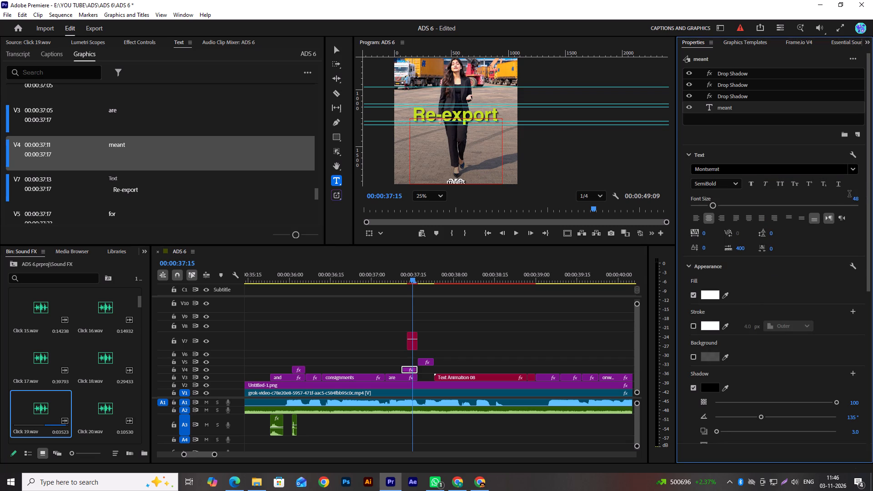
type("80")
key("Return")
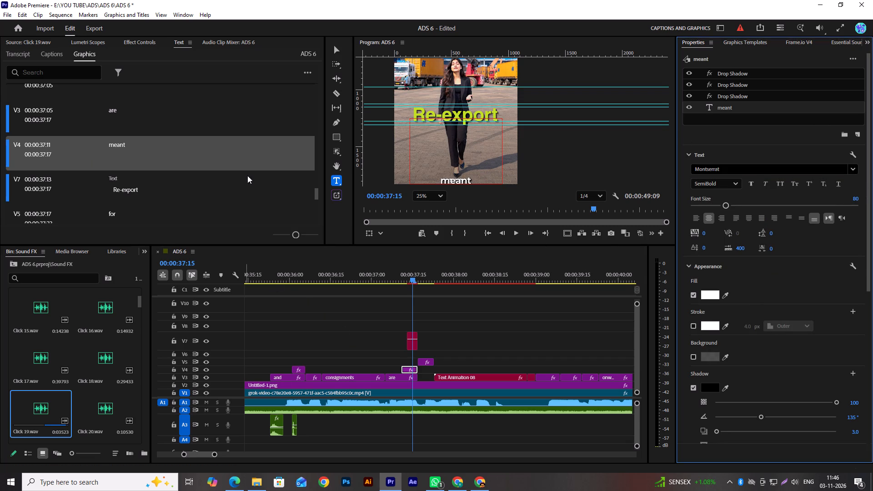
Set the "are" caption's Motion Position to 181, 260, placing it just above the start of the "Re-export" text.
left_click(141, 40)
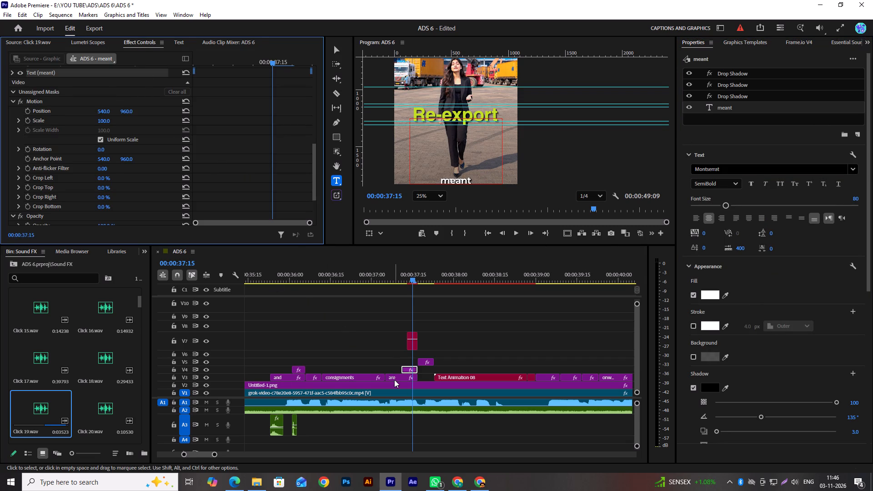
left_click(394, 380)
scroll(229, 144, "down", 17)
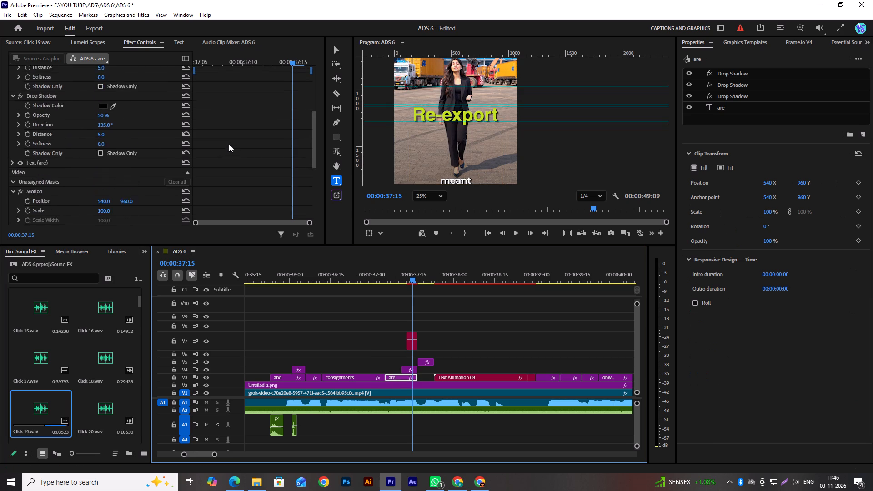
scroll(229, 144, "down", 4)
left_click_drag(129, 136, 34, 153)
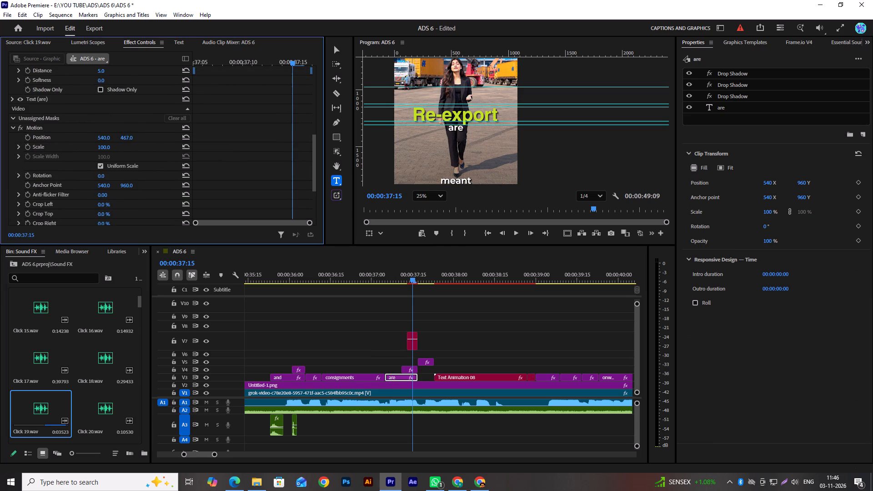
left_click_drag(34, 153, 113, 144)
scroll(516, 100, "up", 6)
scroll(418, 99, "down", 5)
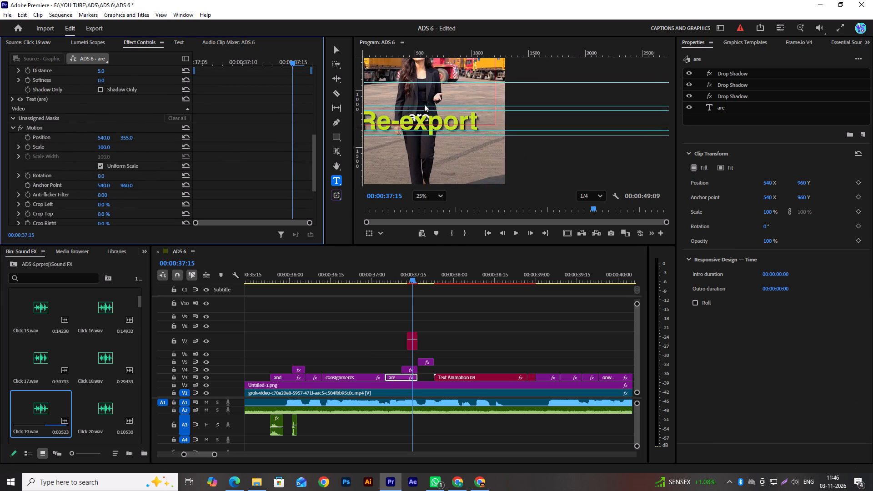
scroll(424, 104, "down", 2)
scroll(383, 95, "down", 6)
scroll(371, 95, "up", 12)
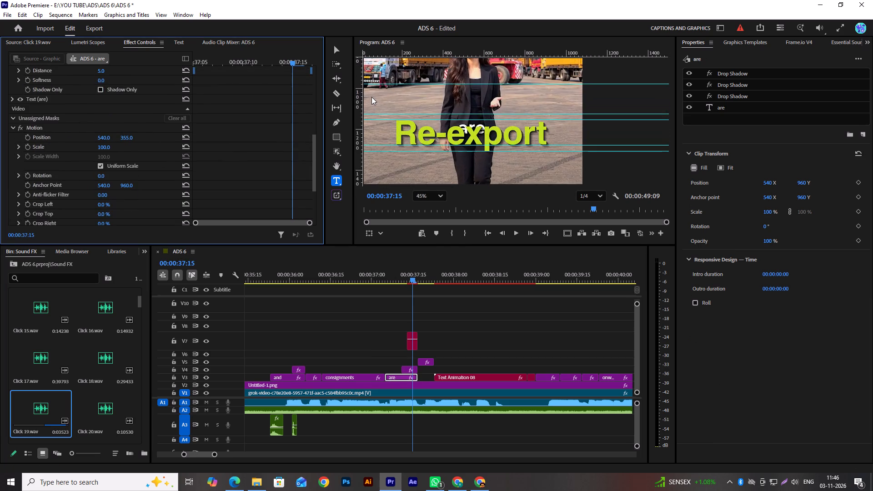
scroll(371, 97, "down", 3)
left_click(424, 197)
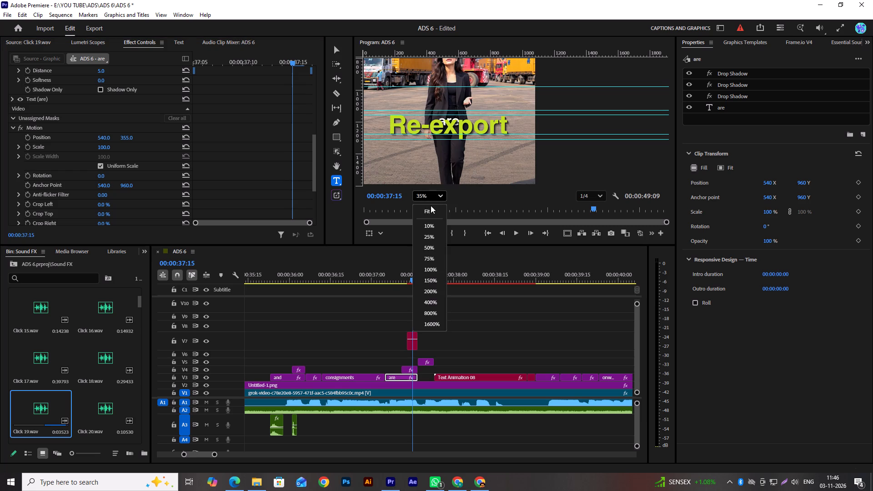
left_click(431, 207)
scroll(511, 110, "up", 10)
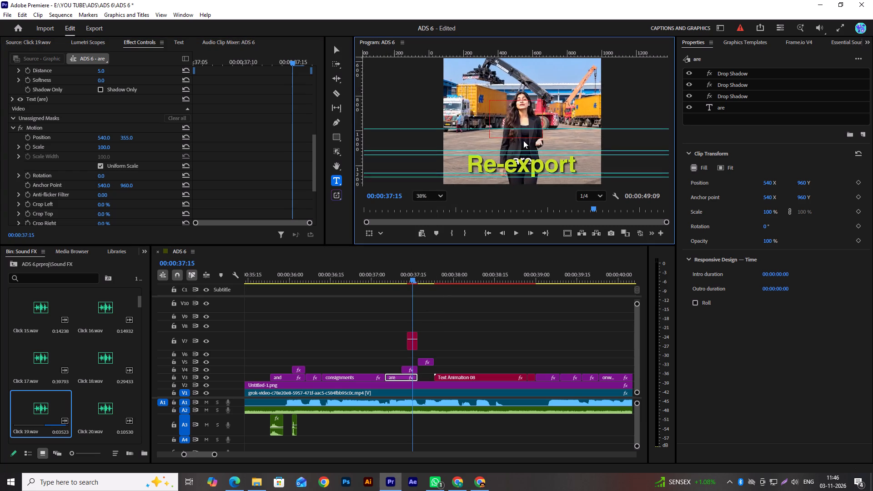
scroll(523, 140, "up", 4)
left_click_drag(126, 139, 108, 143)
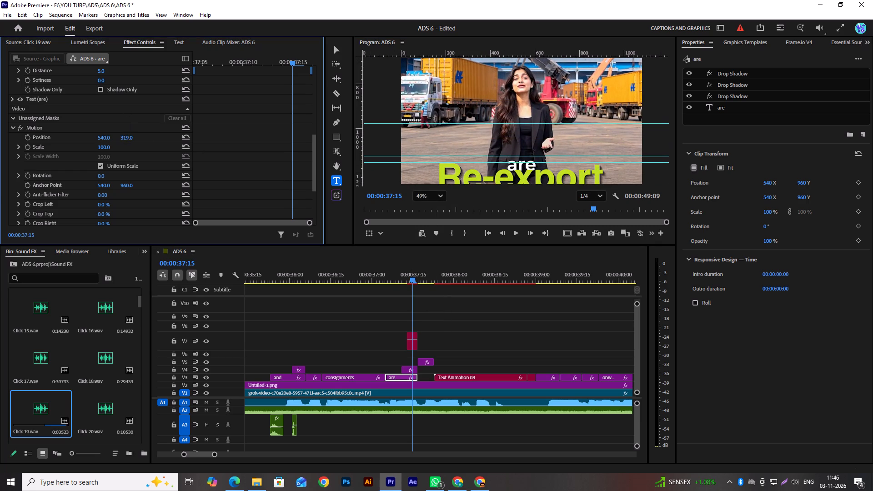
left_click_drag(108, 143, 84, 150)
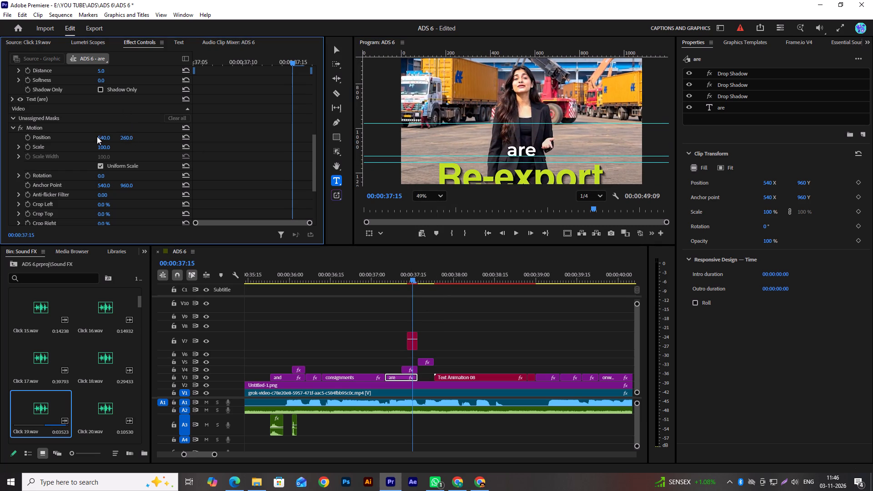
left_click_drag(105, 136, 45, 152)
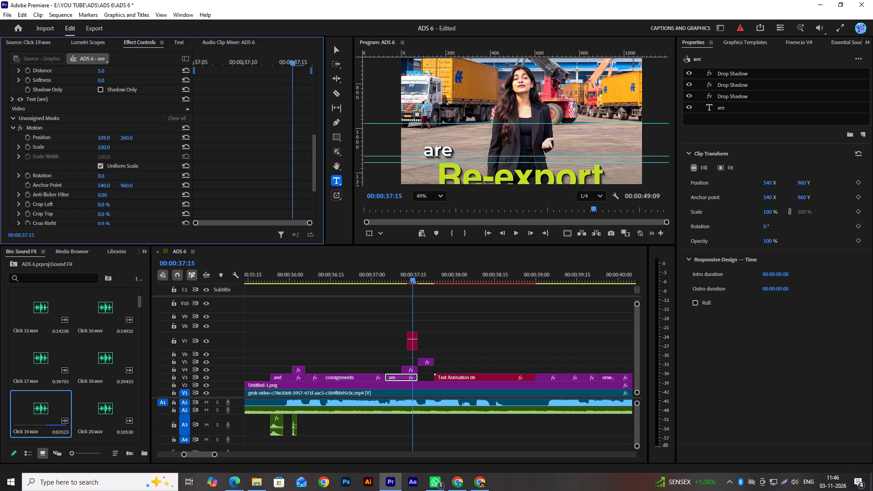
left_click_drag(45, 152, 50, 153)
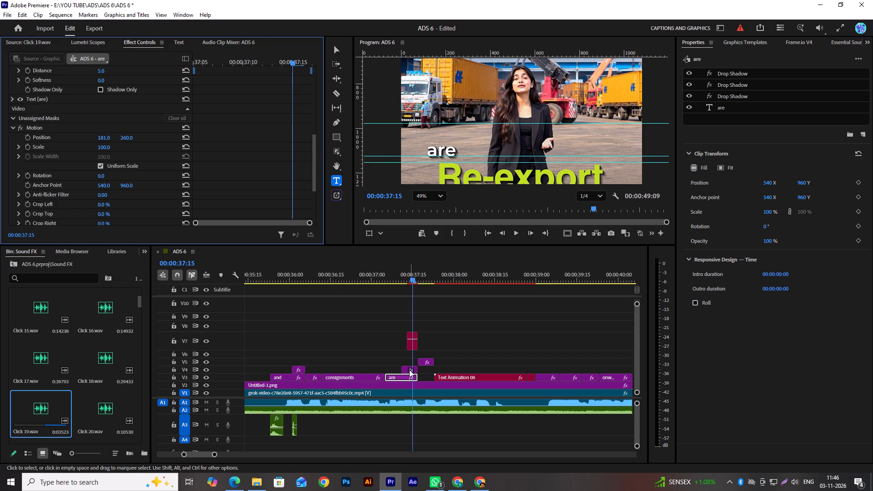
Set the "meant" caption's Motion Position to 414.2, 258.5, placing it beside "are" above the "Re-export" text.
left_click(409, 370)
scroll(156, 129, "up", 4)
scroll(156, 129, "down", 8)
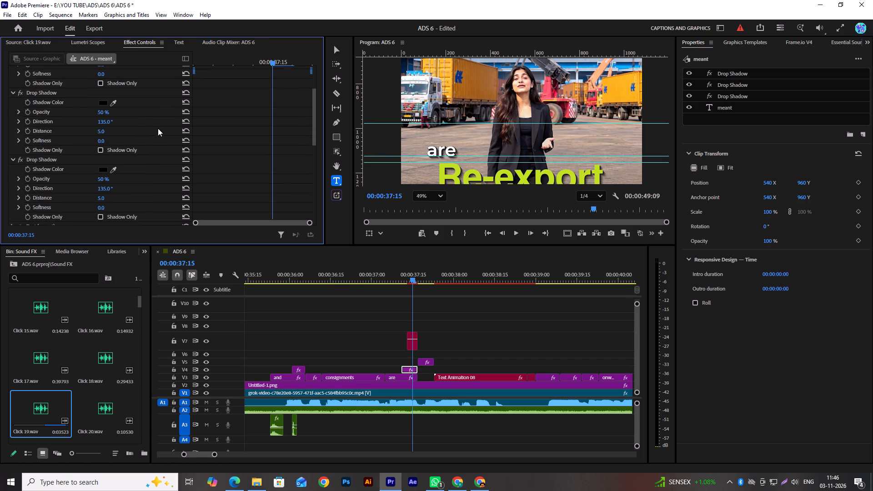
scroll(151, 139, "down", 6)
scroll(151, 139, "up", 1)
scroll(151, 139, "down", 5)
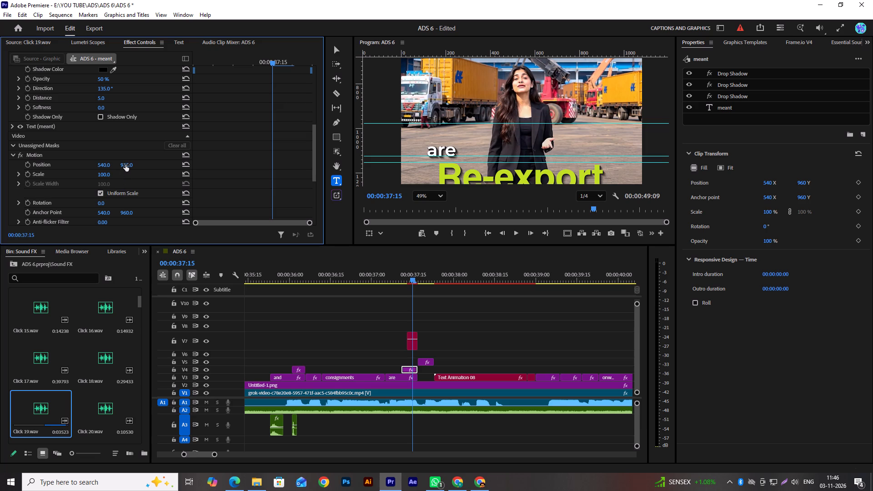
left_click_drag(131, 165, 135, 165)
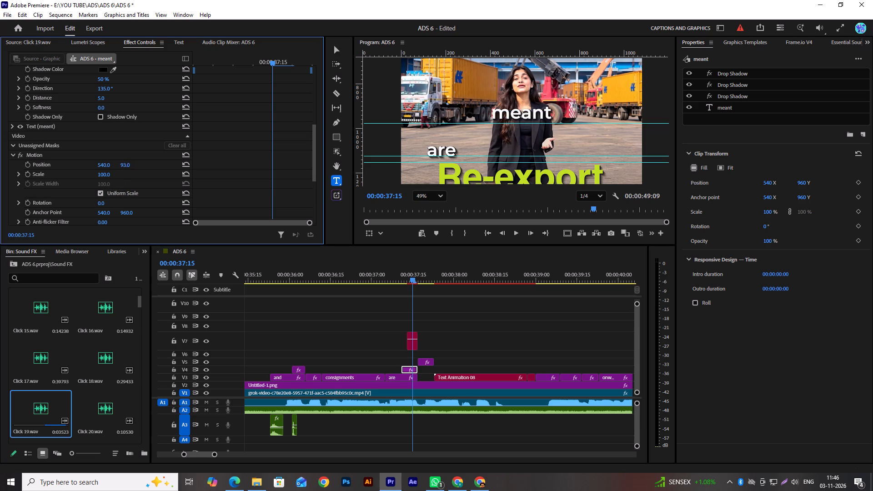
left_click_drag(135, 165, 208, 173)
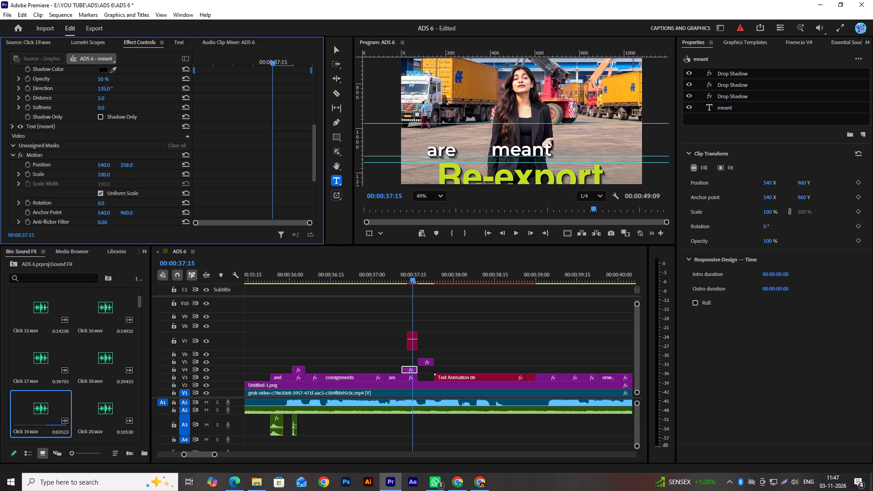
left_click_drag(208, 173, 208, 174)
left_click_drag(208, 174, 215, 175)
left_click_drag(215, 175, 226, 175)
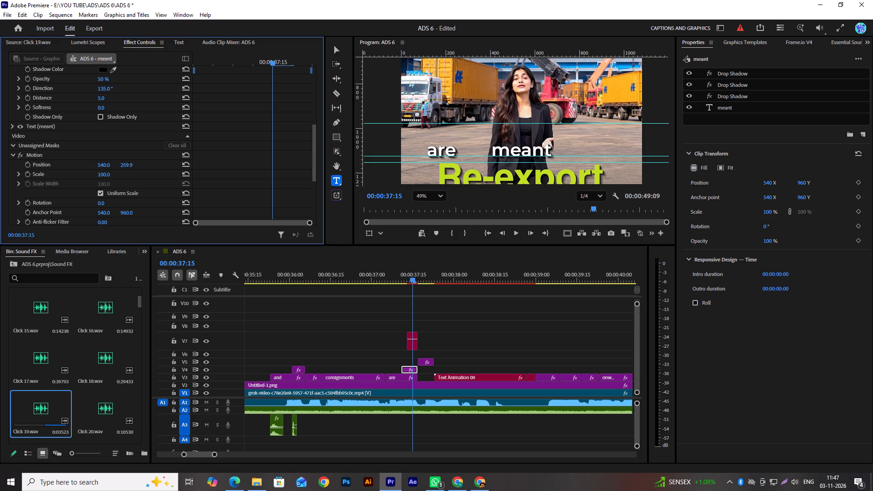
left_click_drag(226, 175, 219, 177)
left_click_drag(219, 177, 221, 177)
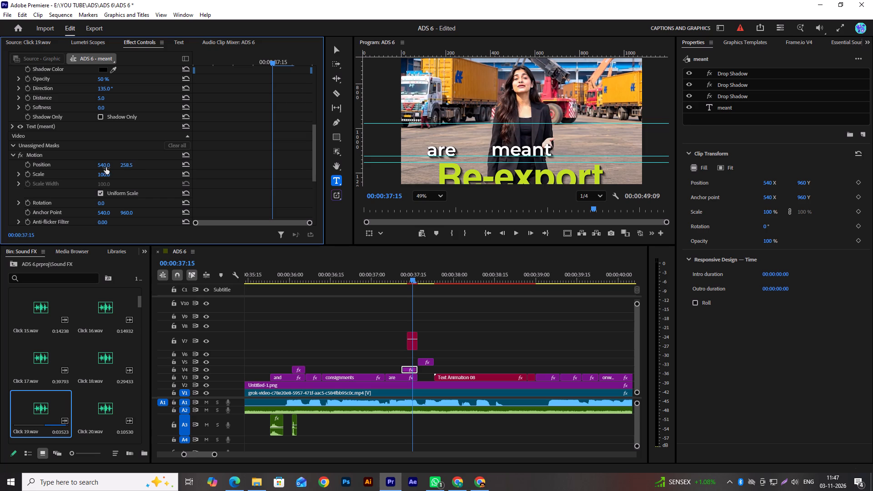
left_click_drag(105, 165, 35, 175)
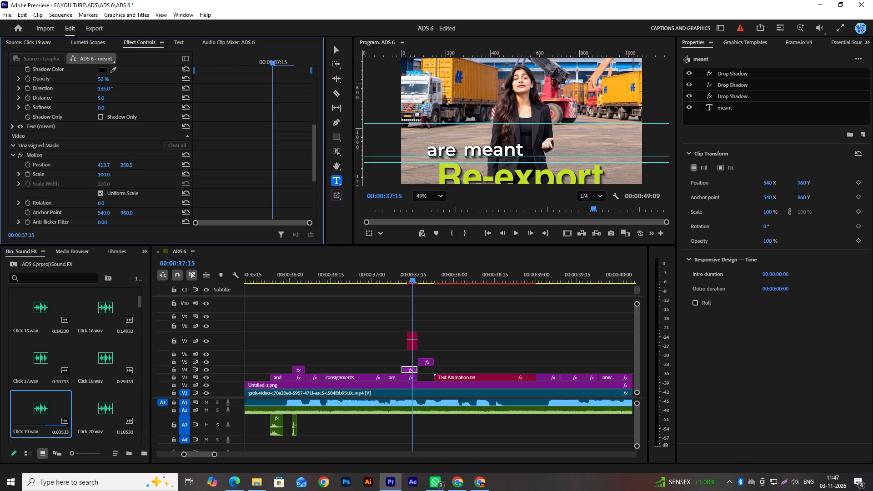
left_click_drag(35, 175, 40, 178)
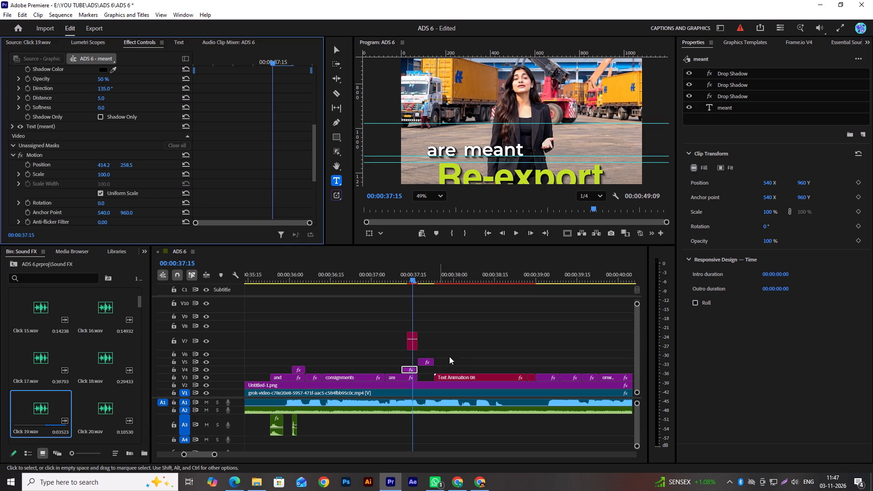
Move the Text Animation 08 clip and the short clip directly after it from V3 up to V4.
scroll(431, 341, "down", 3)
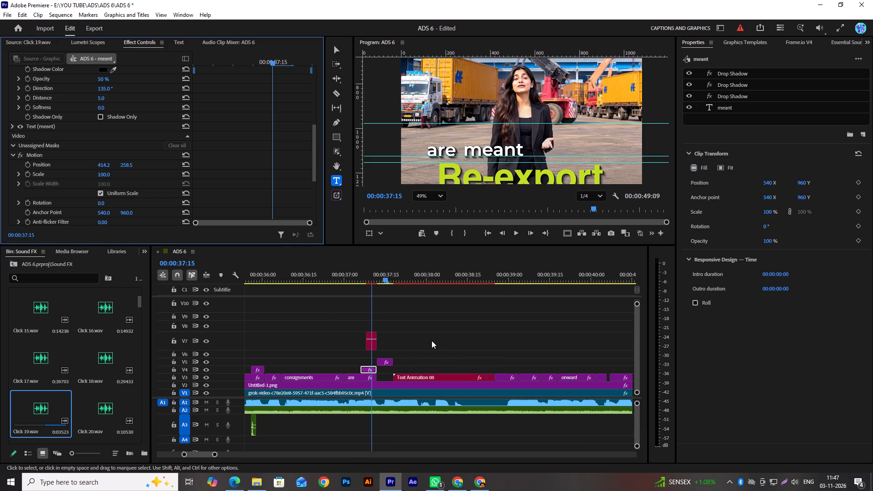
left_click(382, 363)
left_click(382, 363)
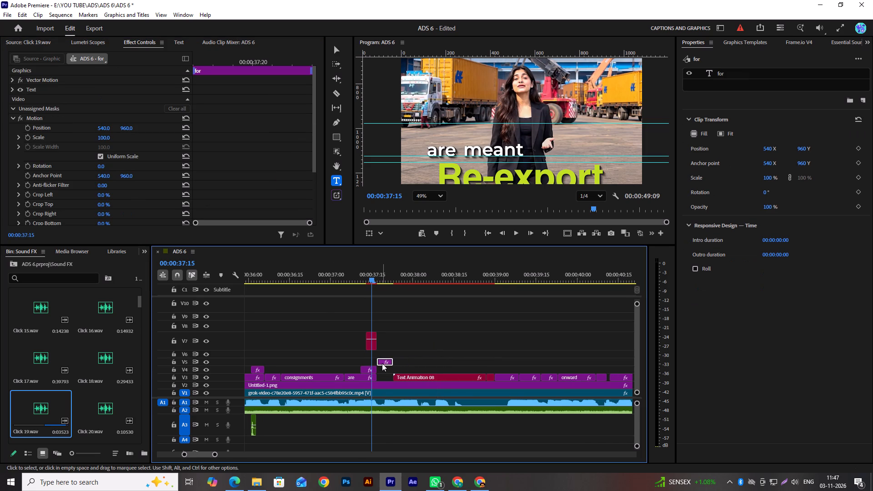
left_click_drag(420, 358, 490, 376)
left_click_drag(446, 377, 446, 370)
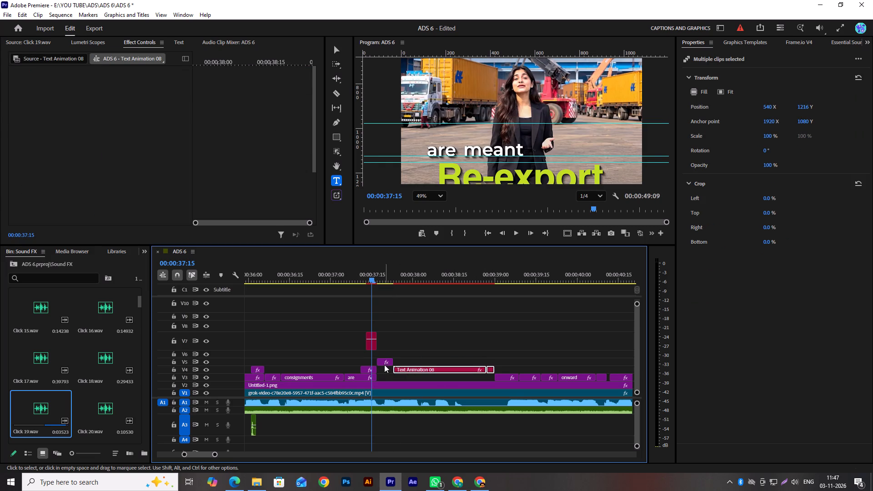
Move the "for" caption from V5 down to V3 and extend its end to 00:00:39:00.
double_click(383, 364)
left_click_drag(383, 363, 383, 371)
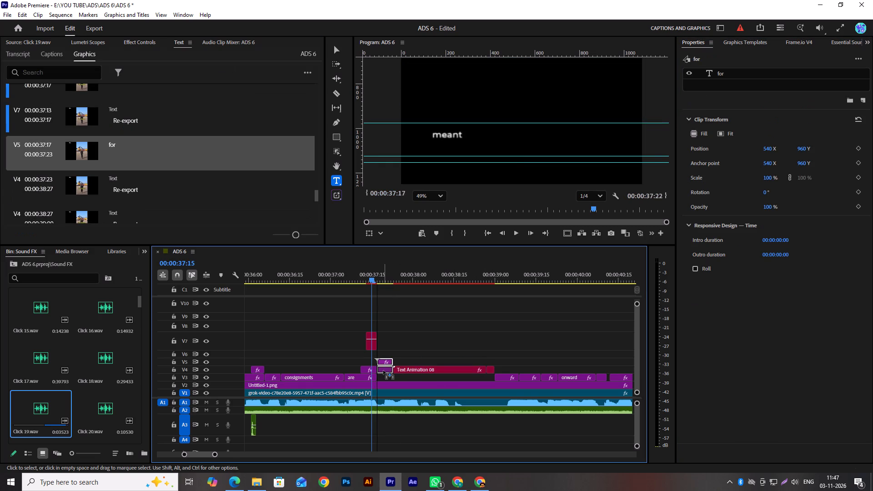
left_click_drag(383, 371, 383, 376)
left_click_drag(393, 378, 492, 379)
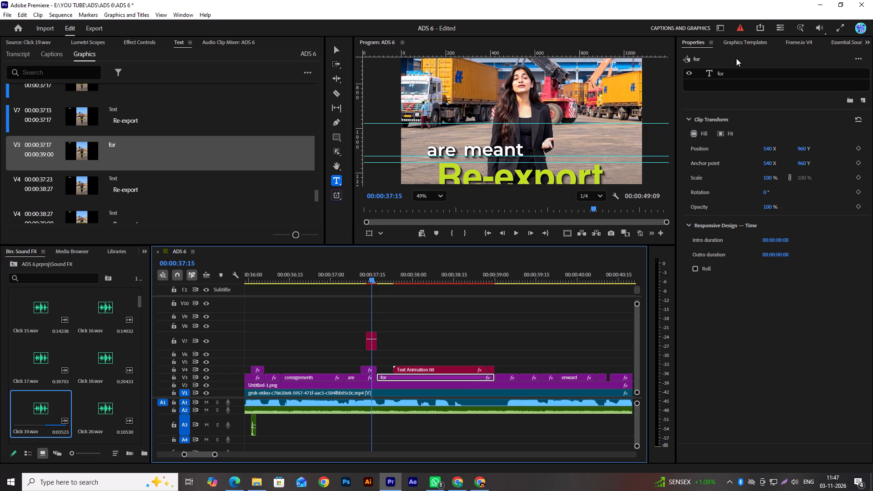
Paste the copied Drop Shadow effect three times onto the "for" caption on V3.
key("ctrl+v")
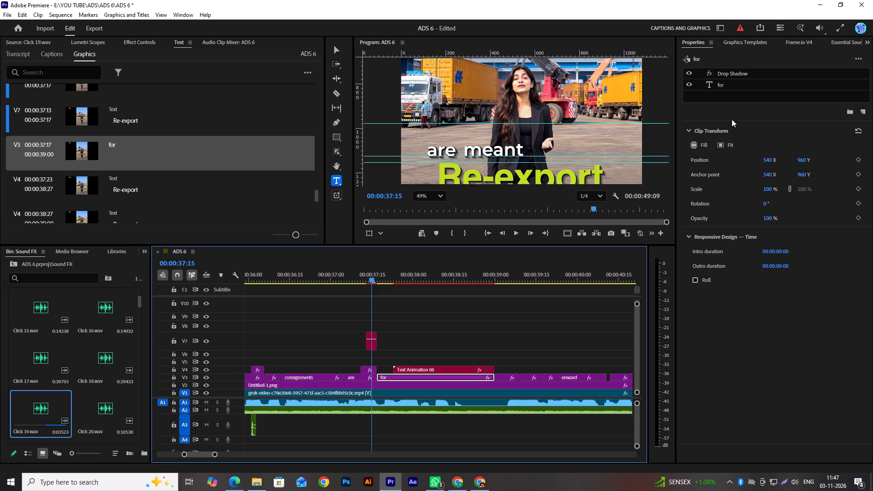
key("ctrl+v")
key("ctrl+v")
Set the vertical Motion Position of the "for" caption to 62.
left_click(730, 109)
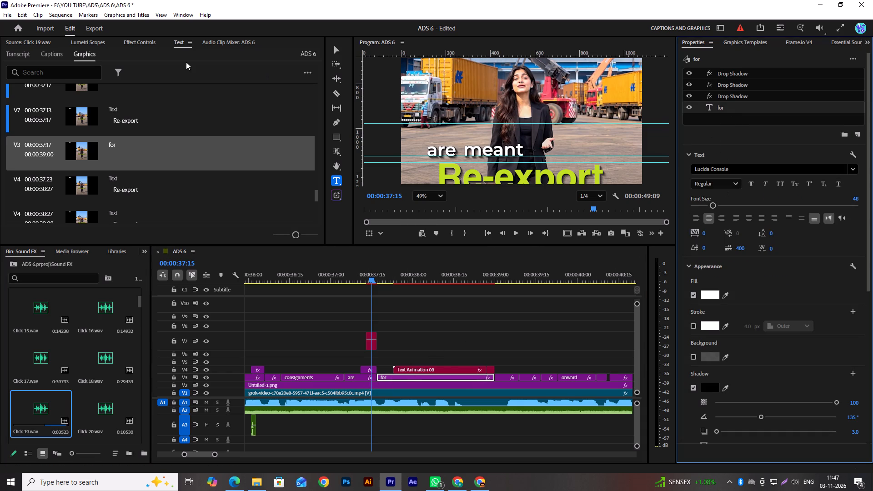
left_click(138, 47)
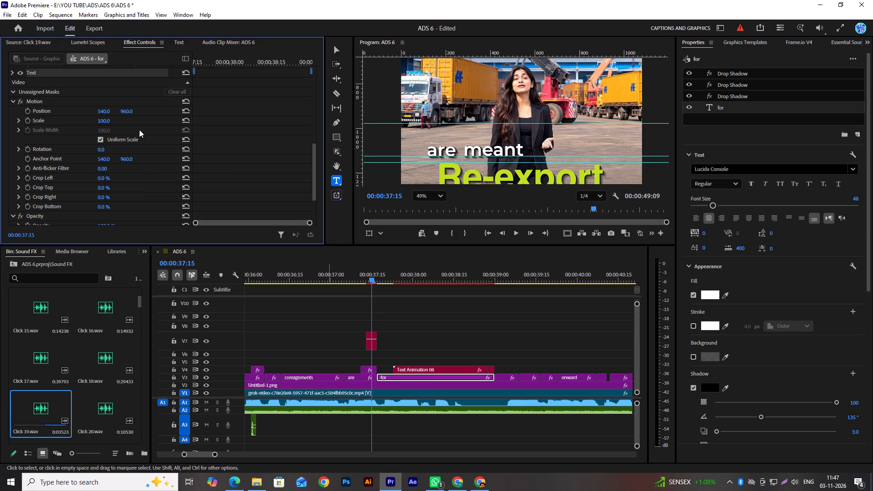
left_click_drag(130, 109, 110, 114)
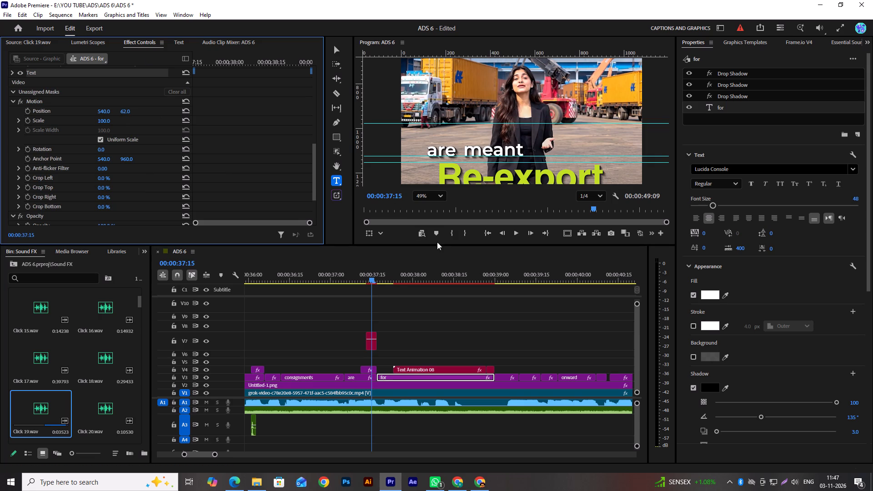
With the playhead at 00:00:38:27, set the "for" caption's text to Montserrat SemiBold at font size 80.
left_click_drag(391, 281, 487, 287)
left_click(734, 173)
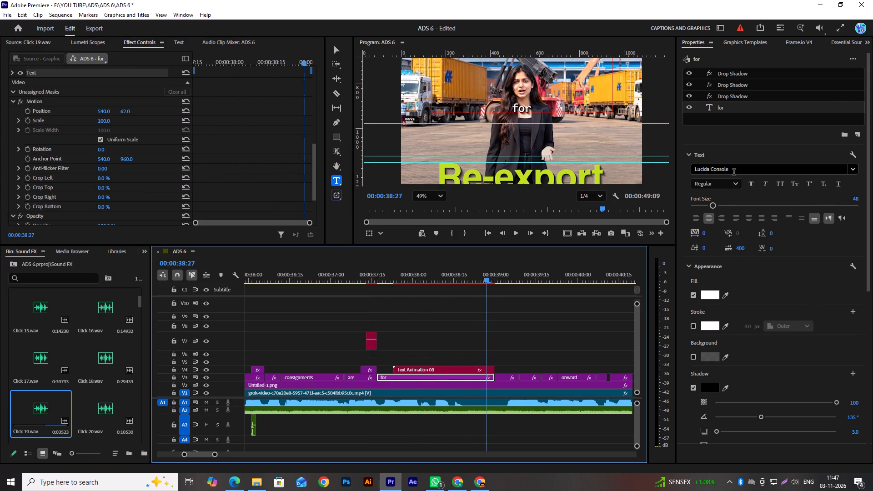
left_click(333, 49)
left_click(760, 174)
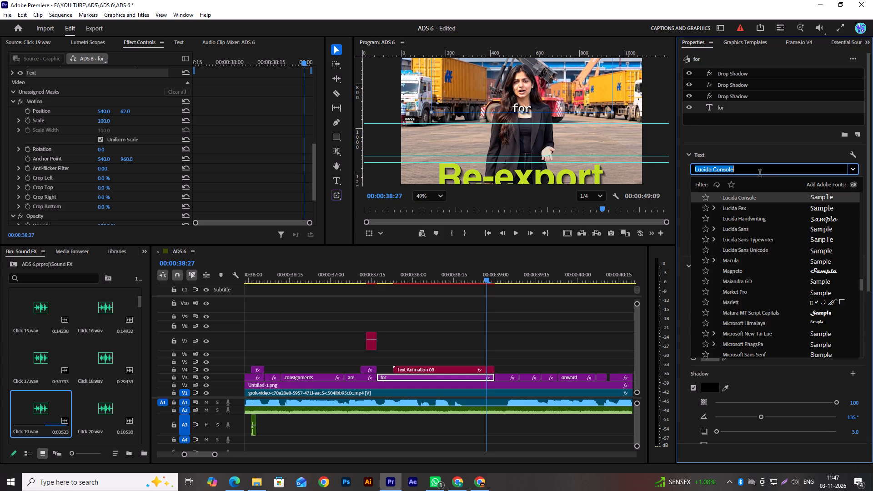
type("mont")
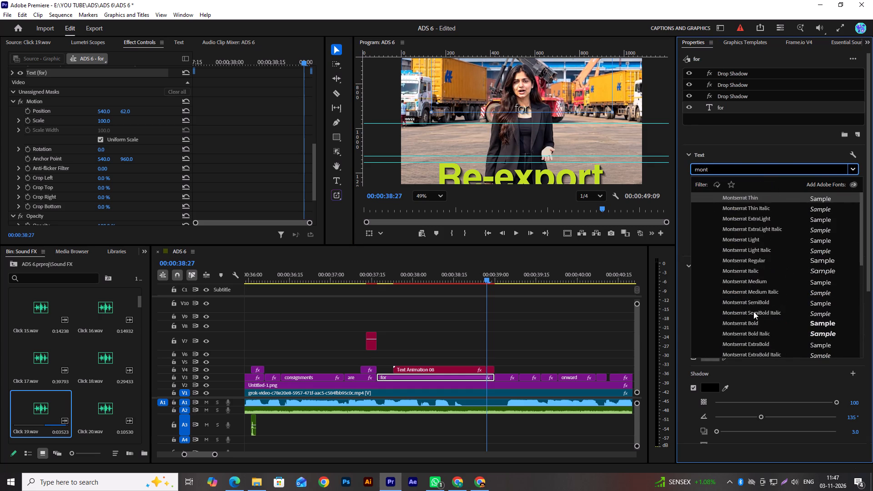
left_click(752, 302)
left_click(858, 197)
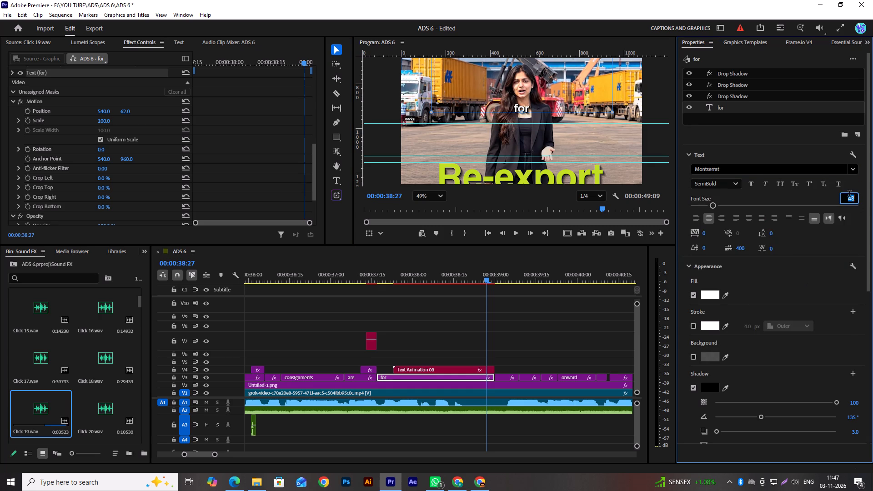
type("80")
key("Return")
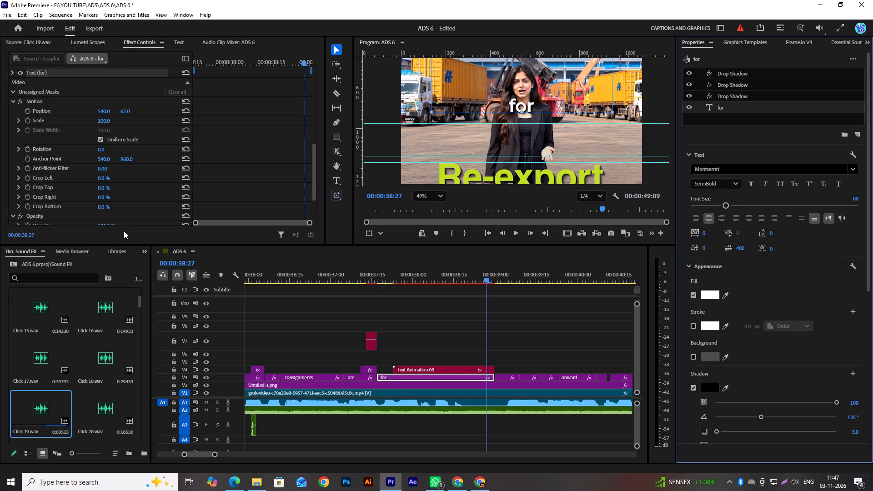
Set the "for" caption's Motion Position to 221, 259, just above the start of the "Re-export" text.
left_click_drag(122, 110, 172, 122)
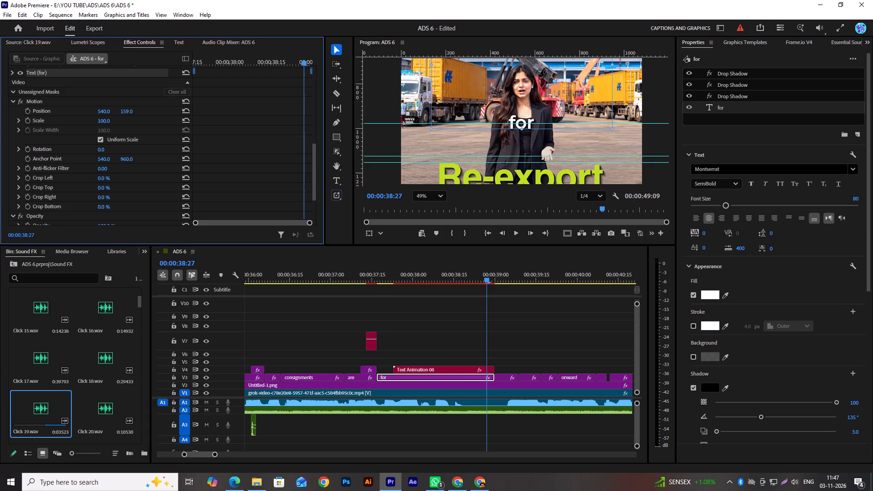
left_click_drag(172, 122, 211, 129)
left_click_drag(104, 108, 61, 112)
Save the ADS 6 project with the updated captions.
scroll(427, 331, "down", 2)
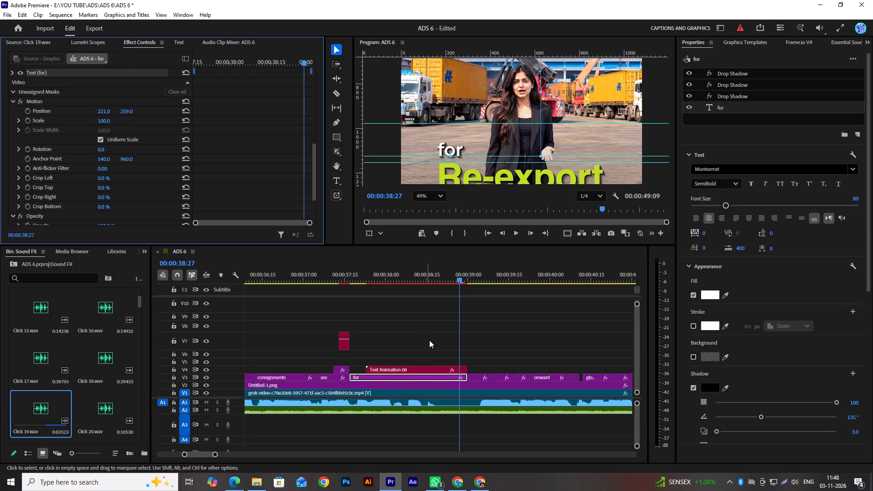
key("space")
key("space")
scroll(431, 340, "down", 2)
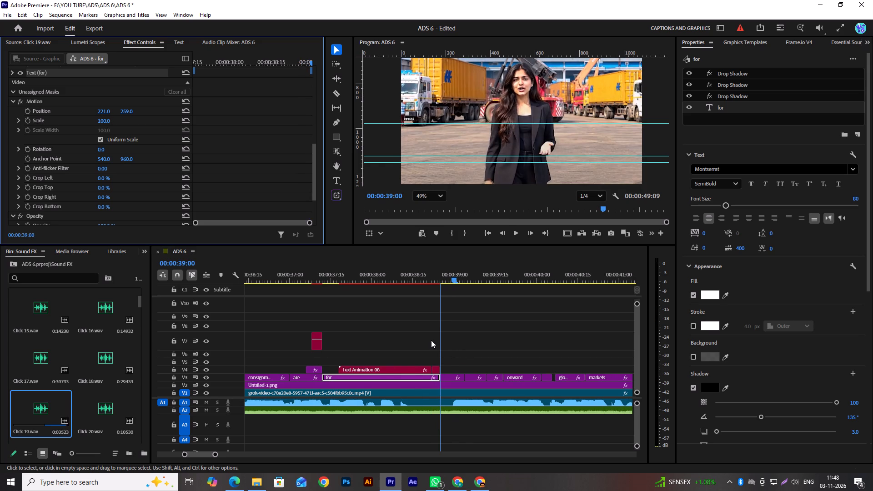
scroll(431, 340, "down", 5)
key("ctrl+s")
scroll(431, 340, "down", 2)
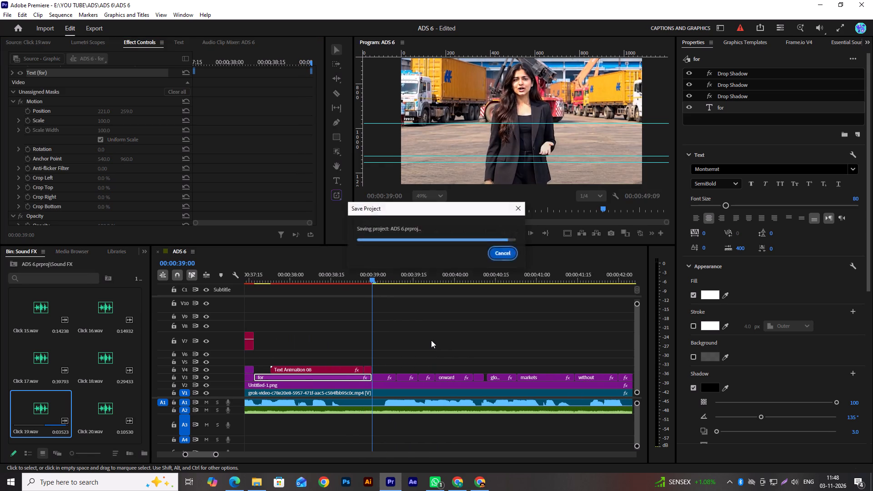
scroll(431, 340, "down", 3)
Play the sequence from 00:00:39:00 to about 00:00:42:00 to review the captions from "onward" to "paying".
key("space")
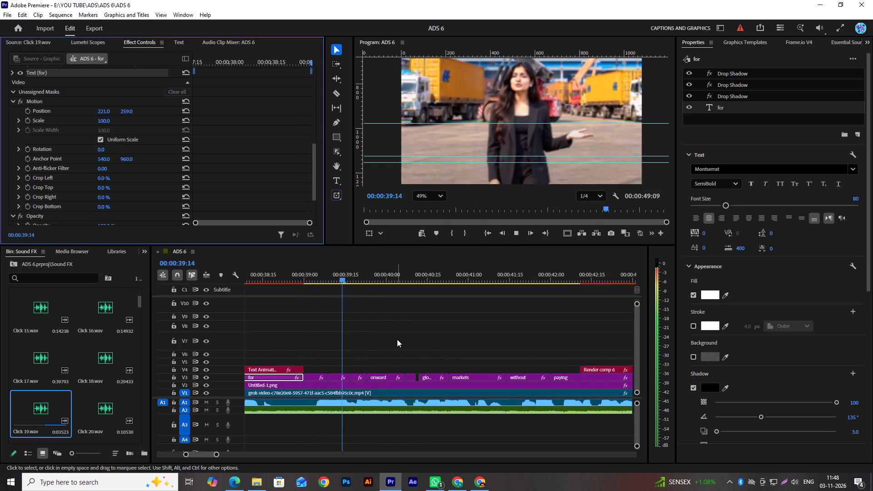
key("space")
key("space")
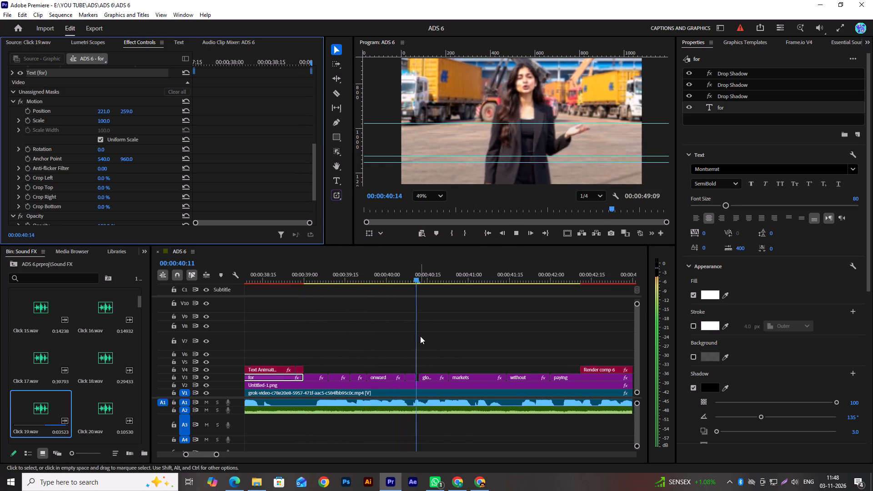
key("space")
key("space")
key("space")
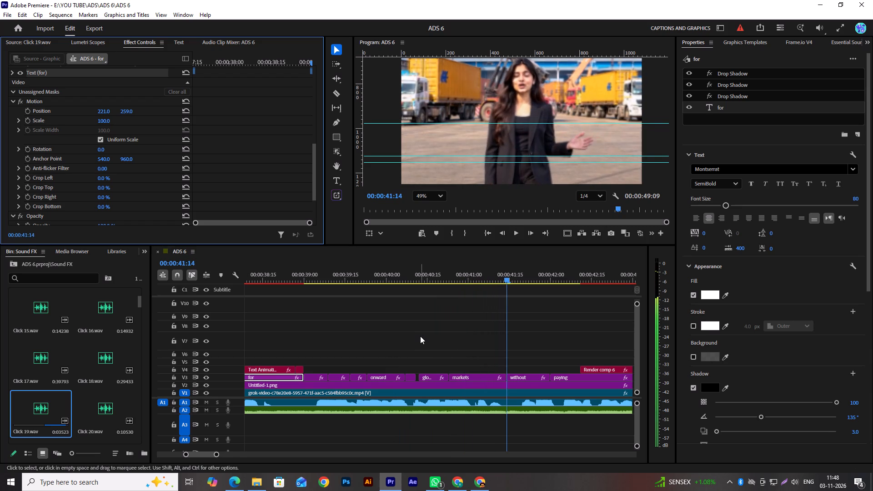
key("space")
key("space")
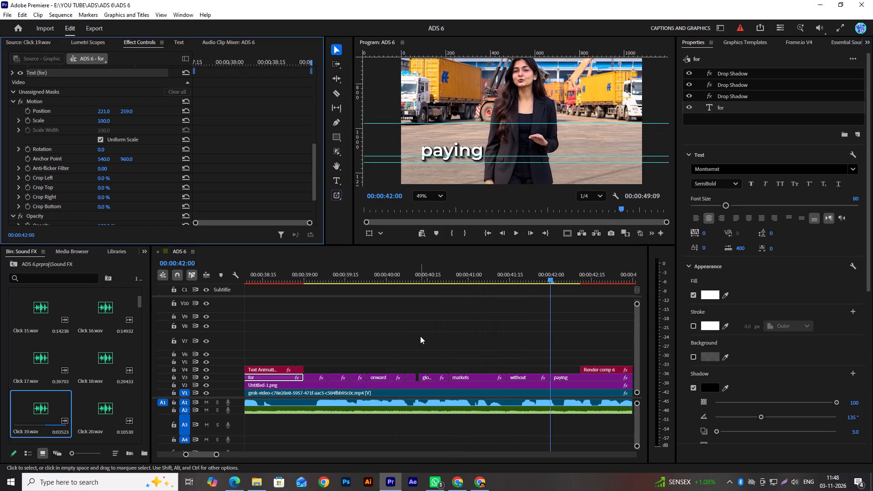
scroll(420, 336, "down", 6)
scroll(421, 341, "up", 1)
key("space")
Park the playhead at 00:00:41:13, near the end of the "markets" caption, and set the program preview zoom to Fit.
left_click_drag(465, 283, 452, 285)
left_click_drag(459, 281, 433, 292)
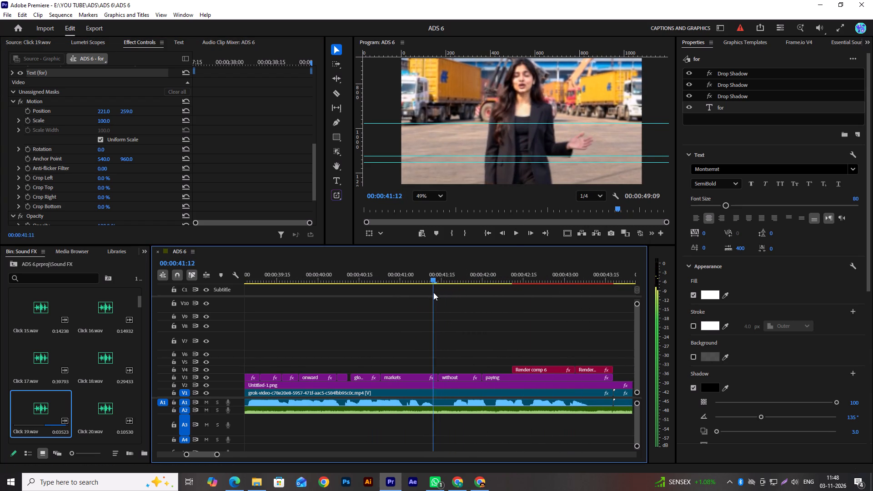
left_click_drag(433, 292, 438, 294)
left_click(419, 193)
left_click(423, 209)
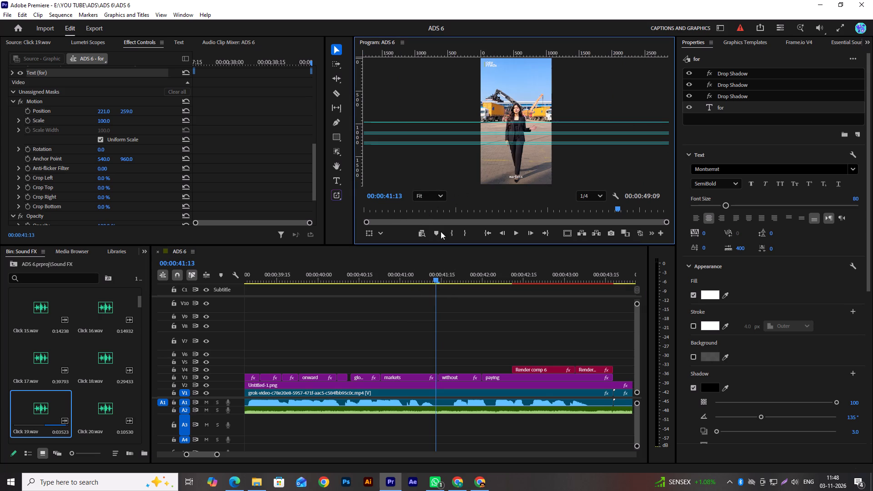
Play the ADS 6 sequence from 00:00:41:13, and again from 00:00:36:04 to 00:00:36:22, to review the captions and sound effects.
key("space")
key("space")
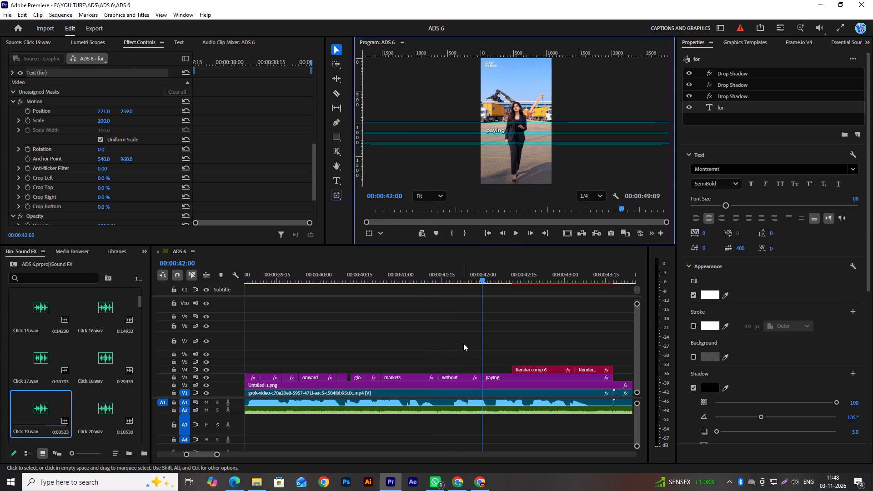
scroll(420, 350, "down", 5, "alt")
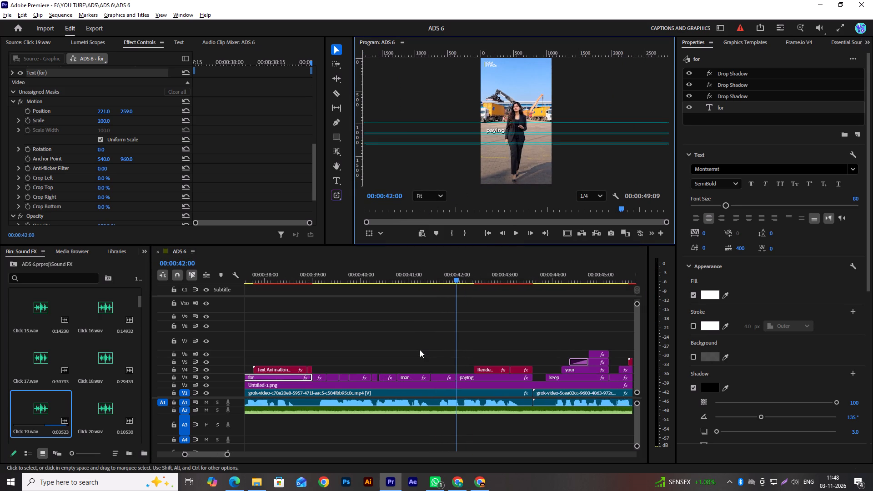
scroll(420, 350, "up", 8)
scroll(308, 376, "up", 10, "alt")
scroll(325, 384, "down", 1, "alt")
scroll(325, 384, "up", 2, "alt")
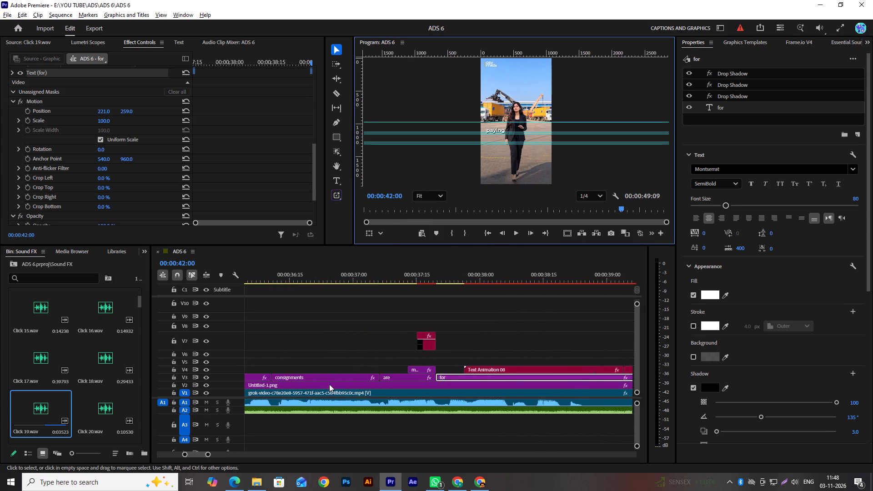
scroll(358, 351, "down", 4)
scroll(363, 350, "up", 1)
scroll(363, 350, "down", 1)
scroll(364, 350, "up", 14)
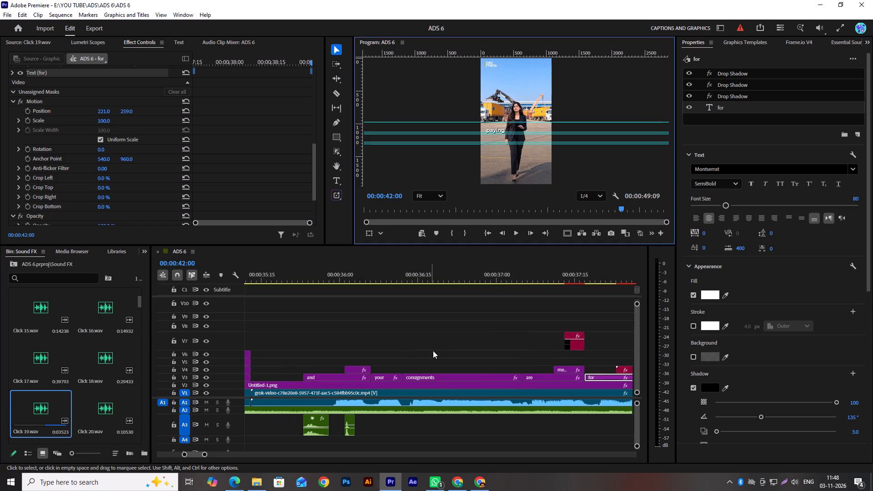
scroll(433, 351, "down", 2)
left_click_drag(367, 280, 342, 290)
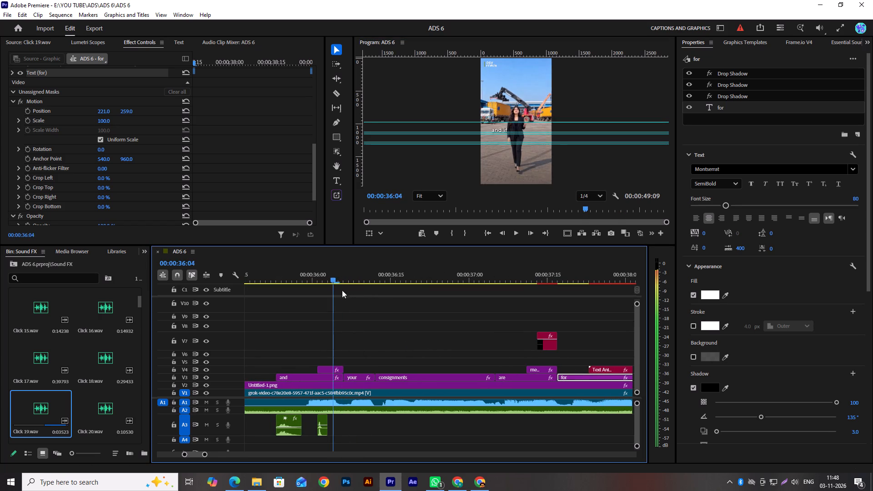
left_click_drag(342, 290, 341, 304)
key("space")
key("space")
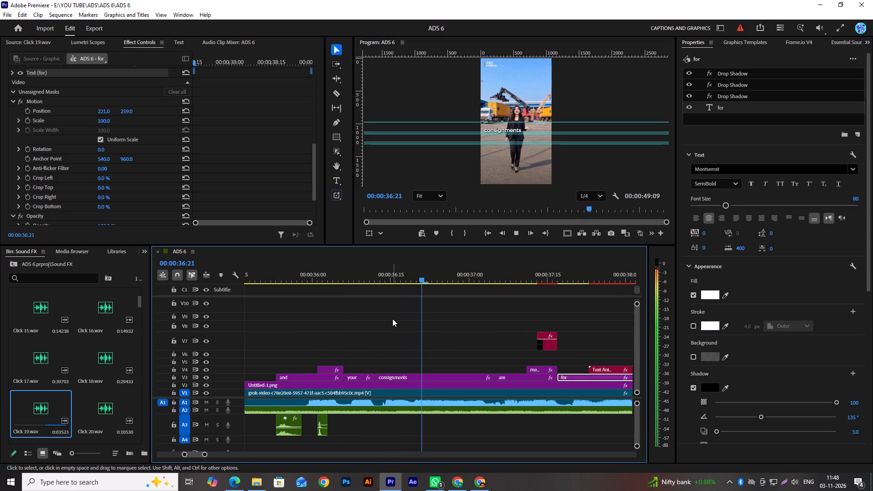
scroll(392, 319, "down", 2)
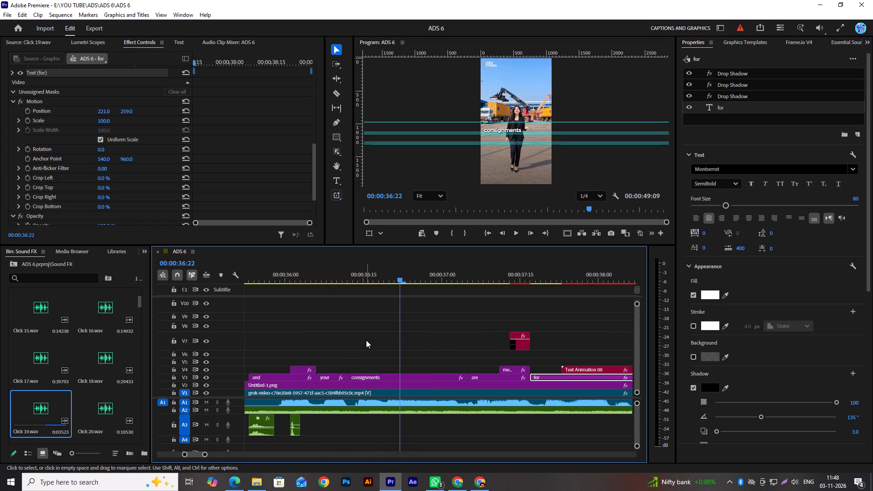
Copy the Whoosh 14.wav clip on A3 to the start of the "consignments" caption at 00:00:36:12 and play it back.
left_click_drag(263, 434, 368, 429, "alt")
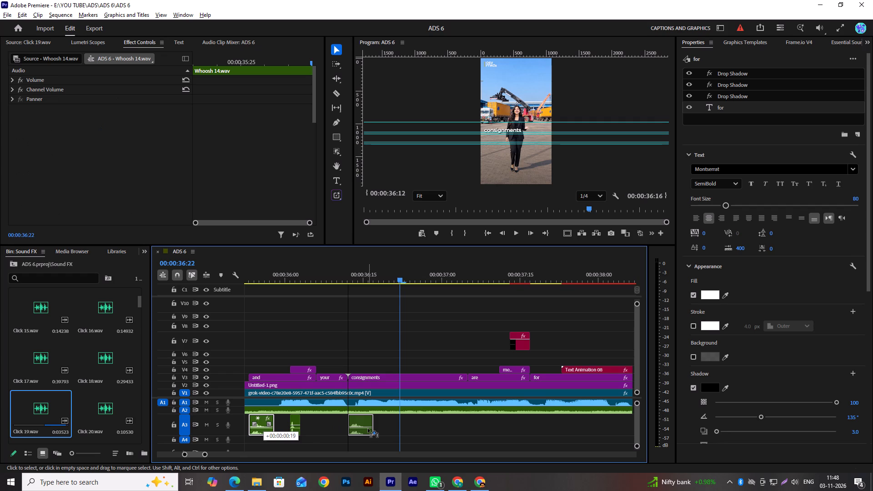
left_click_drag(368, 429, 367, 428, "alt")
left_click(352, 281)
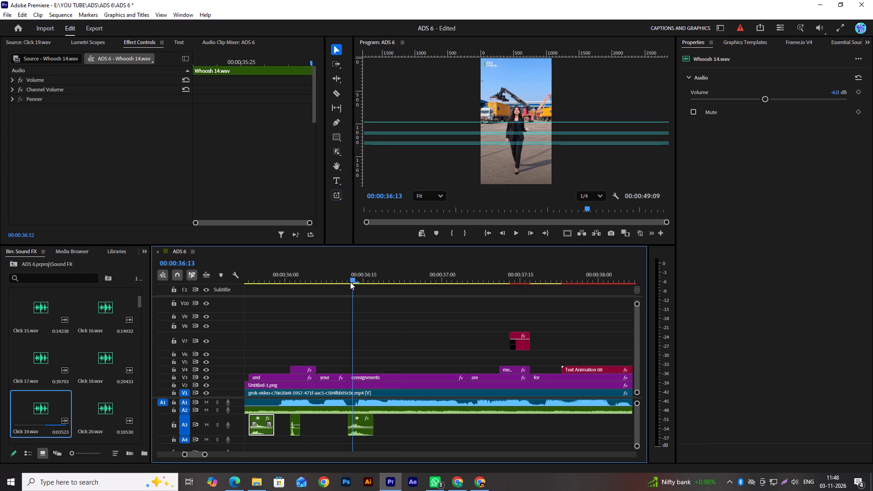
key("space")
scroll(396, 304, "down", 3)
key("space")
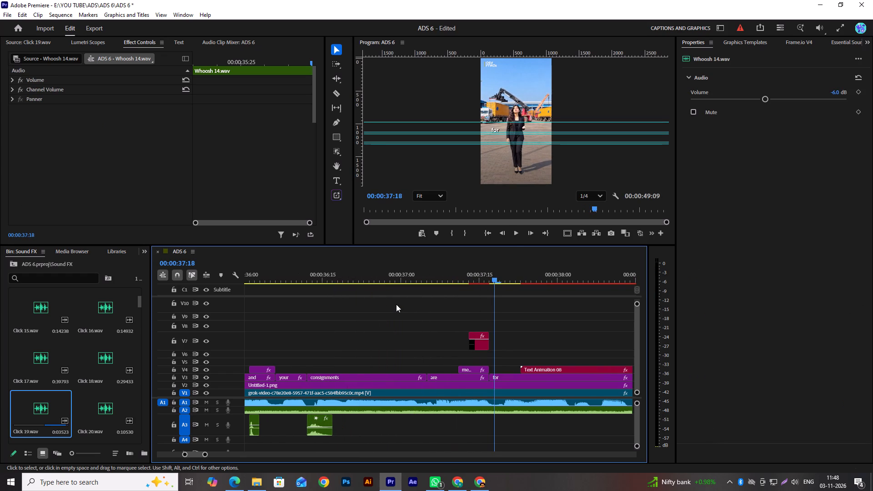
Copy the Click 19.wav clip on A3 to the start of the "are" caption at 00:00:37:05.
scroll(437, 338, "down", 1)
scroll(411, 356, "up", 4)
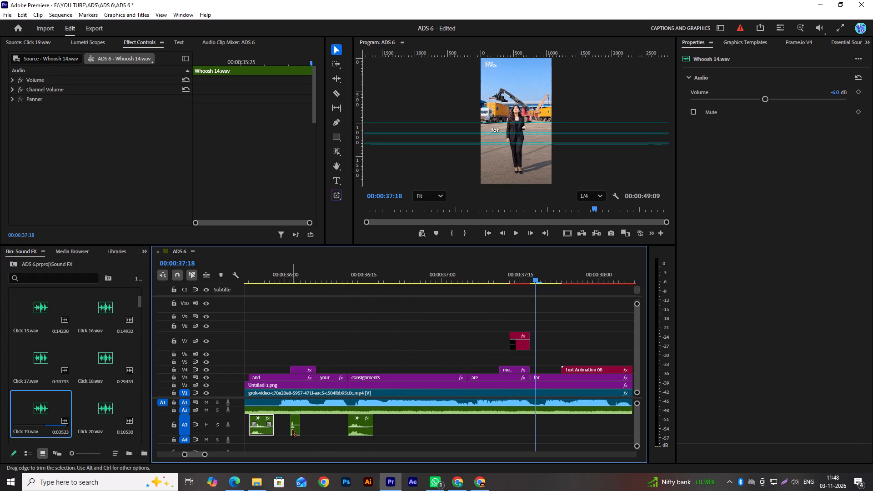
left_click_drag(294, 432, 498, 425, "alt")
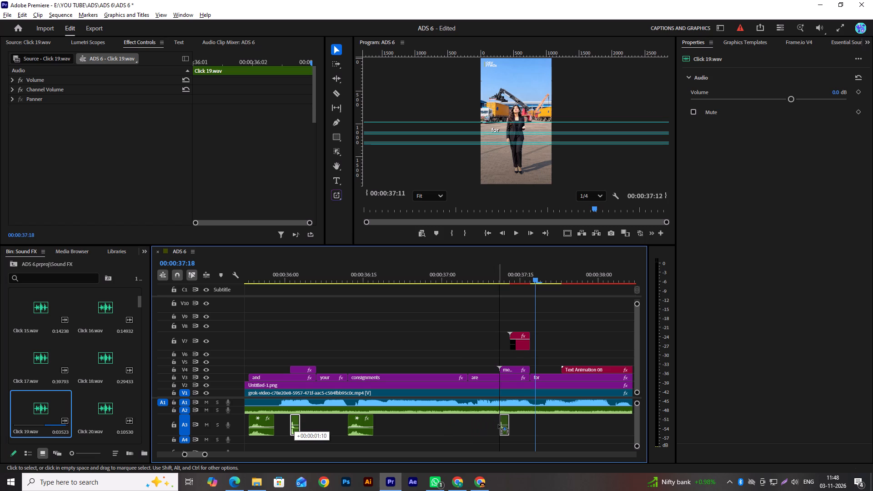
left_click_drag(498, 425, 477, 426, "alt")
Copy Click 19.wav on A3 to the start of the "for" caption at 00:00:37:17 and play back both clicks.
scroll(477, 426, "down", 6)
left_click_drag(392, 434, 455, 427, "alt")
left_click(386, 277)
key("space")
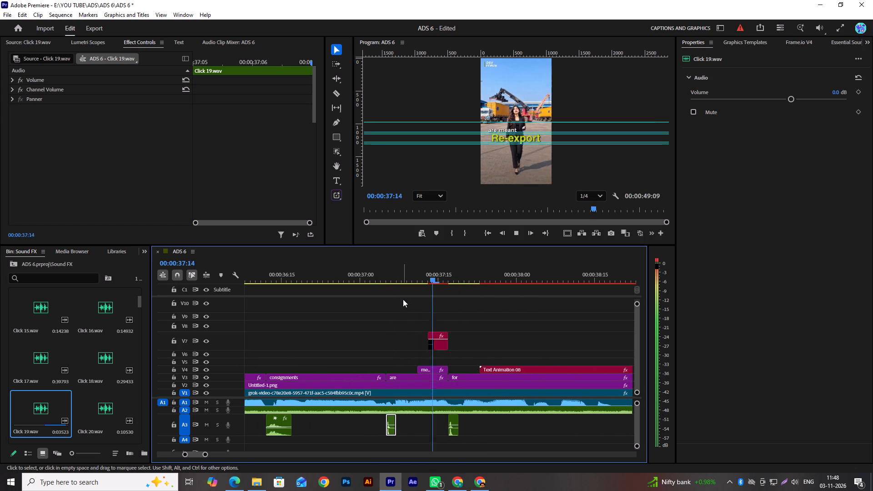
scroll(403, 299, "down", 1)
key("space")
Replay the start of the "are" caption, around 00:00:37:04, to check the timing of its click sound.
left_click_drag(391, 279, 363, 286)
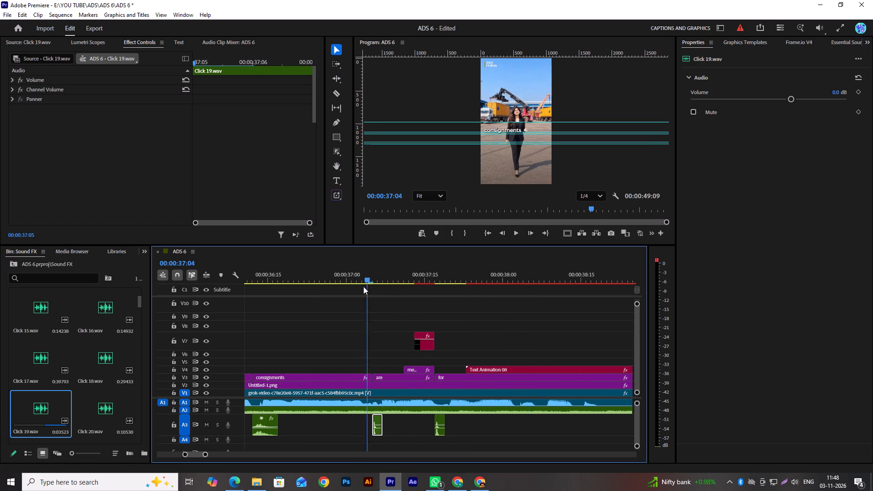
left_click_drag(363, 286, 359, 289)
key("space")
key("space")
left_click_drag(379, 281, 369, 282)
left_click_drag(369, 282, 346, 289)
key("space")
key("space")
left_click_drag(381, 279, 377, 281)
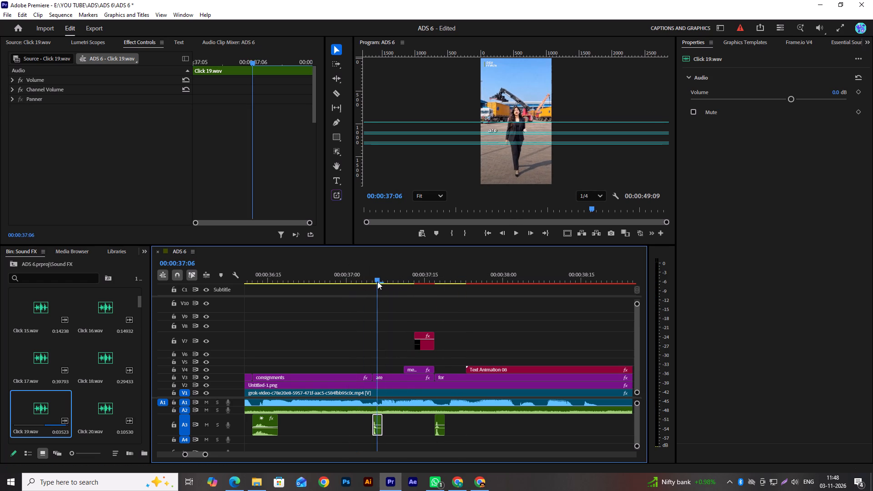
left_click_drag(377, 281, 369, 285)
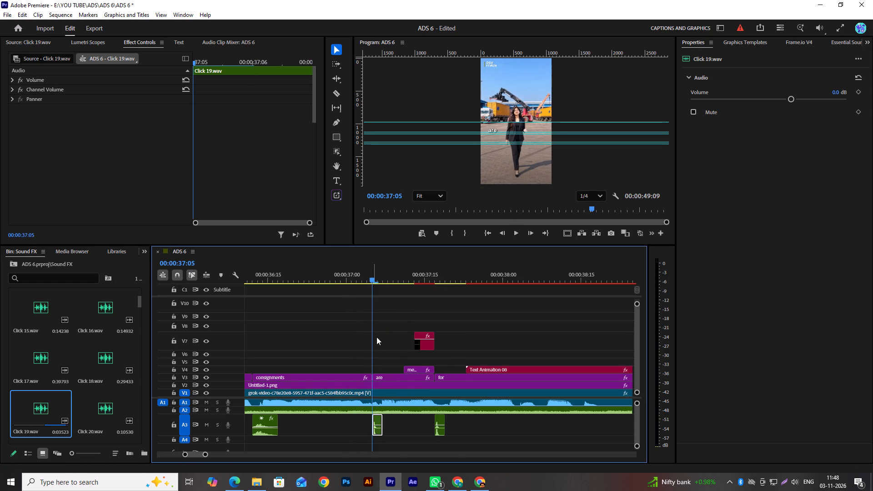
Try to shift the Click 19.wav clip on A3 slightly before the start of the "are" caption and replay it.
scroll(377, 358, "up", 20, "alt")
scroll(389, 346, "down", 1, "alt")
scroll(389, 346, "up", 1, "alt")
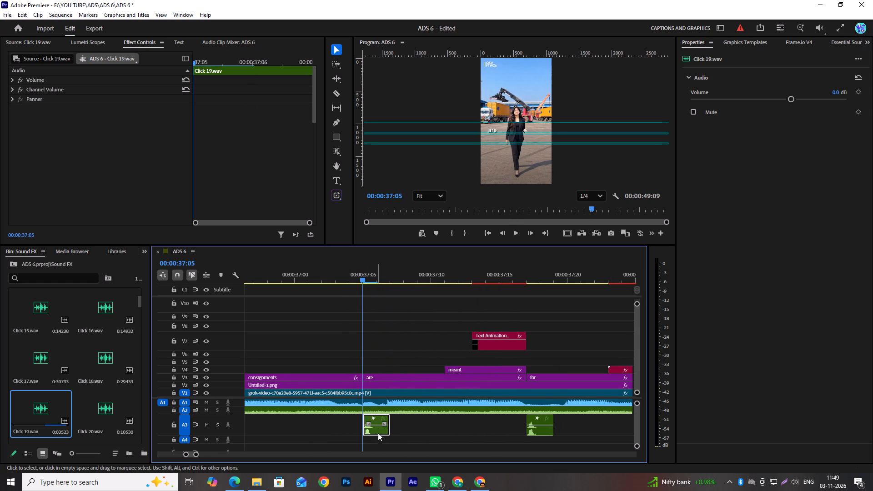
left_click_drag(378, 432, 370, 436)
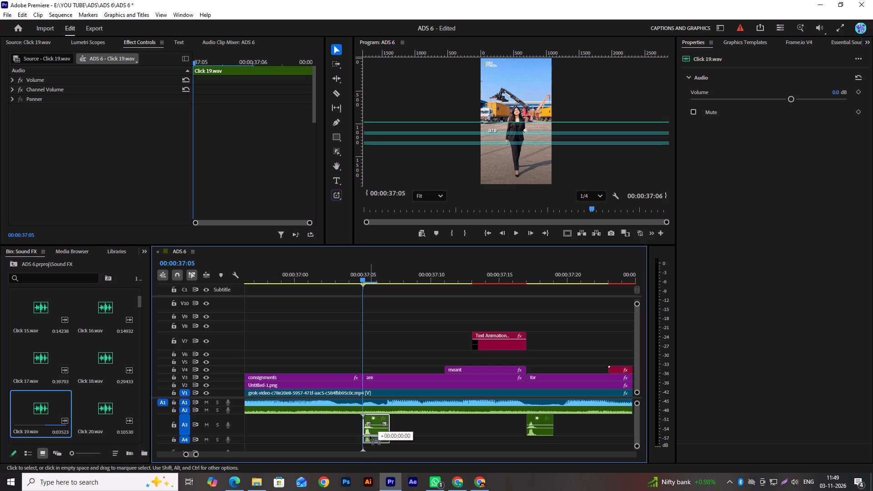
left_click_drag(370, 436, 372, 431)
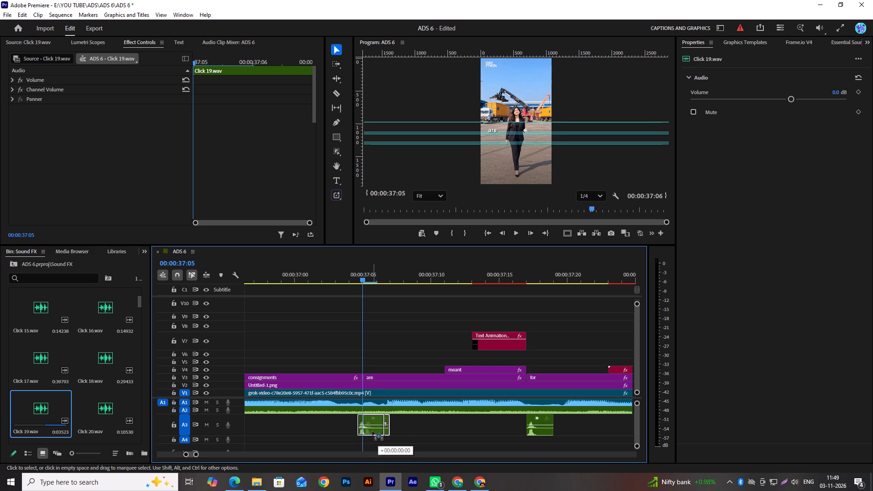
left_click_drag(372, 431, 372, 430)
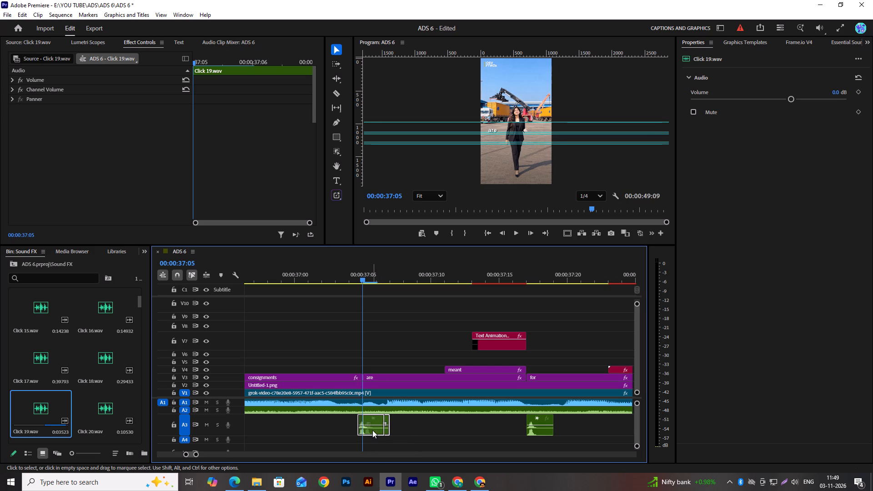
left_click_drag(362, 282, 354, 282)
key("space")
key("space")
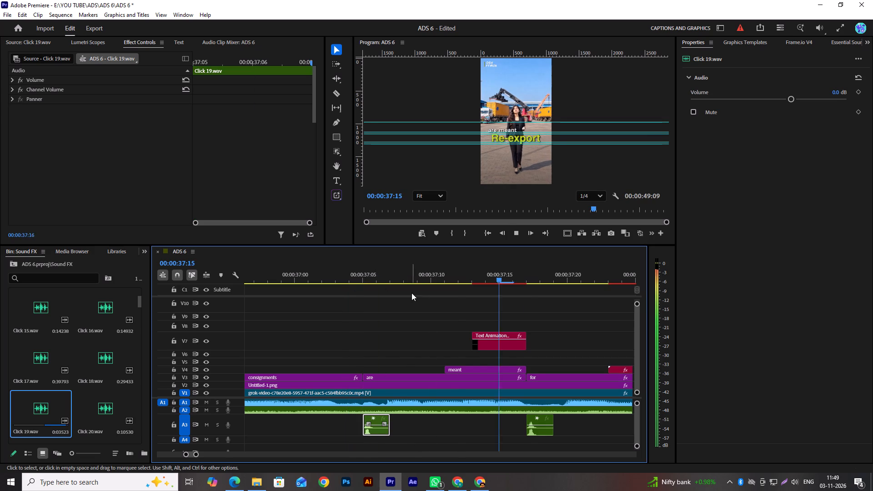
Set the volume of the Click 19.wav clip under the "are" caption to about -6.4 dB.
scroll(411, 323, "down", 6)
left_click(461, 428)
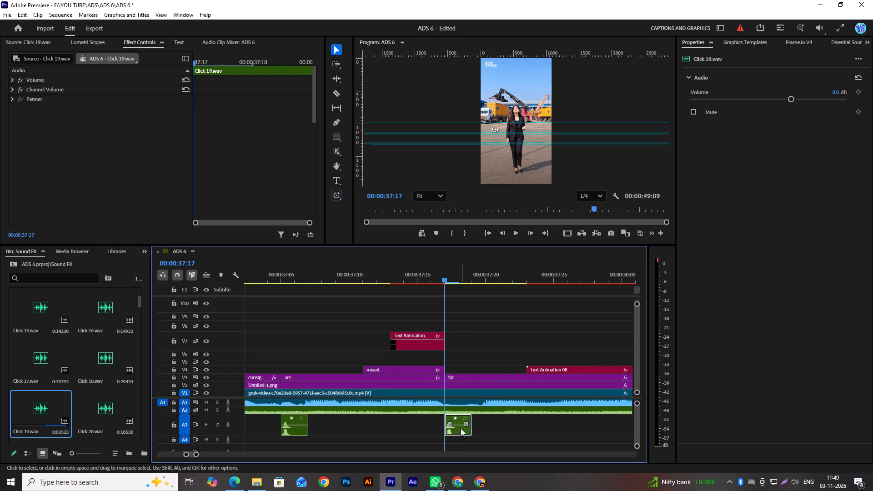
left_click(298, 429)
left_click_drag(792, 99, 764, 109)
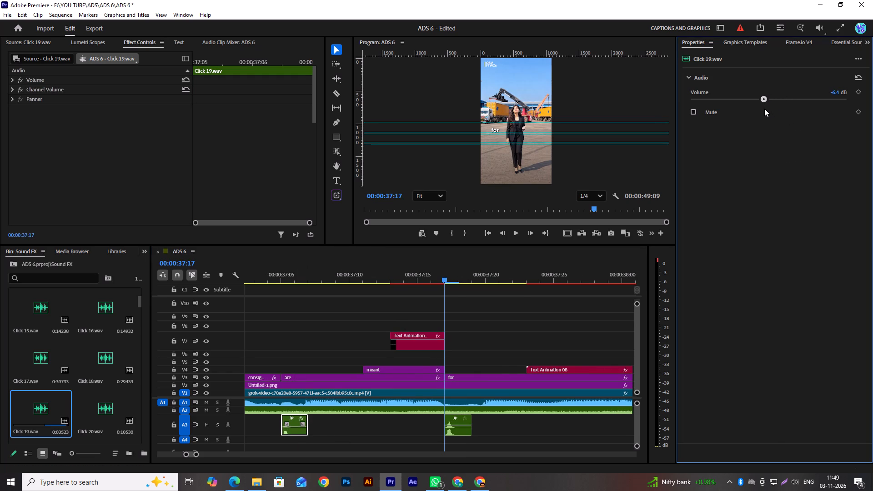
left_click_drag(764, 109, 764, 109)
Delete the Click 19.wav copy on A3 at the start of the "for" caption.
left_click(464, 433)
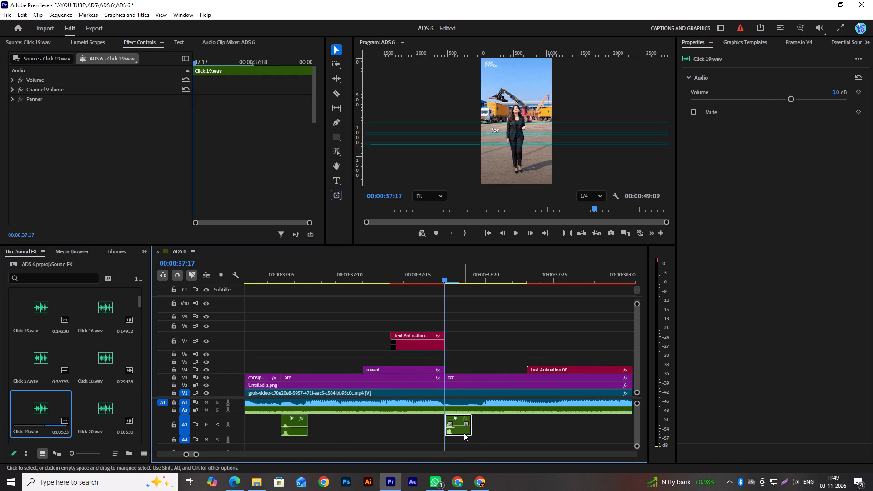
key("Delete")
Play the sequence from 00:00:37:17 to 00:00:39:04 to review the "for" caption and the "Re-export" animation.
scroll(515, 323, "down", 5)
key("space")
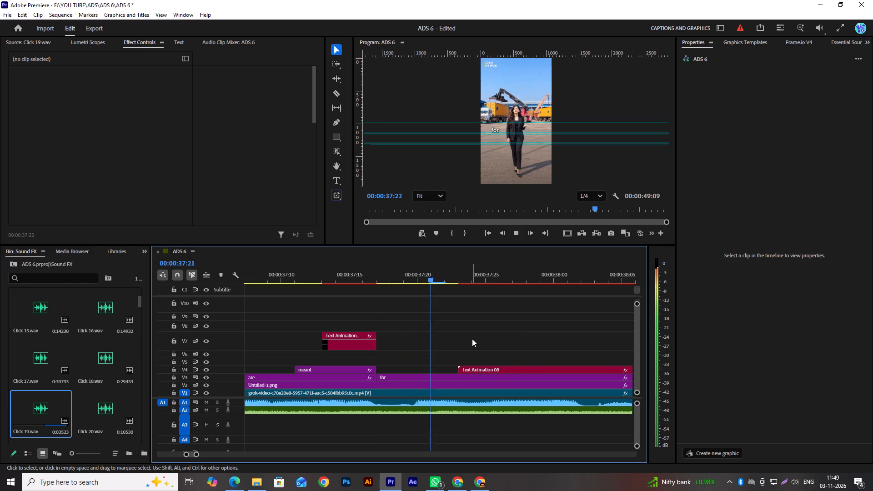
key("space")
scroll(472, 339, "down", 4)
scroll(450, 337, "down", 8, "alt")
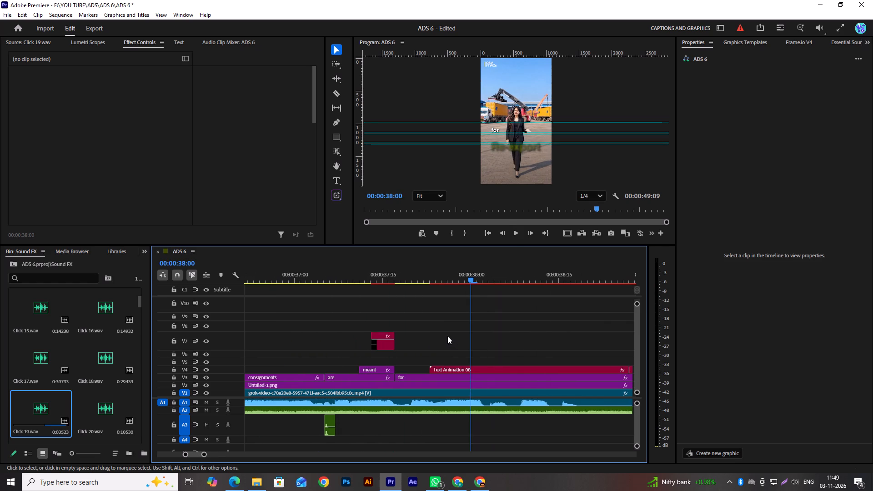
key("space")
scroll(447, 336, "down", 6)
key("space")
scroll(447, 336, "down", 7, "alt")
key("space")
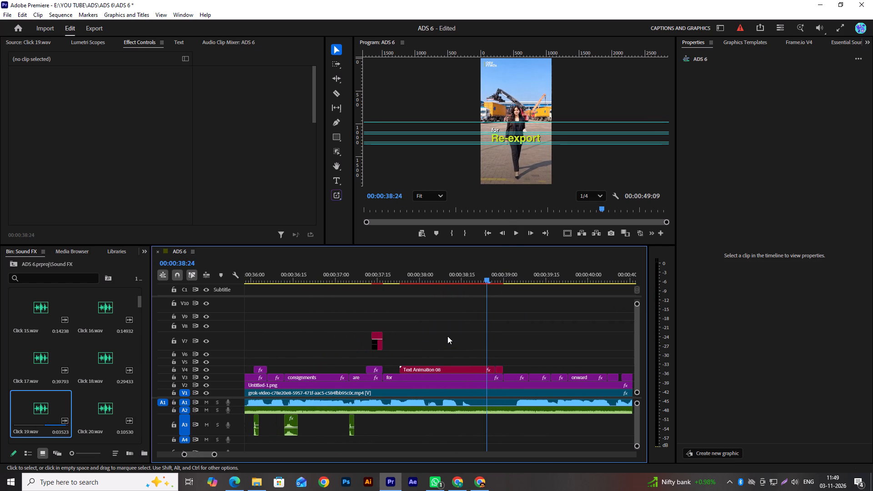
key("space")
scroll(447, 336, "down", 10)
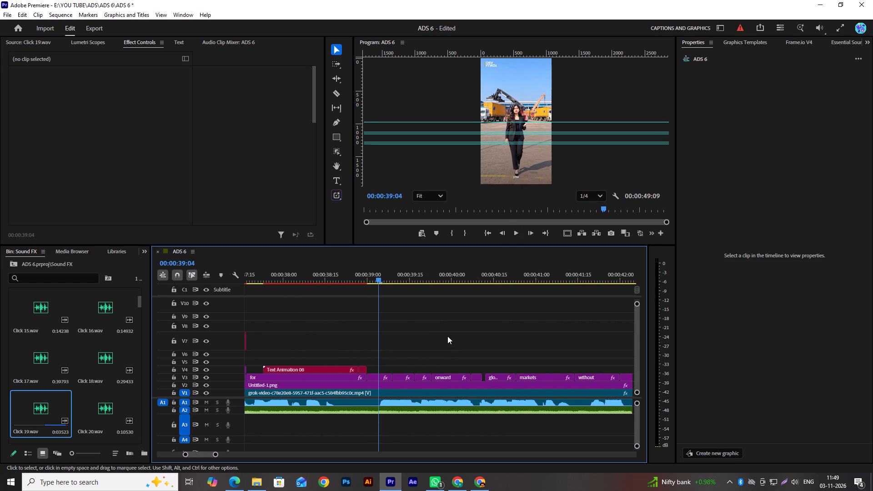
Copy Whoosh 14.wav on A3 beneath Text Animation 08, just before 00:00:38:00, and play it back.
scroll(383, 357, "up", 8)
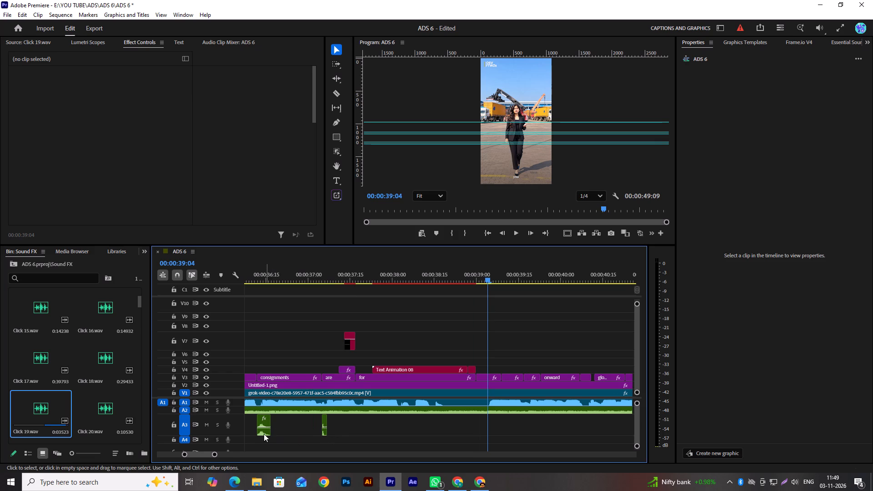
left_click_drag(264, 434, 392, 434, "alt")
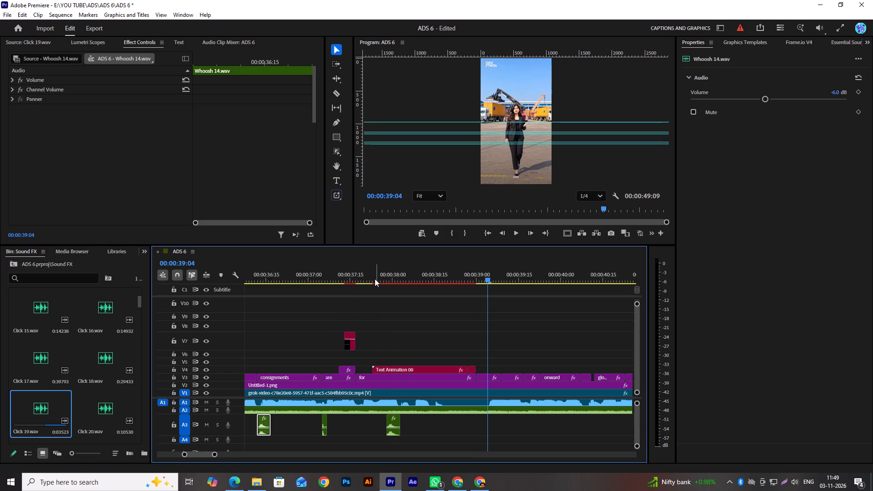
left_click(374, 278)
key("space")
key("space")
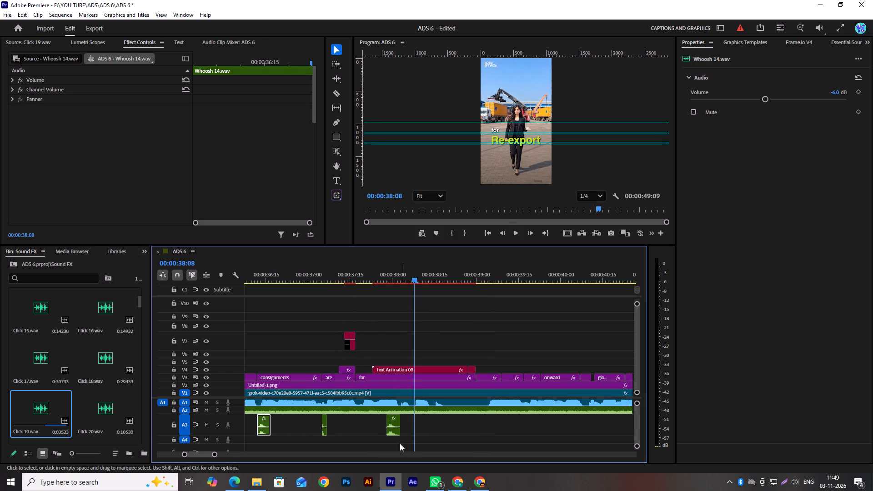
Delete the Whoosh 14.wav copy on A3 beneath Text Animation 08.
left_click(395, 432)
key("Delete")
Play the sequence from 00:00:38:08 to 00:00:39:16 to review the end of the "Re-export" animation and the captions following it.
key("space")
scroll(436, 318, "down", 1)
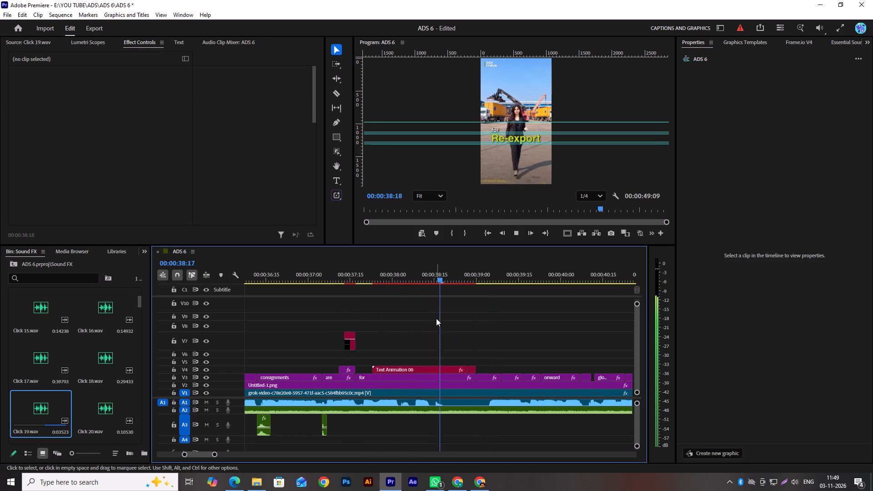
scroll(436, 318, "down", 4)
key("space")
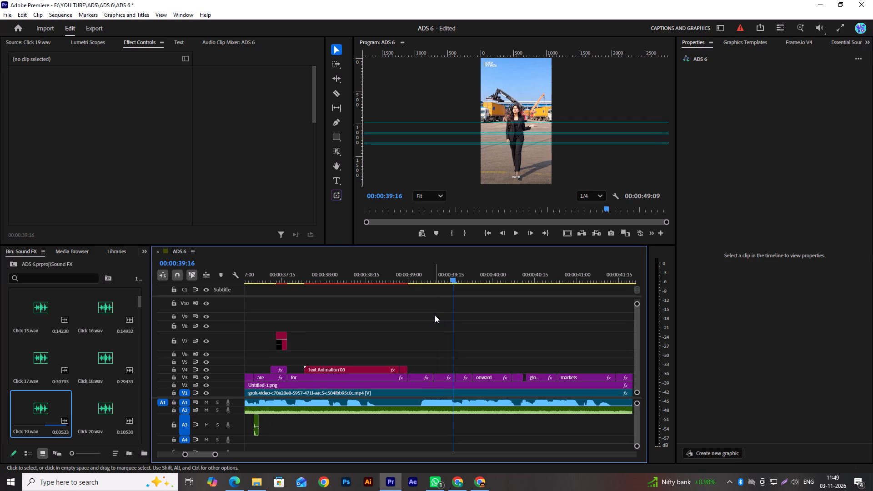
Delete the short "Re-export" Text Animation 08 clip on V7 above the "meant" caption and save the project.
scroll(435, 315, "up", 3)
scroll(435, 315, "down", 8, "alt")
left_click_drag(377, 321, 406, 348)
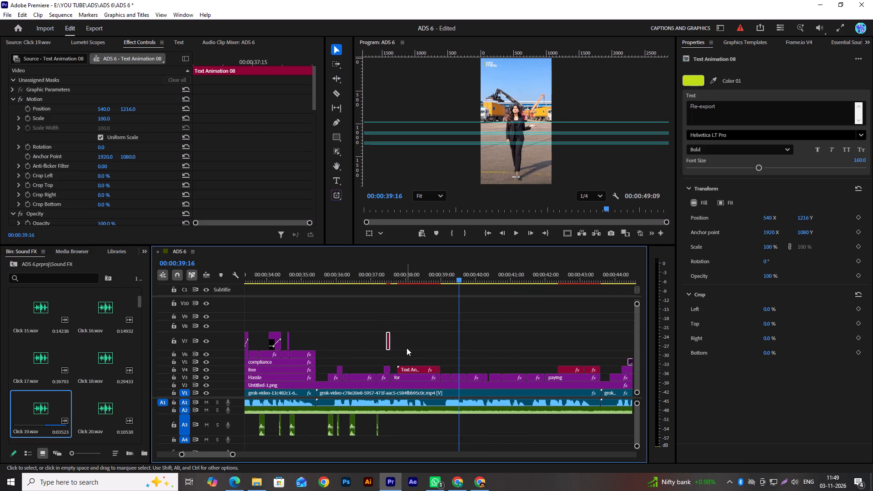
key("Delete")
key("ctrl+s")
Examine the whole ADS 6 timeline, including its caption and sound-effect tracks, and the section from about 00:00:37:00 to 00:00:42:00.
scroll(371, 354, "up", 5)
scroll(416, 341, "down", 11, "alt")
scroll(451, 327, "down", 6, "alt")
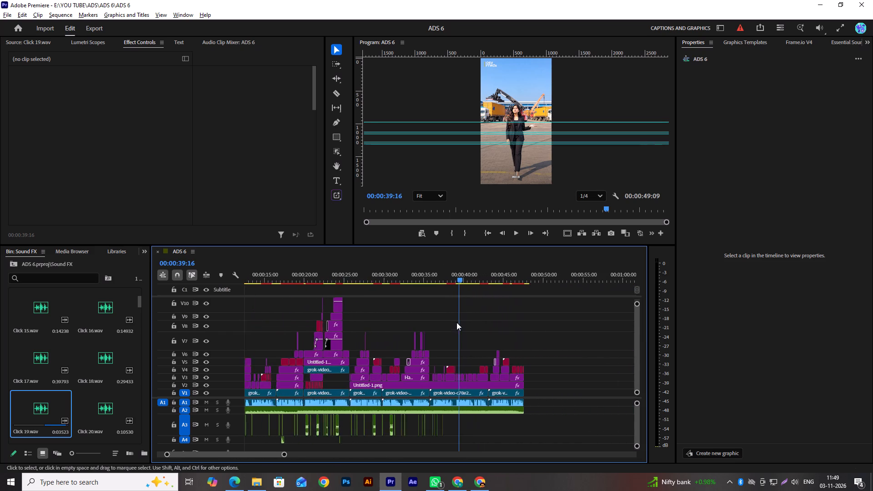
scroll(460, 312, "down", 2, "alt")
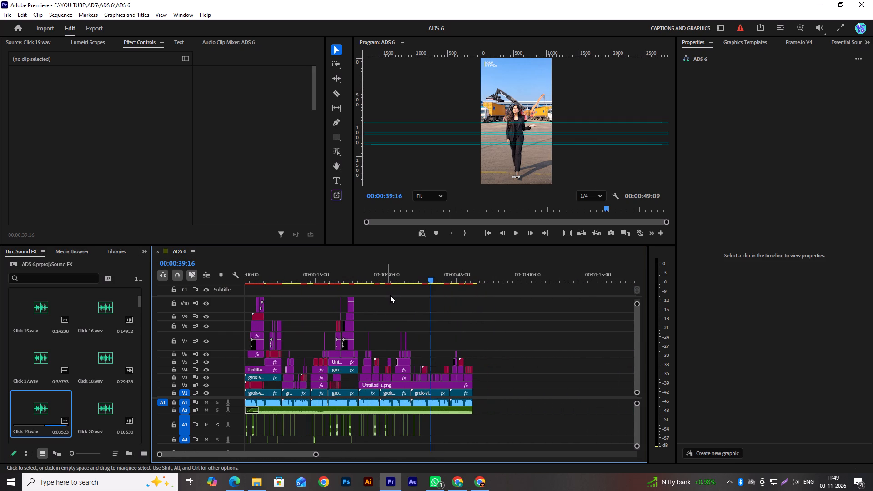
scroll(392, 299, "up", 6, "alt")
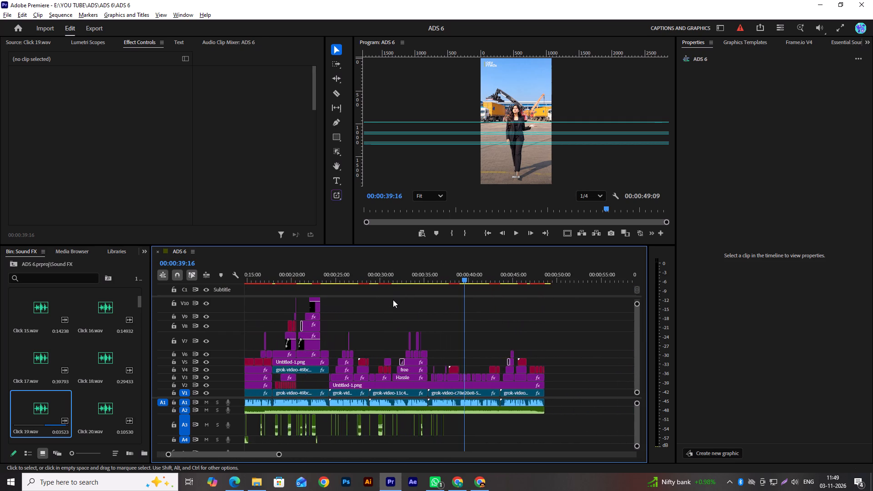
scroll(393, 300, "up", 2, "alt")
scroll(393, 300, "down", 1, "alt")
scroll(393, 300, "up", 3, "alt")
scroll(490, 325, "down", 1, "alt")
scroll(490, 325, "up", 17, "alt")
scroll(490, 325, "down", 1, "alt")
scroll(490, 325, "up", 2, "alt")
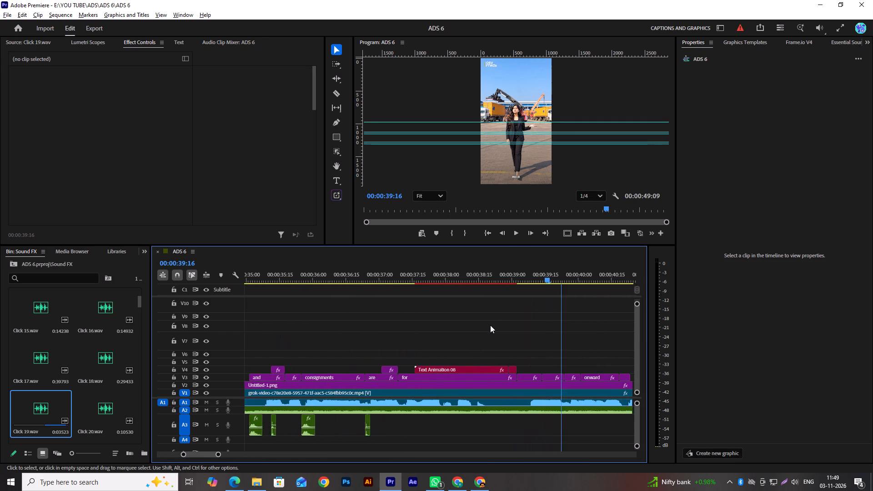
scroll(490, 325, "down", 3, "alt")
scroll(490, 325, "down", 7)
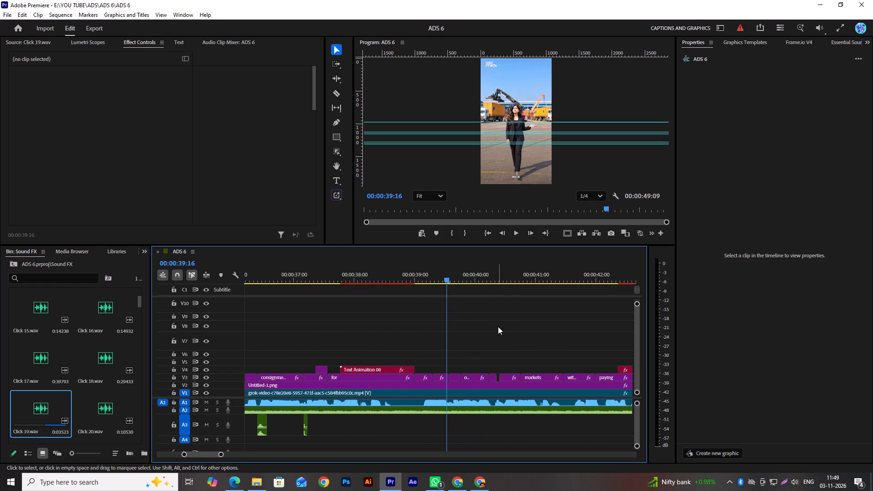
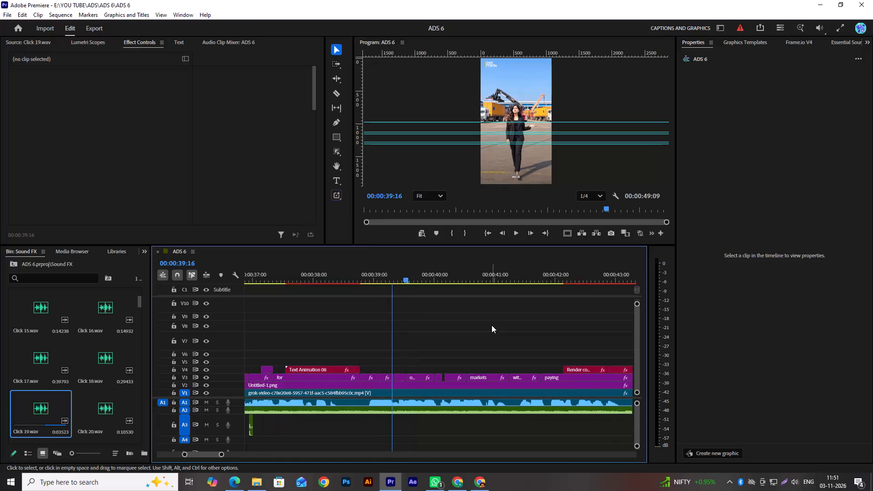
Play the sequence from 00:00:39:16 to 00:00:41:16 to review the captions through "global" and "markets".
scroll(492, 325, "down", 3)
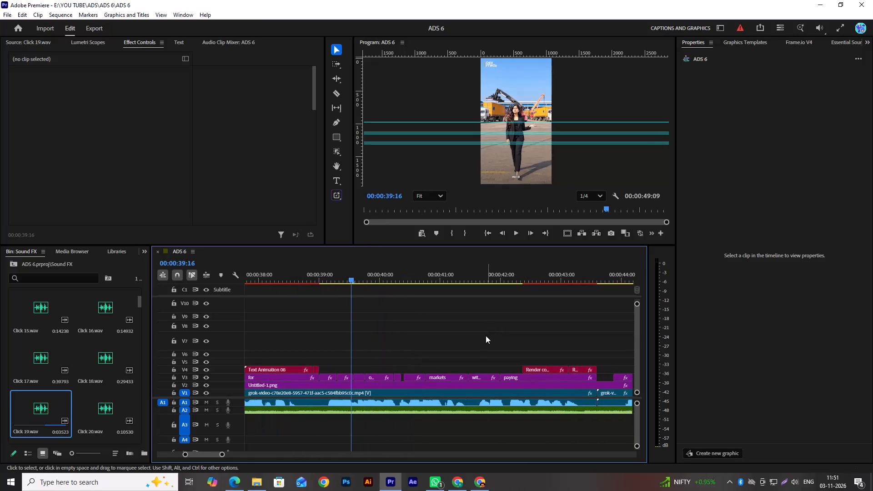
scroll(483, 336, "down", 3)
key("space")
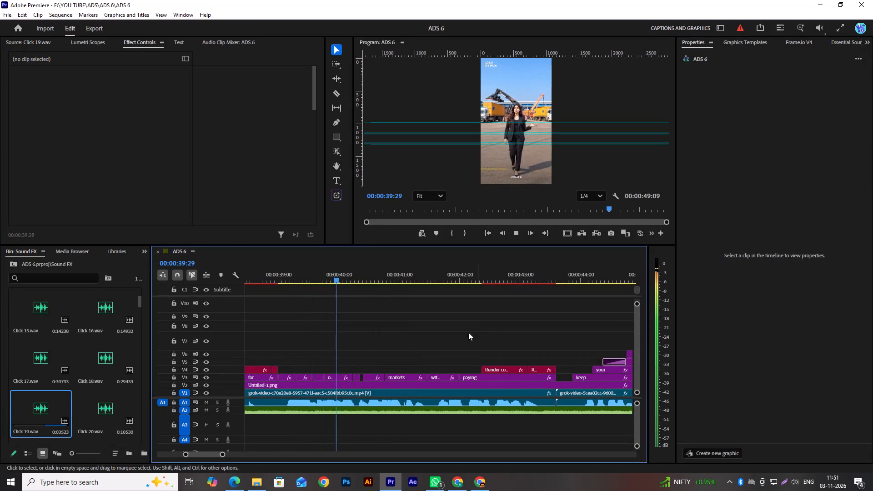
key("space")
scroll(344, 353, "up", 6, "alt")
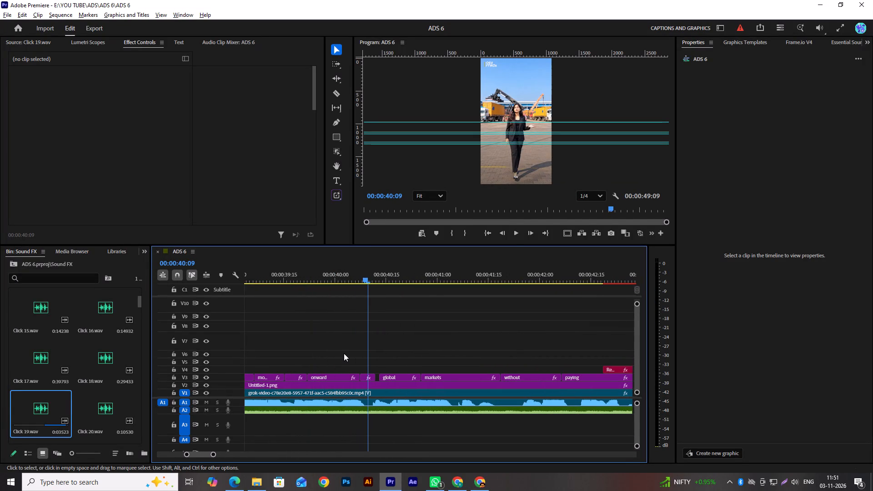
key("space")
key("space")
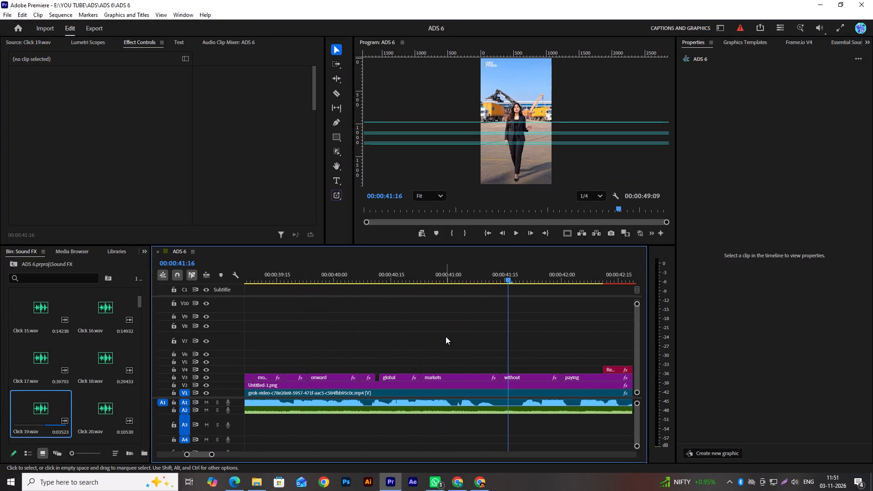
Extend the short V3 caption before "global" up to the start of "global" to close the gap.
left_click(395, 378)
left_click(380, 376)
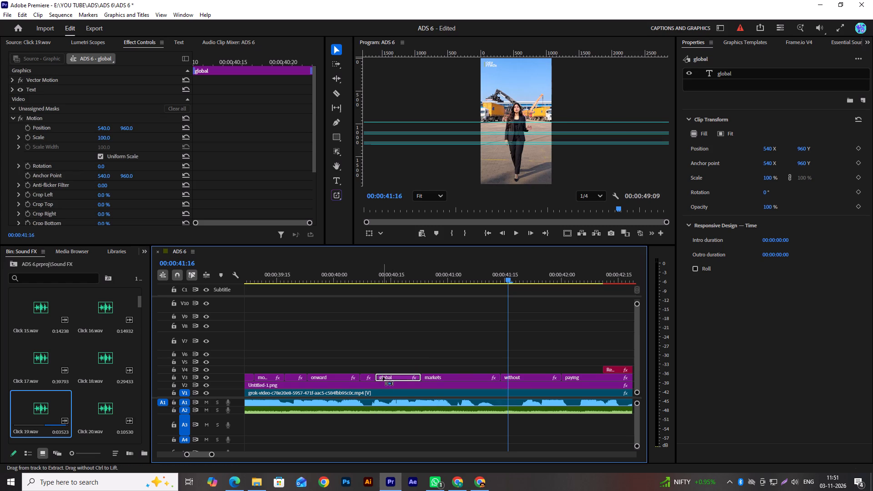
key("ctrl+z")
left_click_drag(375, 376, 379, 376)
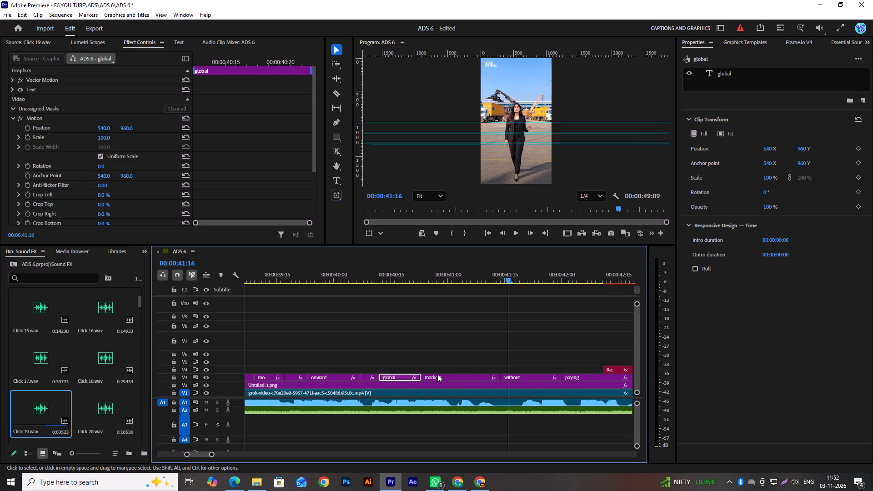
Move the "markets" caption up to V4 and extend "global" on V3 beneath it to the start of "without".
left_click_drag(439, 376, 438, 371)
left_click_drag(419, 379, 475, 373)
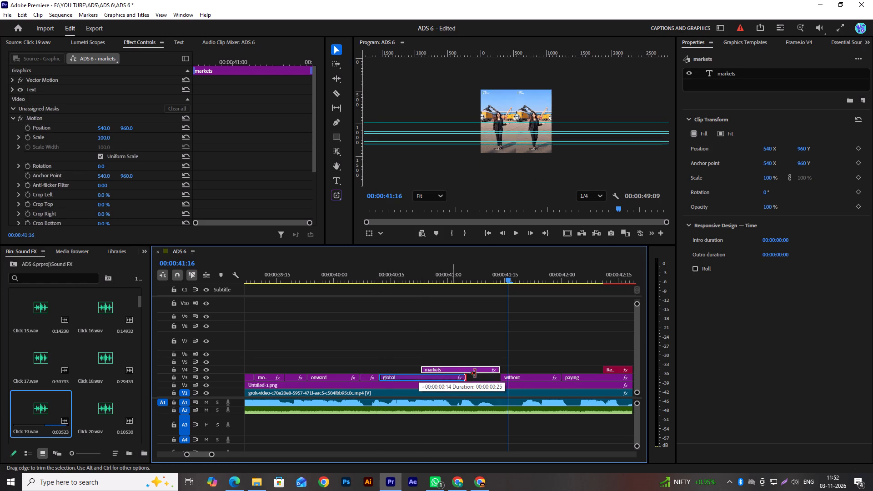
left_click_drag(475, 373, 499, 377)
Change the text of the "global" caption on V3 to "Global".
left_click(481, 379)
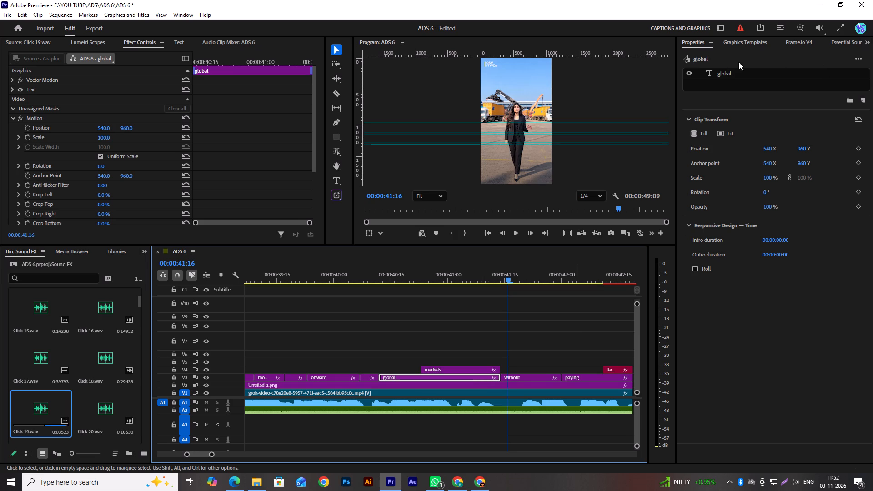
scroll(458, 297, "down", 14, "alt")
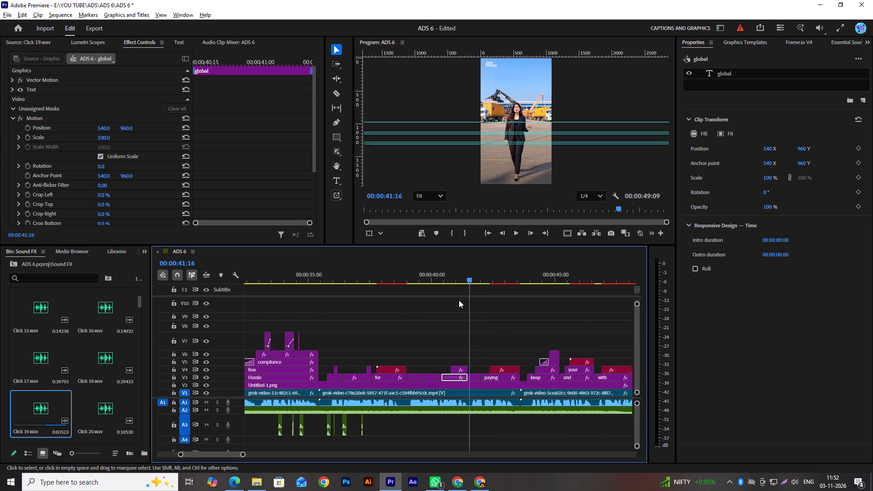
scroll(459, 300, "up", 14, "alt")
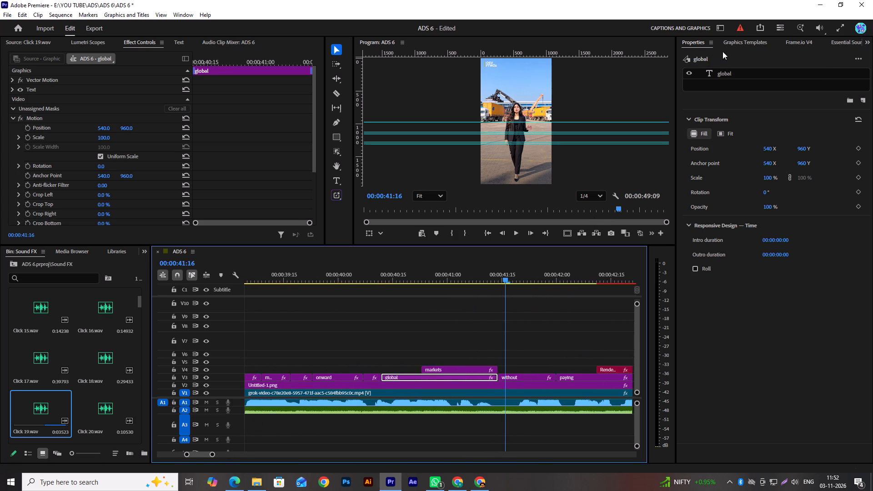
left_click(742, 76)
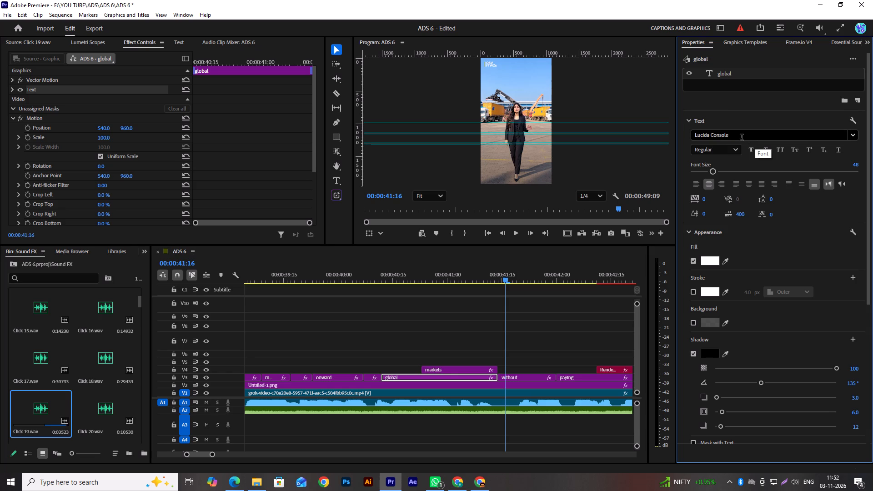
double_click(730, 75)
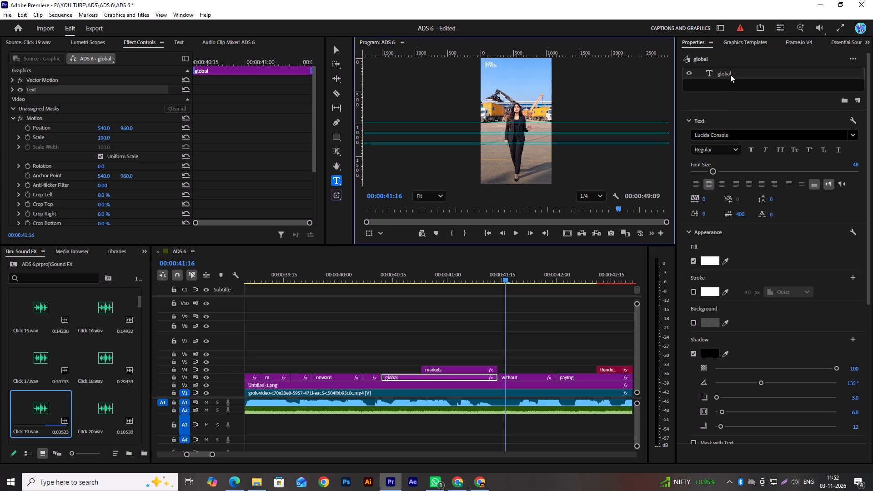
key("shift+g")
type("loba")
key("l")
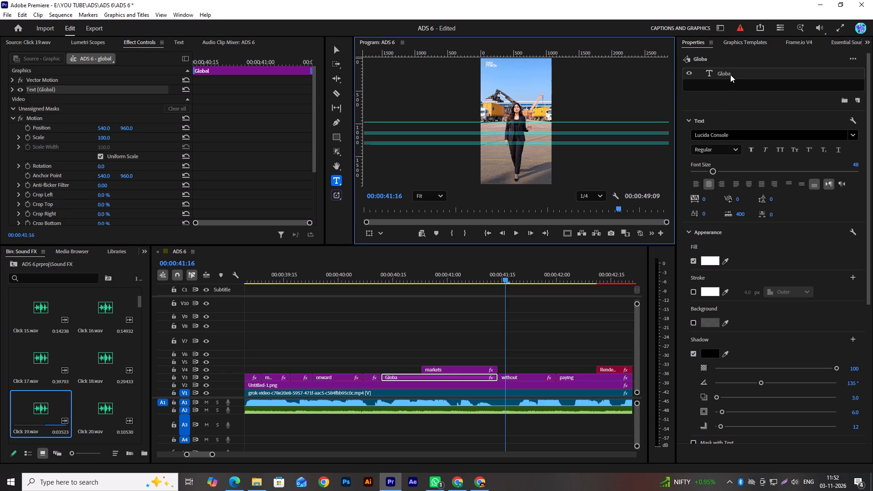
left_click(341, 50)
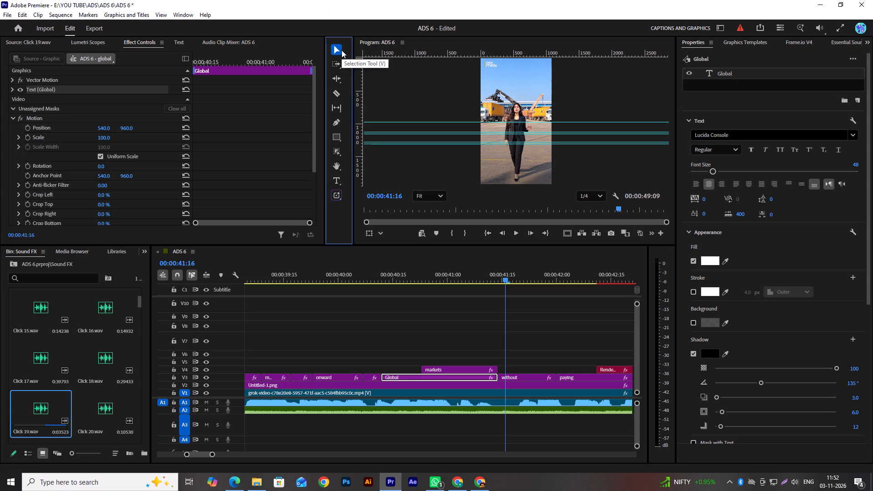
Set the "Global" caption's font to Helvetica LT Pro Bold with a font size of 160.
left_click(748, 135)
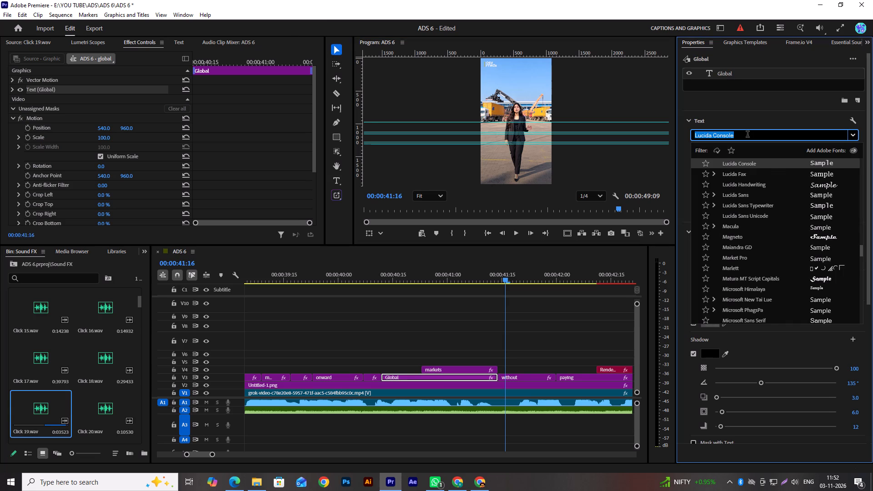
type("helv")
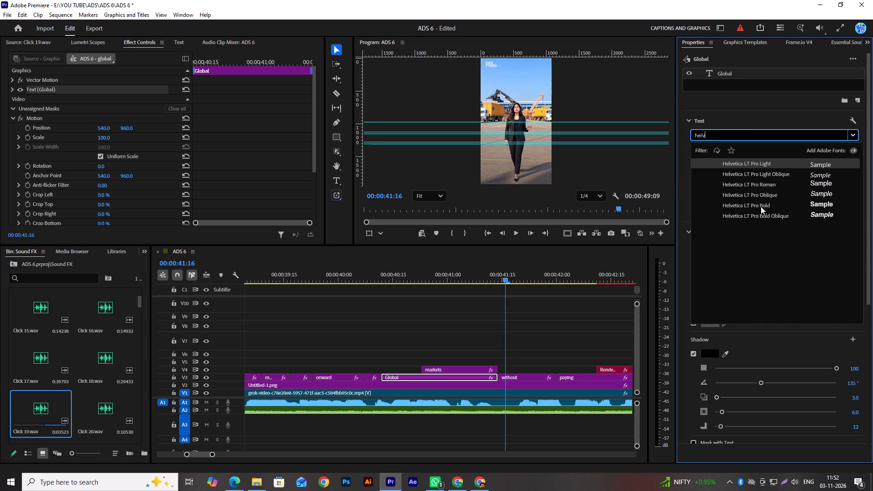
left_click(761, 206)
left_click(858, 163)
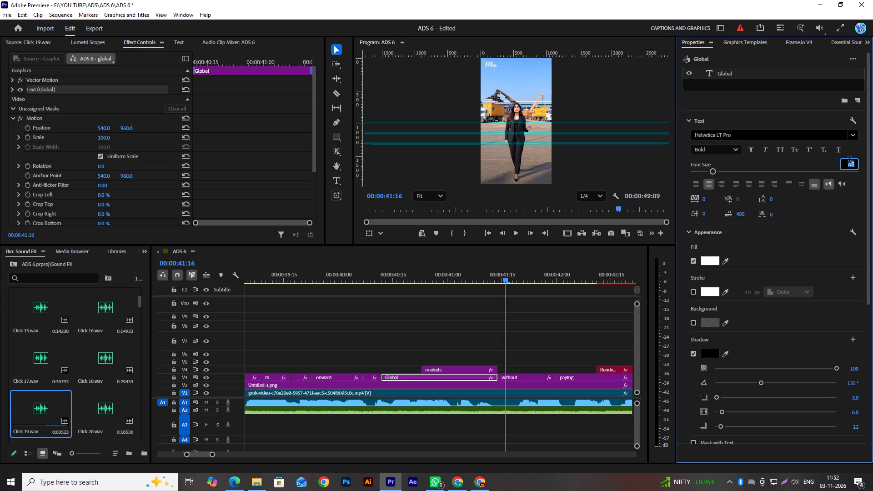
type("10")
key("Return")
left_click(853, 164)
type("160")
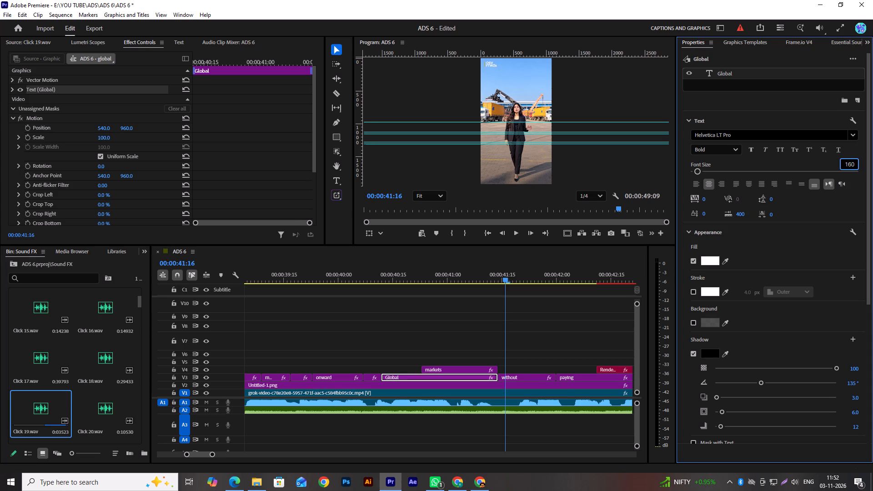
key("Return")
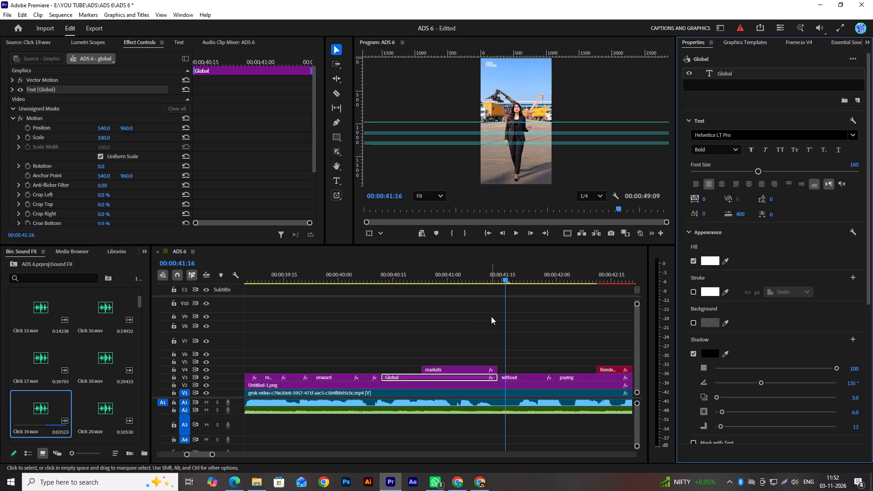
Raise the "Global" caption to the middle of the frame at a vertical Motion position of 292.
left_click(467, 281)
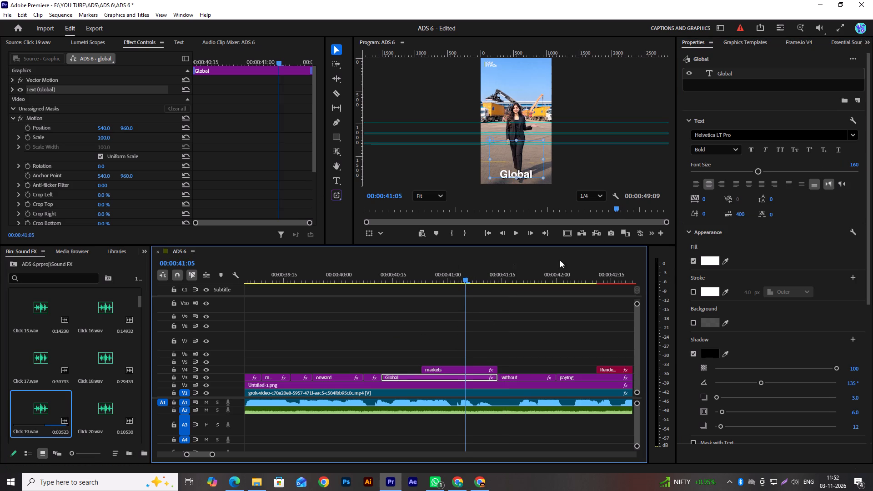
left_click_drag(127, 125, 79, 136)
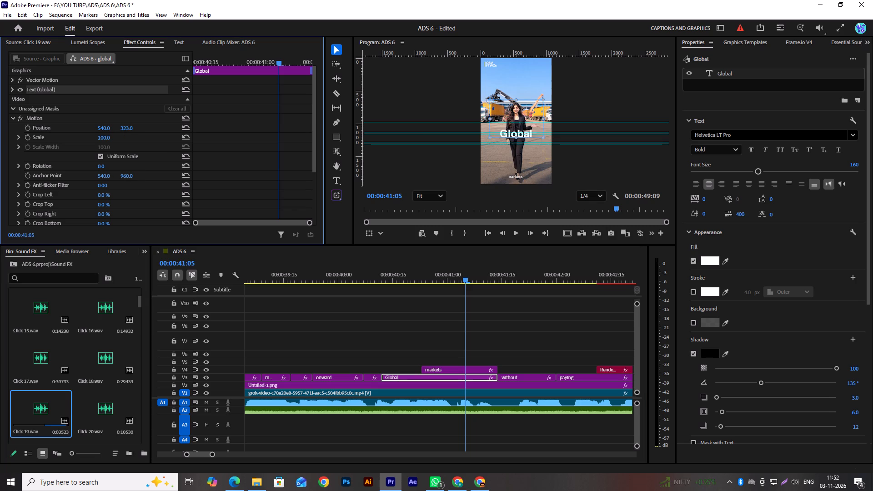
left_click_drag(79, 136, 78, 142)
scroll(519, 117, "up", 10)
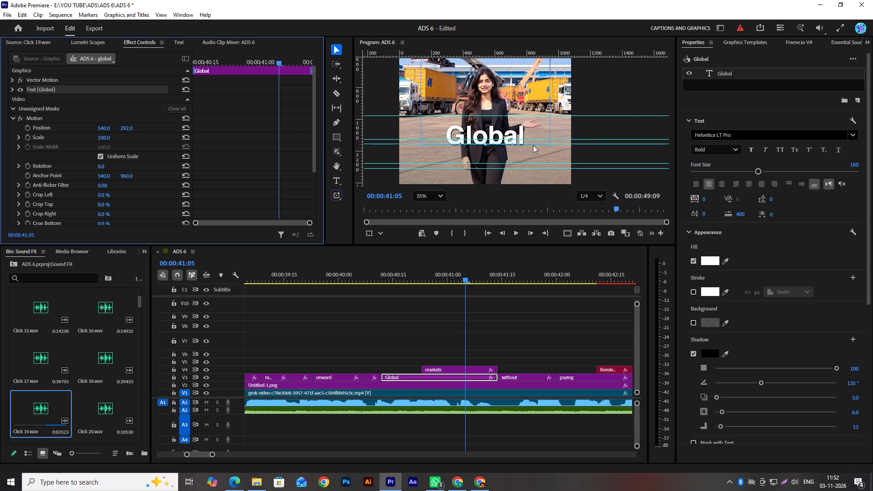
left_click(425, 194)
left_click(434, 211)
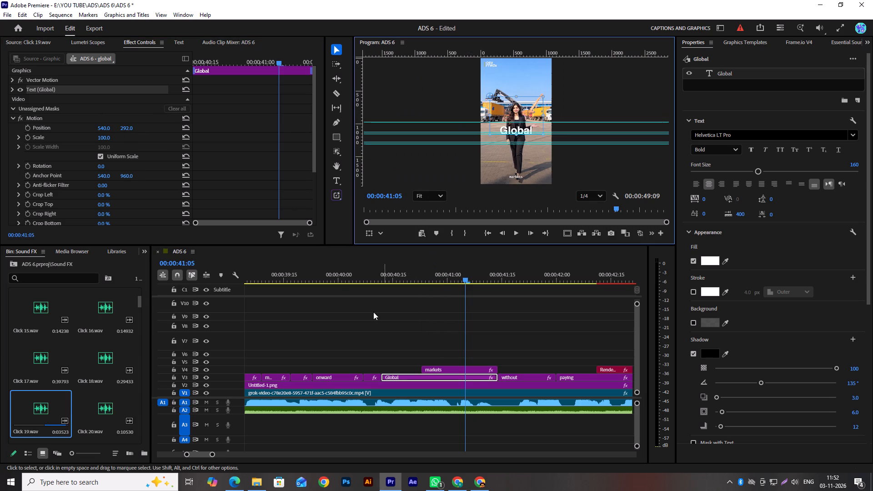
Compare the "Global" caption's placement with the "Upfront duty" text and set its vertical Motion position to 408.7.
left_click_drag(332, 279, 357, 304)
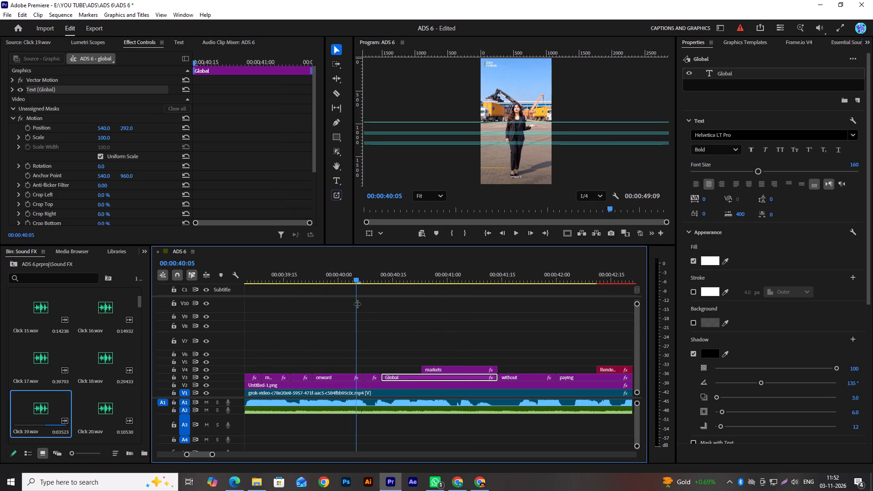
scroll(379, 317, "down", 8, "alt")
left_click_drag(491, 281, 507, 282)
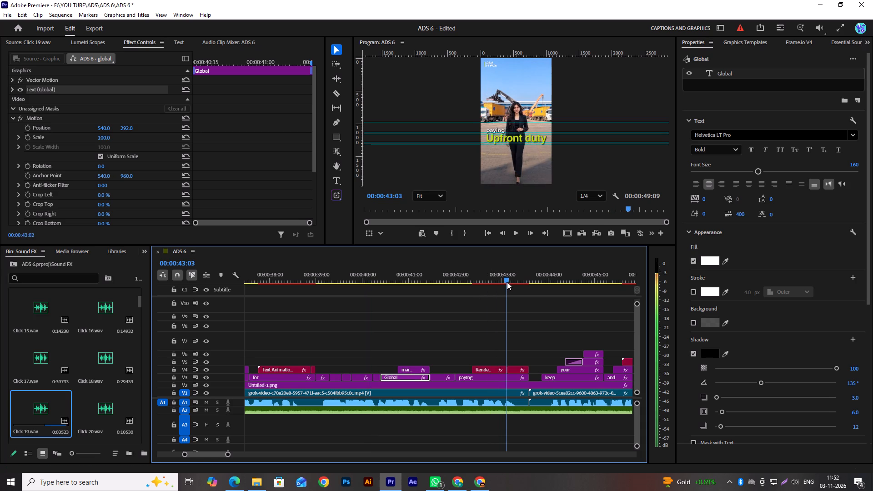
left_click_drag(507, 282, 390, 295)
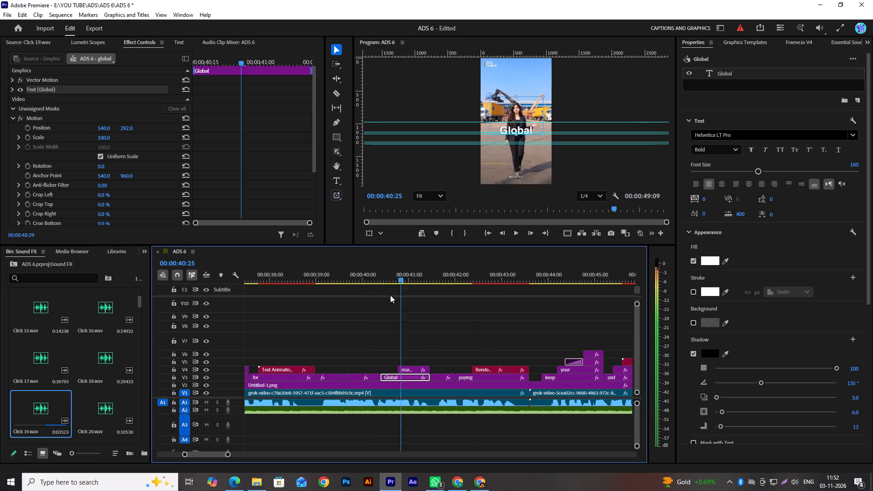
left_click_drag(390, 295, 437, 321)
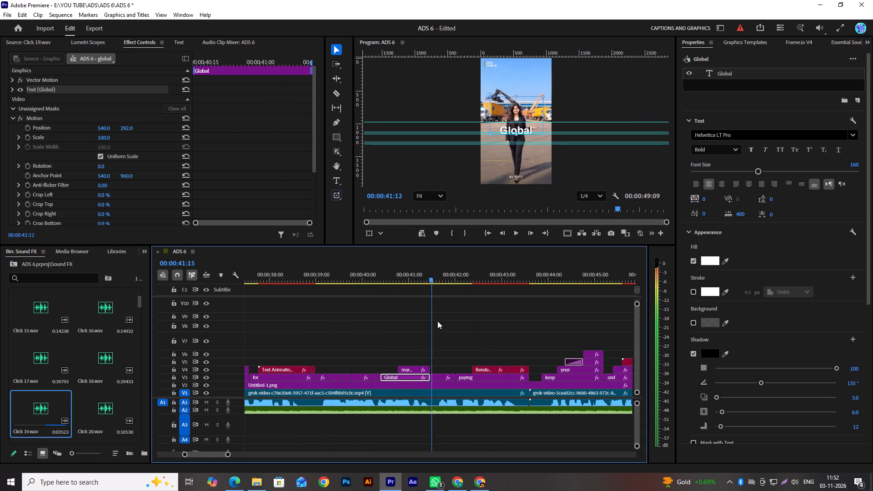
left_click_drag(437, 321, 413, 325)
scroll(557, 140, "up", 6)
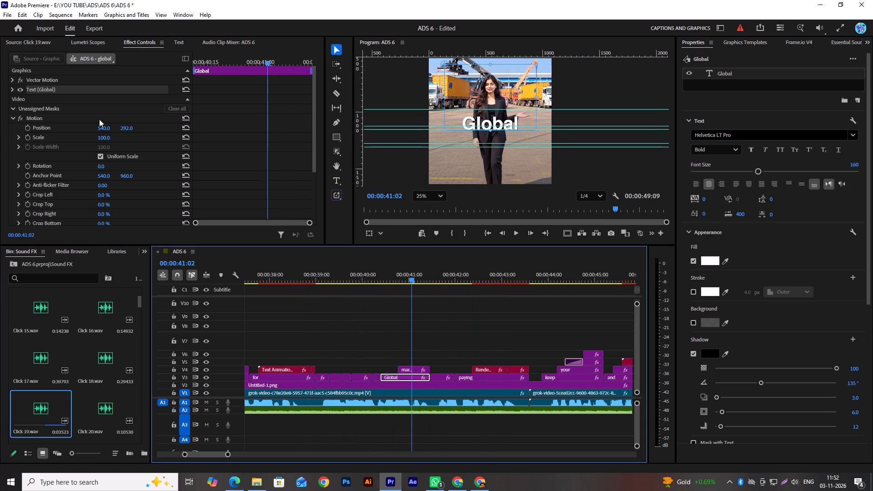
left_click_drag(125, 128, 175, 134)
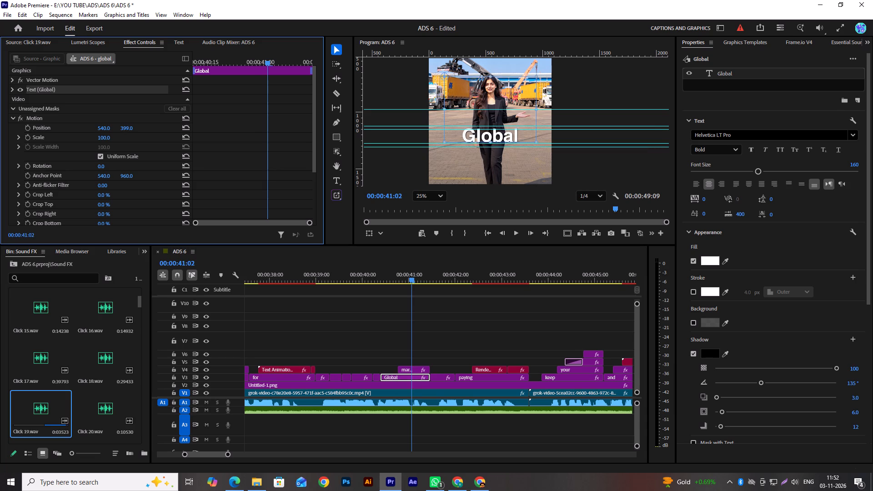
left_click_drag(175, 134, 191, 137)
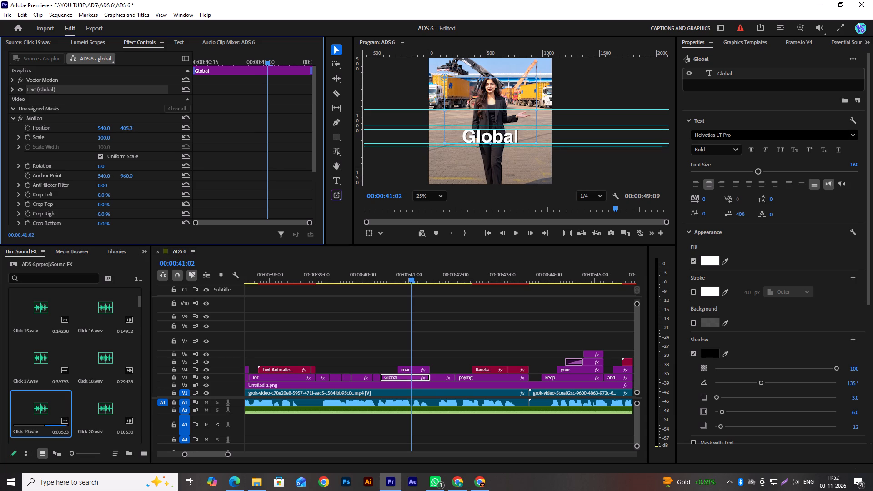
left_click_drag(191, 137, 208, 140)
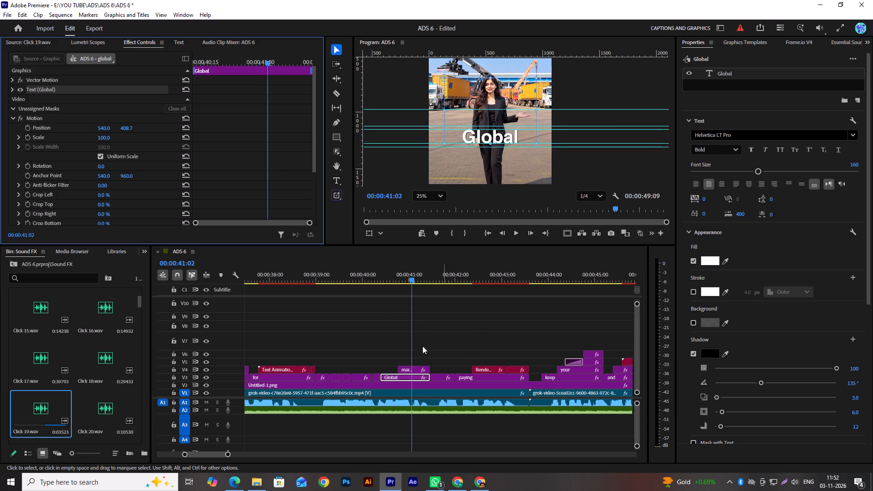
Paste the copied Drop Shadow effect three times onto the "Global" caption.
key("ctrl+v")
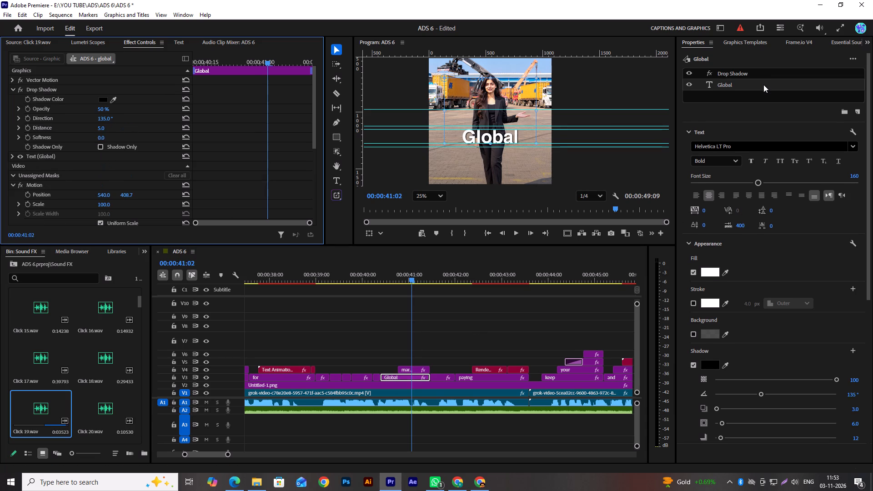
key("ctrl+v")
key("ctrl+v")
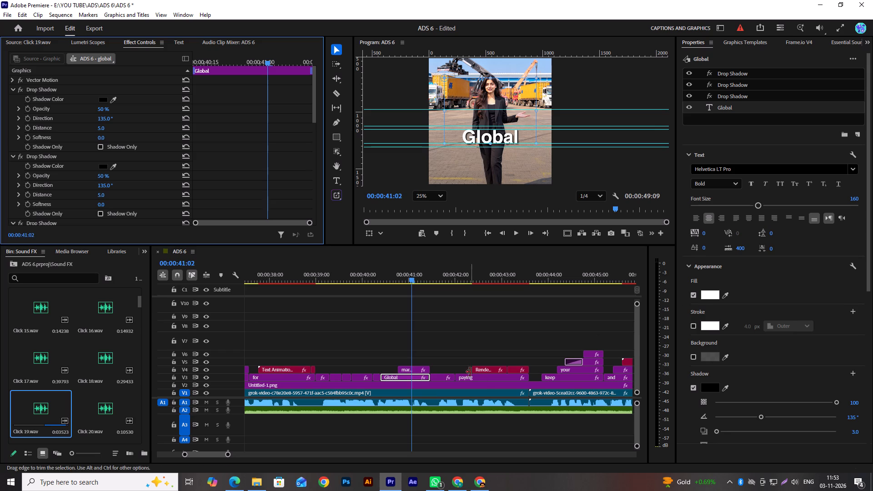
Recolour the "Global" caption's fill with the lime green of the "Upfront duty" title, hex BCDE15.
left_click(486, 371)
left_click(697, 158)
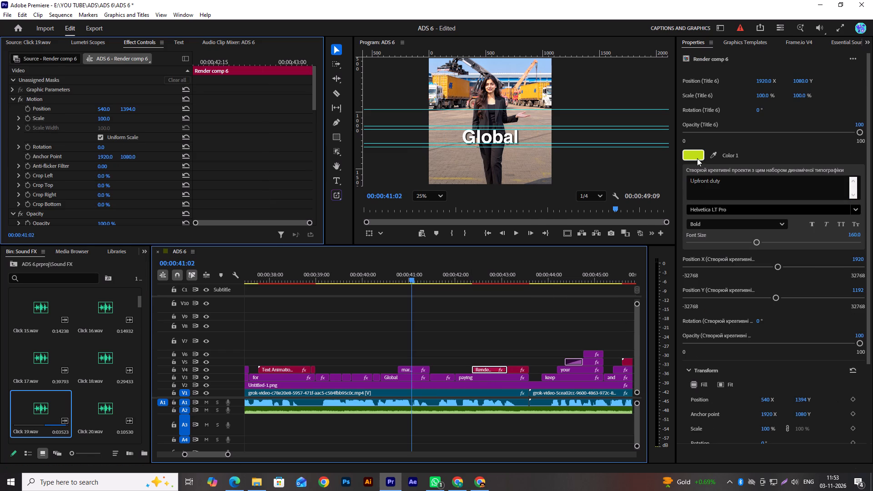
left_click(484, 289)
key("ctrl+a")
key("ctrl+c")
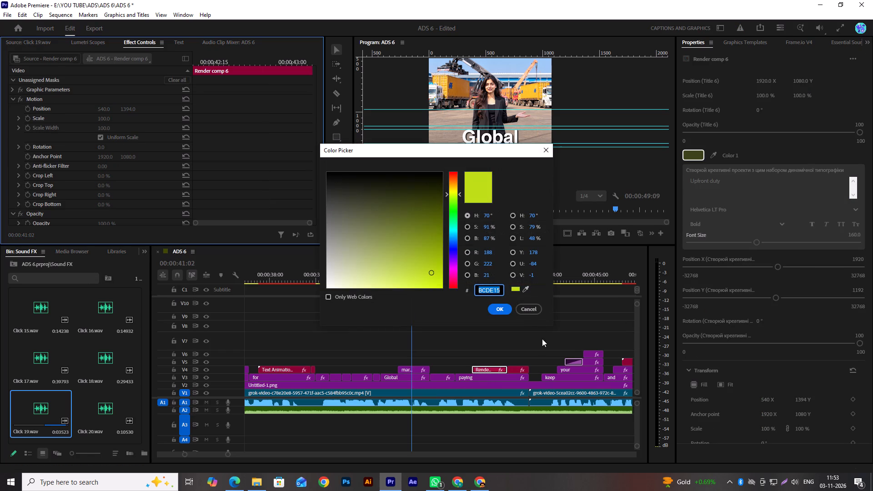
left_click(530, 312)
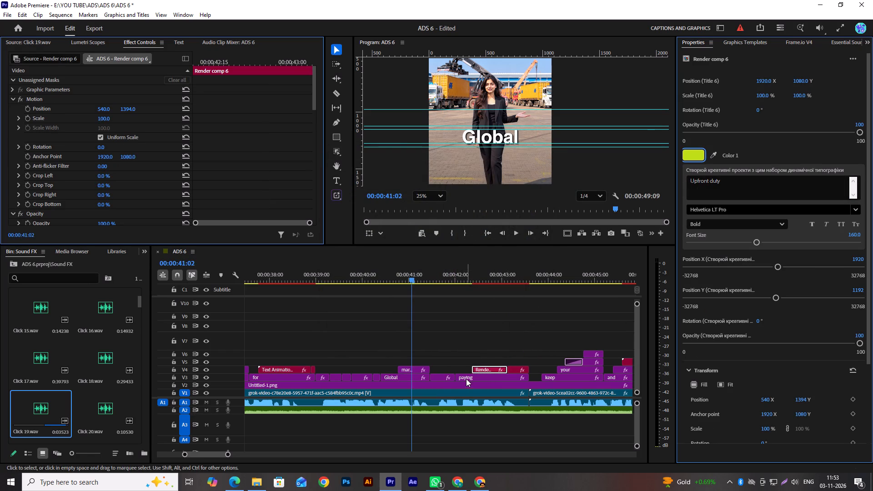
left_click(401, 376)
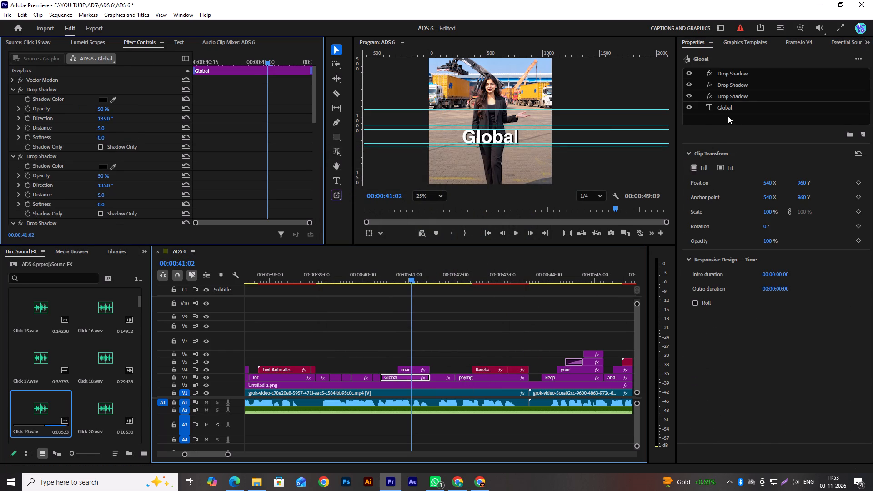
left_click(730, 109)
left_click(707, 293)
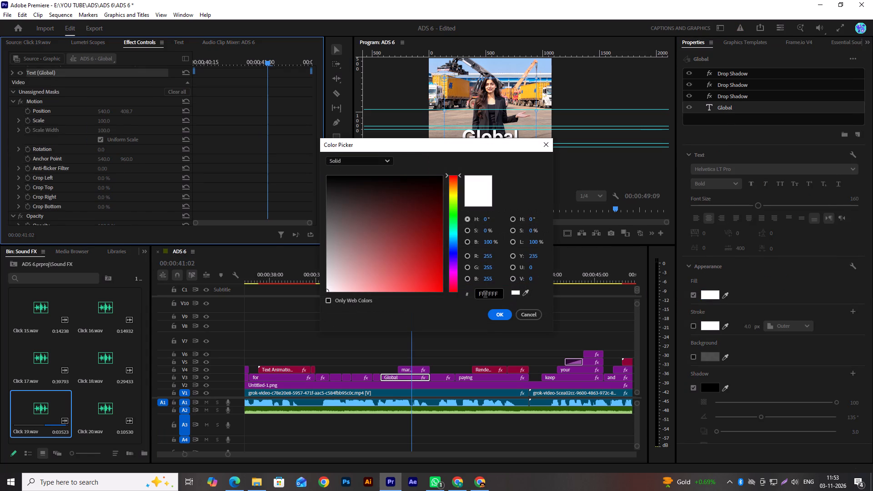
left_click(485, 292)
key("ctrl+a")
key("ctrl+v")
left_click(496, 313)
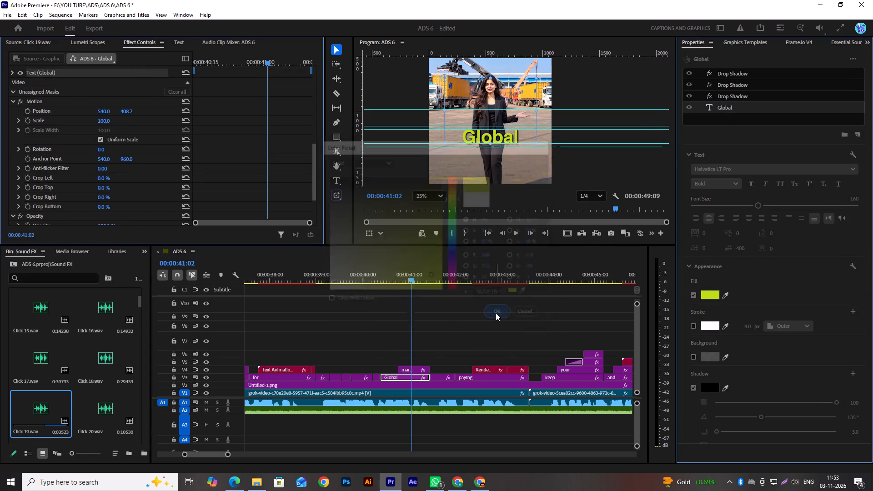
Look over the arrangement of caption graphics across the ADS 6 timeline, from the earlier clips to the "markets" caption.
left_click(409, 371)
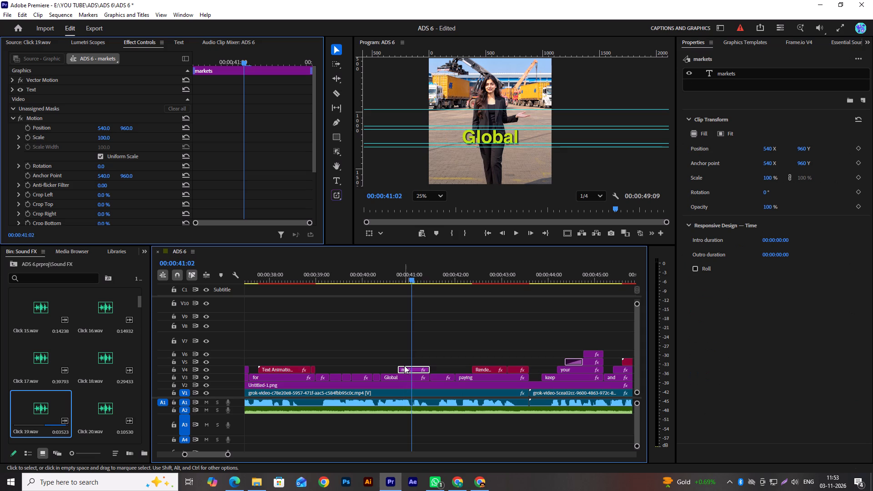
scroll(402, 349, "up", 17)
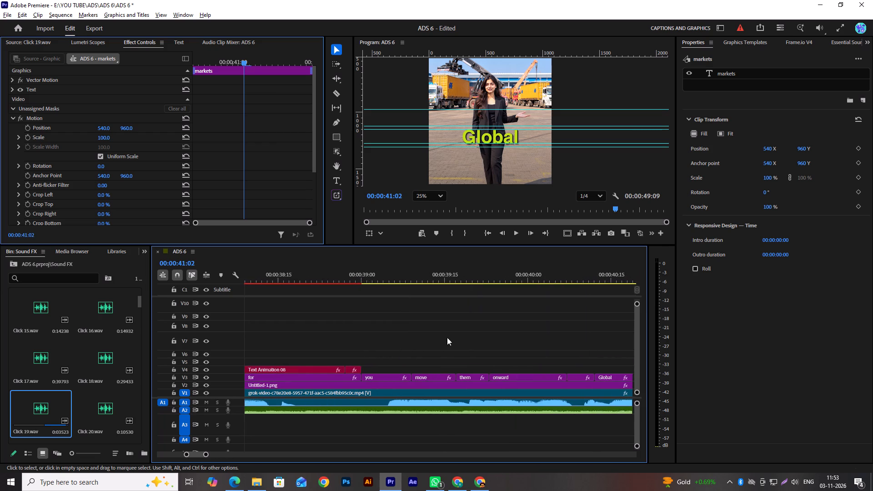
scroll(471, 337, "down", 4, "alt")
scroll(534, 340, "down", 6, "alt")
scroll(470, 343, "down", 13, "alt")
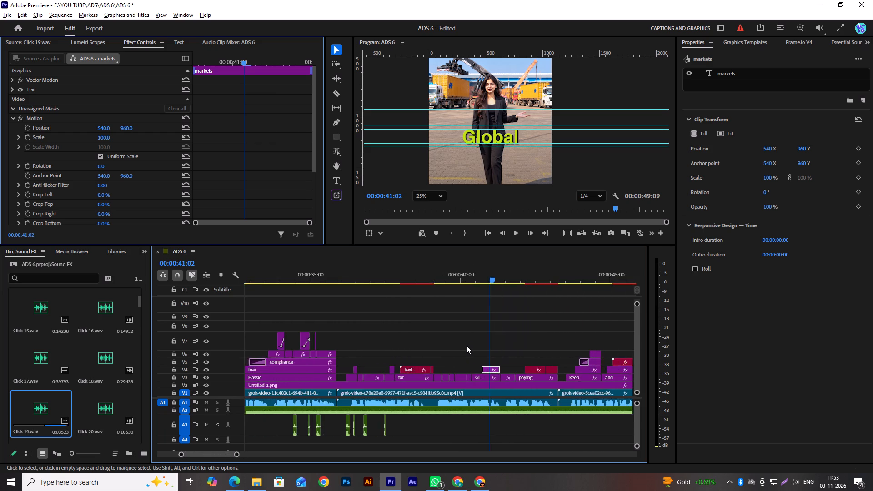
scroll(467, 346, "down", 8, "alt")
scroll(344, 336, "down", 6)
scroll(361, 337, "up", 4)
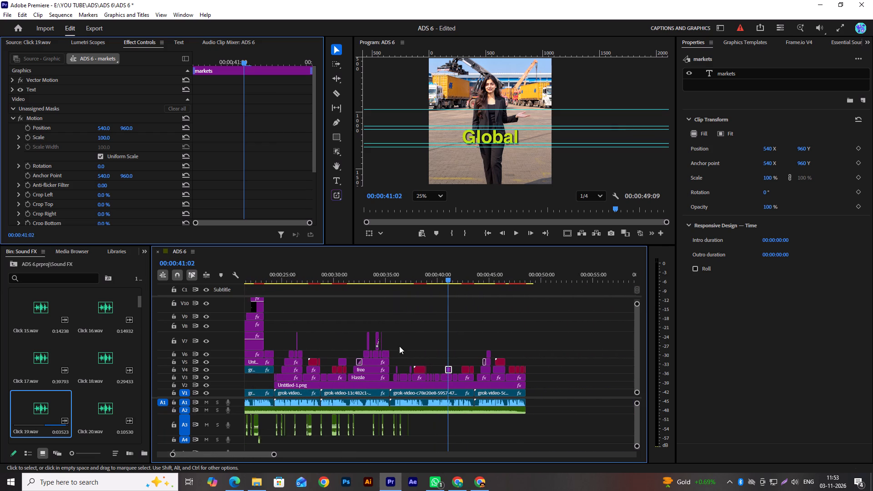
scroll(500, 362, "up", 14)
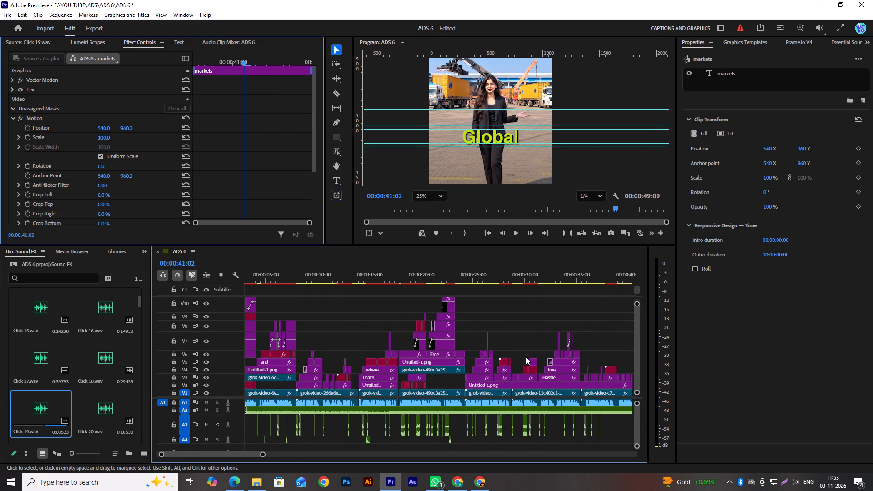
left_click(516, 245)
scroll(516, 312, "down", 7)
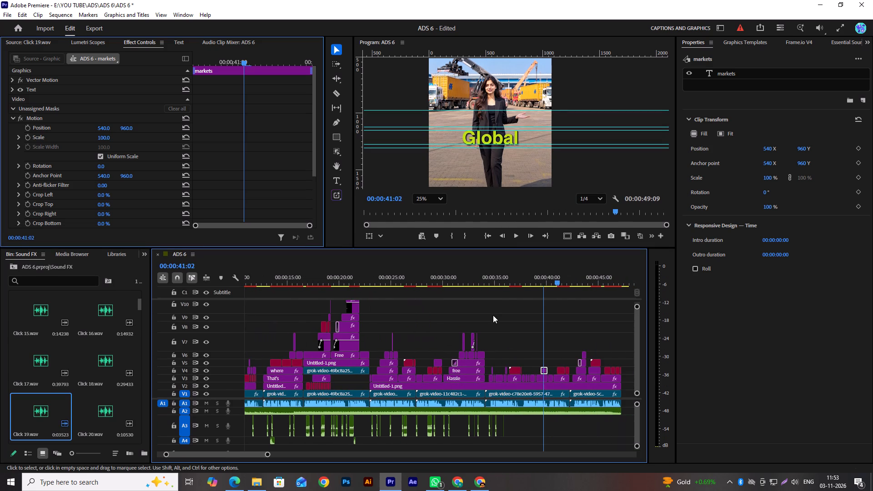
scroll(493, 315, "down", 8)
scroll(487, 318, "up", 8, "alt")
scroll(375, 341, "up", 4)
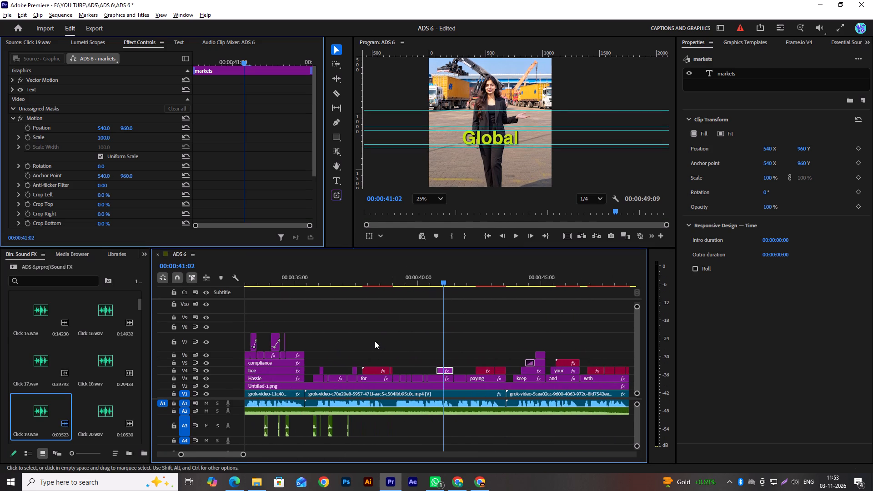
scroll(375, 341, "up", 8)
scroll(492, 339, "down", 1, "alt")
scroll(492, 339, "up", 4, "alt")
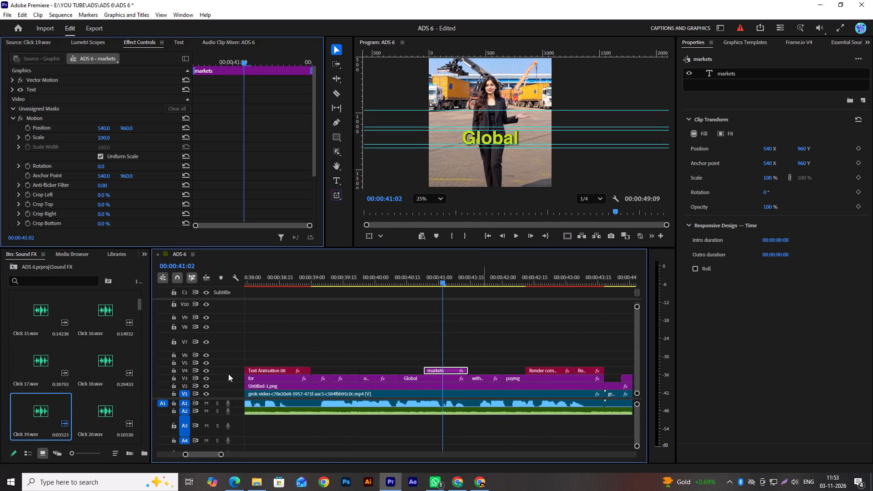
left_click(225, 376)
scroll(377, 332, "up", 5, "alt")
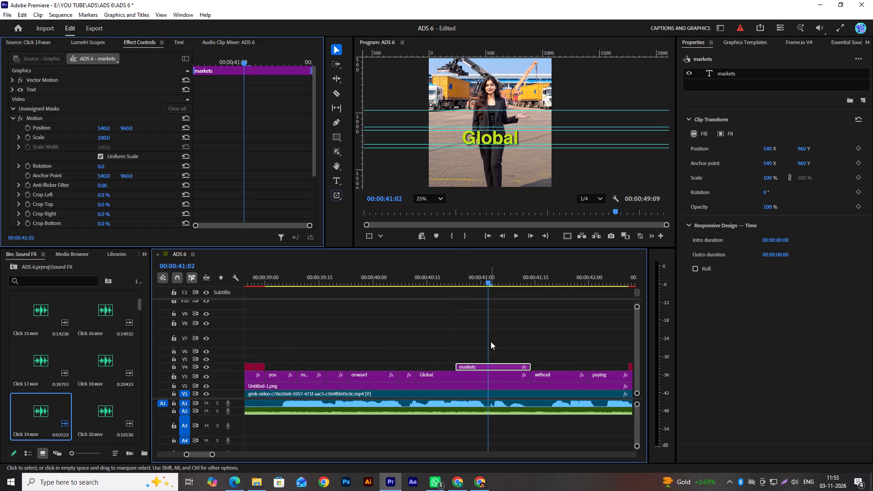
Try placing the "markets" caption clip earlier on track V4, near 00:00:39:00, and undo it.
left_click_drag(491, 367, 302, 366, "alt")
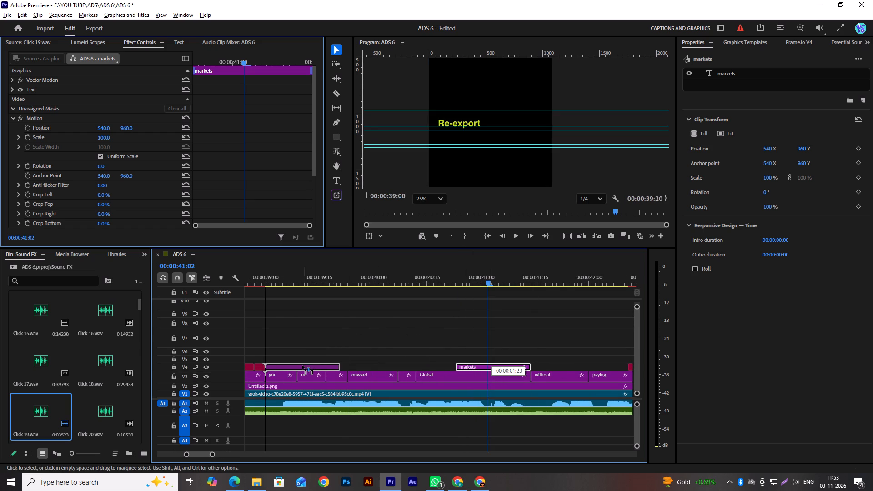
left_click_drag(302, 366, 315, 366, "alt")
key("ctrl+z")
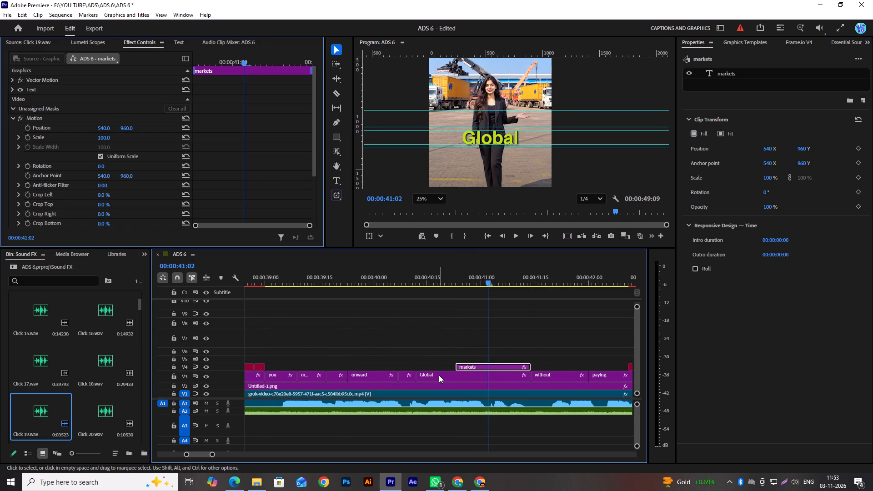
Duplicate the styled "Global" caption clip onto track V7, starting at about 00:00:39:09.
left_click(439, 375)
left_click_drag(439, 375, 369, 344, "alt")
left_click_drag(454, 375, 332, 340, "alt")
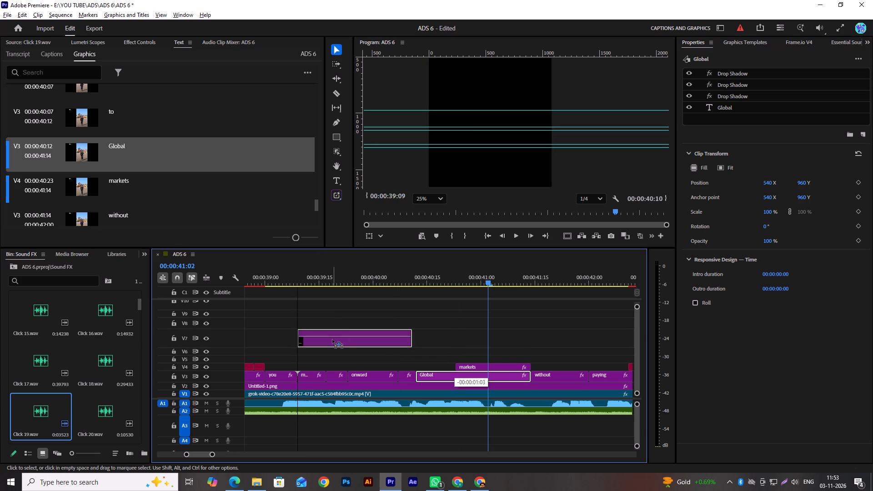
left_click_drag(332, 340, 333, 340, "alt")
Add the "right to left" graphics template to track V6, starting at 00:00:39:29.
left_click(504, 366)
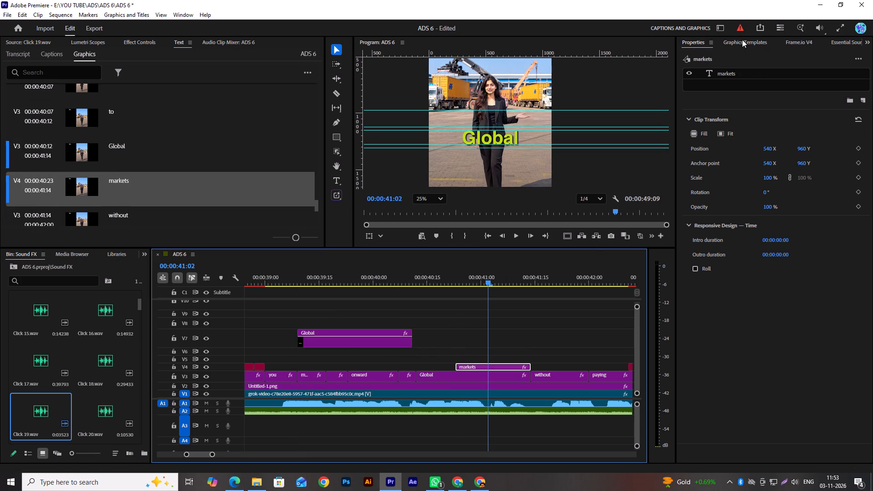
left_click(742, 40)
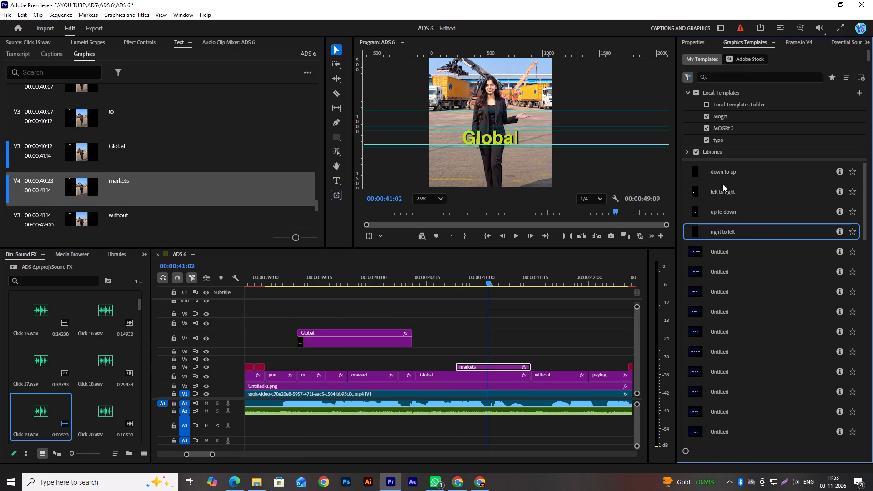
left_click_drag(736, 230, 448, 345)
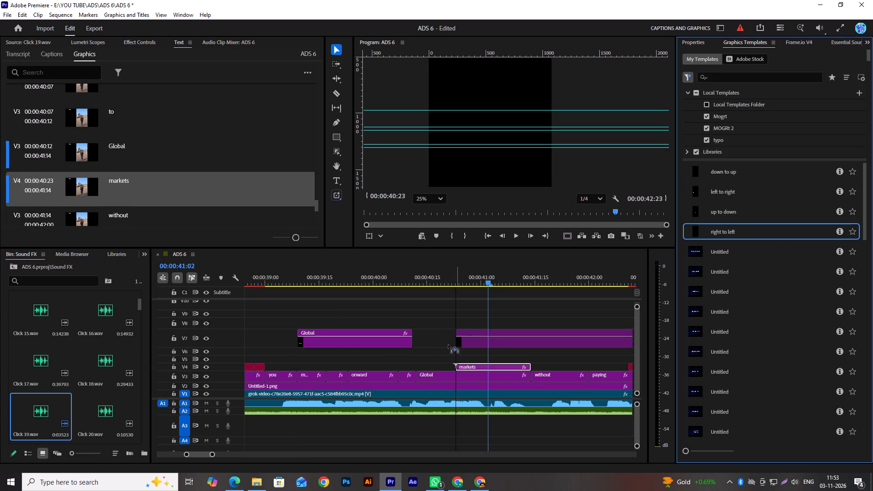
left_click_drag(448, 345, 367, 355)
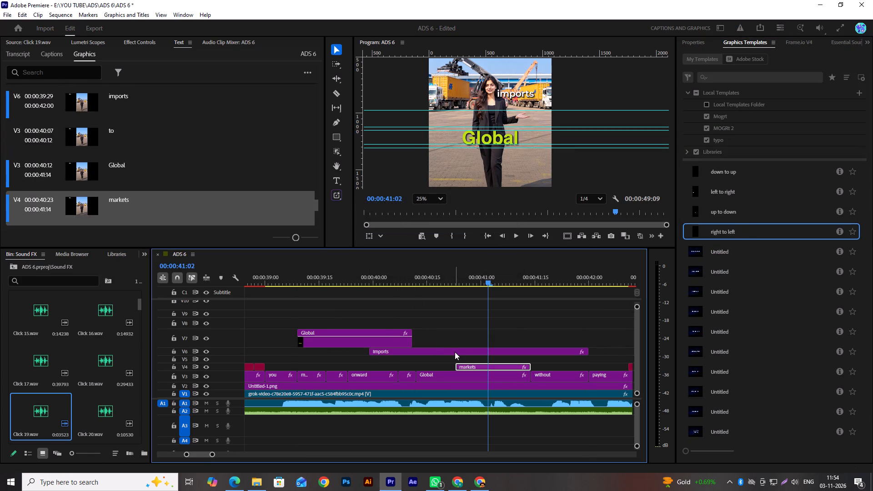
Replace the text of the added template graphic on track V6 with "market".
left_click(455, 352)
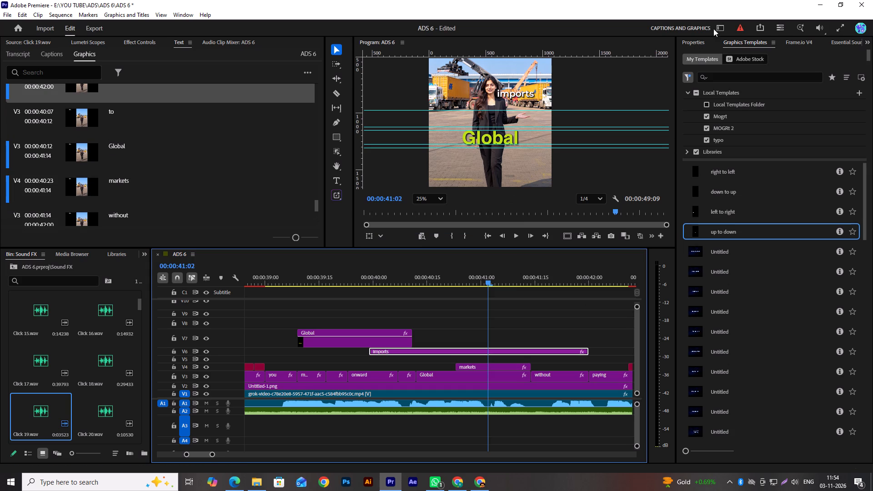
left_click(699, 40)
double_click(727, 105)
type("mar")
type("ke")
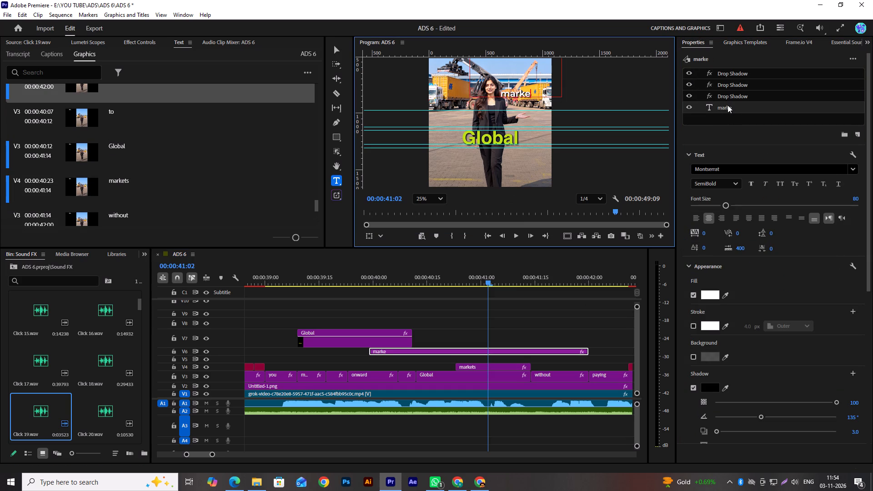
key("t")
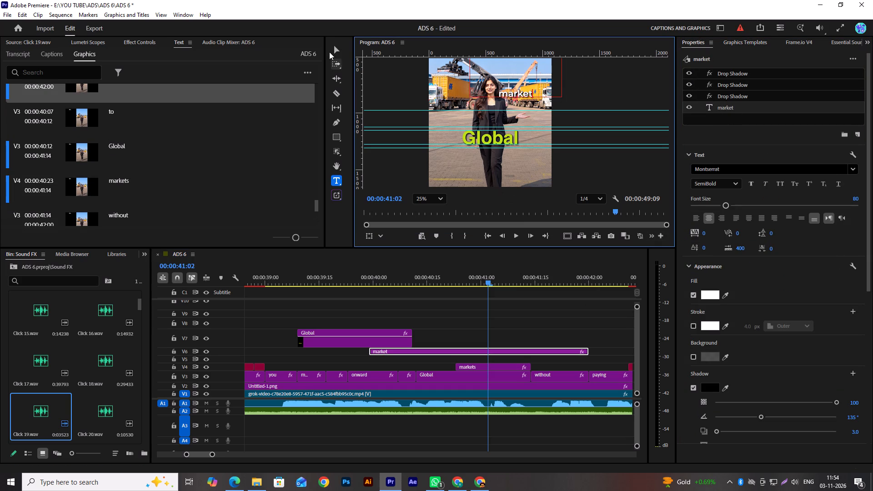
left_click(333, 52)
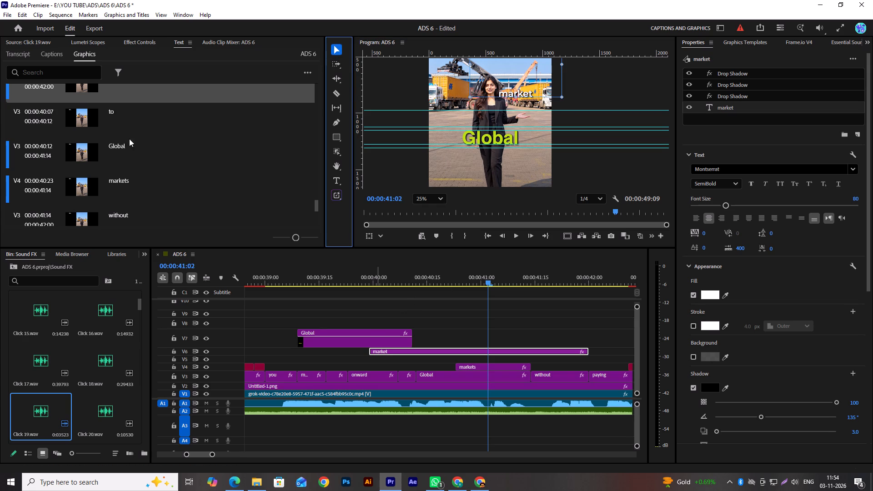
Lower the "market" graphic beneath "Global" by setting its ending Motion position keyframe's vertical value to 1453.
left_click(139, 45)
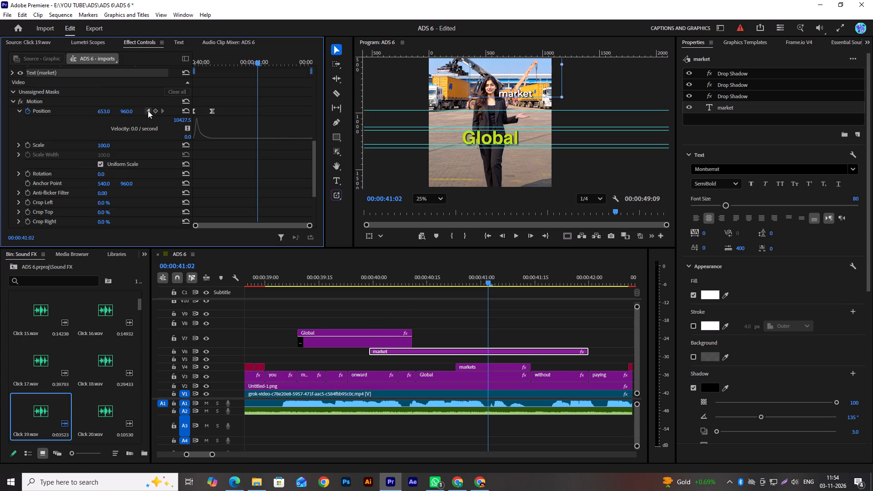
left_click(147, 110)
left_click(212, 61)
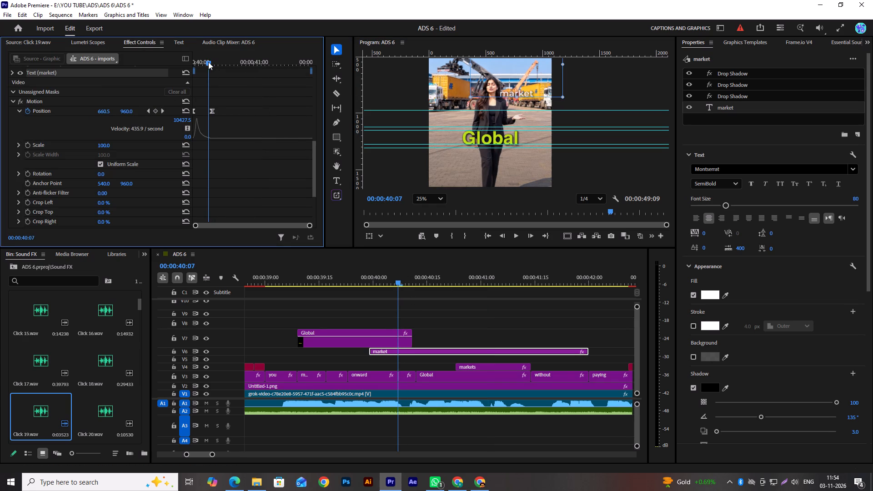
left_click(161, 110)
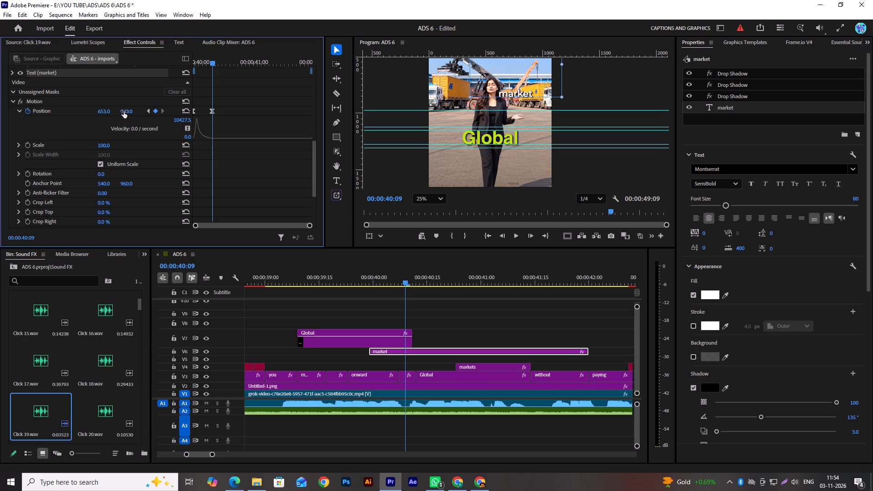
left_click_drag(124, 111, 346, 128)
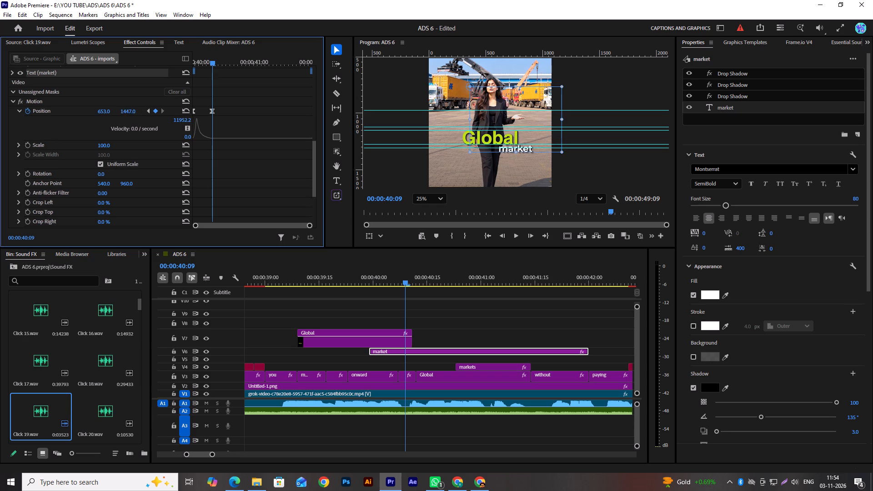
left_click_drag(346, 128, 350, 128)
scroll(543, 165, "up", 6)
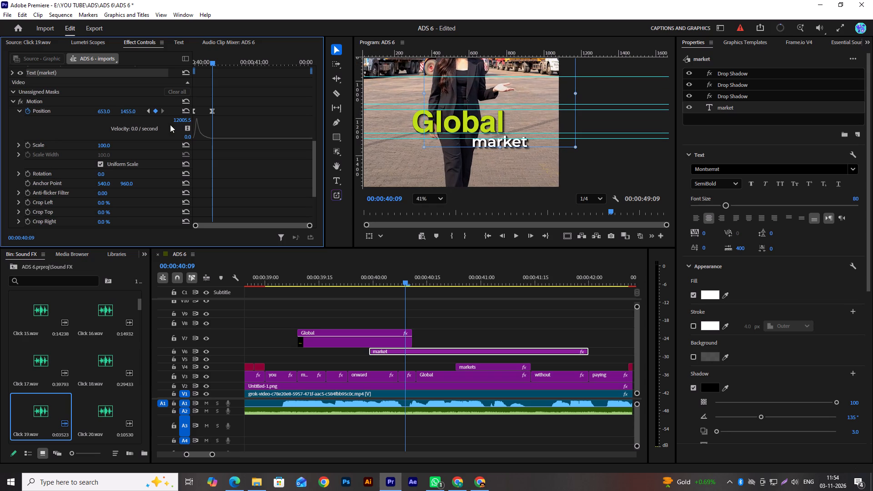
left_click(129, 111)
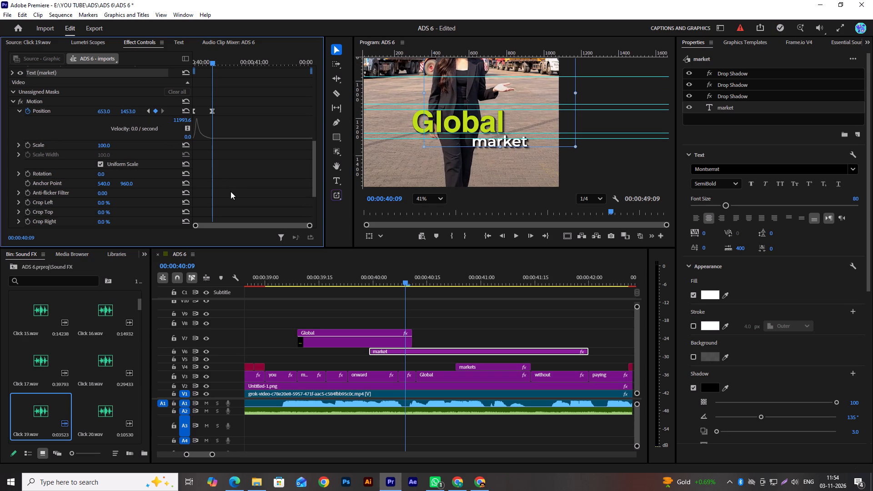
Set the horizontal value of the "market" graphic's starting Motion position keyframe to 653.
left_click(149, 111)
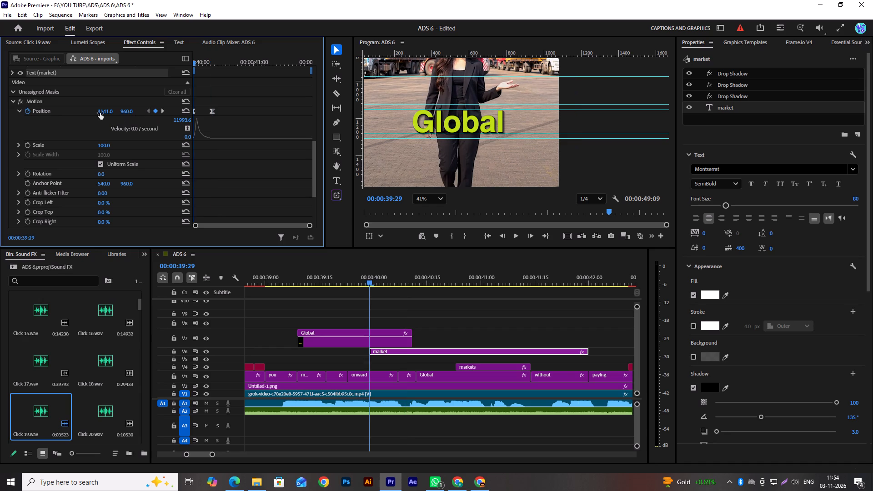
left_click(105, 110)
type("653")
key("Return")
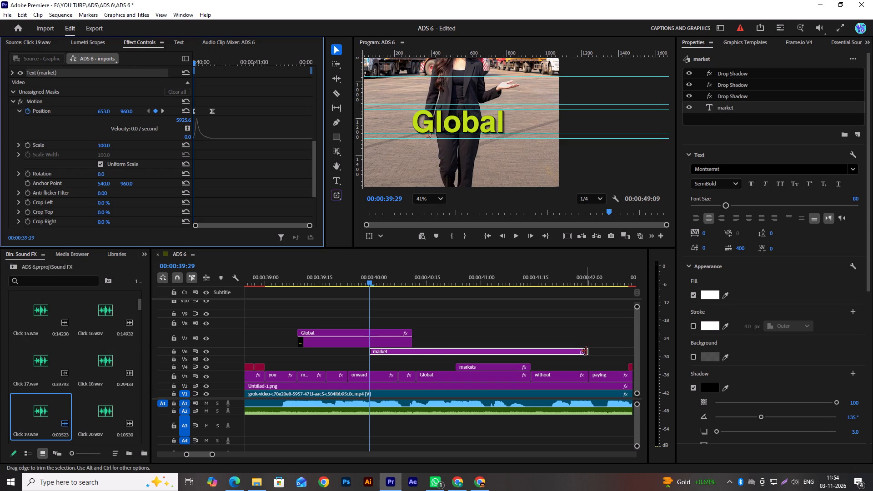
Replace the "markets" caption on track V4 with the "market" graphic, trimmed to the old caption's length.
left_click_drag(587, 350, 489, 344)
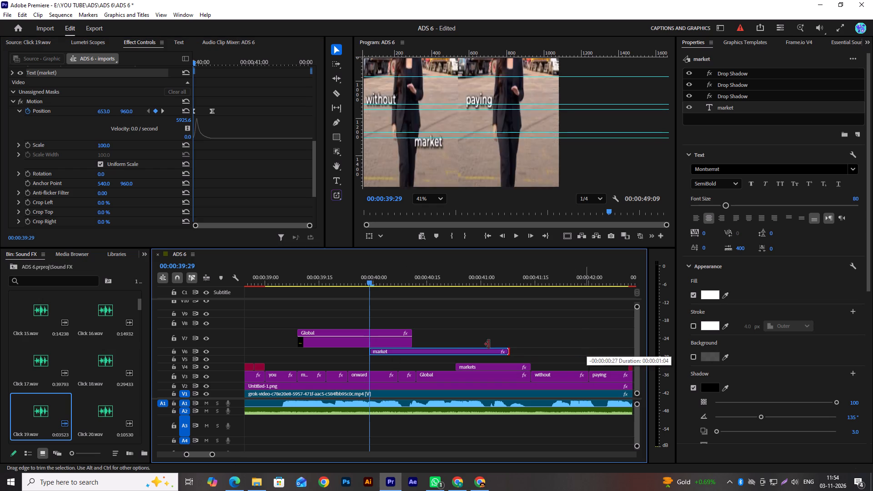
left_click_drag(489, 344, 457, 344)
left_click_drag(411, 353, 497, 352)
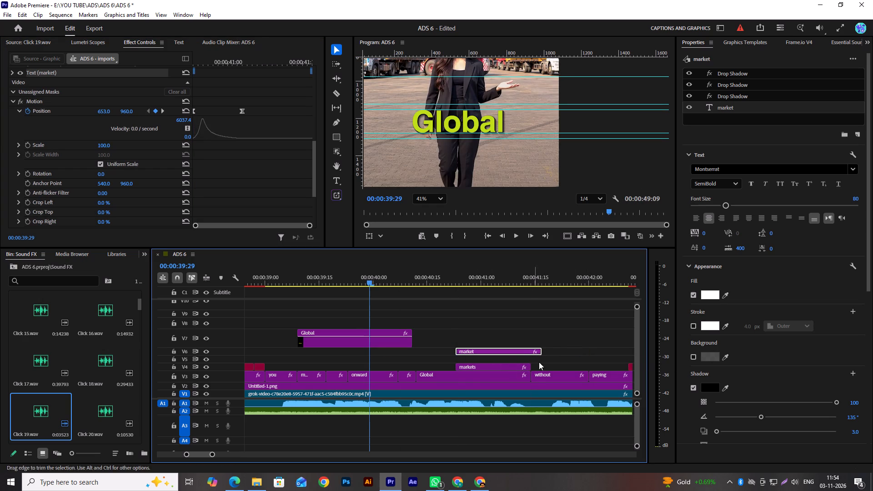
left_click_drag(541, 351, 527, 351)
left_click(507, 367)
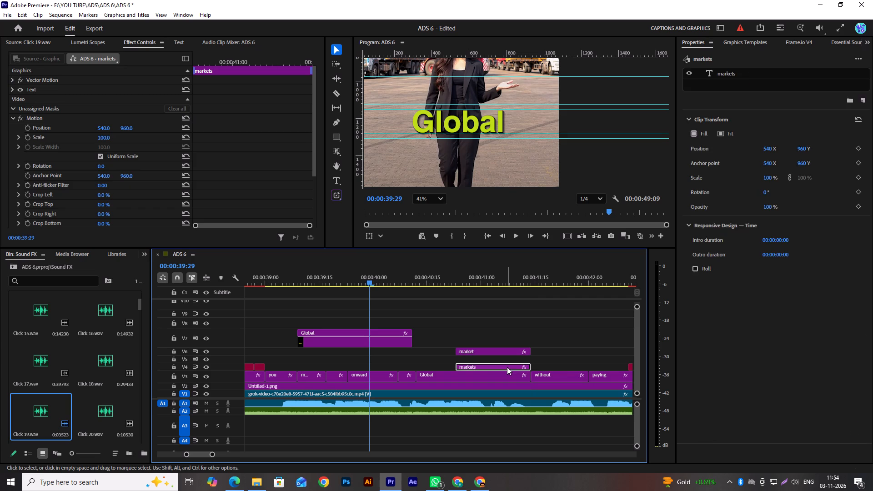
key("Delete")
left_click_drag(492, 350, 494, 367)
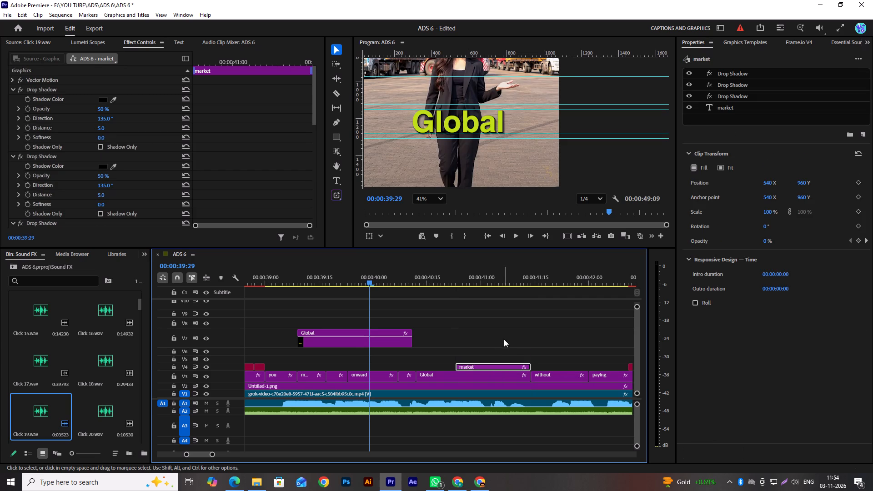
Play back the "Global" and "market" captions to review their timing and animation.
key("space")
key("space")
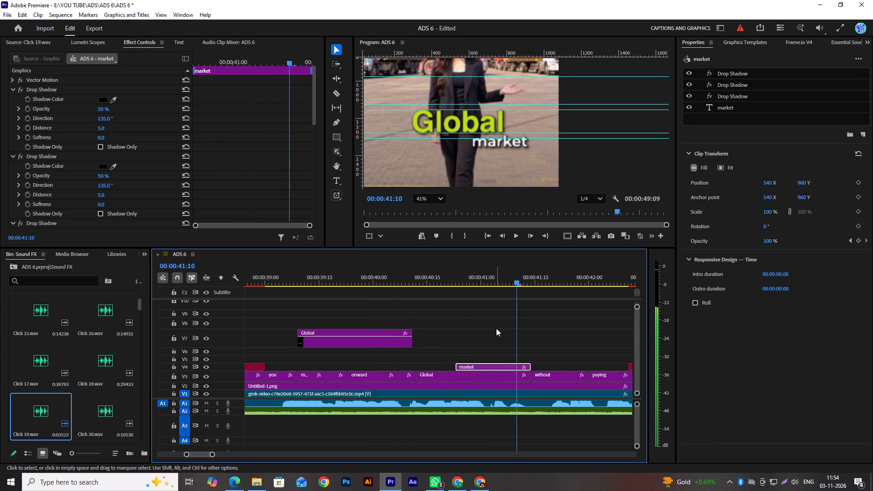
key("space")
key("space")
Set the "to" caption on track V3, at 00:00:40:09, to Montserrat SemiBold with font size 80.
scroll(469, 346, "up", 2)
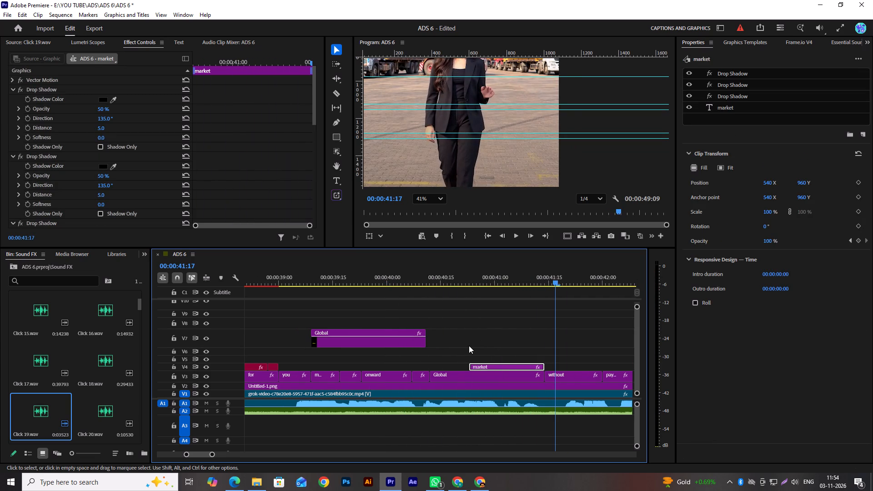
scroll(469, 346, "up", 1)
left_click(449, 281)
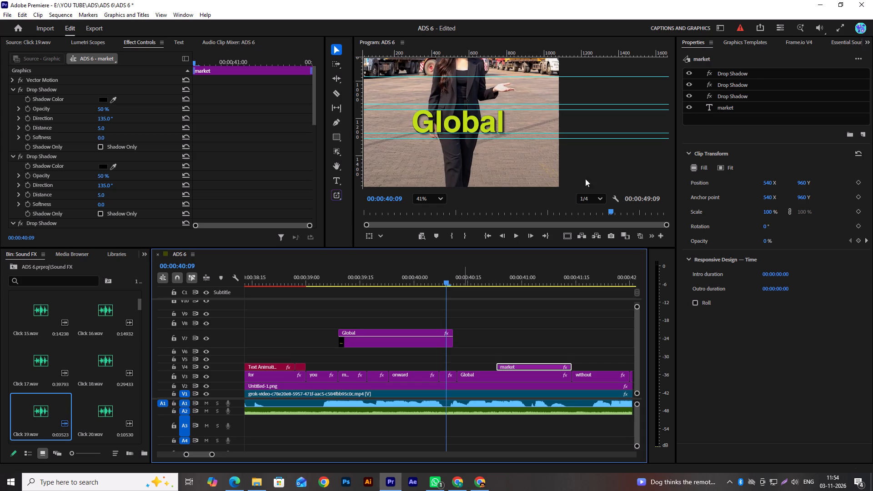
left_click(443, 374)
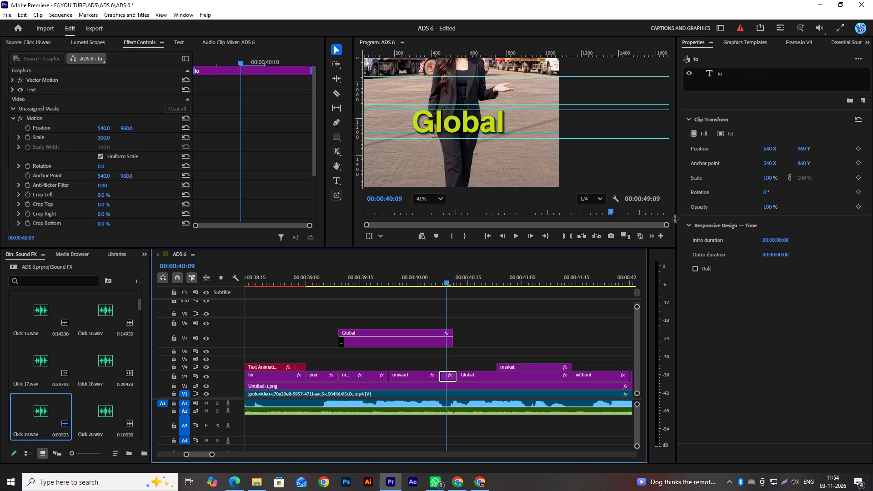
left_click(738, 74)
left_click(738, 138)
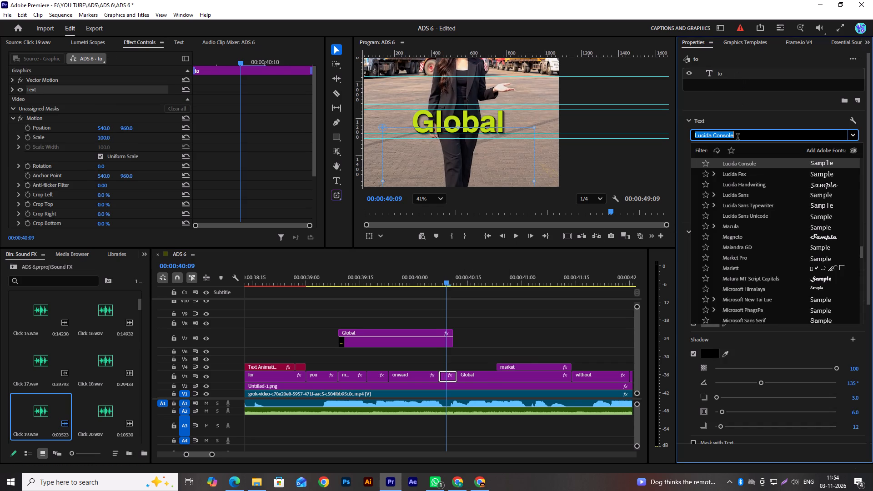
type("mont")
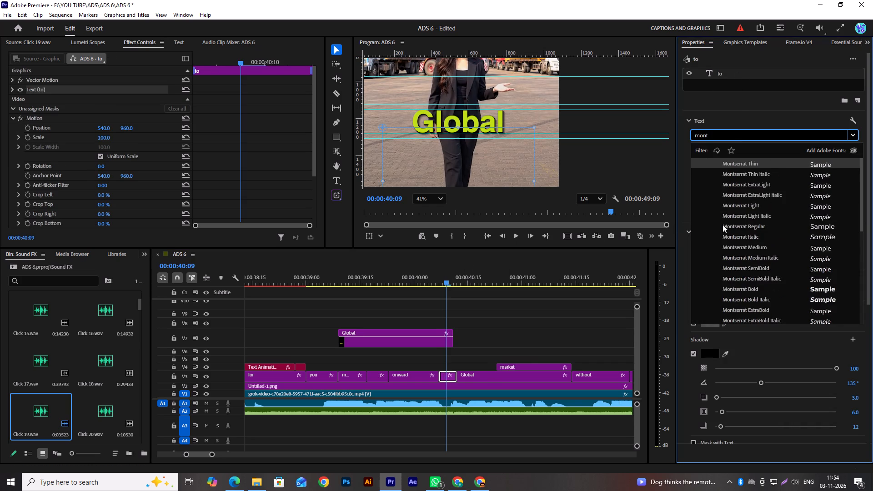
left_click(755, 268)
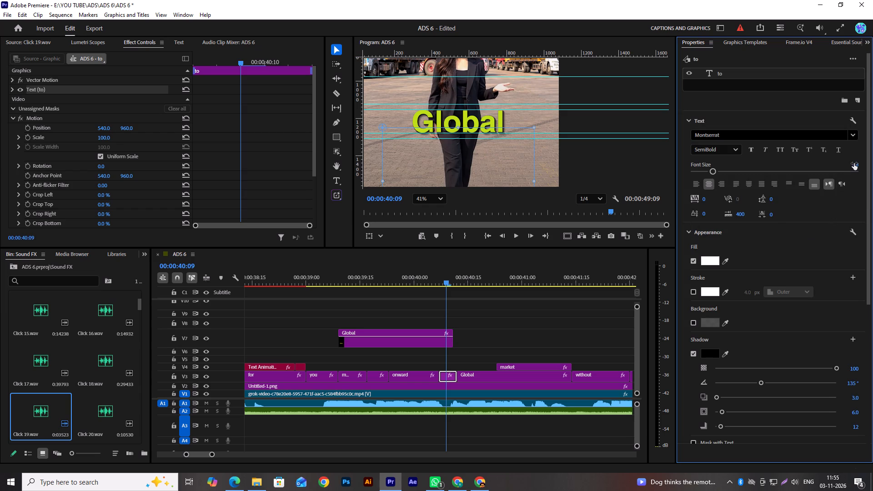
left_click(854, 163)
type("80")
key("Return")
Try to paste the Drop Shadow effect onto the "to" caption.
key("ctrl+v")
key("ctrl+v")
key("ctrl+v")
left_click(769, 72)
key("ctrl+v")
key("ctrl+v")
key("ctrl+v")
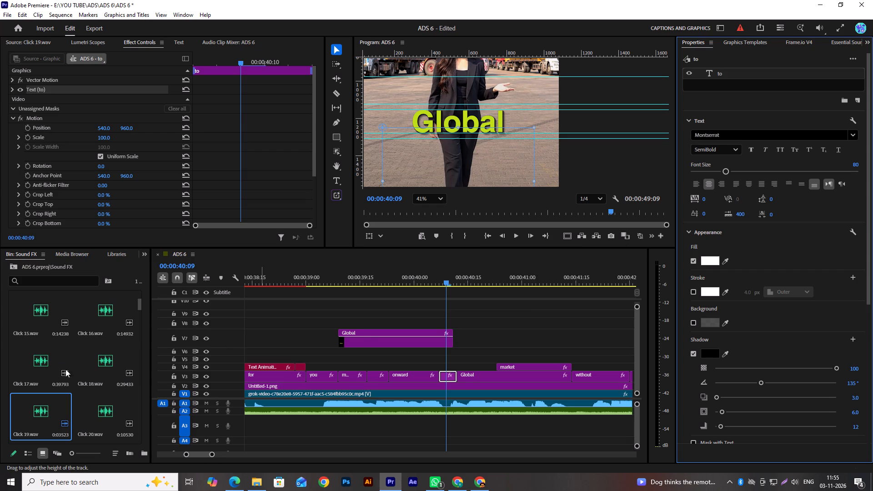
Copy a Drop Shadow effect from the "market" graphic and paste it three times onto the "to" caption.
left_click(533, 368)
left_click(718, 90)
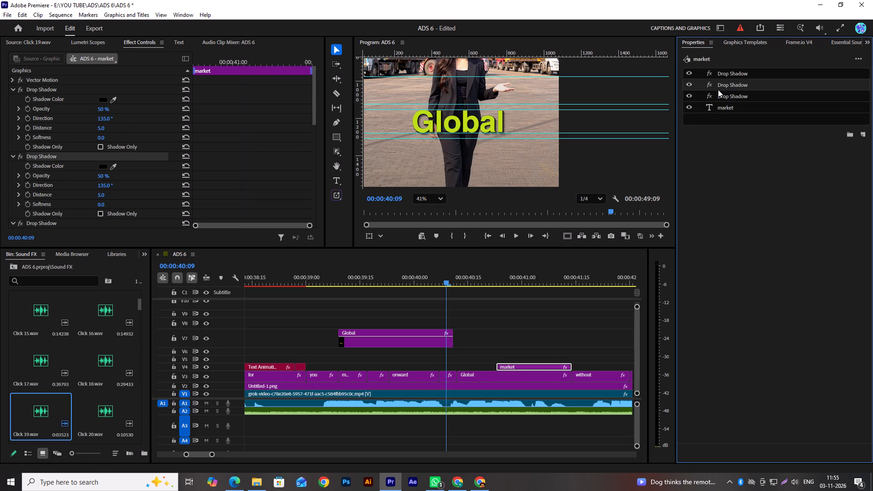
key("ctrl+c")
left_click(450, 378)
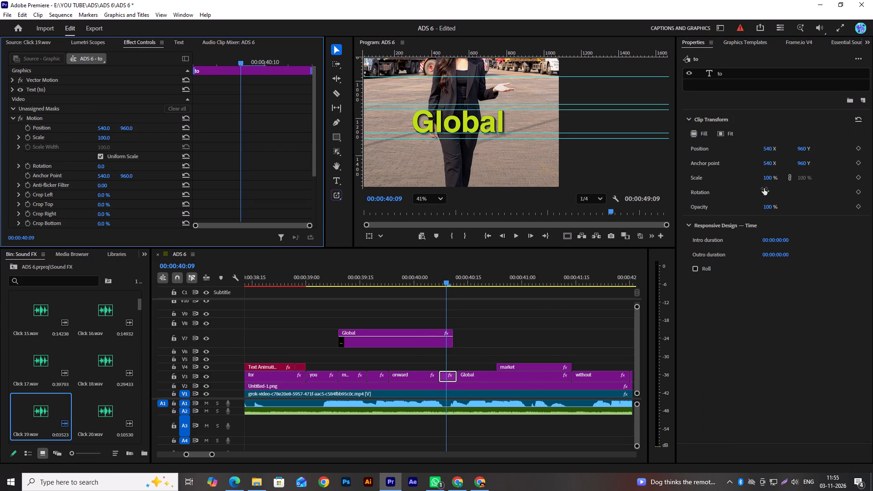
key("ctrl+v")
key("ctrl+v")
key("ctrl+v")
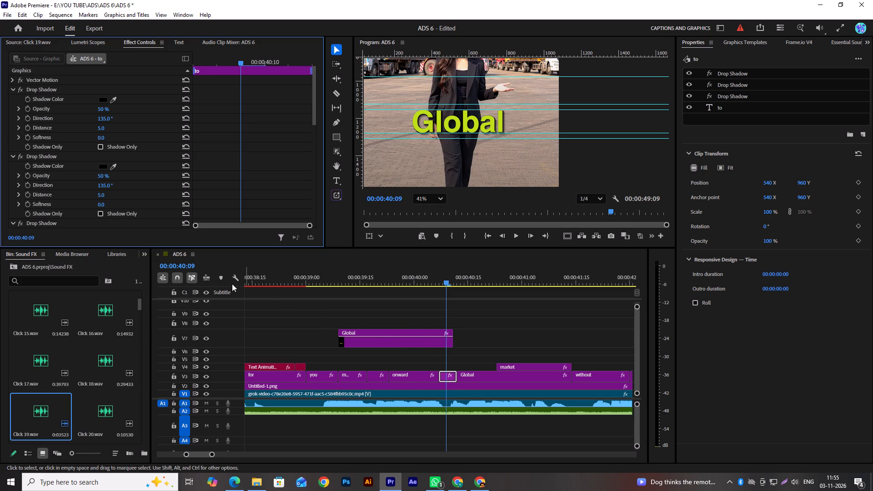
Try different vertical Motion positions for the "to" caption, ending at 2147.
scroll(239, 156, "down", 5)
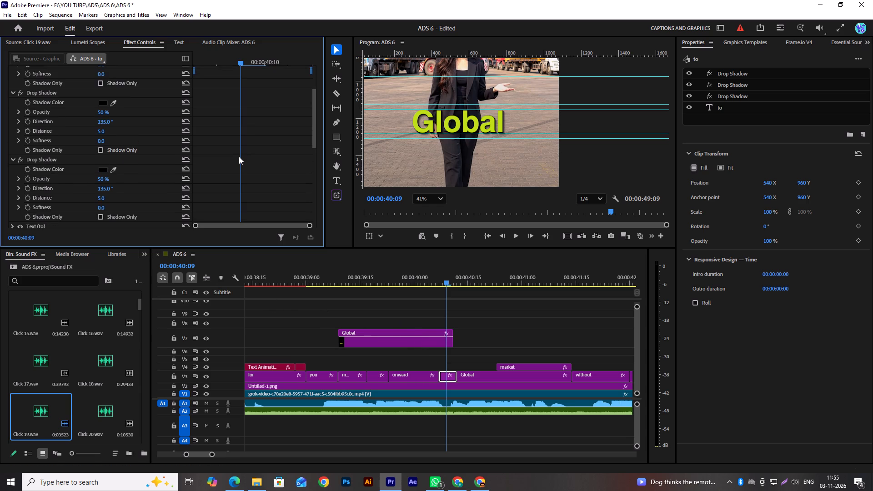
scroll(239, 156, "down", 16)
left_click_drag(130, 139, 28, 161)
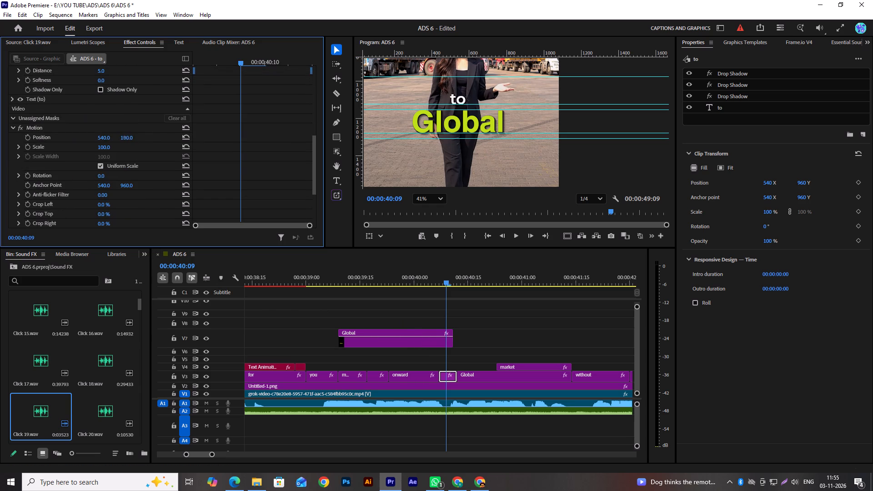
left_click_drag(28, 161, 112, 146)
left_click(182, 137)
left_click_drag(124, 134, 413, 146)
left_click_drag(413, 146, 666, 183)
Place the "to" caption just above the start of "Global" by setting its Motion position to 302, 259.
scroll(480, 127, "down", 11, "alt")
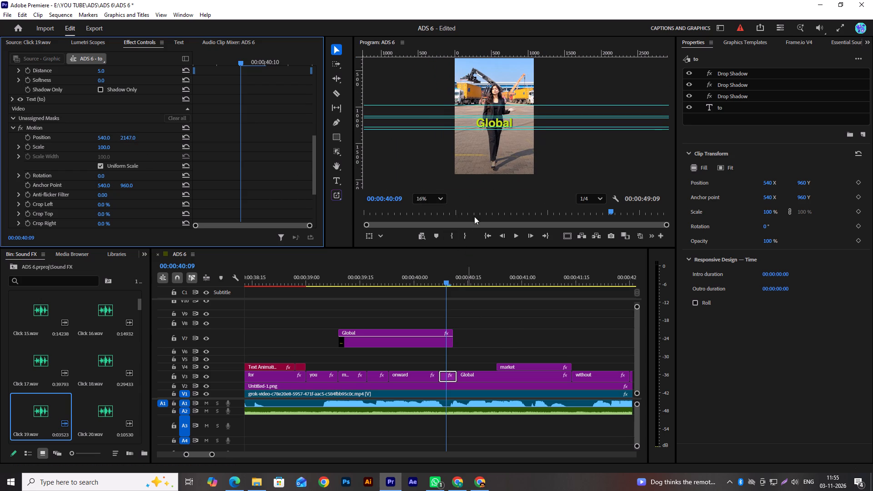
scroll(514, 108, "down", 5, "alt")
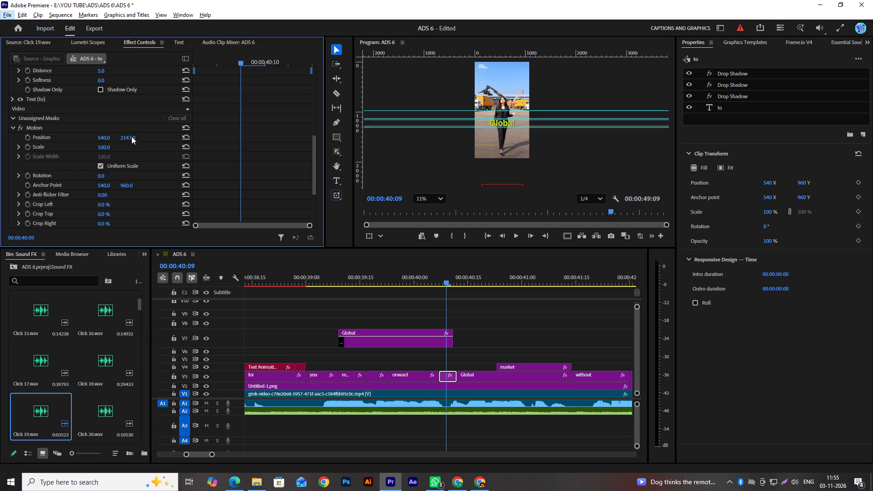
left_click_drag(134, 133, 123, 135)
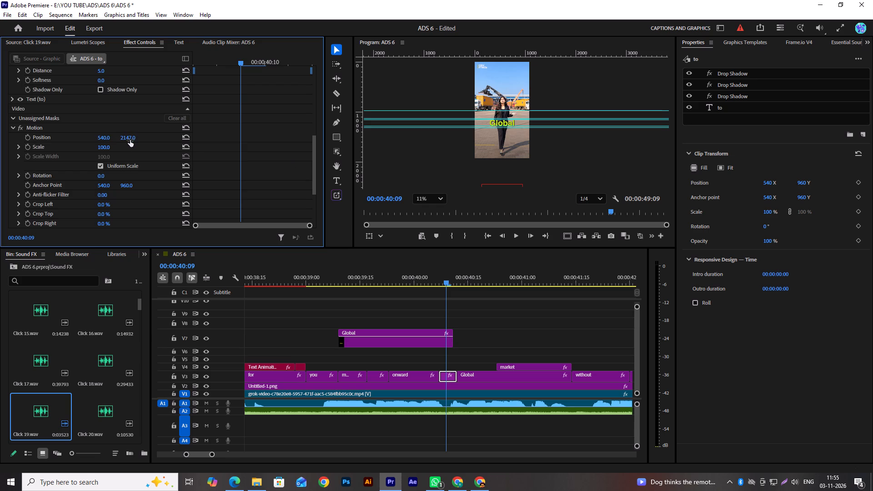
left_click_drag(130, 137, 75, 146, "shift")
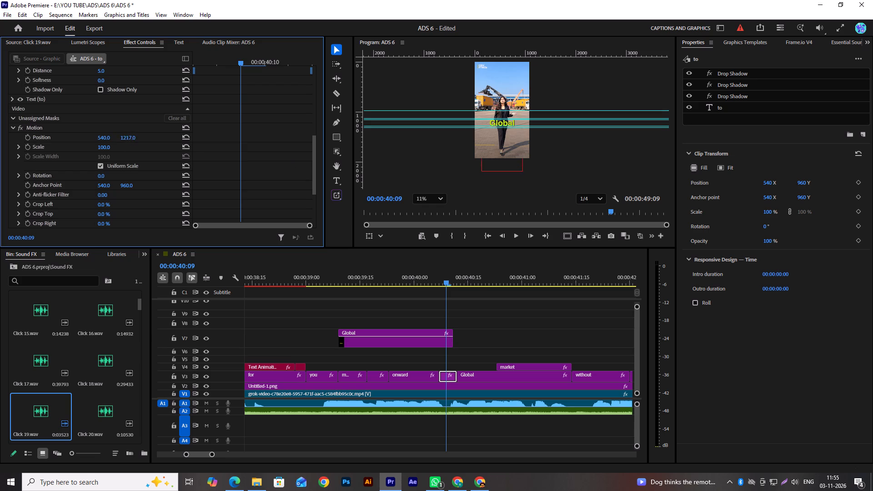
left_click_drag(75, 146, 33, 156, "shift")
scroll(464, 145, "up", 9)
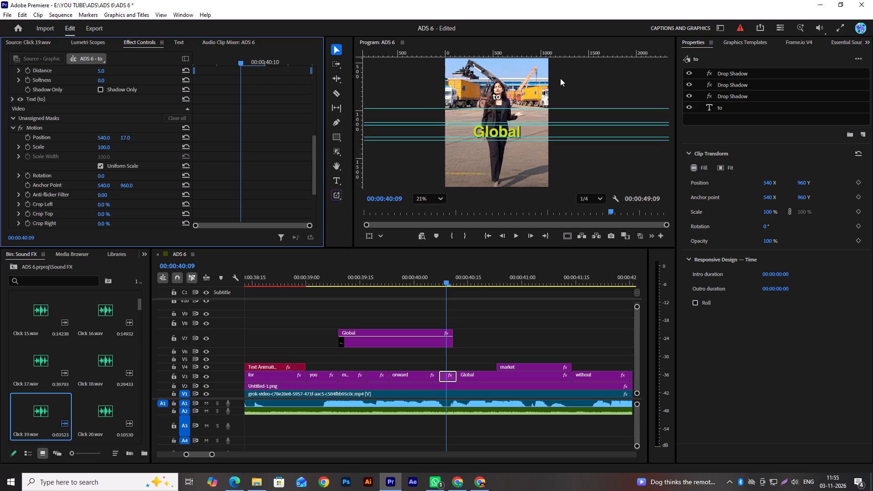
scroll(560, 78, "up", 5)
scroll(452, 122, "up", 3)
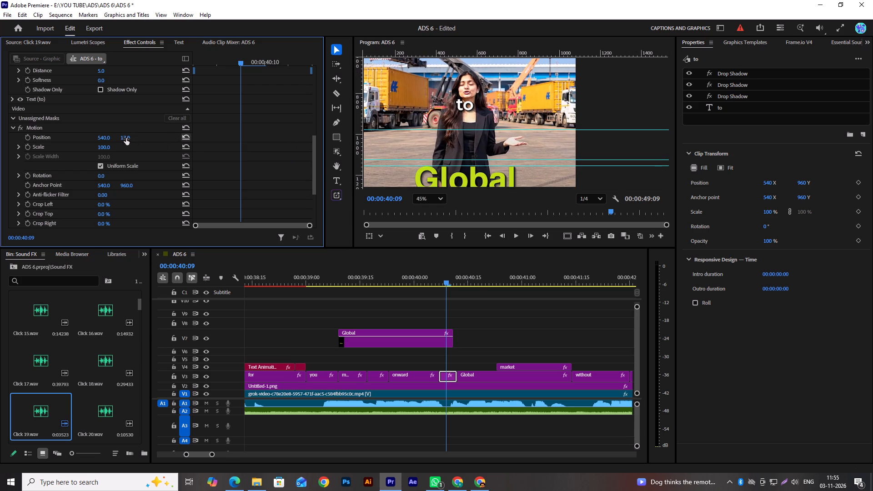
left_click_drag(126, 137, 236, 145)
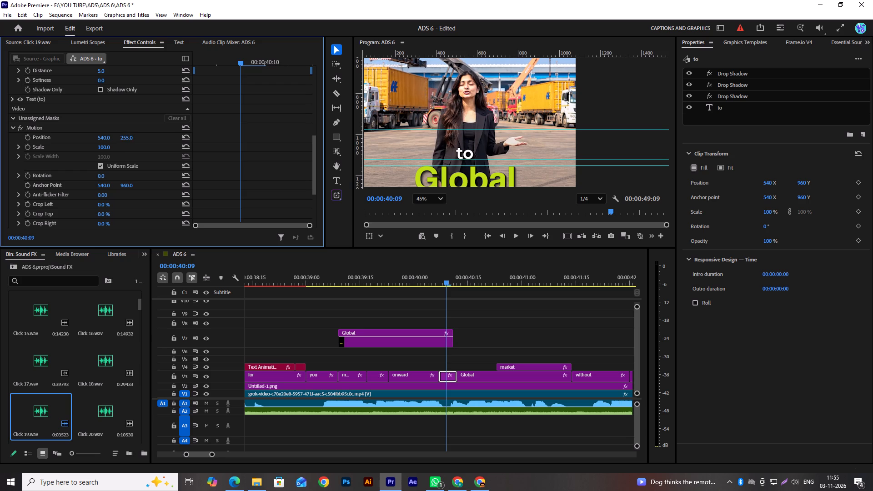
left_click_drag(236, 145, 238, 145)
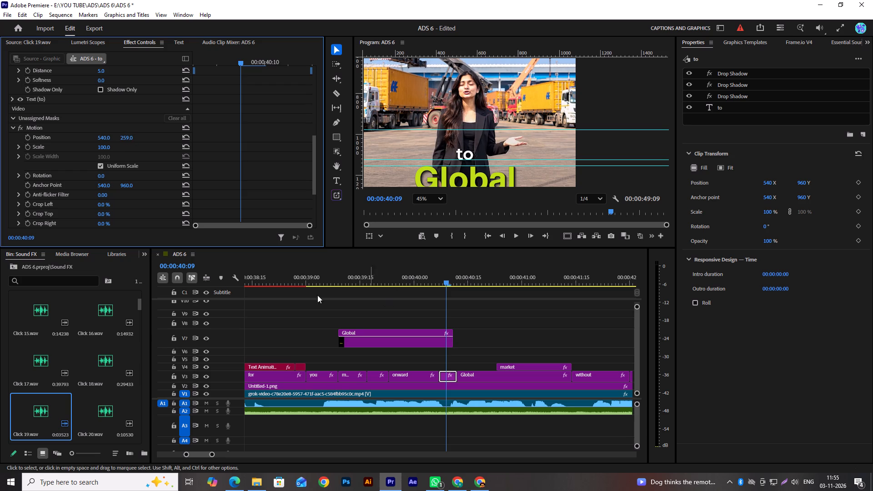
left_click_drag(102, 137, 96, 153)
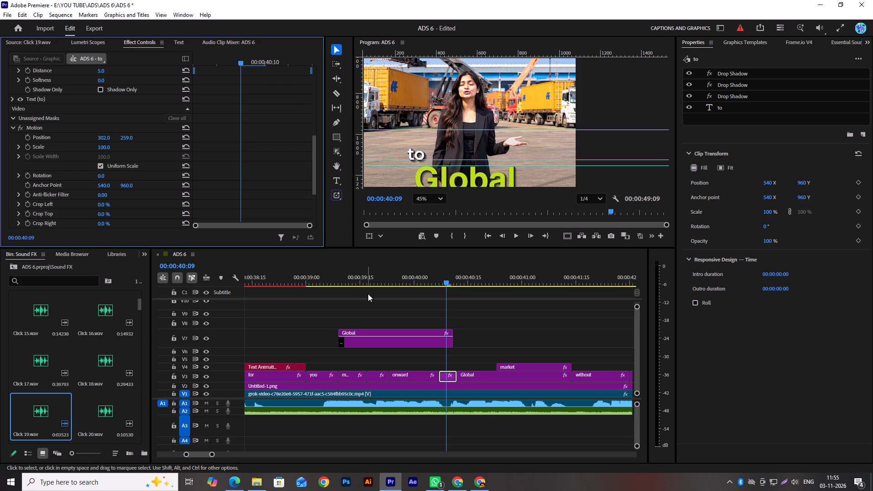
Duplicate the restyled "to" caption onto track V4 above the "you" caption, directly after the Text Animation 08 clip.
scroll(398, 317, "up", 4)
left_click_drag(480, 282, 375, 304)
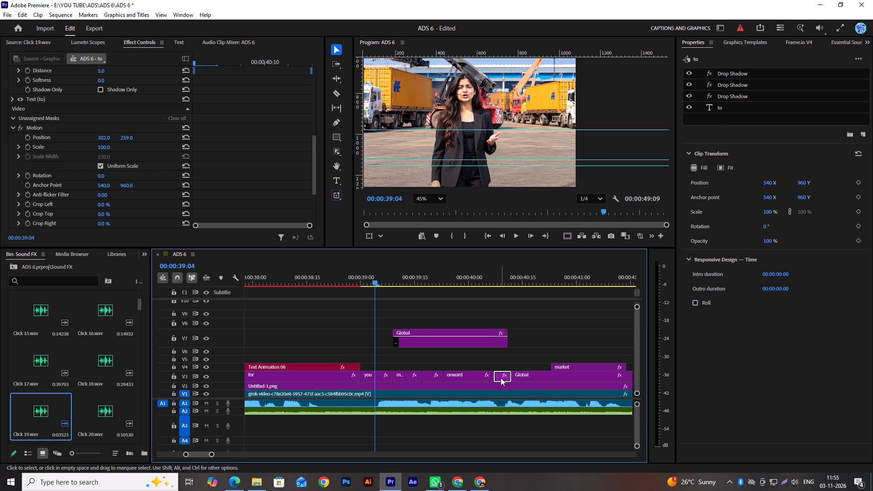
left_click_drag(501, 378, 371, 364)
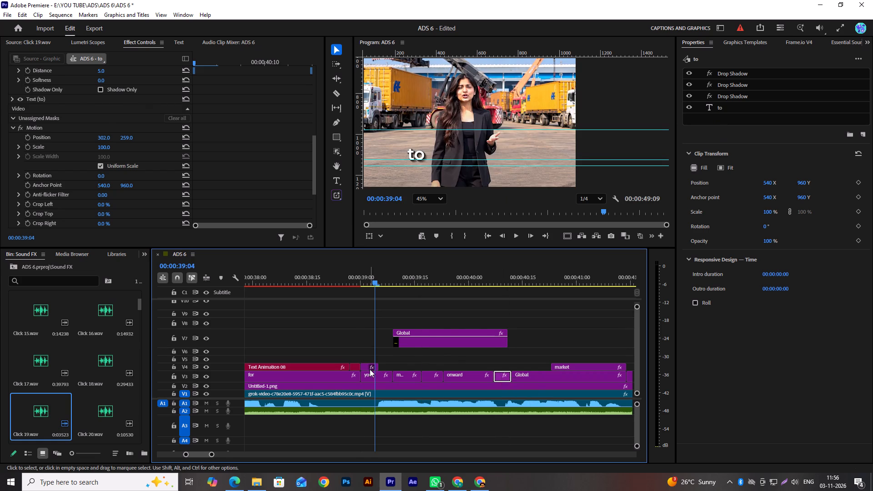
Replace the text of the duplicated caption on track V4 with "you".
left_click(370, 369)
double_click(727, 108)
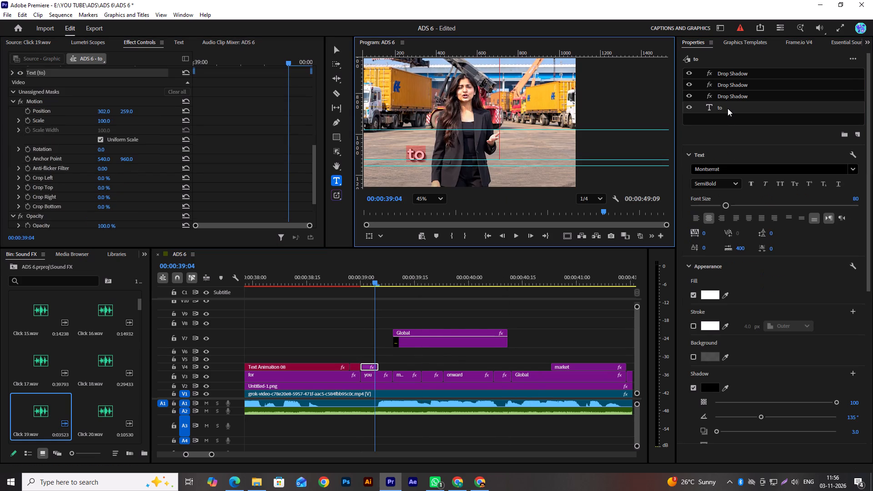
type("you")
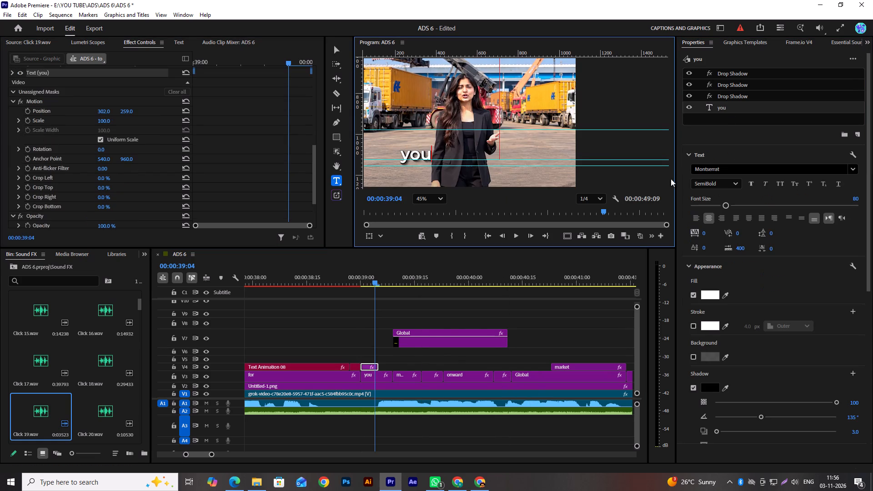
Move the "move" caption up to track V4 and extend the "you" caption on V3 to the end of that clip.
left_click_drag(402, 376, 401, 369)
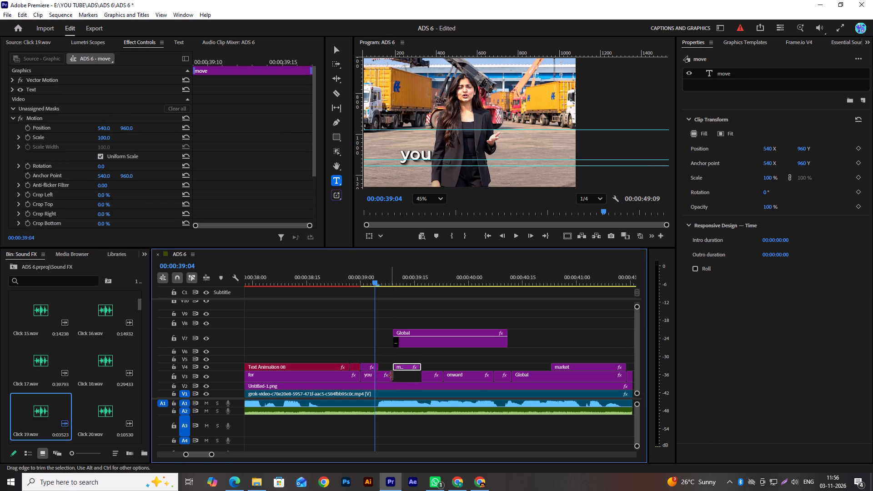
left_click_drag(392, 376, 419, 376)
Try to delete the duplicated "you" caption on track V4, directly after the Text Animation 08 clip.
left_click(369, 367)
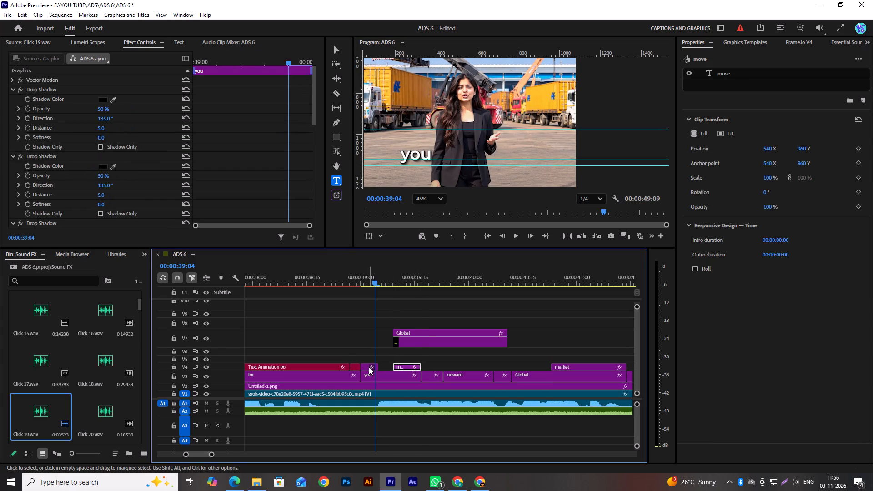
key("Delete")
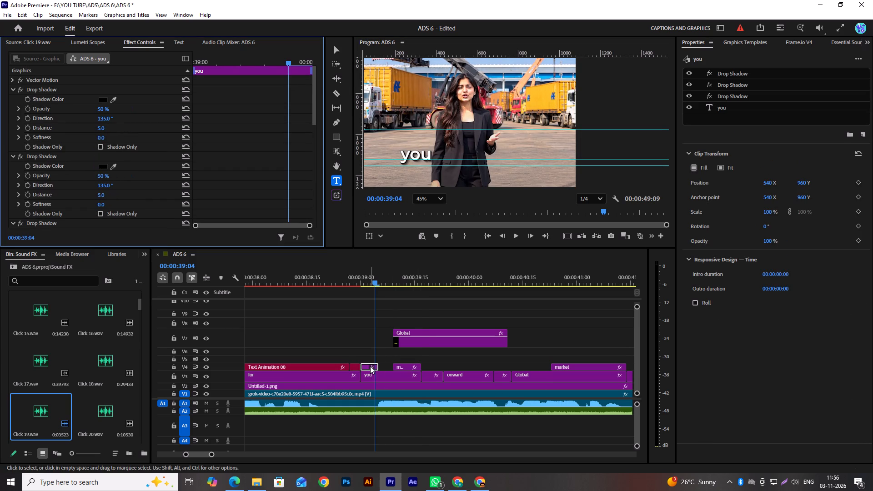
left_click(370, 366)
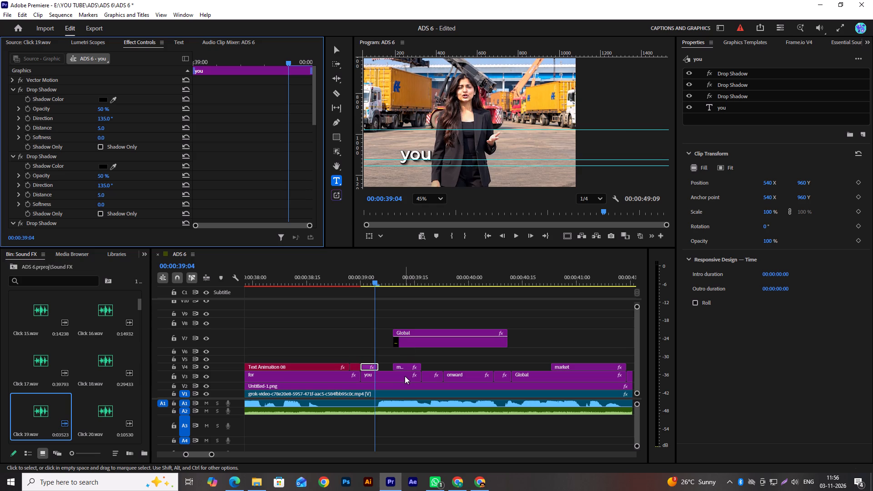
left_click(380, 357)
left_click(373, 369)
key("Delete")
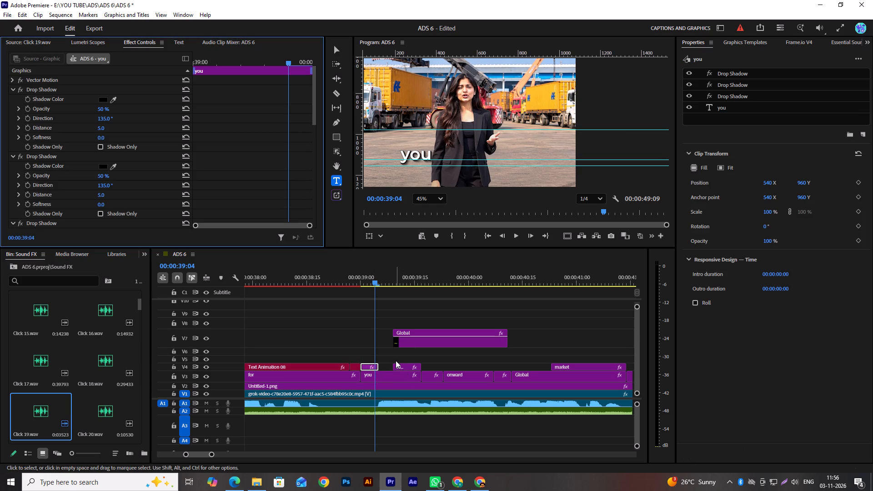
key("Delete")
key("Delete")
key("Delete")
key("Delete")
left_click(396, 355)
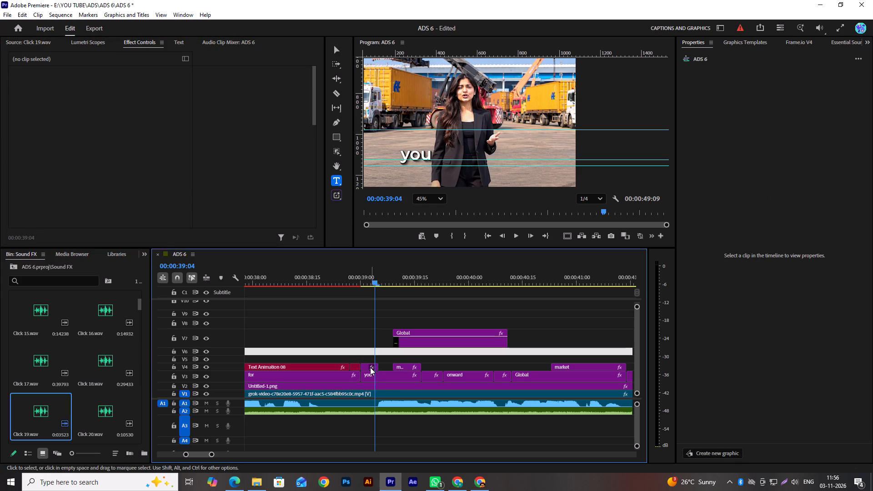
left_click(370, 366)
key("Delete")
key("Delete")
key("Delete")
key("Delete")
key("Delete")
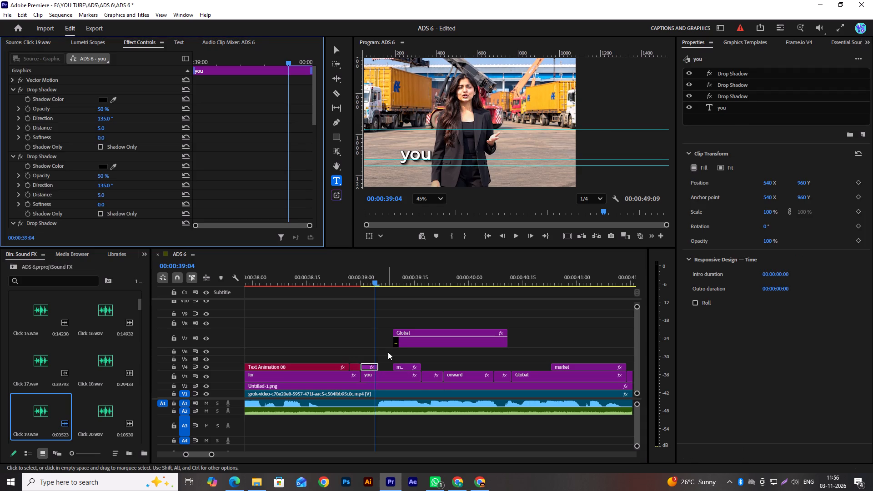
Save the project.
left_click(388, 352)
key("ctrl+s")
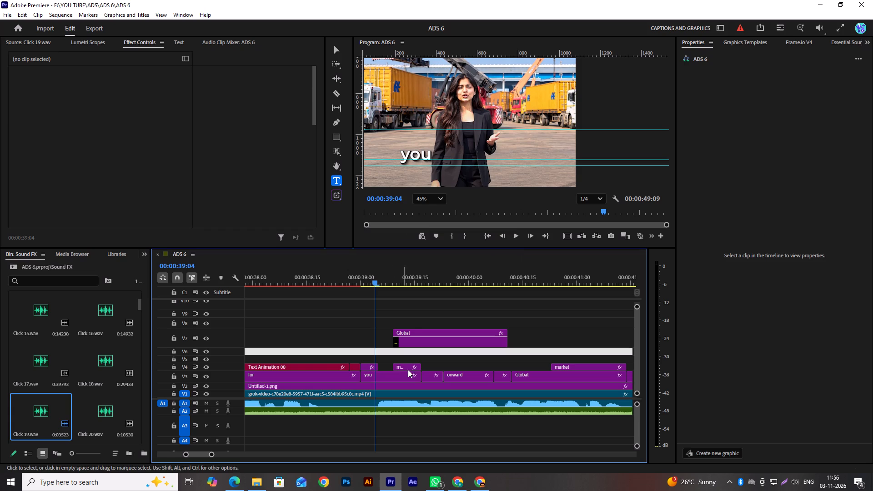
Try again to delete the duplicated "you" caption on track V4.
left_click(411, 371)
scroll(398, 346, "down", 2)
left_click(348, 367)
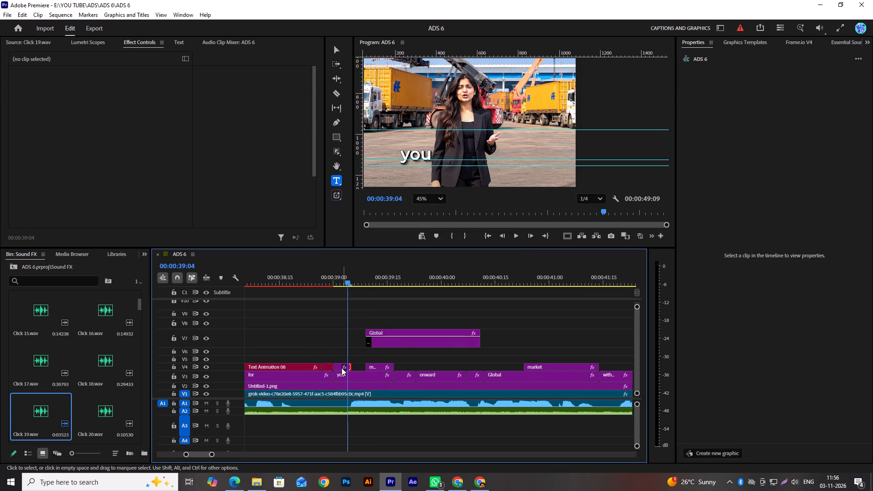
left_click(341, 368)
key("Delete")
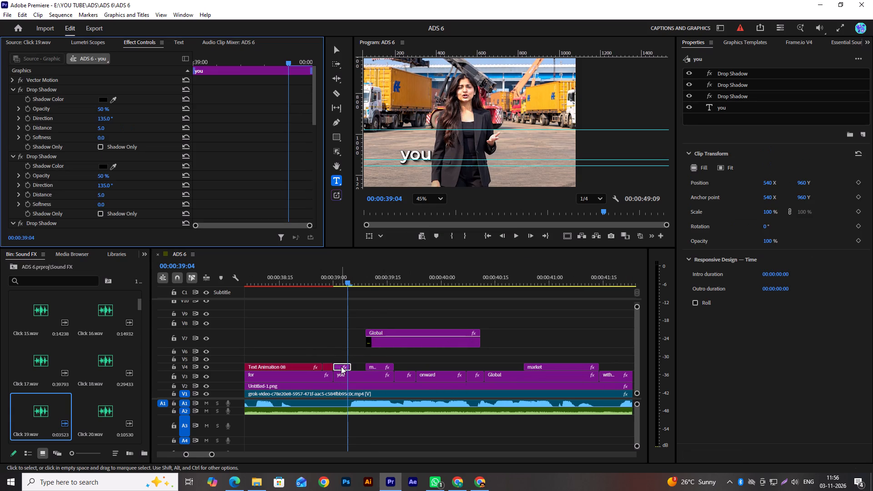
Move the duplicated "you" caption from track V4 straight up to track V6.
left_click_drag(341, 366, 348, 352)
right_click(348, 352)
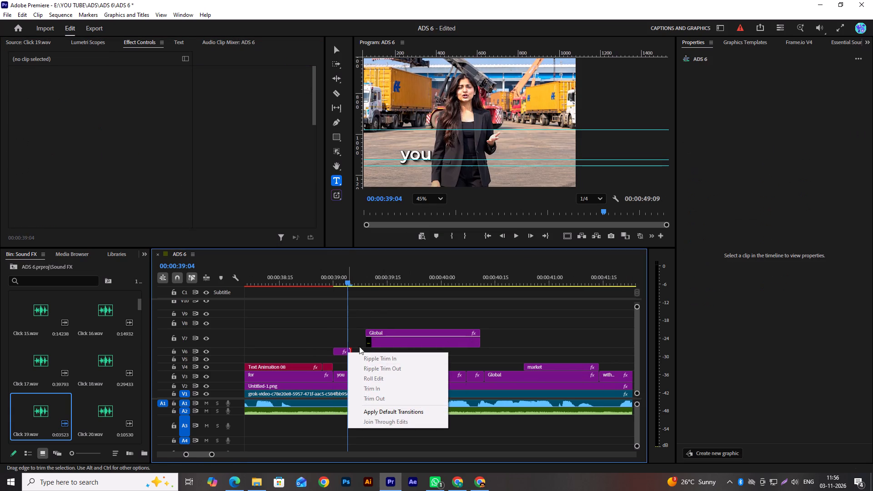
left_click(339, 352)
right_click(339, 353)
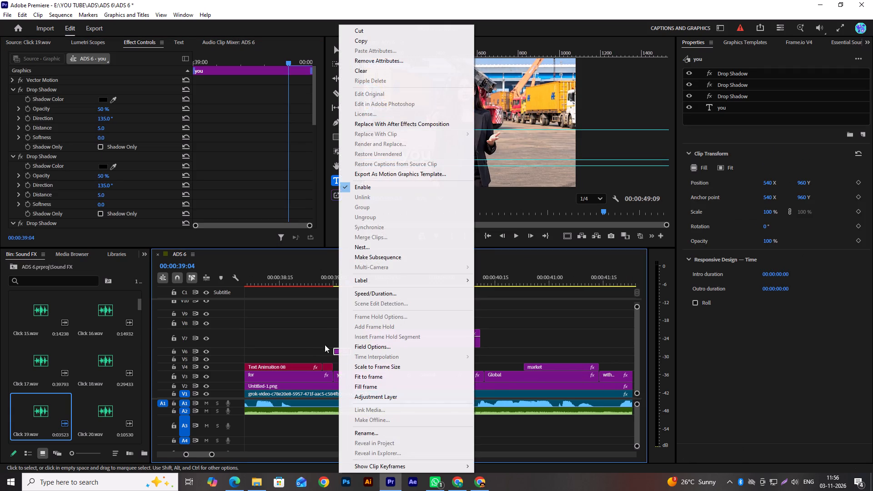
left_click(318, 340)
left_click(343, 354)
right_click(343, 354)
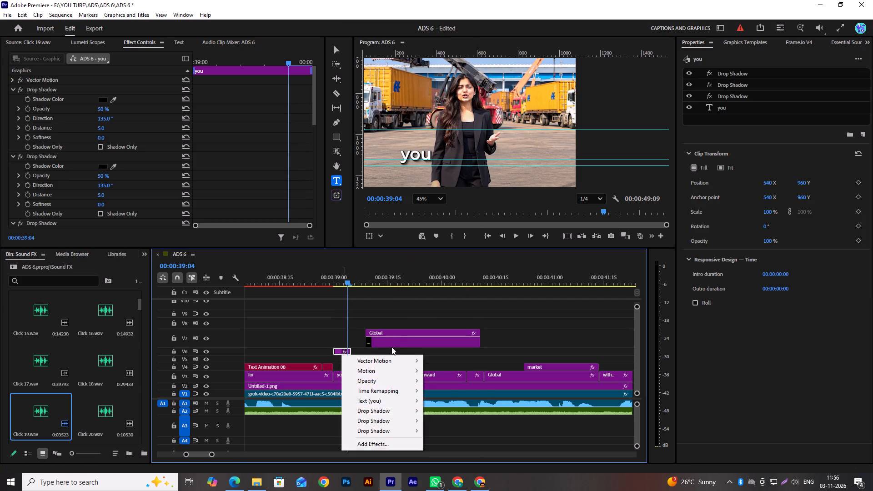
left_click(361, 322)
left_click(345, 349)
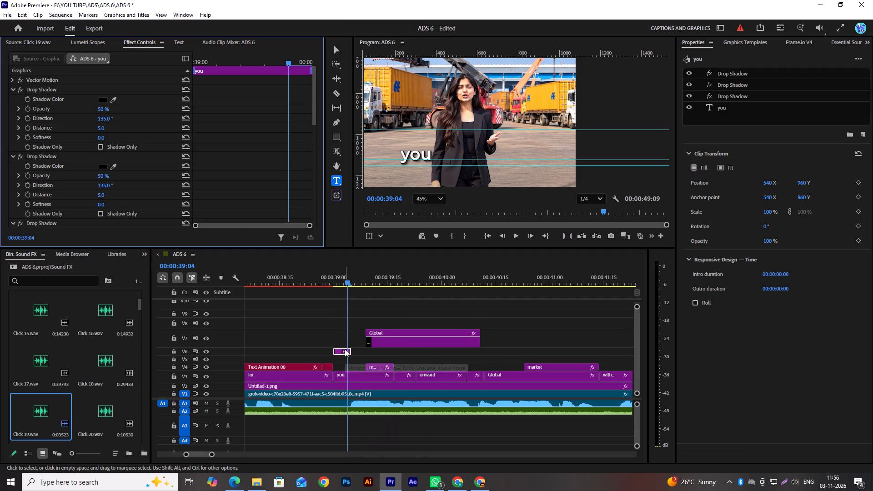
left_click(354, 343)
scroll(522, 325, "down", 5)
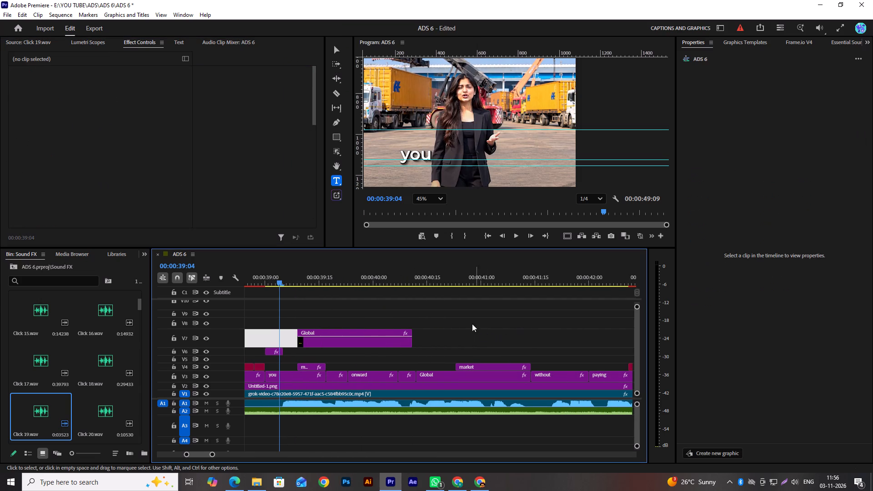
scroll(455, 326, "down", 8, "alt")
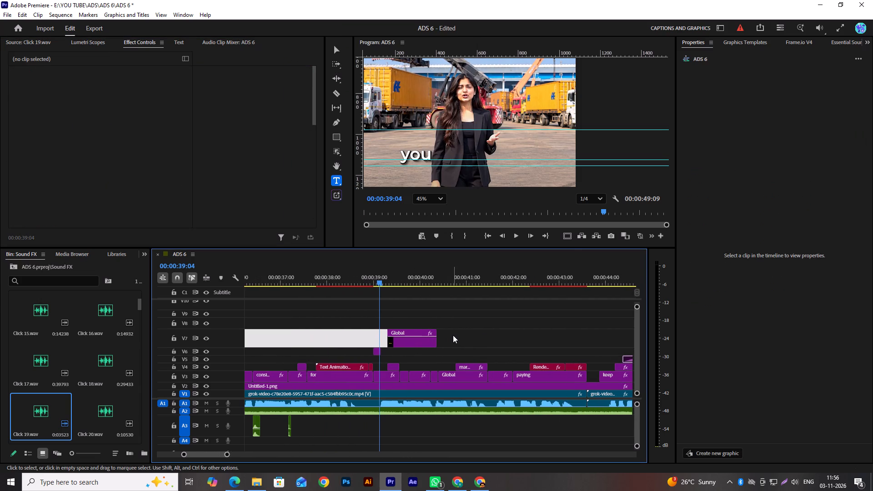
Close Premiere, saving the changes to ADS 6.prproj.
left_click(872, 0)
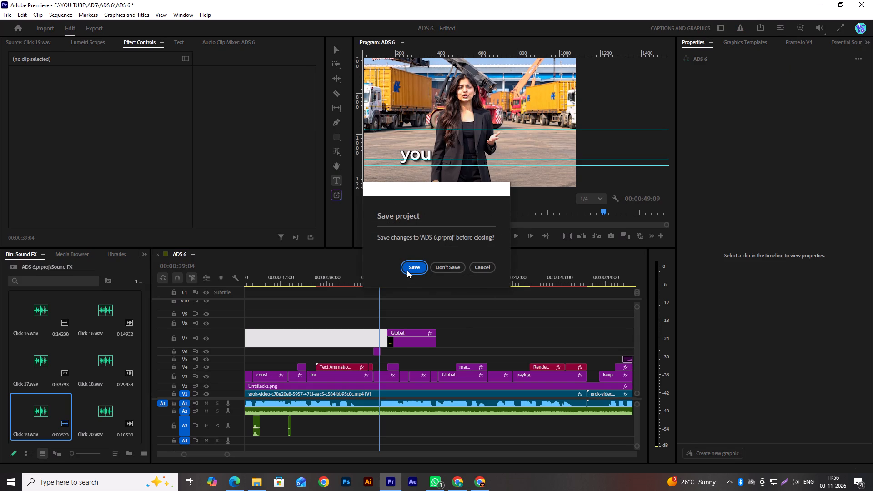
left_click(407, 269)
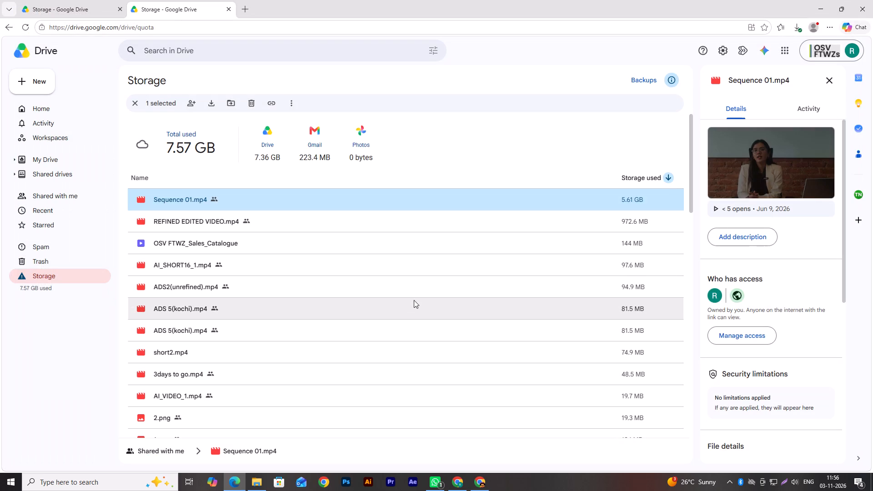
Close the Edge window showing the Google Drive storage page.
left_click(872, 0)
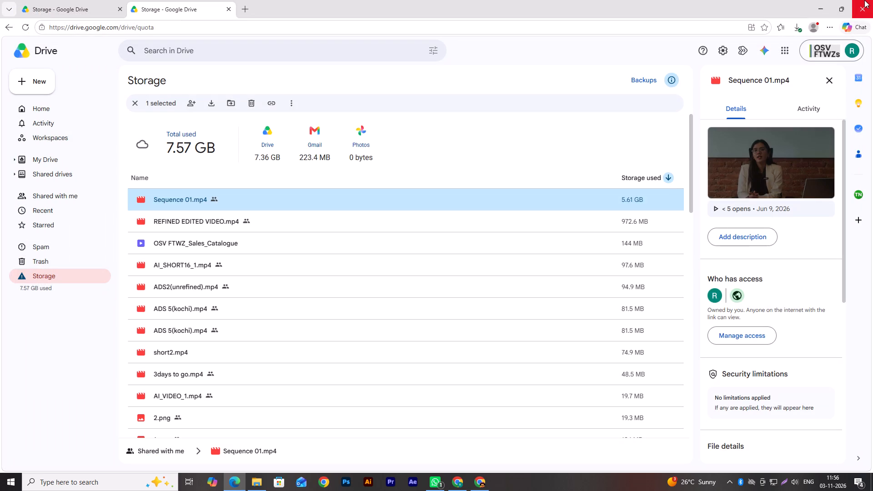
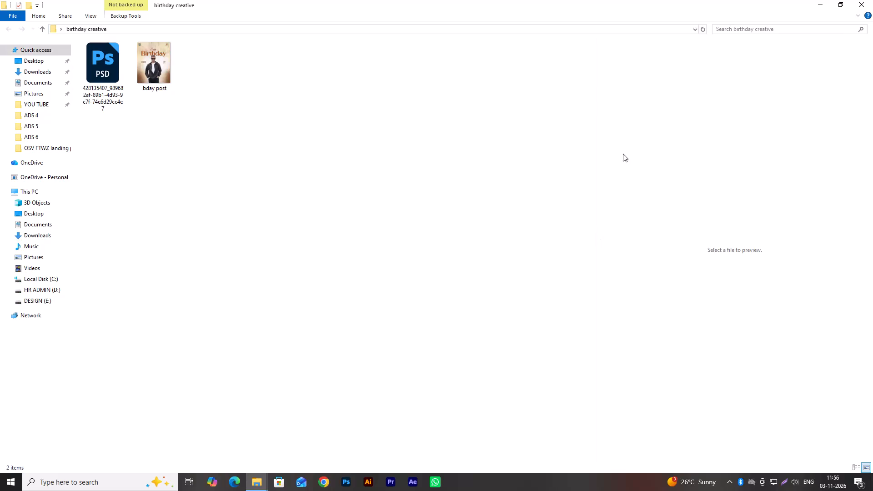
Close the birthday creative folder window.
left_click(872, 0)
Check the C: disk's performance in Task Manager, close it and refresh the desktop.
key("ctrl+shift+Escape")
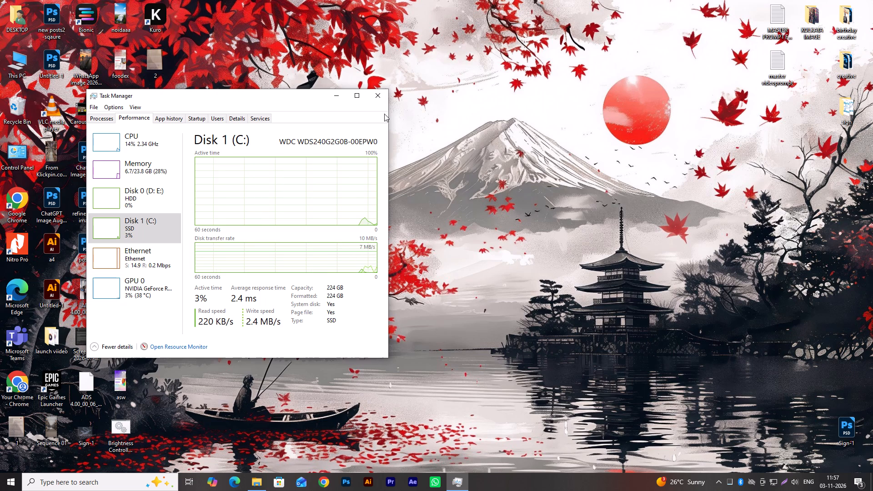
right_click(375, 92, "ctrl+shift")
left_click(405, 120, "ctrl+shift")
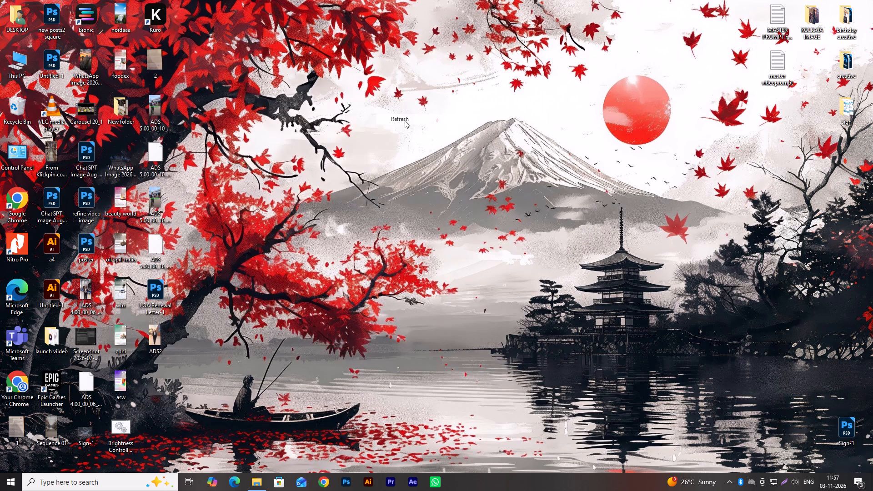
left_click(435, 254, "ctrl+shift")
Relaunch Premiere, continue despite the known compatibility issues, and open the recent ADS 6 project.
left_click(388, 479, "ctrl+shift")
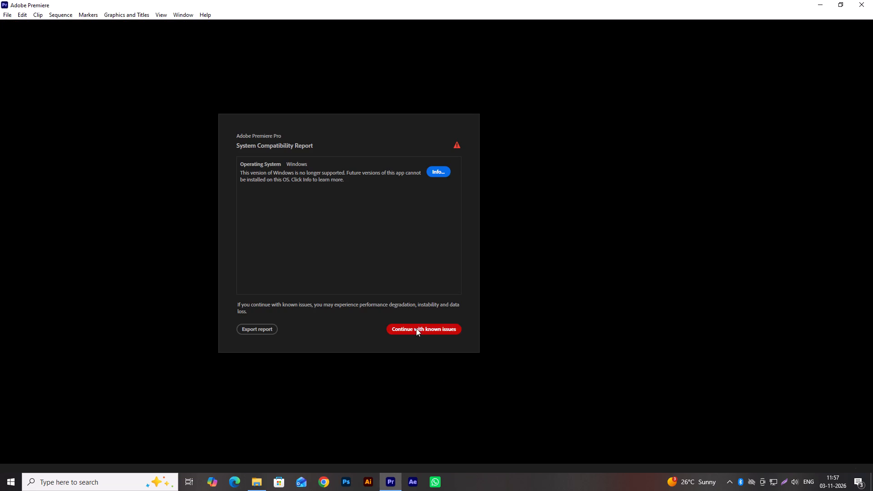
left_click(416, 328, "ctrl+shift")
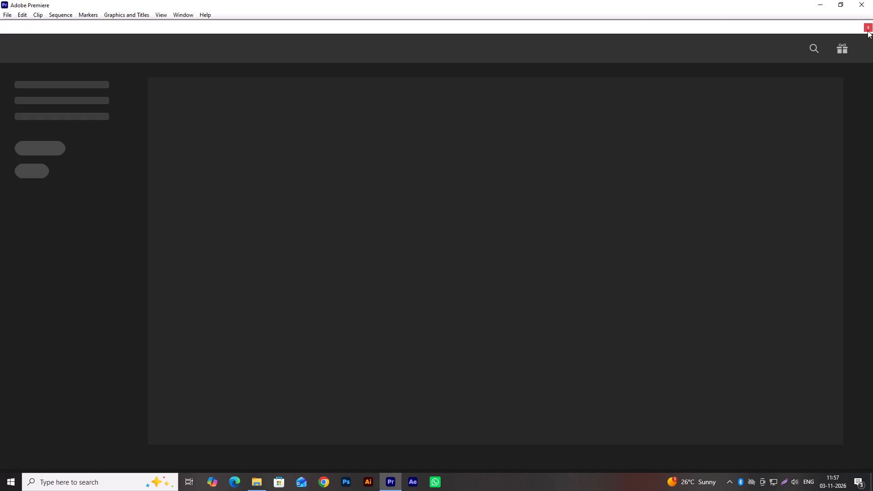
left_click(0, 16, "ctrl+shift")
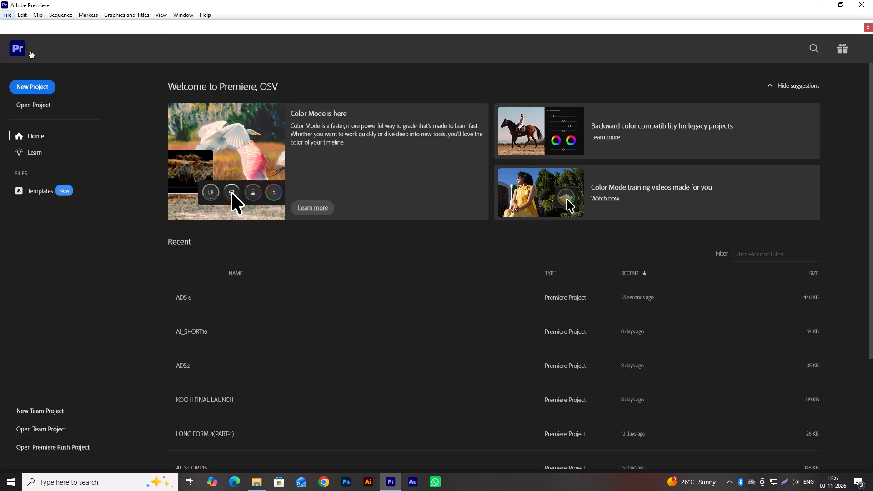
left_click(197, 303, "ctrl+shift")
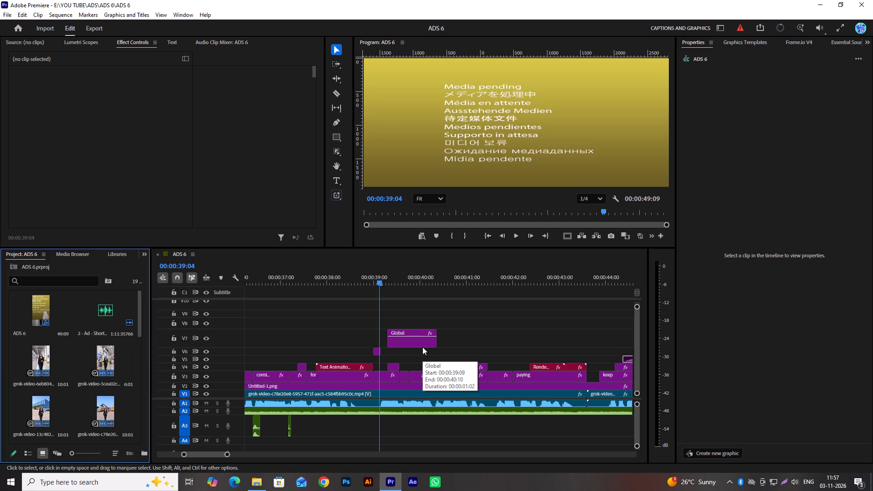
Play the ADS 6 sequence from about 00:00:39:01 to review the "you" and "Global" captions.
left_click_drag(381, 282, 365, 286, "ctrl+shift")
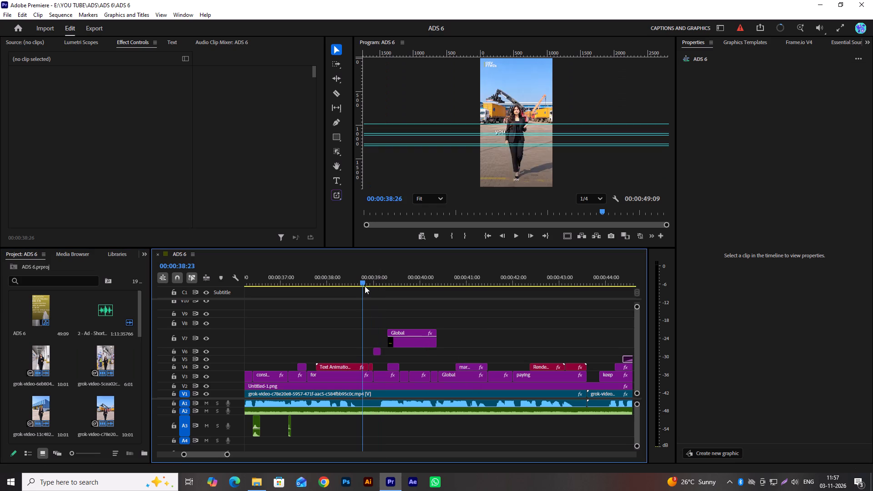
left_click_drag(365, 286, 377, 291, "ctrl+shift")
key("ctrl+shift+space")
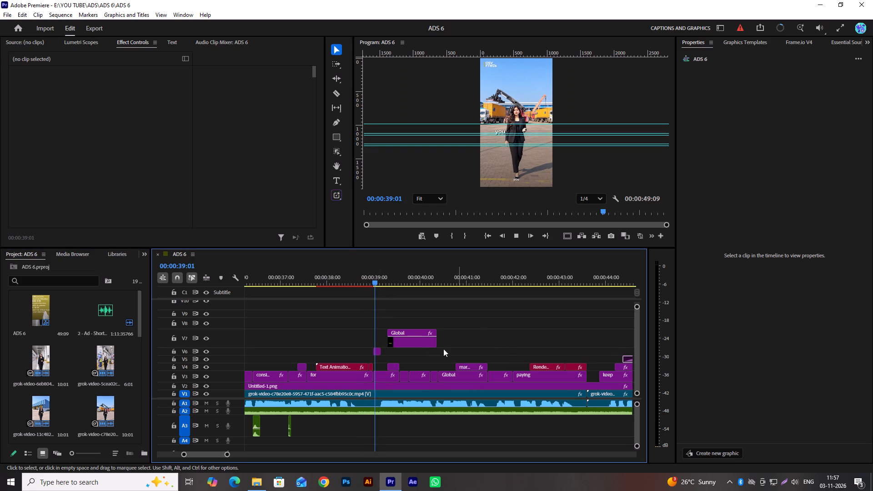
scroll(418, 326, "down", 3, "ctrl+shift")
key("ctrl+shift+space")
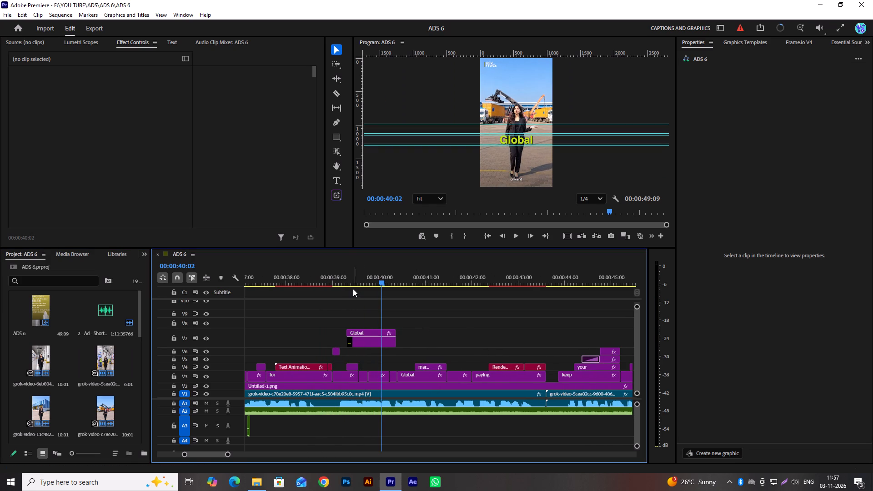
scroll(357, 360, "up", 3, "ctrl+alt+shift")
scroll(357, 360, "down", 1, "ctrl+alt+shift")
scroll(357, 360, "up", 11, "ctrl+alt+shift")
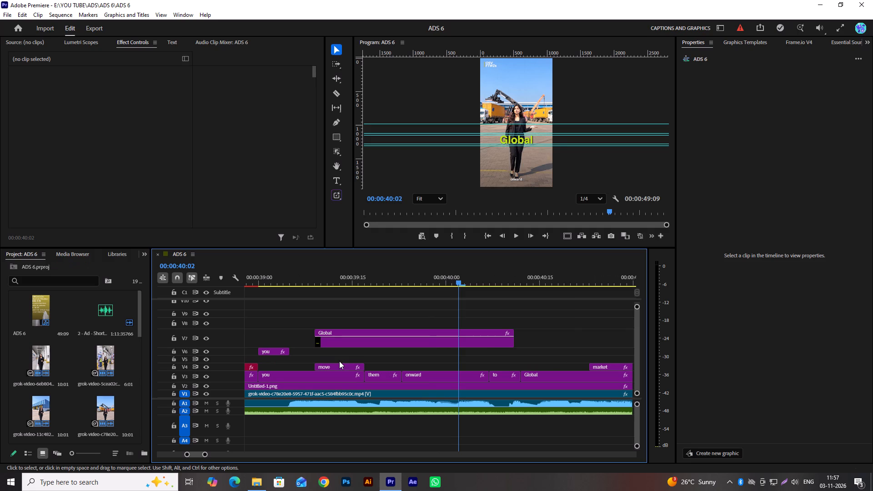
Accept default font substitution for the project's missing fonts.
left_click(344, 367, "ctrl+shift")
left_click(552, 309, "ctrl+shift")
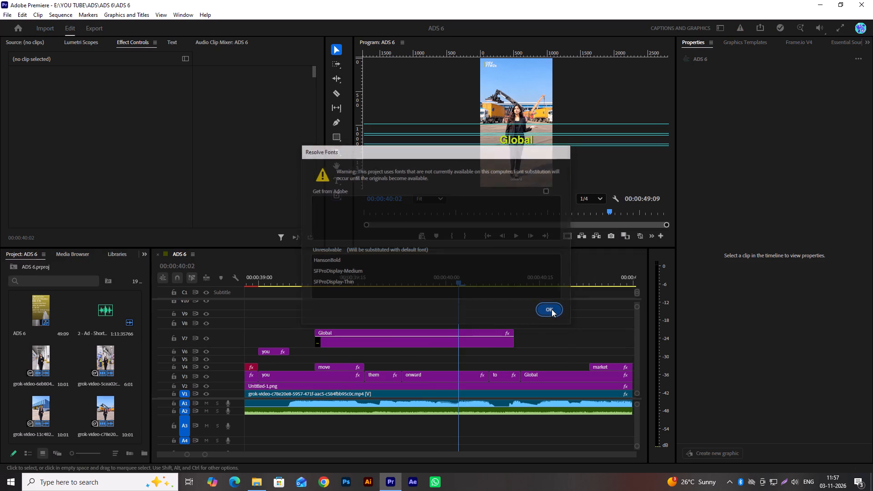
Place the "left to right" graphics template on track V8, starting at about 00:00:39:01 above the "you" and "Global" captions.
left_click(739, 45, "ctrl+shift")
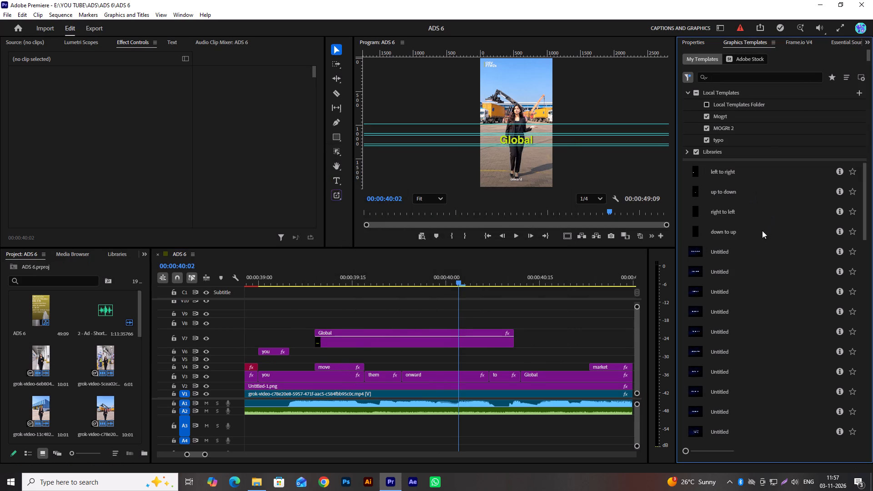
scroll(740, 229, "up", 10, "ctrl+shift")
left_click_drag(733, 171, 283, 321, "ctrl+shift")
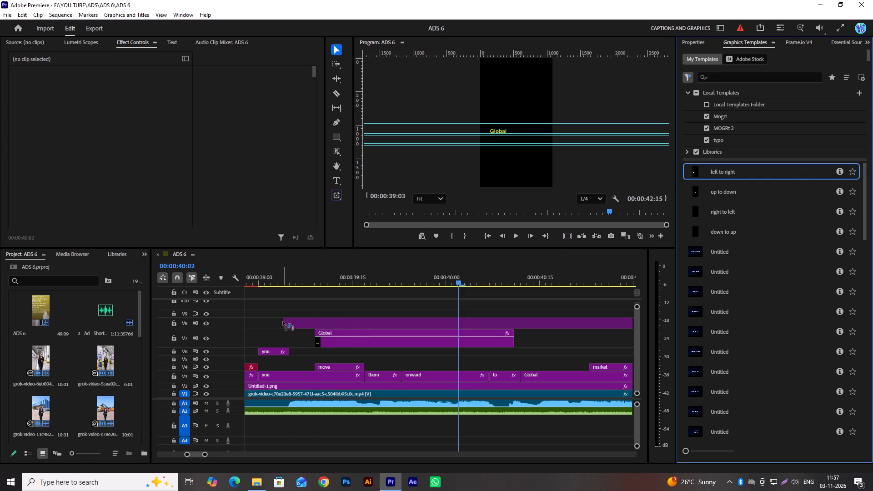
left_click_drag(283, 321, 265, 321, "ctrl+shift")
Split the new "with" caption on V8 just before 00:00:40:00 and delete the excess part after the cut.
scroll(351, 315, "down", 7, "ctrl+alt+shift")
scroll(411, 319, "down", 7, "ctrl+alt+shift")
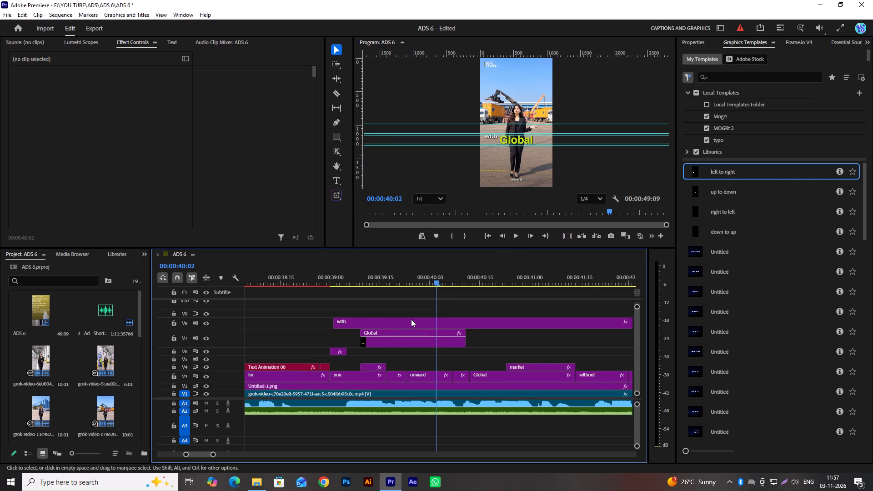
scroll(411, 319, "down", 5, "ctrl+alt+shift")
scroll(411, 319, "up", 10, "ctrl+alt+shift")
scroll(447, 319, "down", 5, "ctrl+alt+shift")
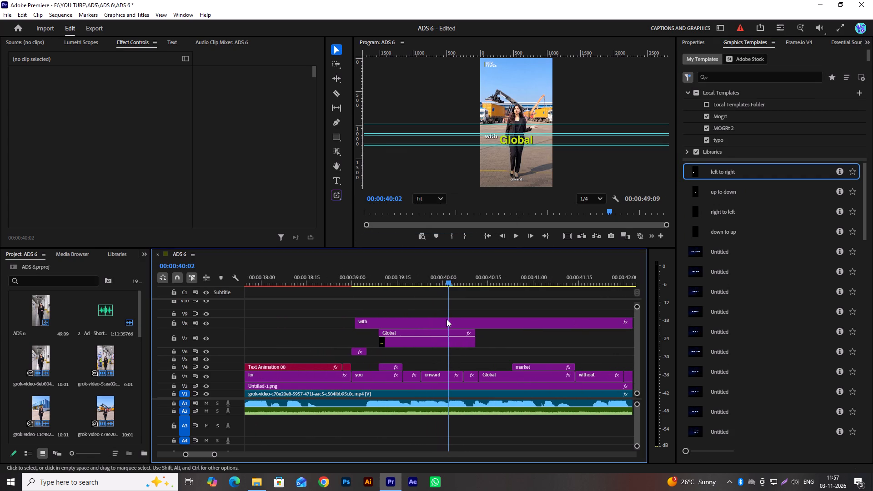
key("ctrl+shift+c")
left_click(436, 321, "ctrl+shift")
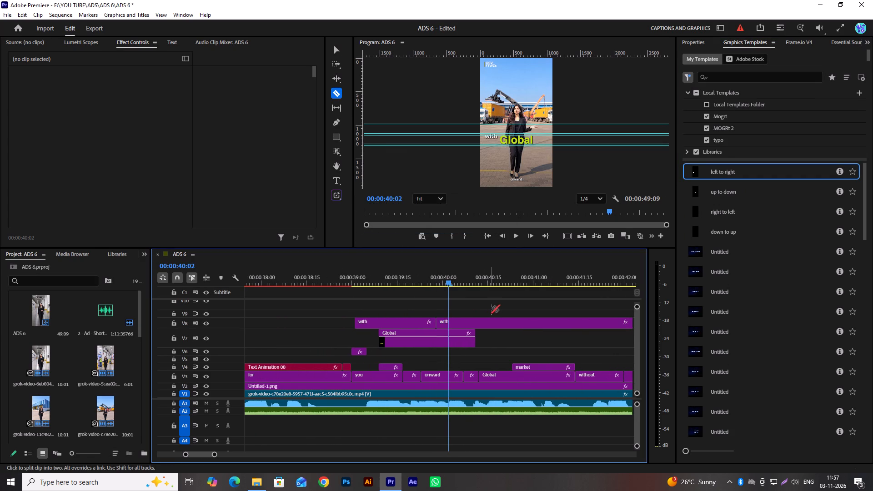
key("ctrl+shift+v")
left_click(506, 319, "ctrl+shift")
key("ctrl+shift+Delete")
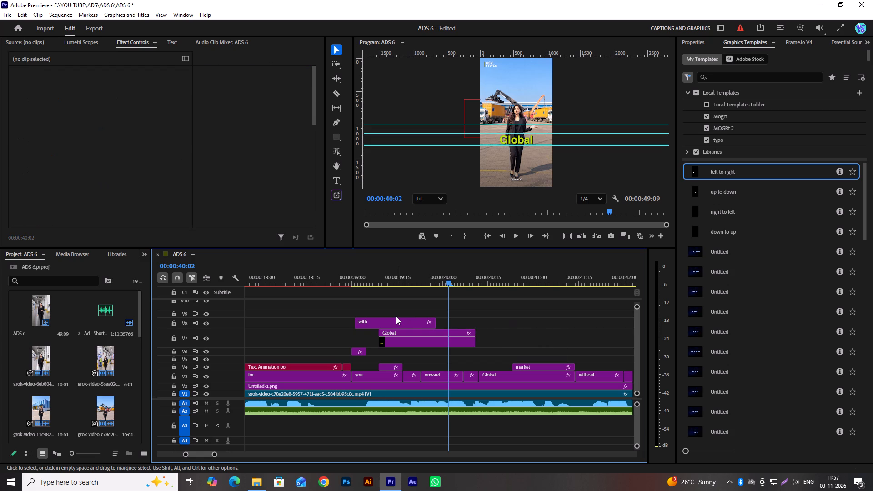
Align the "with" caption on V8 with the start of "Global" and trim it to 8 frames, ending level with "move".
scroll(396, 316, "up", 7, "ctrl+alt+shift")
left_click_drag(368, 324, 379, 324, "ctrl+shift")
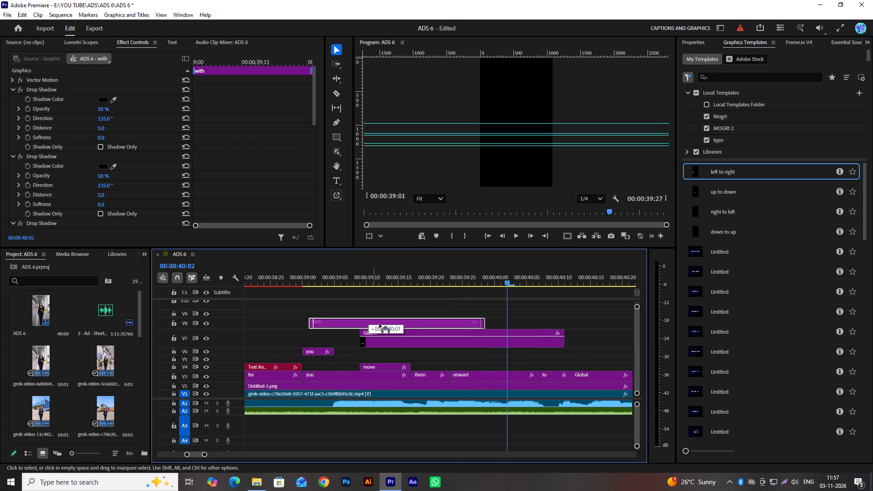
left_click_drag(379, 324, 420, 326, "ctrl+shift")
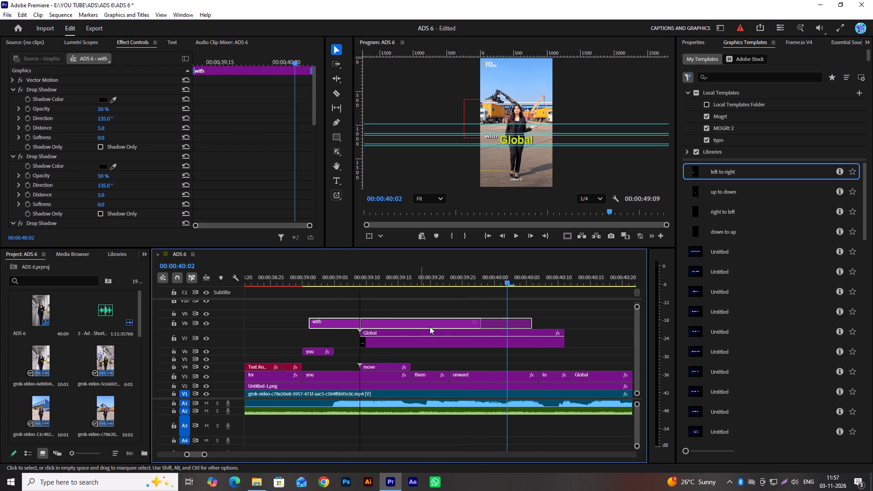
left_click_drag(532, 320, 410, 321, "ctrl+shift")
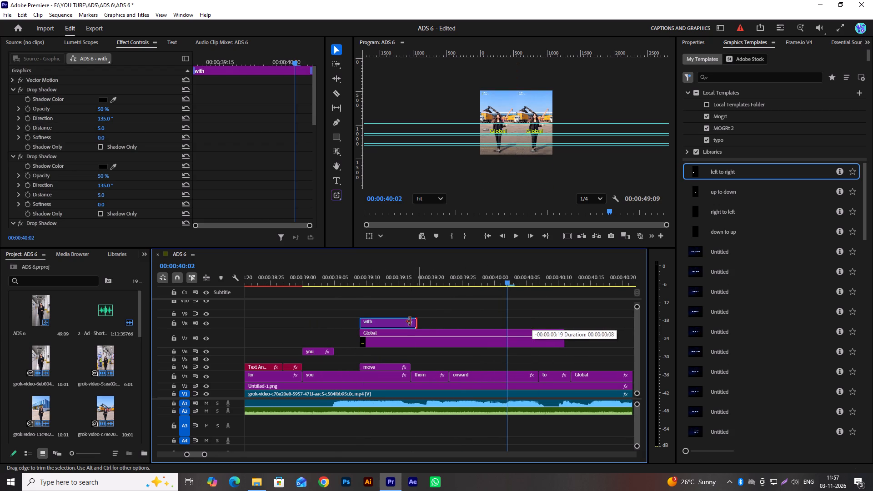
left_click_drag(410, 321, 409, 321, "ctrl+shift")
left_click(408, 319, "ctrl+shift")
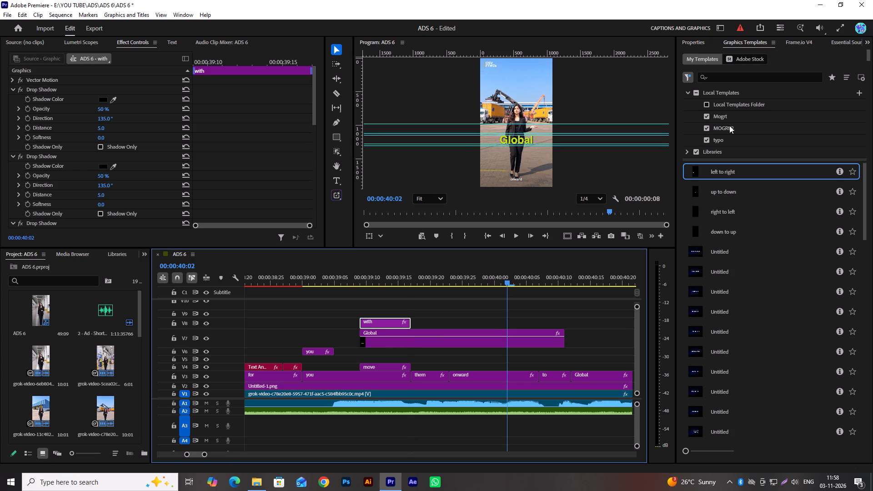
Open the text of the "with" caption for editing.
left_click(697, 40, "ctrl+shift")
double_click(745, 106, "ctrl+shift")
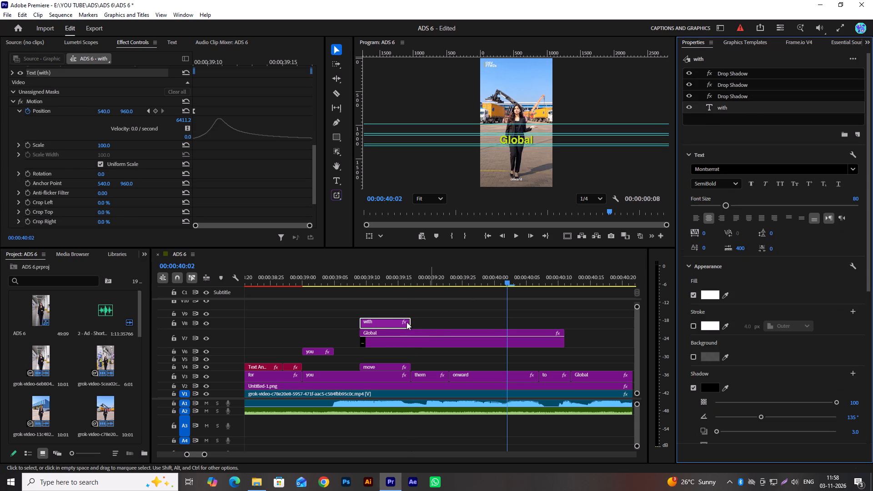
Lengthen the "with" caption on V8 to reach its ending Position and Opacity keyframes and move them earlier.
left_click_drag(409, 322, 432, 325, "ctrl+shift")
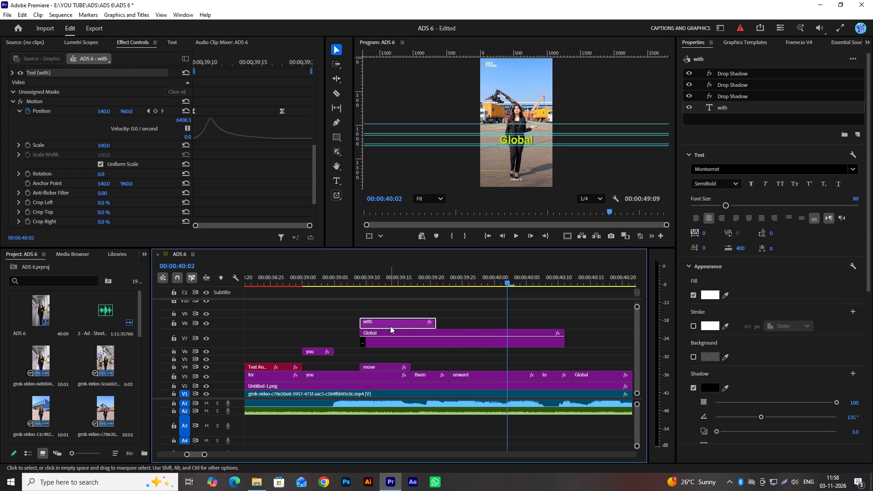
left_click(281, 111, "ctrl+shift")
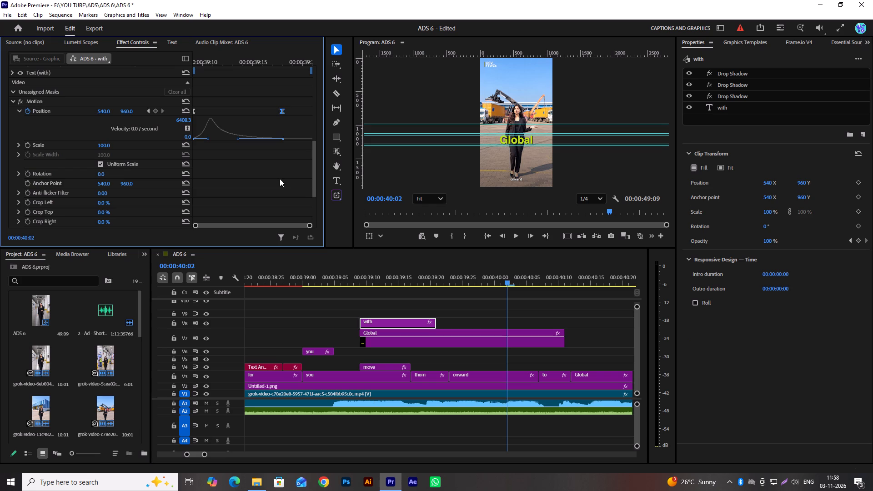
scroll(280, 179, "down", 9, "ctrl+shift")
left_click(282, 176, "ctrl+shift")
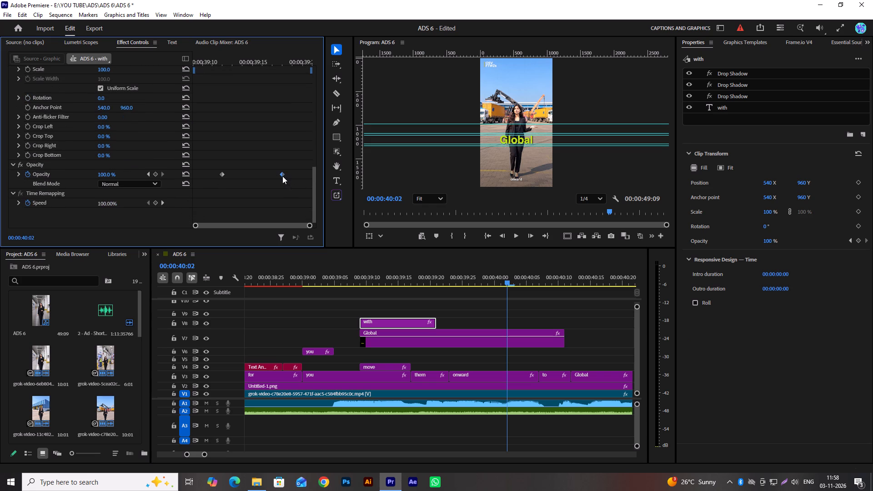
left_click_drag(282, 174, 261, 174, "shift")
scroll(278, 181, "up", 7, "shift")
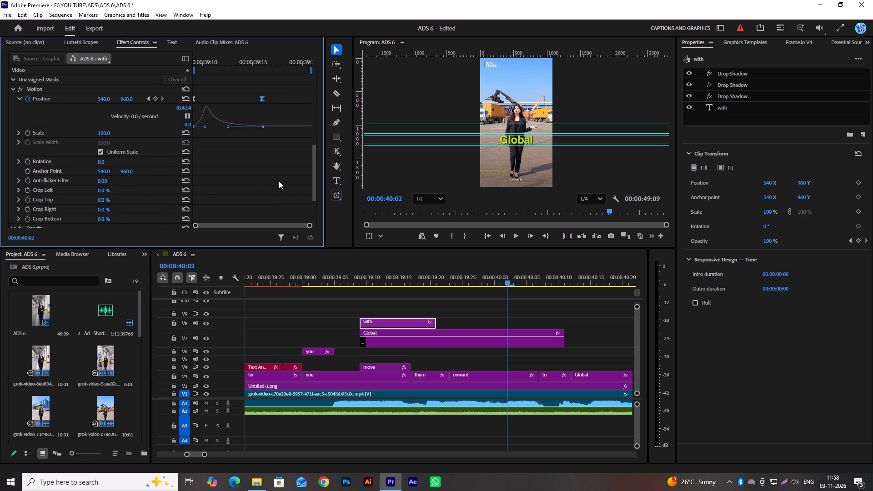
left_click_drag(262, 100, 257, 101, "shift")
left_click(257, 101, "shift")
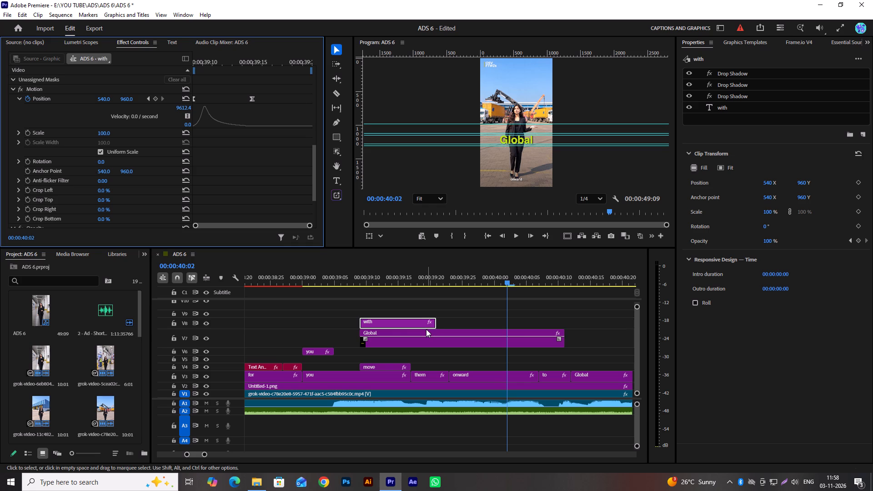
Trim the "with" caption back to the end of "move" and place its ending Position and Opacity keyframes at 00:00:39:16.
left_click_drag(434, 325, 406, 327, "shift")
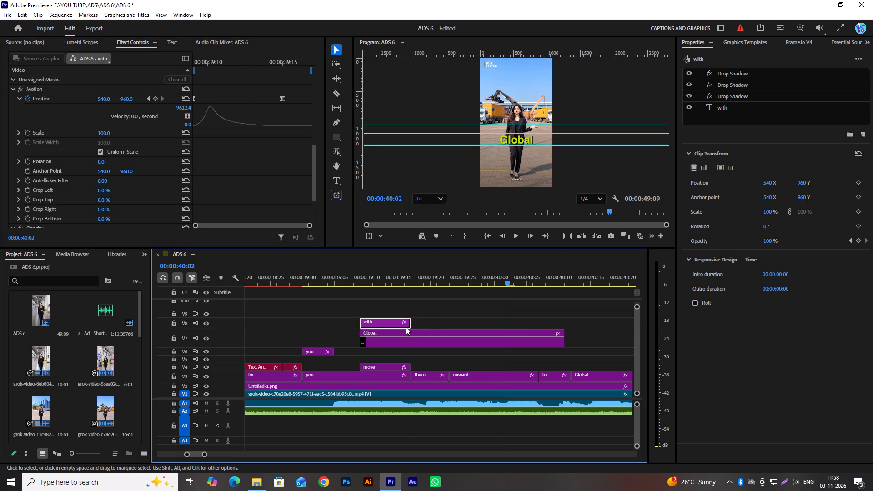
left_click_drag(281, 99, 295, 99, "shift")
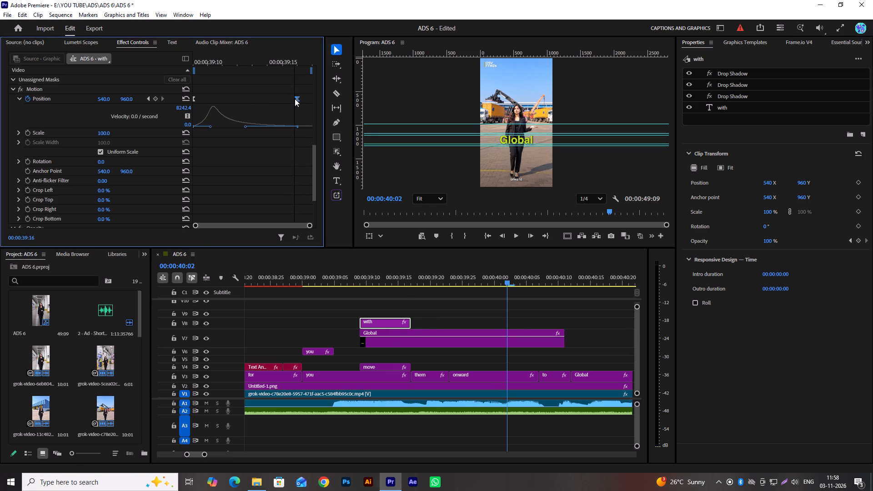
left_click_drag(295, 99, 295, 99, "shift")
scroll(292, 136, "down", 7, "shift")
left_click_drag(283, 174, 293, 174, "shift")
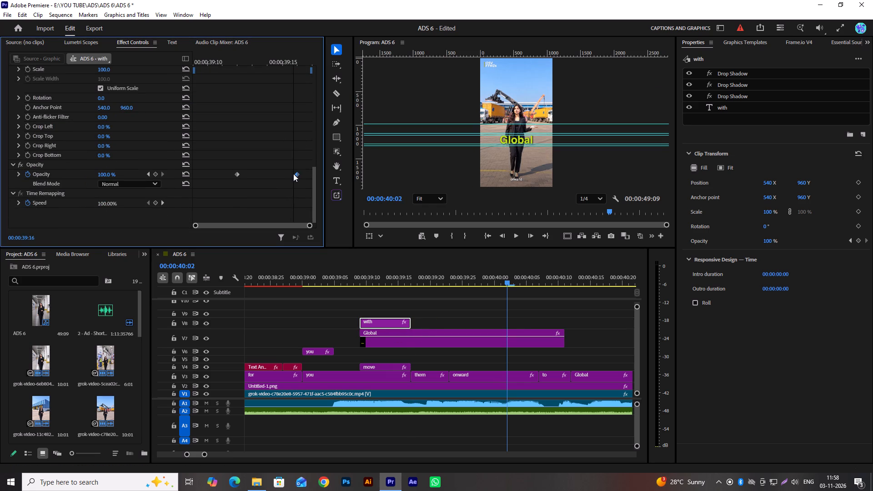
left_click_drag(293, 174, 299, 171, "shift")
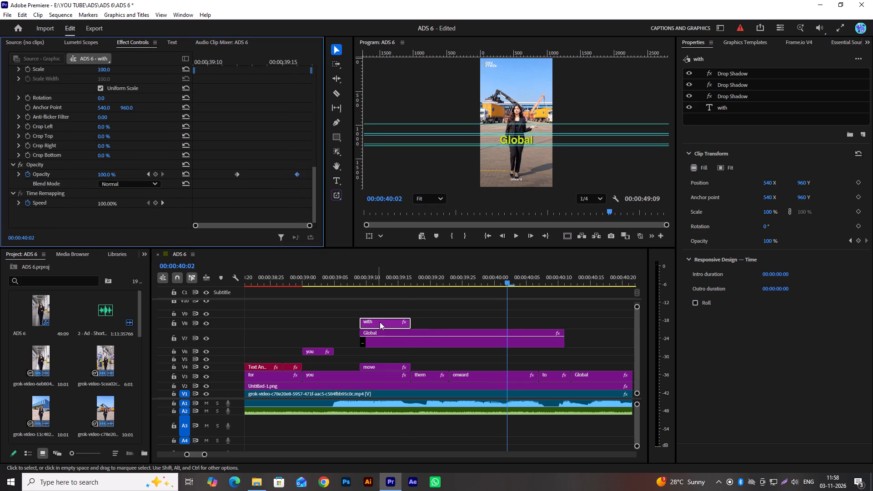
Move the "with" caption from track V8 straight down to V5, directly above the "move" caption.
left_click_drag(392, 324, 396, 357, "shift")
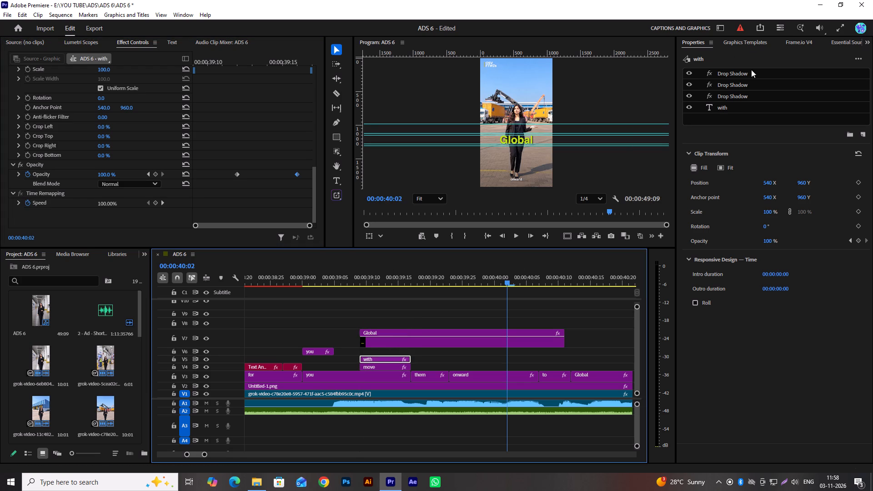
Change the text of the "with" caption on V5 to "move" and return to the Selection tool.
double_click(731, 109, "shift")
type("MOVE")
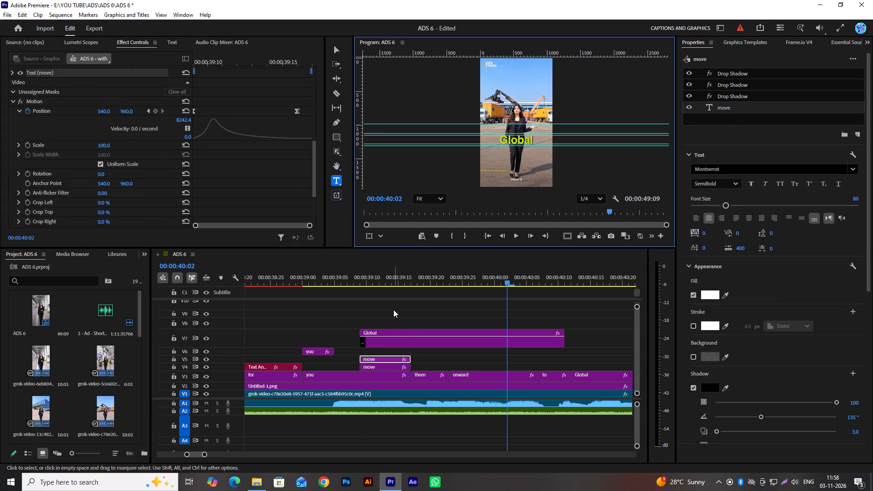
left_click(334, 47, "shift")
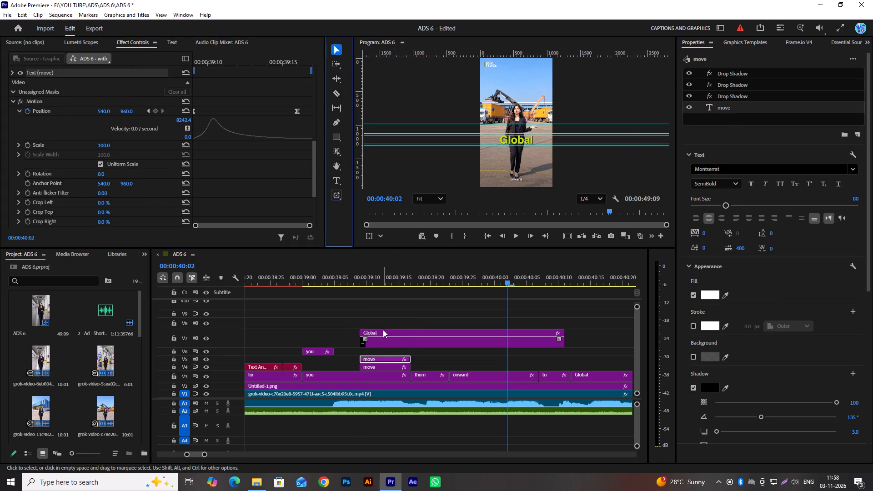
Delete the old "move" caption on V4 and put the "move" caption from V5 in its place.
left_click(386, 367, "shift")
key("shift+Delete")
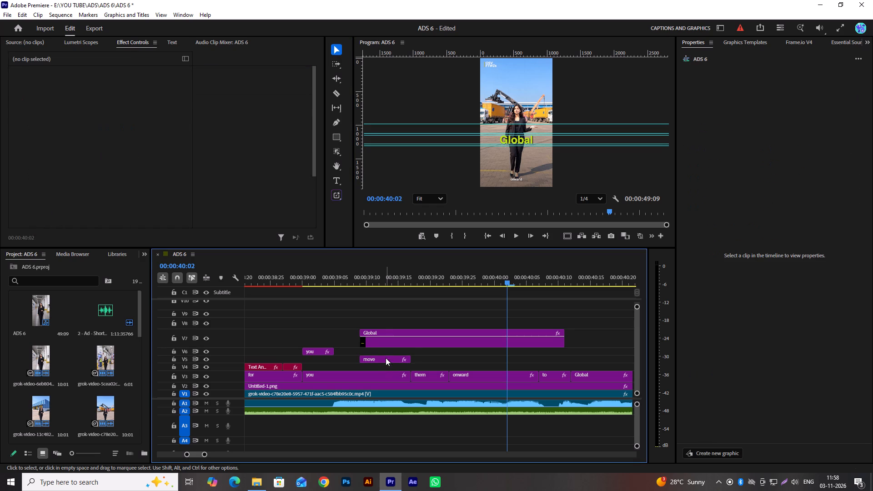
left_click_drag(386, 358, 384, 371, "shift")
left_click(383, 368, "shift")
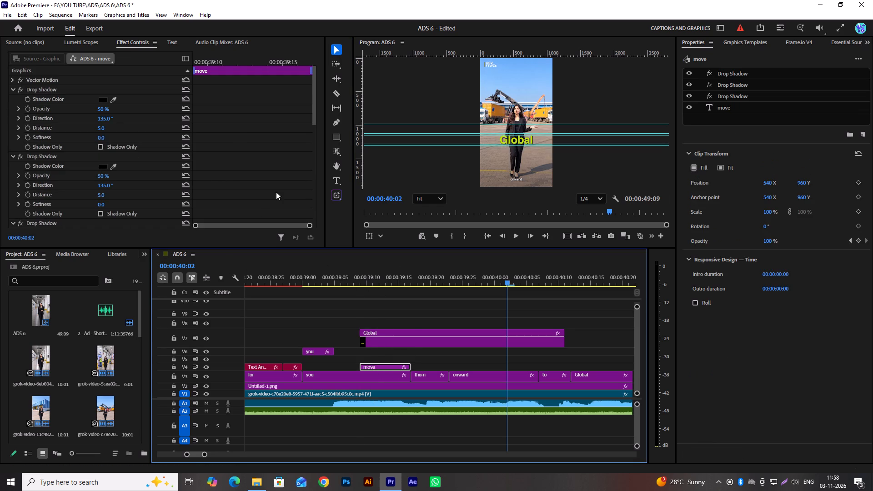
Place the "you" caption from V6 over the plain "you" on V3 and extend it to the end of "move".
scroll(234, 138, "down", 17, "shift")
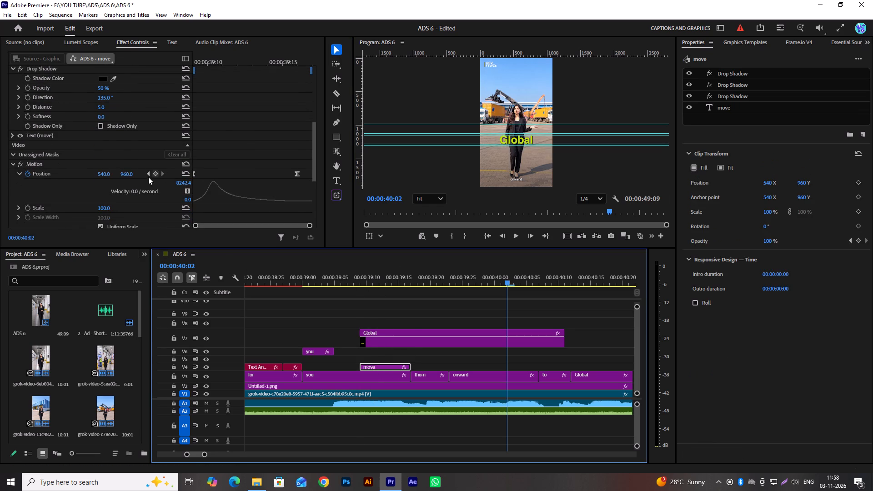
left_click(149, 176, "shift")
scroll(521, 148, "up", 9, "shift")
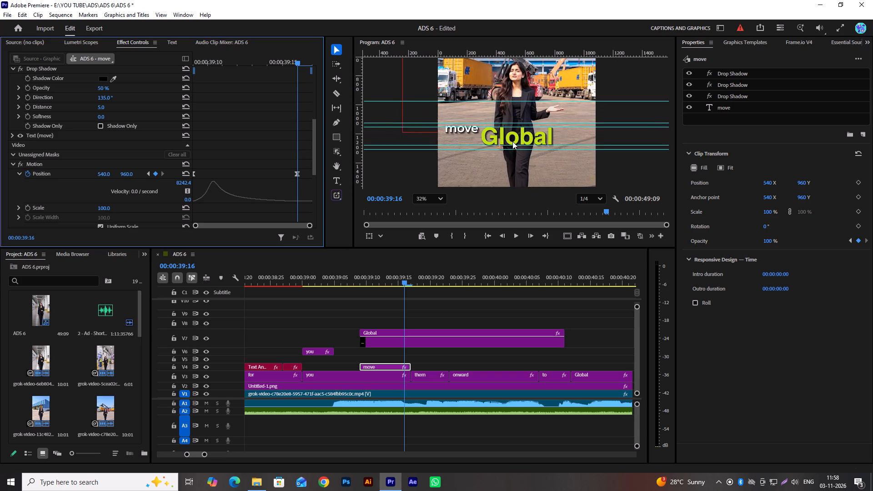
scroll(512, 141, "up", 2, "shift")
scroll(512, 141, "down", 1, "shift")
scroll(512, 141, "up", 1, "shift")
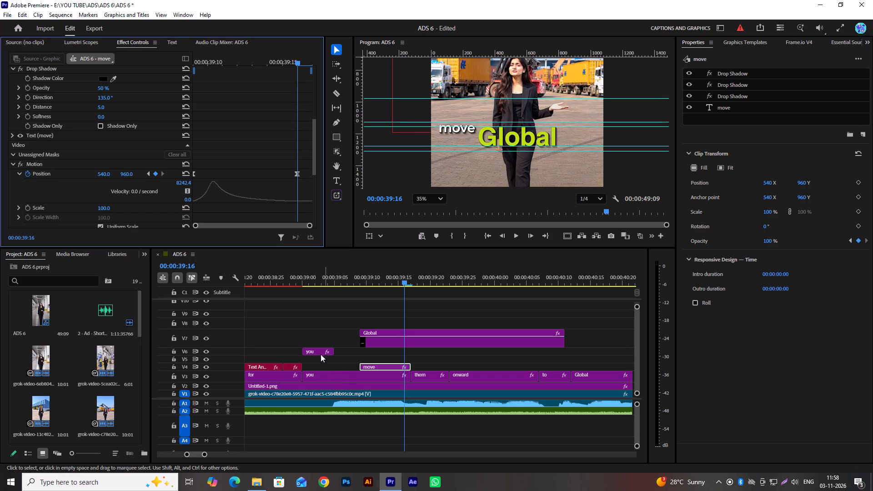
left_click(337, 376, "shift")
left_click_drag(316, 351, 316, 369, "shift")
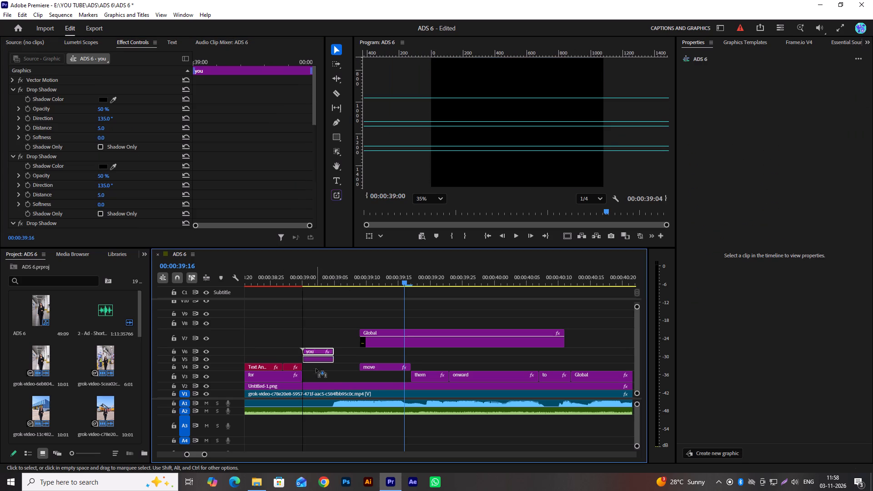
left_click_drag(316, 369, 316, 376, "shift")
left_click_drag(334, 377, 411, 379, "shift")
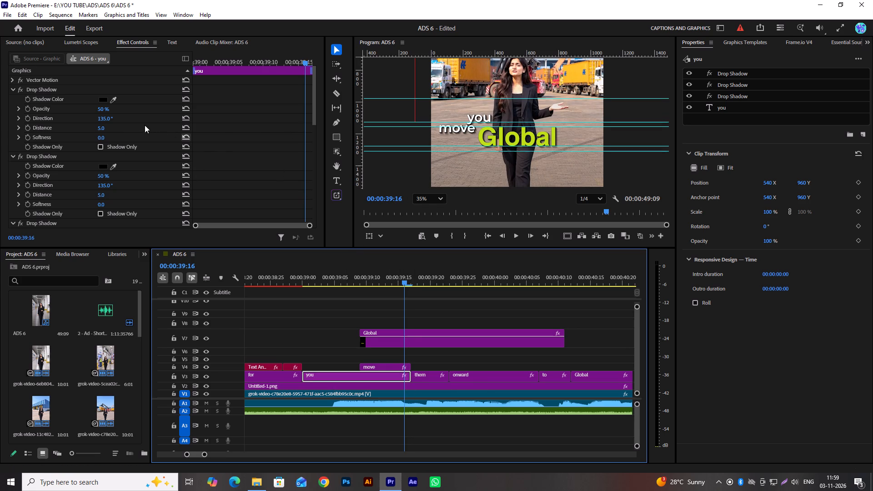
Shift the "you" caption on V3 horizontally by setting its Position X to 216.
scroll(266, 190, "down", 11, "shift")
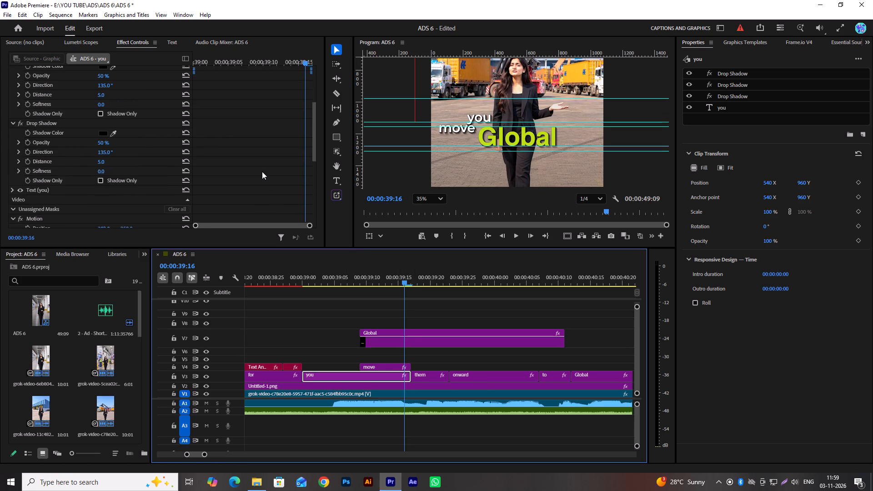
scroll(262, 171, "down", 8, "shift")
left_click_drag(101, 155, 77, 157, "shift")
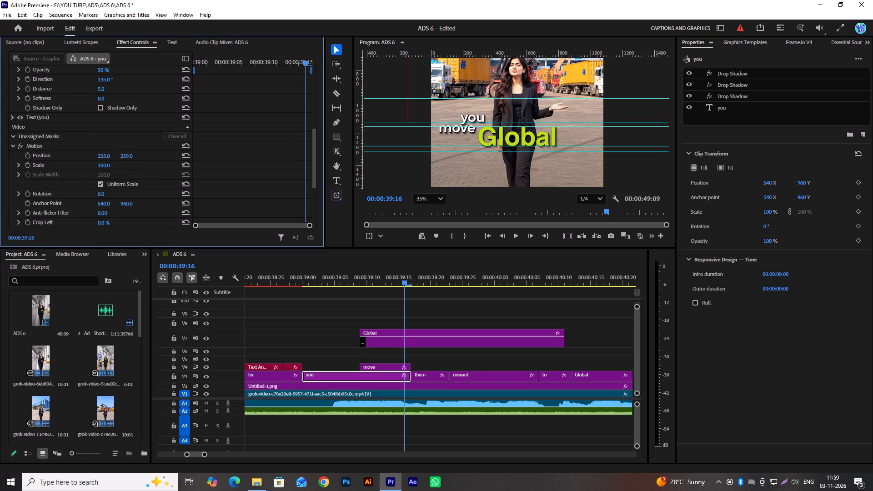
left_click_drag(77, 157, 62, 159, "shift")
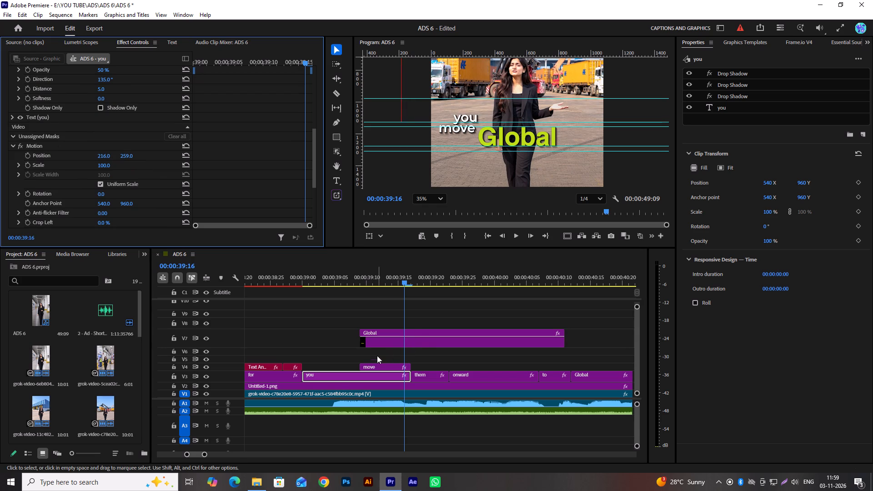
Place "move" beside "you" by setting its ending Position keyframe at 00:00:39:16 to 808, 894.
scroll(225, 177, "down", 11, "shift")
left_click(390, 363, "shift")
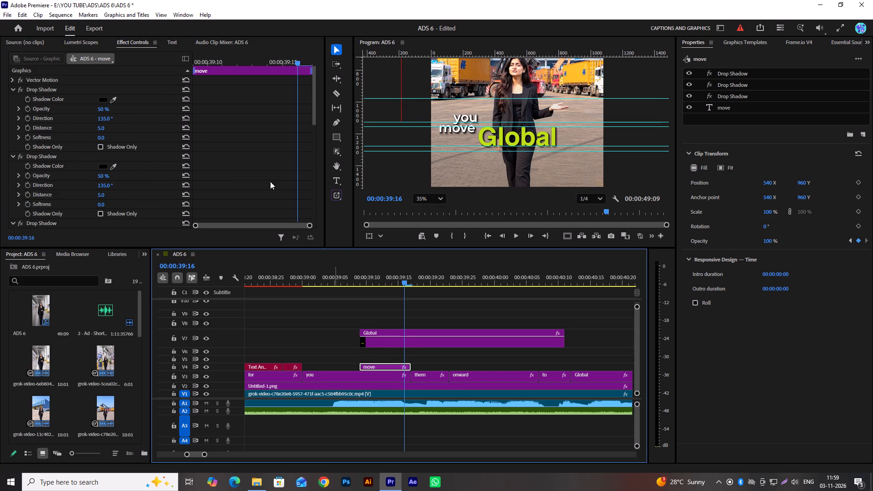
scroll(253, 150, "down", 19, "shift")
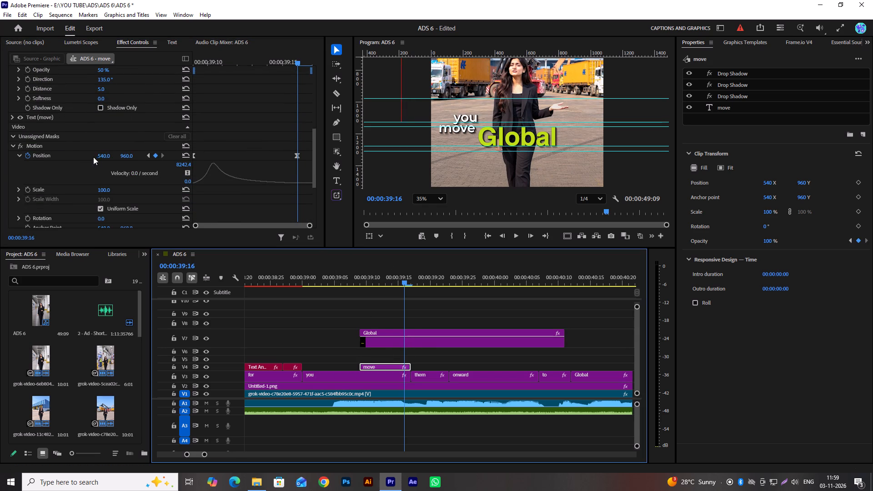
left_click_drag(103, 157, 130, 167, "shift")
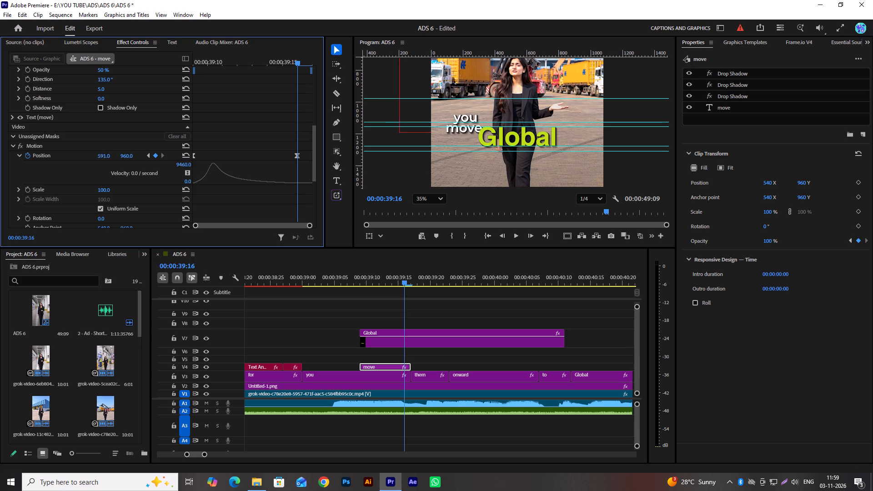
left_click_drag(130, 167, 219, 178, "shift")
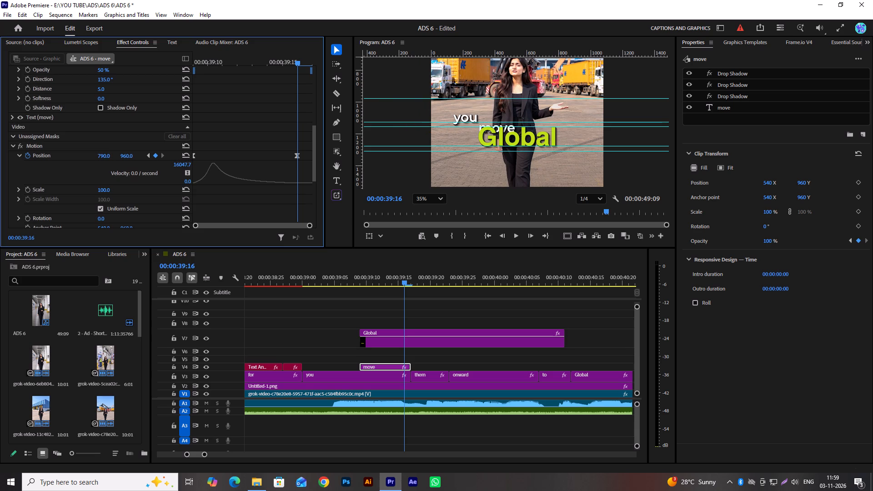
left_click_drag(219, 178, 228, 180, "shift")
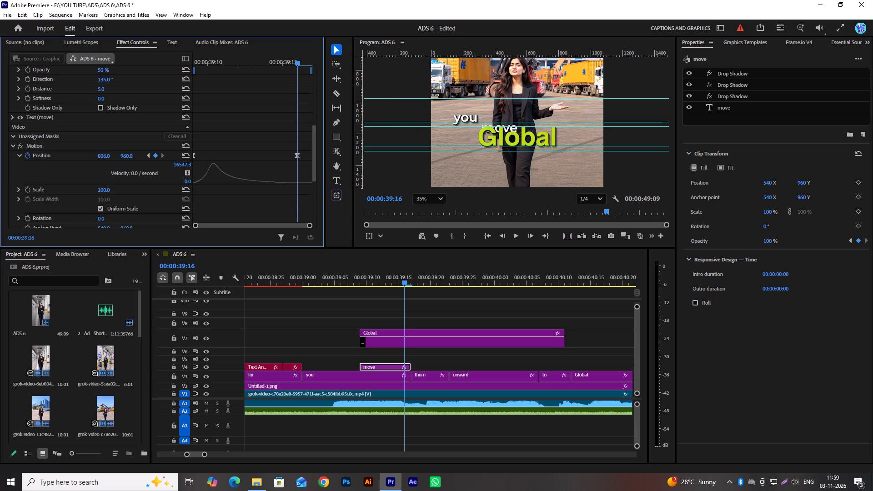
left_click_drag(228, 180, 229, 180, "shift")
left_click_drag(279, 65, 276, 65, "shift")
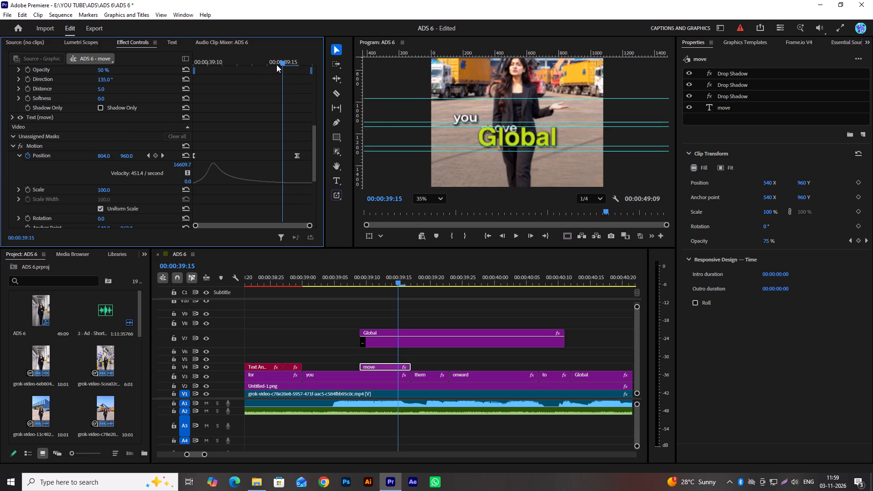
left_click_drag(276, 65, 258, 63, "shift")
left_click(164, 155, "shift")
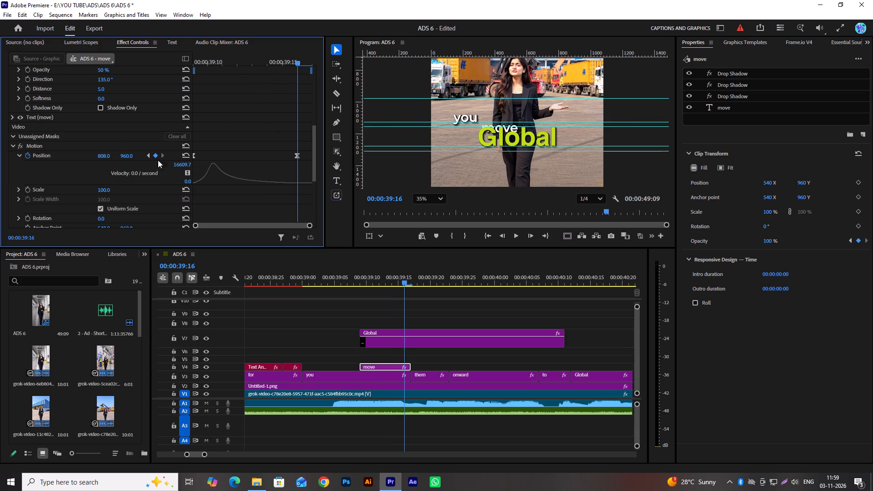
left_click_drag(129, 155, 101, 163, "shift")
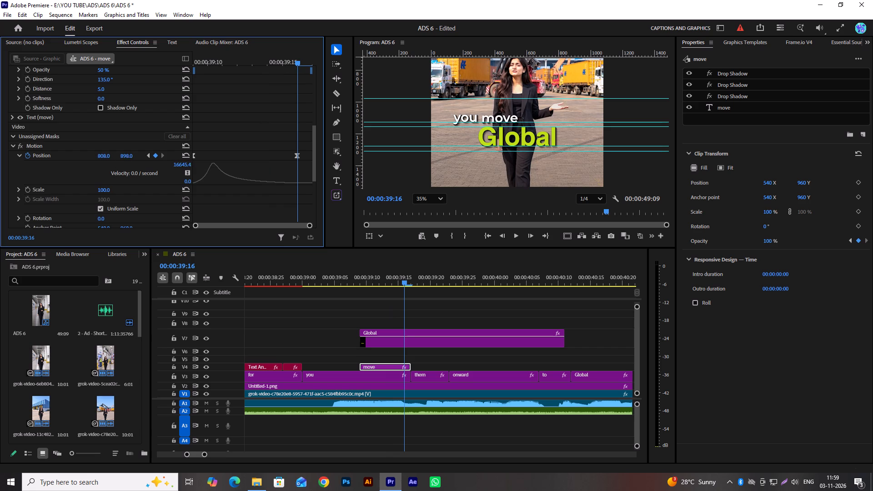
left_click_drag(101, 163, 100, 164, "shift")
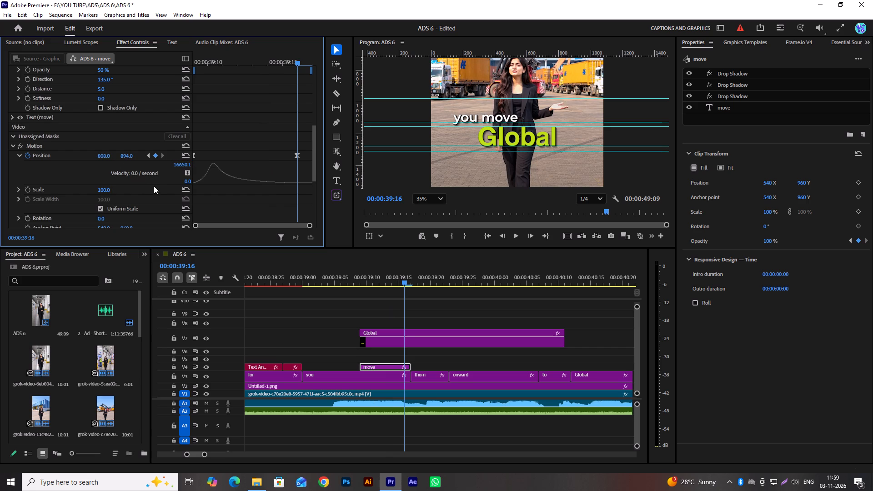
Set Position X to 808 on the "move" caption's starting keyframe at 00:00:39:09.
left_click(148, 156, "shift")
left_click(103, 155, "shift")
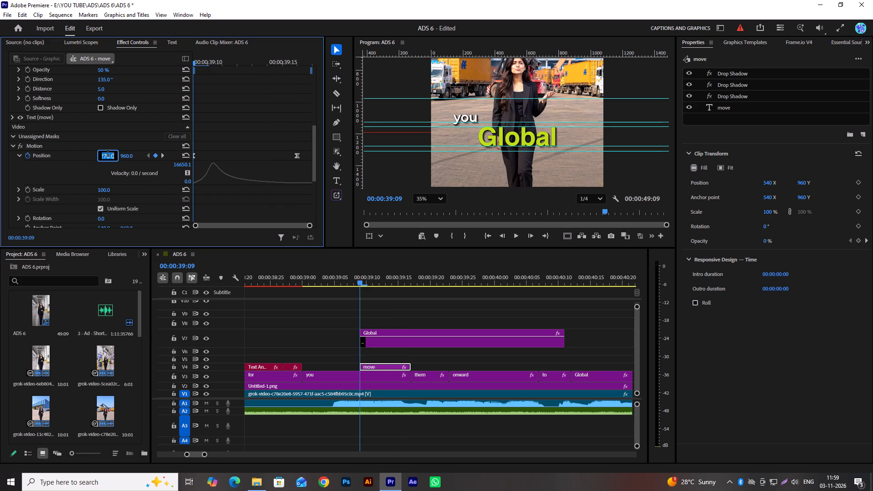
type("808")
key("Return")
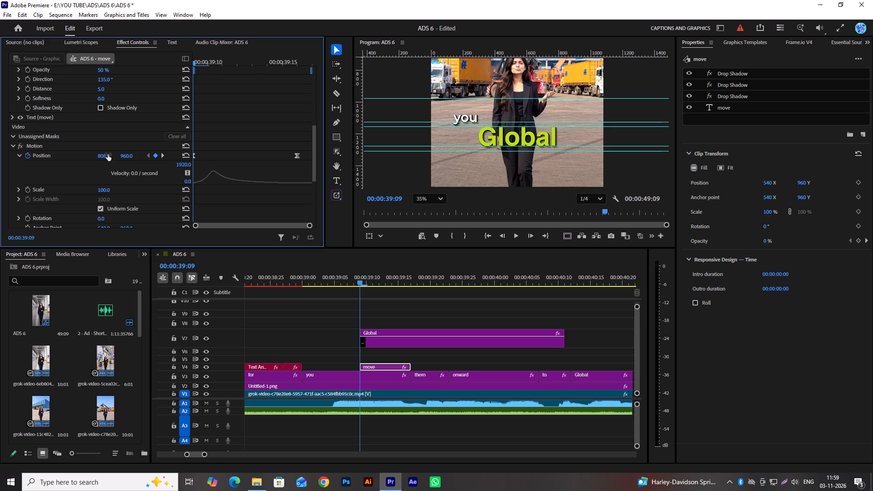
Play back the sequence from the "move" caption into "onward" to check the caption animation and timing.
scroll(368, 313, "down", 3, "shift")
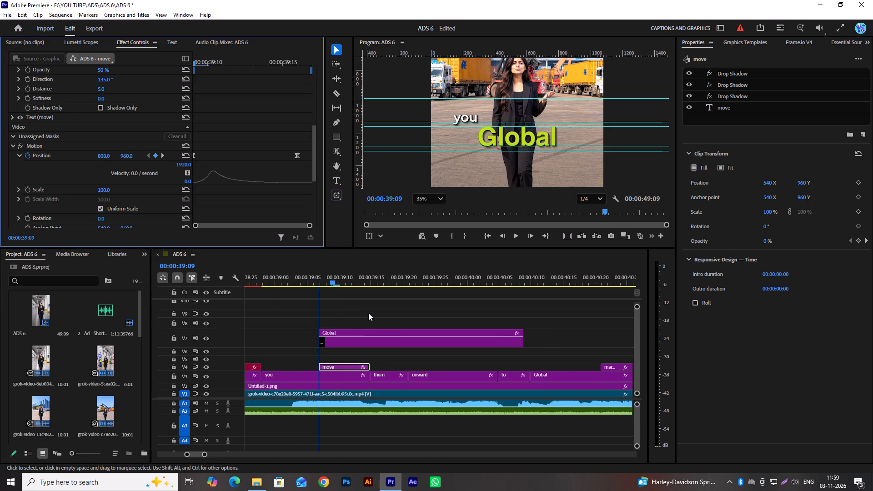
key("space")
key("space")
scroll(395, 328, "down", 2, "shift")
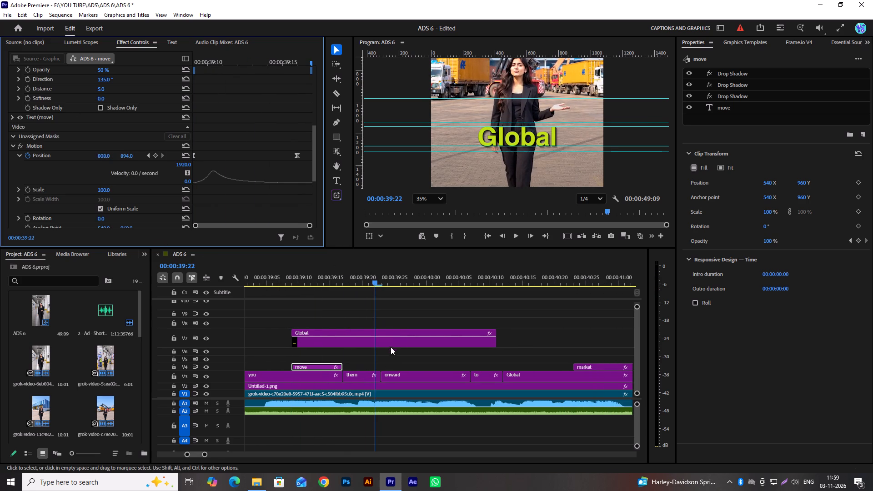
left_click(360, 376, "shift")
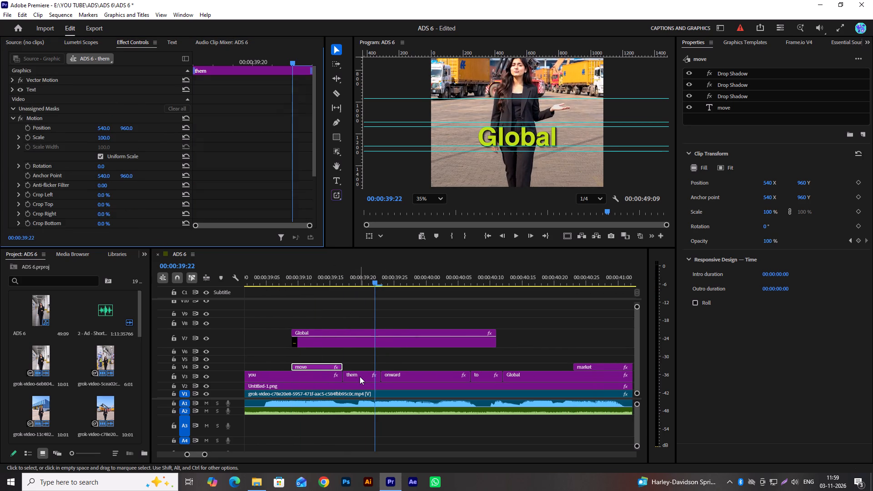
left_click(363, 347, "shift")
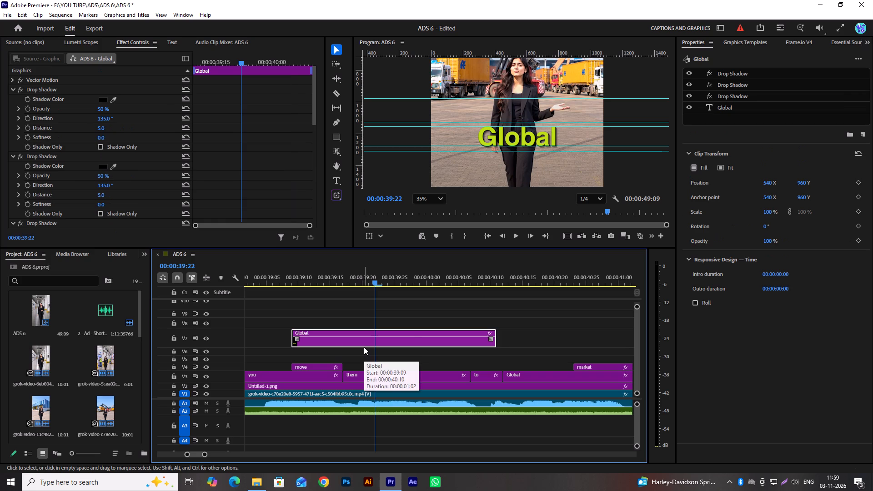
scroll(403, 365, "down", 3, "shift")
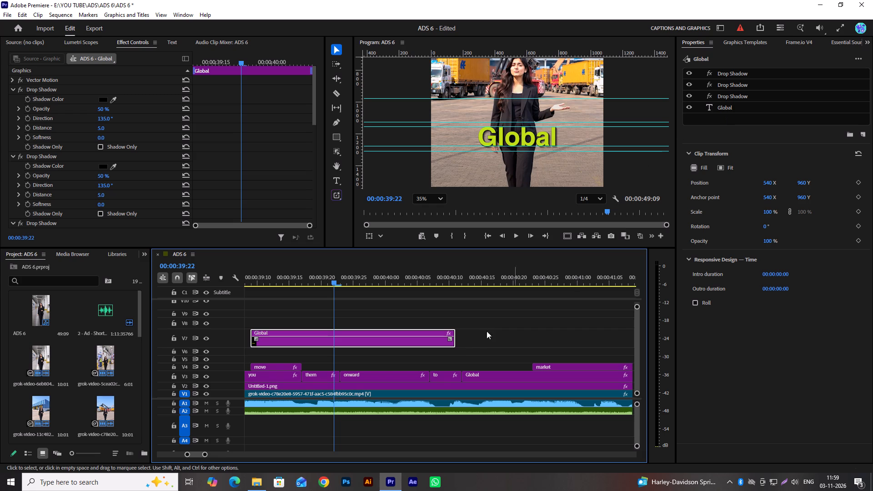
left_click(390, 379, "shift")
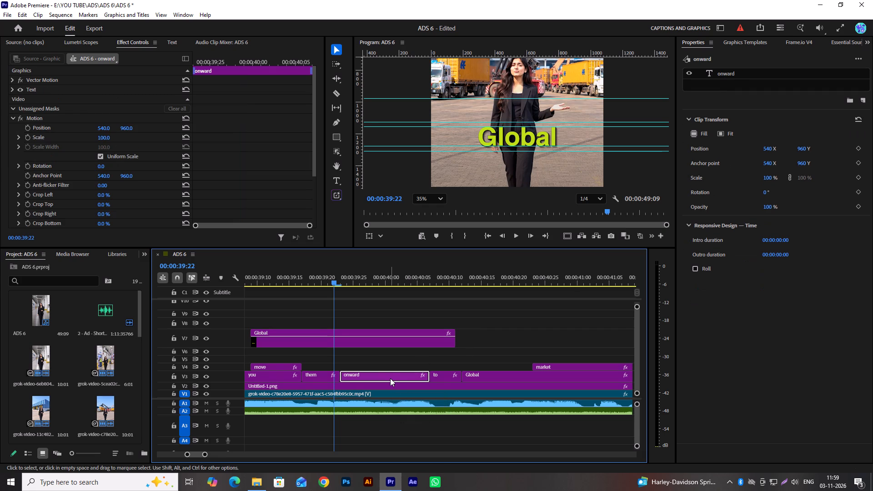
key("space")
key("space")
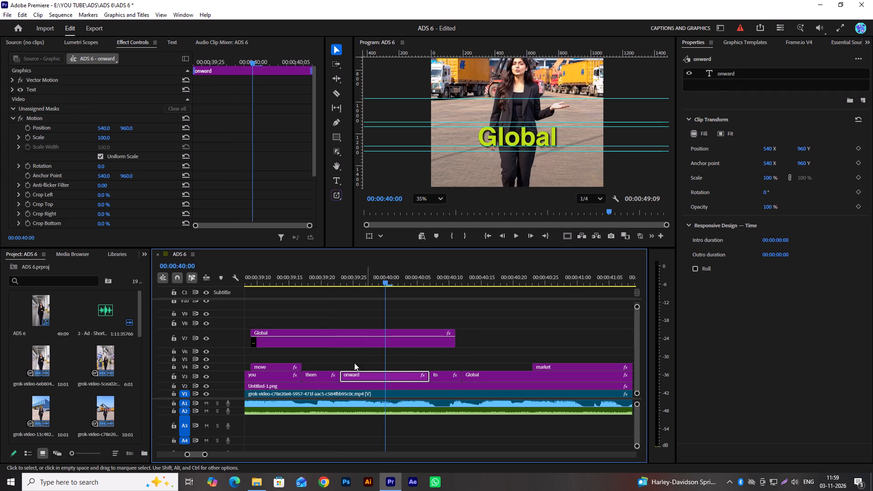
Duplicate the styled "you" caption onto V5 starting where "you" ends, and delete the plain "them" caption on V3.
left_click(323, 374, "shift")
scroll(346, 361, "up", 4, "shift")
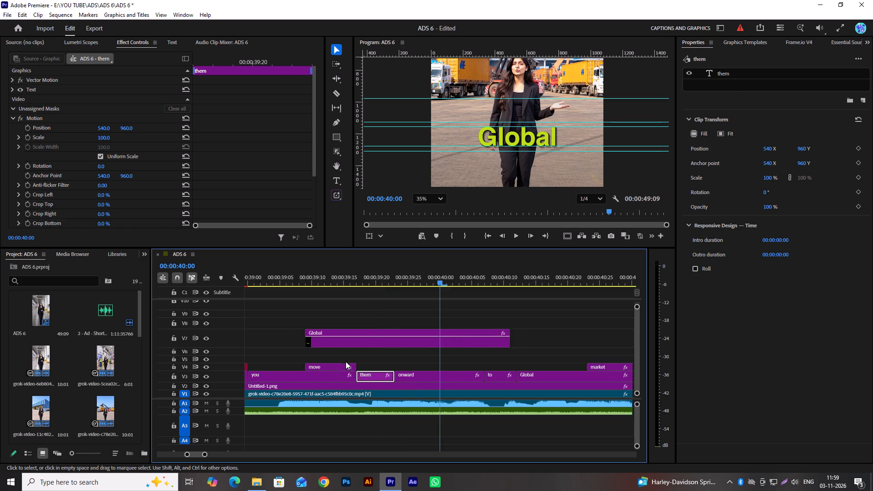
scroll(331, 375, "up", 2, "shift")
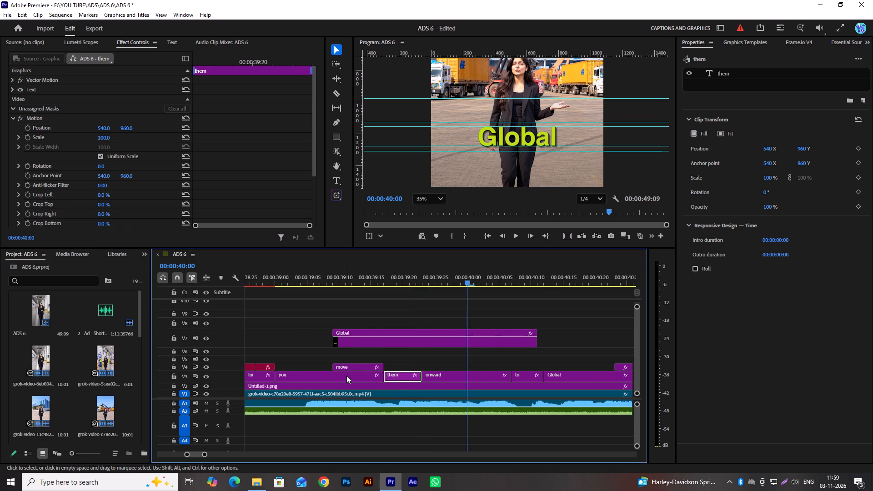
left_click_drag(346, 376, 447, 358, "alt")
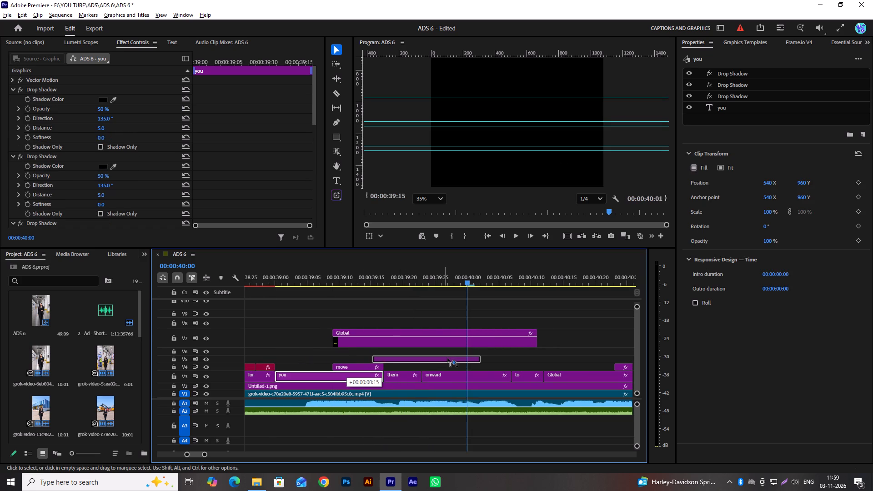
left_click_drag(447, 358, 453, 359, "alt")
left_click(398, 376)
key("Delete")
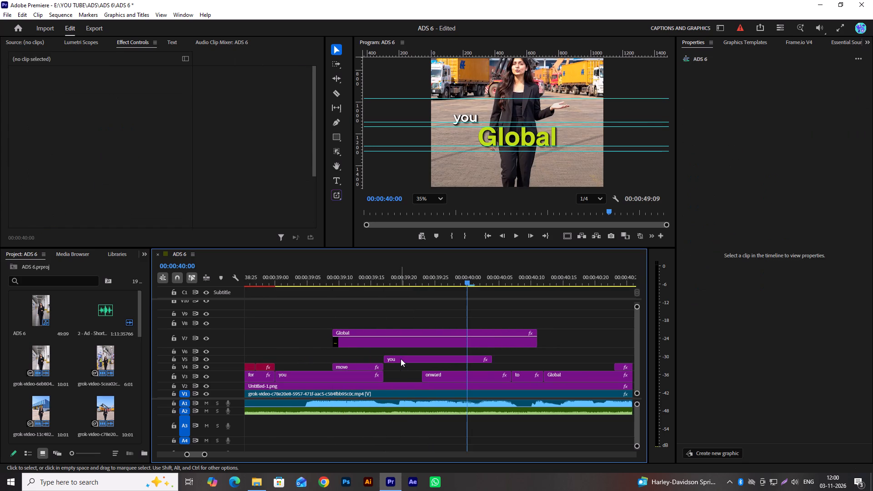
Change the text of the duplicated "you" caption on V5 to "them".
left_click(401, 359)
double_click(724, 106)
type("them")
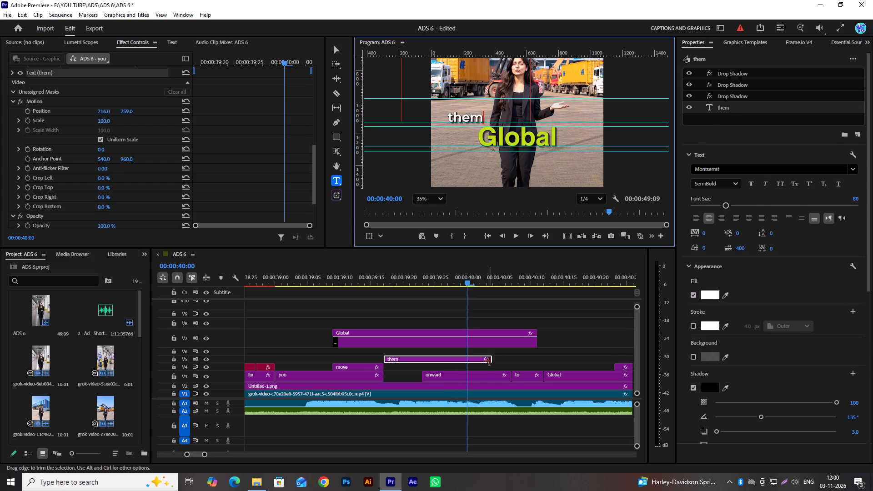
Trim the "them" caption's end to the start of "onward" and move it down into the V3 gap.
left_click_drag(491, 361, 419, 361)
left_click_drag(405, 360, 406, 375)
Move the "to" caption up to V4 and extend "onward" on V3 to the start of "Global".
left_click_drag(527, 374, 527, 365)
left_click_drag(510, 378, 540, 378)
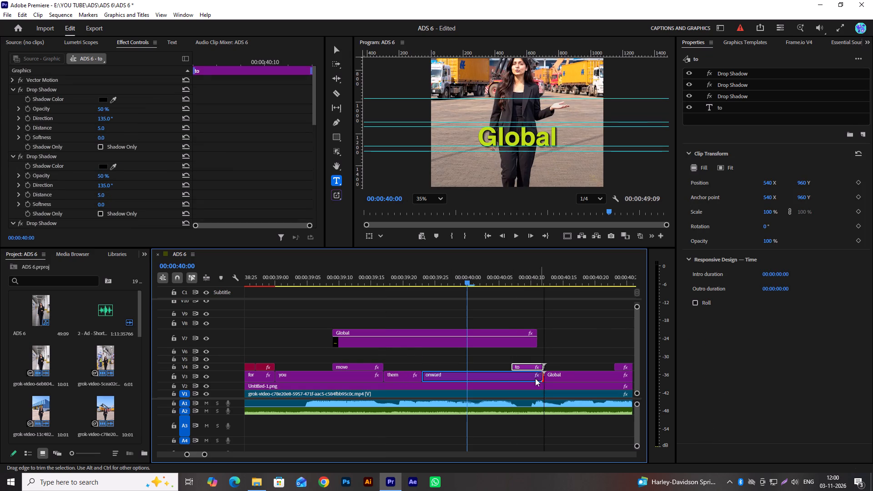
Insert the "up to down" graphics template on V7 at the start of the "them" caption.
left_click(734, 38)
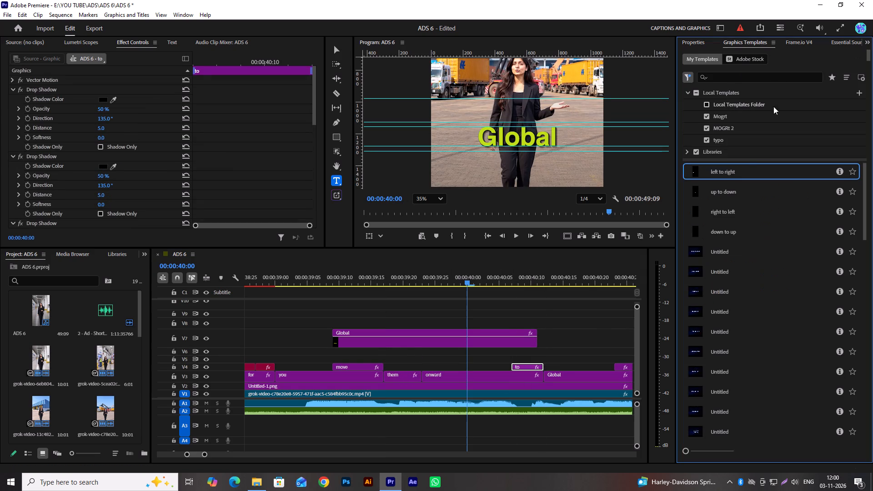
double_click(694, 40)
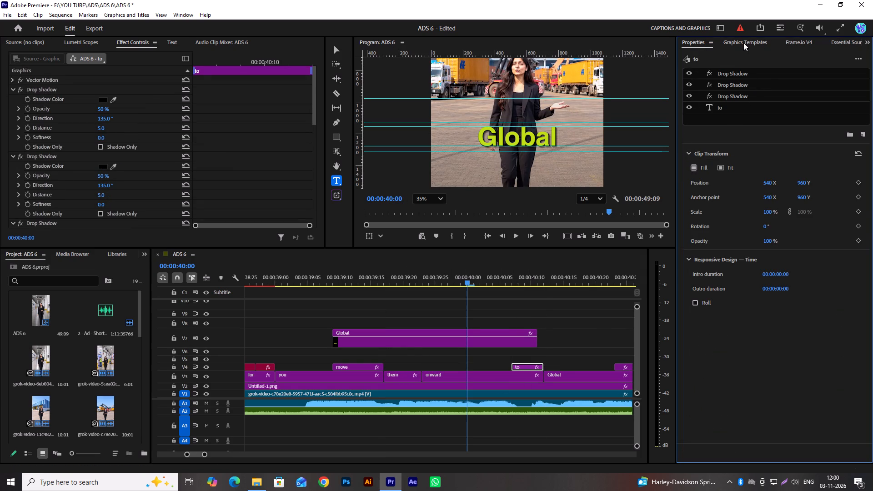
left_click(743, 43)
left_click_drag(730, 194, 693, 212)
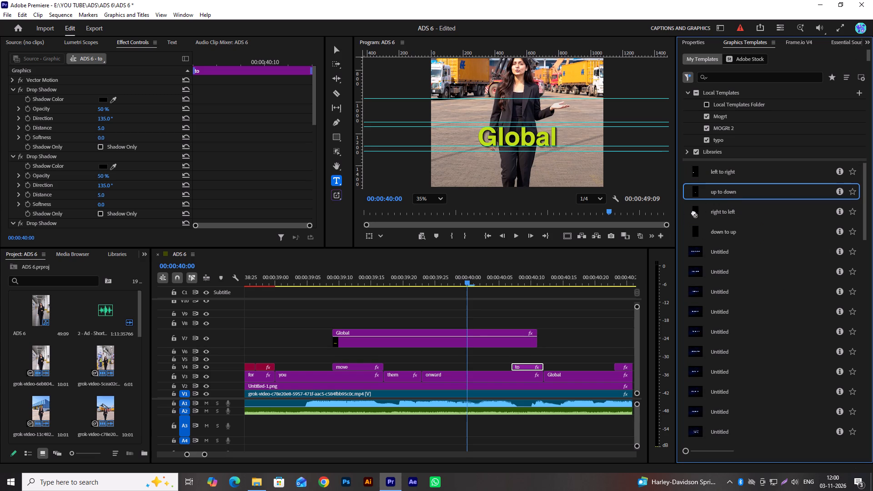
left_click_drag(693, 212, 379, 341)
left_click_drag(376, 335, 353, 329)
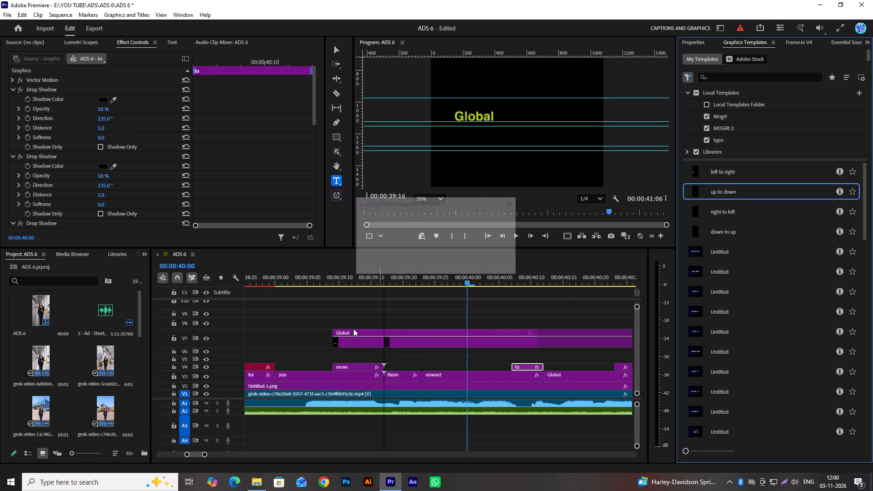
left_click_drag(353, 329, 338, 324)
scroll(437, 319, "down", 12, "alt")
scroll(437, 319, "up", 4, "alt")
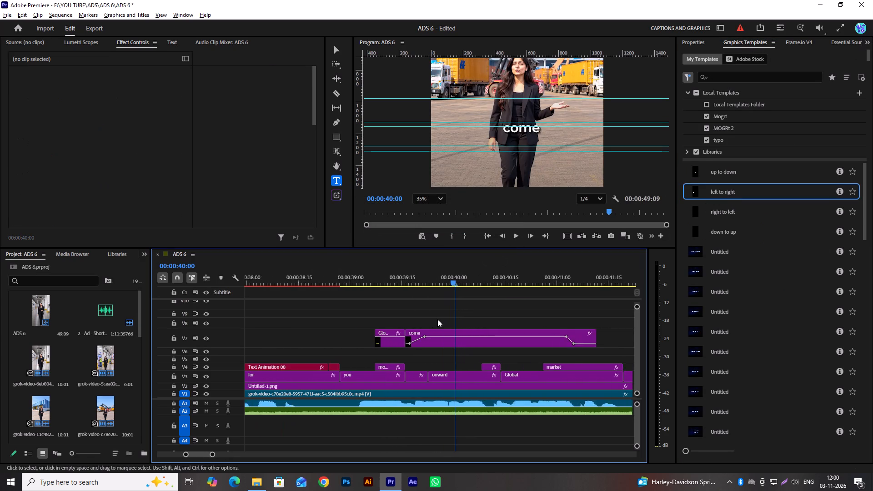
scroll(437, 319, "up", 9, "alt")
Change the text of the inserted "come" template on V7 to "onward".
left_click(435, 335)
left_click(451, 344)
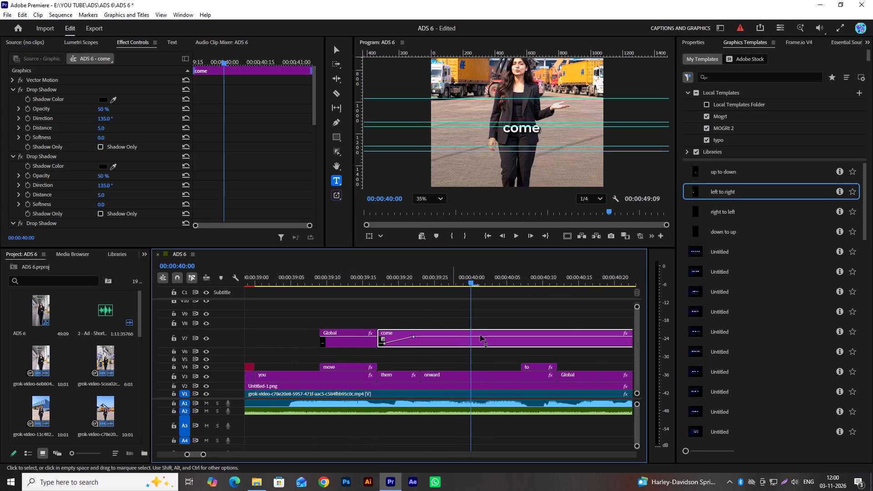
left_click(696, 39)
double_click(732, 113)
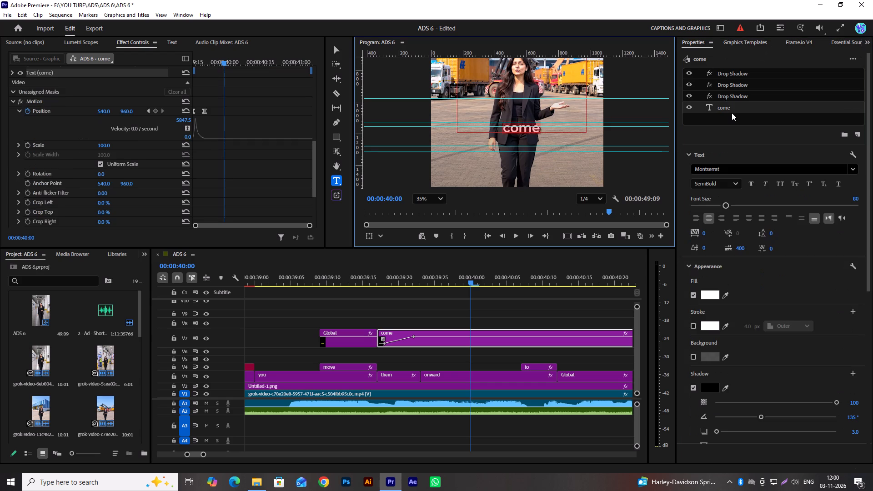
type("onwar")
key("d")
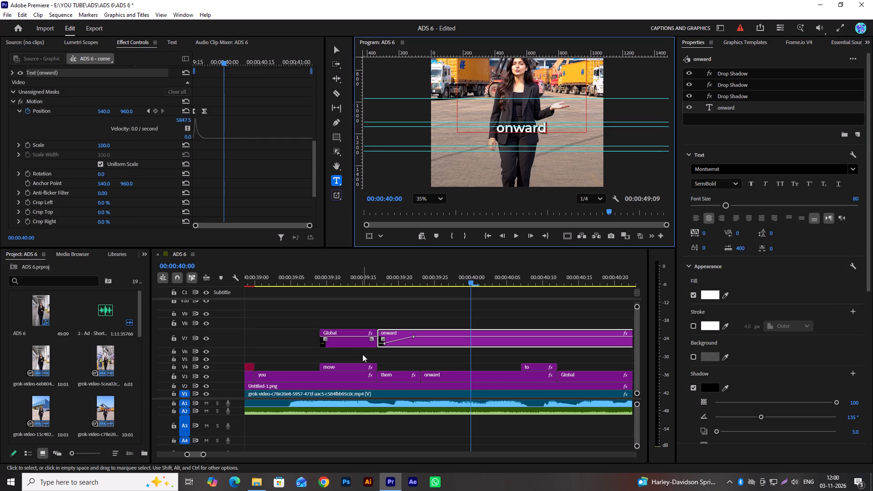
Delete the two closing Opacity keyframes that fade out the "onward" template.
scroll(251, 145, "down", 13)
left_click_drag(279, 144, 289, 170)
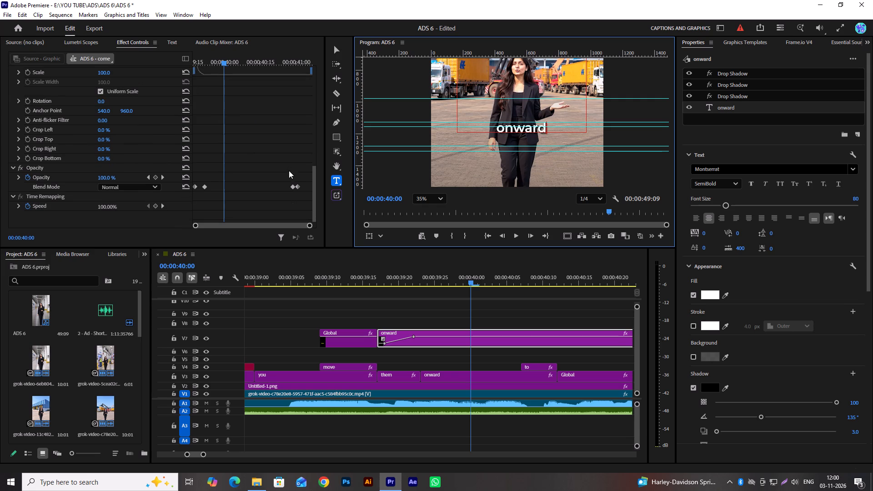
left_click_drag(289, 170, 300, 187)
left_click_drag(300, 187, 289, 168)
key("Delete")
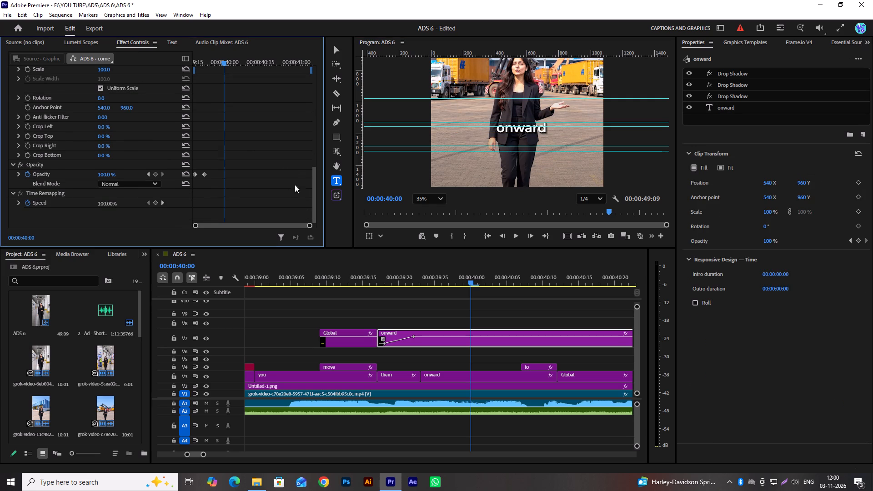
Cut the "onward" template on V7 at the start of "Global" and delete the remainder after the cut.
scroll(437, 315, "down", 7)
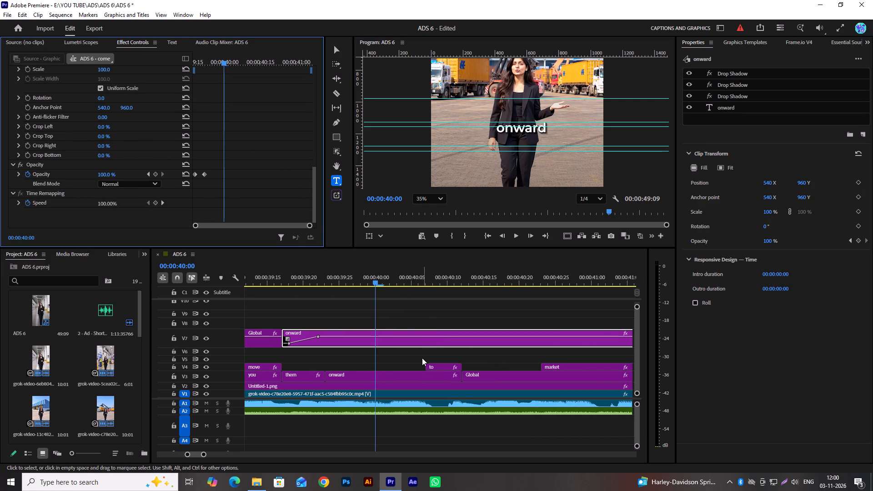
key("c")
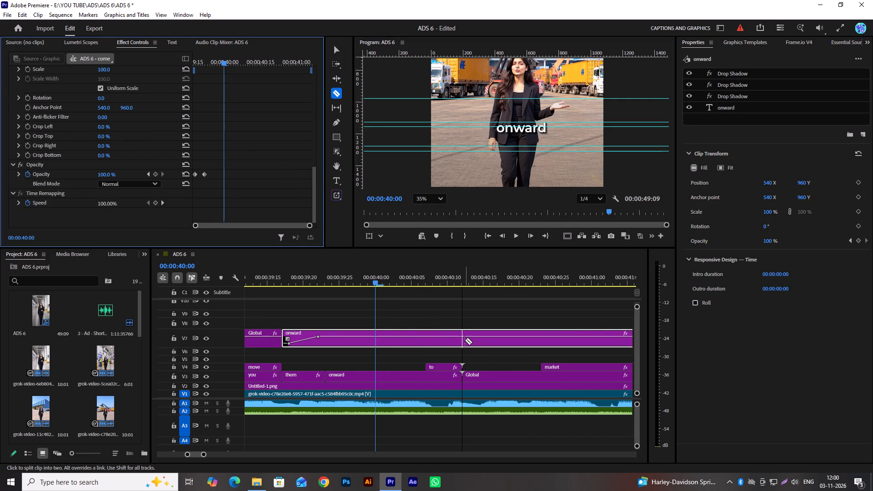
left_click(465, 340)
key("v")
left_click(507, 344)
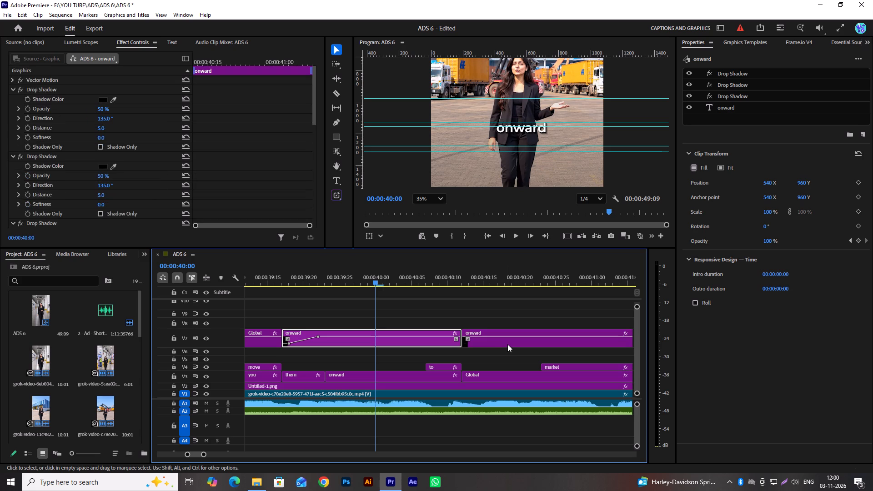
key("Delete")
Replace the plain "onward" caption on V3 with the animated one, fitted between the end of "them" and the start of "Global".
left_click(369, 375)
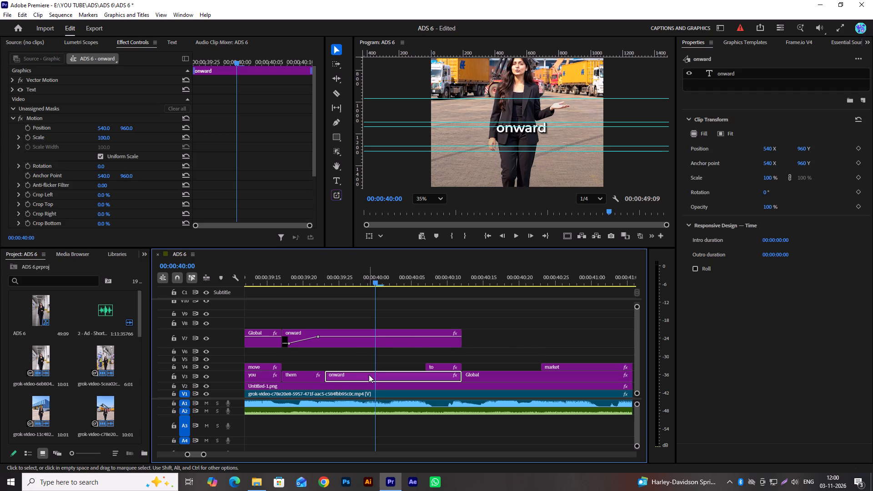
key("Delete")
left_click_drag(354, 346, 393, 342)
left_click_drag(503, 344, 468, 342)
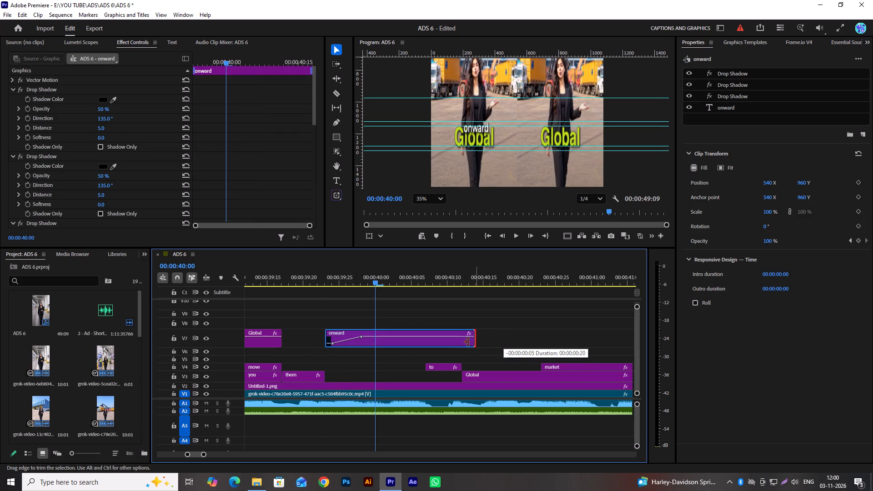
left_click_drag(468, 342, 462, 341)
left_click_drag(416, 343, 417, 356)
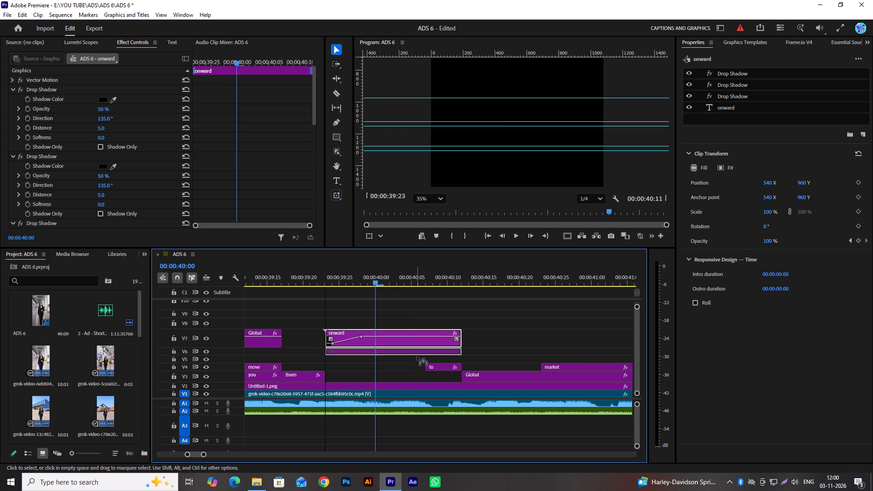
left_click_drag(417, 356, 415, 375)
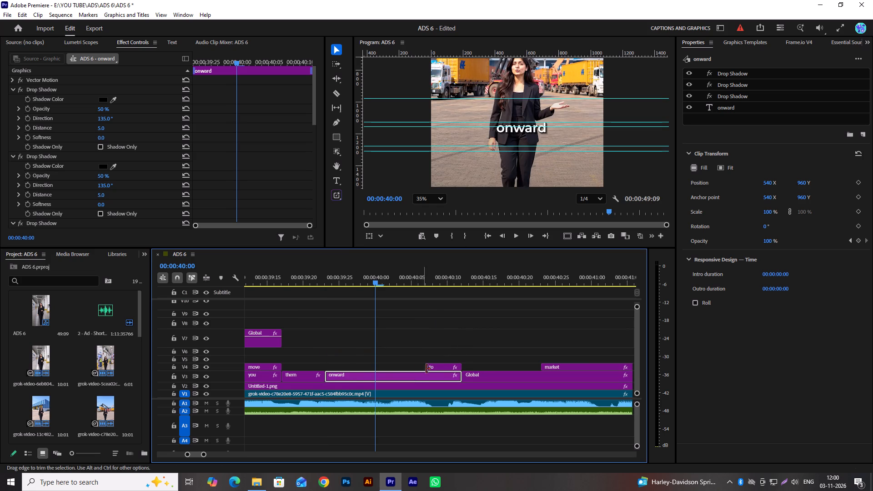
Set the Position of "onward" at its second Motion keyframe to 249, 895.
left_click_drag(439, 285, 457, 283)
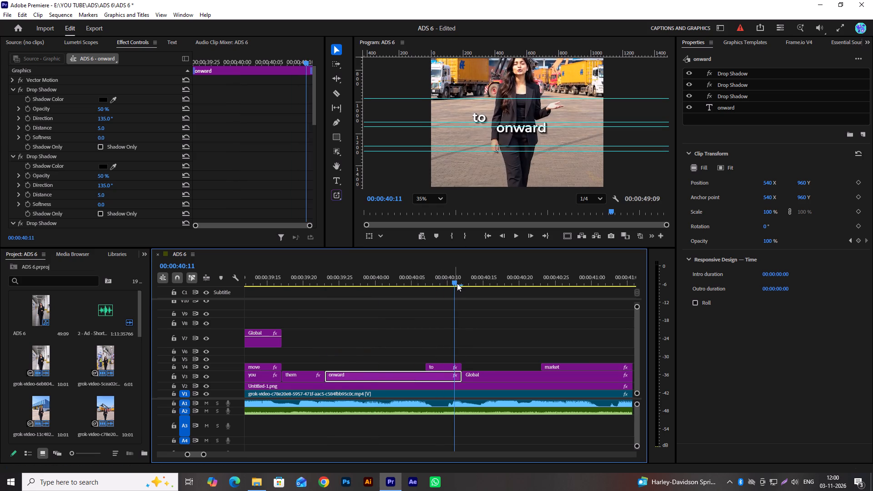
scroll(202, 94, "down", 3)
scroll(203, 95, "up", 1)
scroll(203, 95, "down", 9)
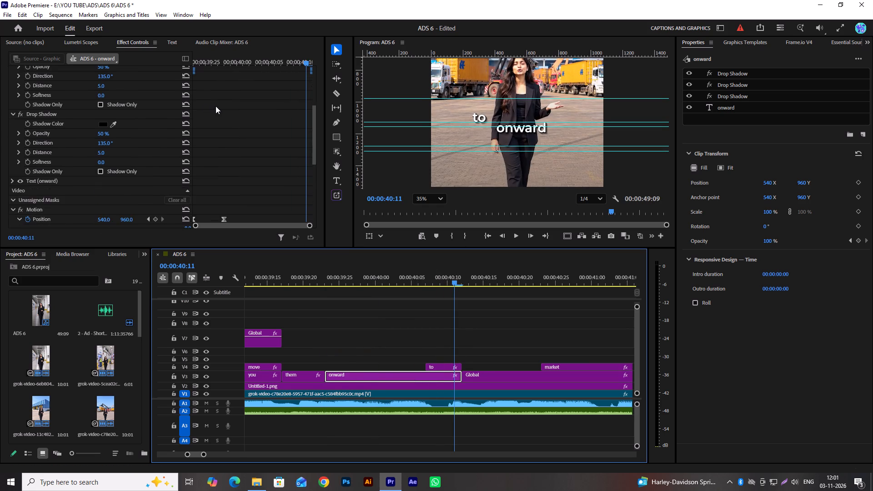
scroll(216, 106, "down", 4)
scroll(216, 106, "up", 1)
scroll(216, 106, "down", 8)
left_click(151, 128)
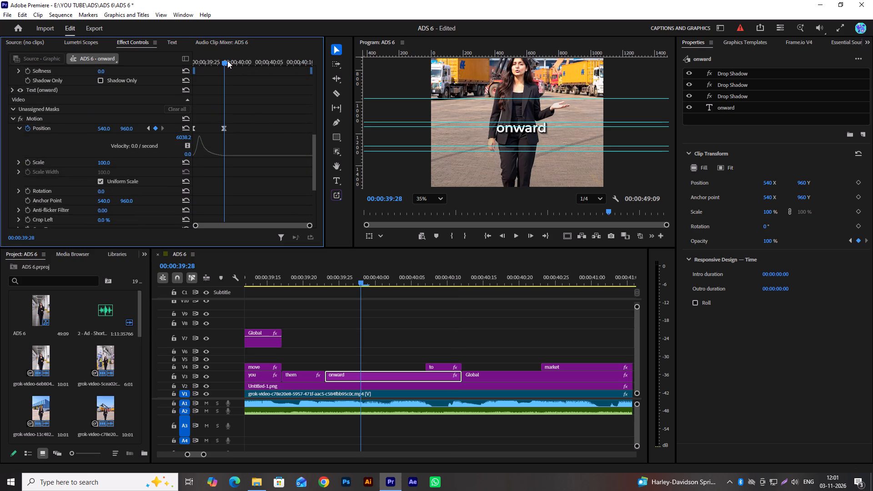
left_click_drag(225, 60, 215, 64)
left_click(163, 129)
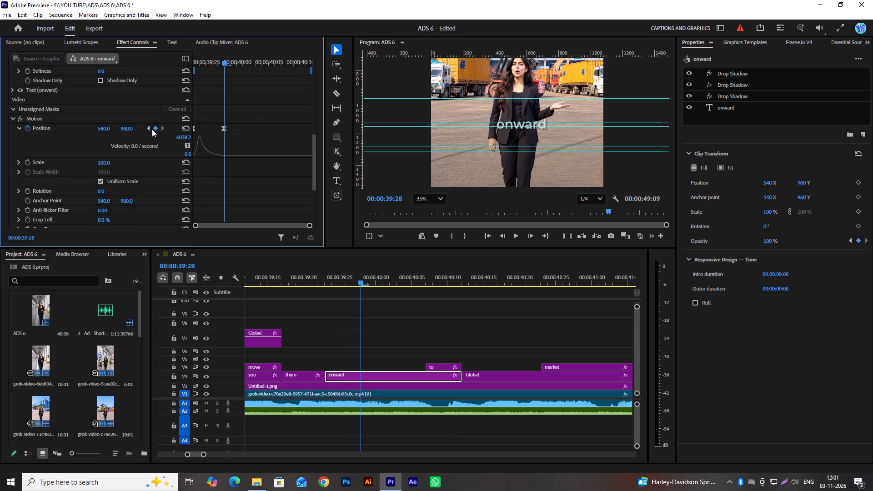
left_click_drag(128, 131, 99, 130)
left_click_drag(108, 128, 108, 128)
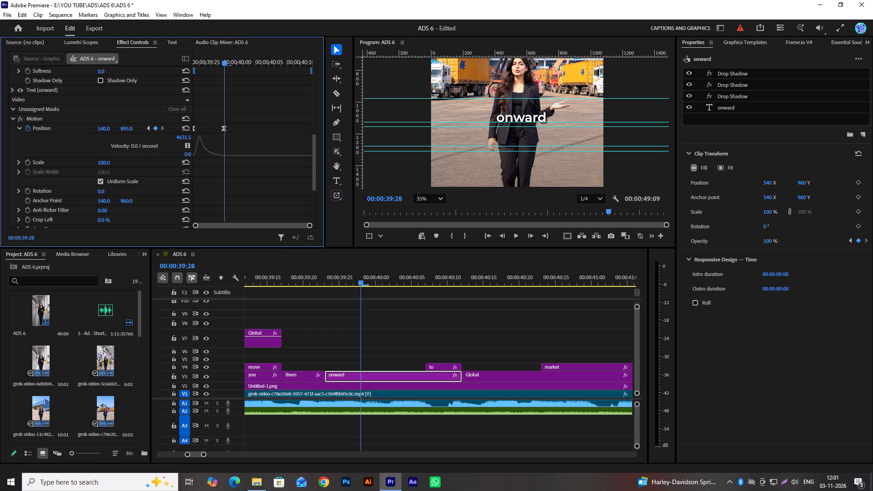
left_click_drag(108, 128, 102, 130)
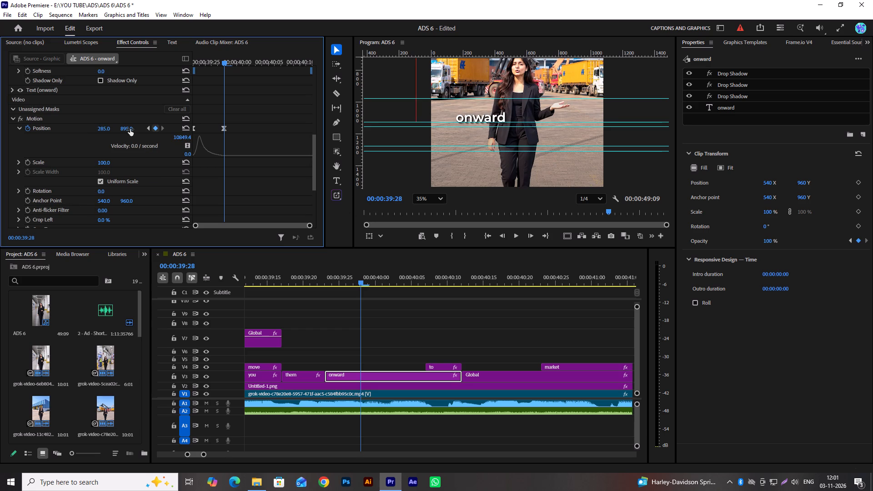
left_click_drag(102, 127, 90, 128)
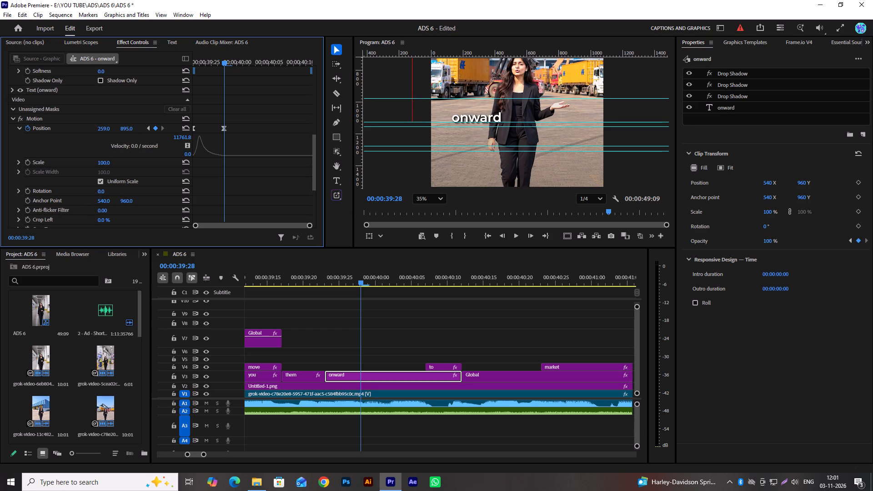
left_click_drag(90, 128, 85, 128)
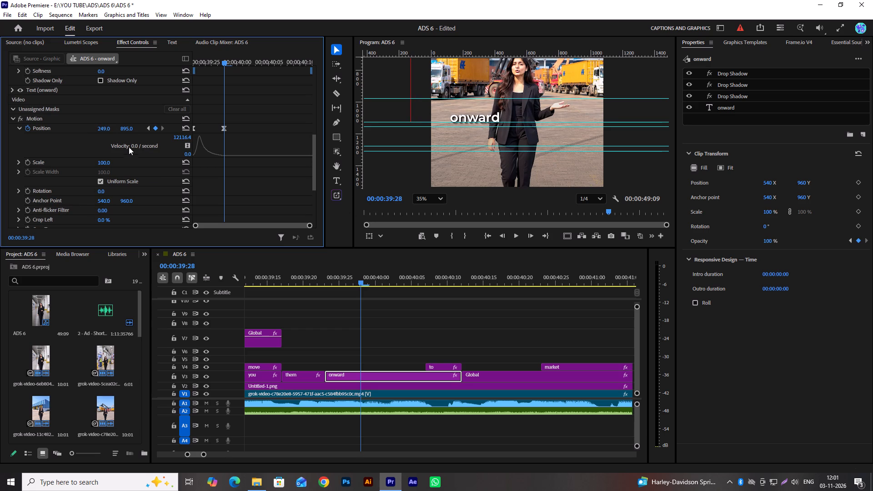
Set the X Position of "onward" at its first Motion keyframe to 249 and play back the animation.
left_click(145, 129)
left_click(103, 130)
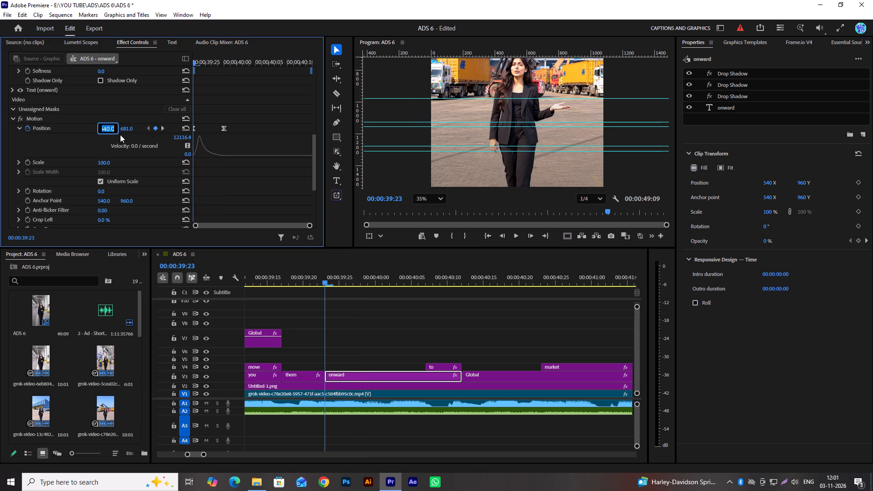
type("249")
key("Return")
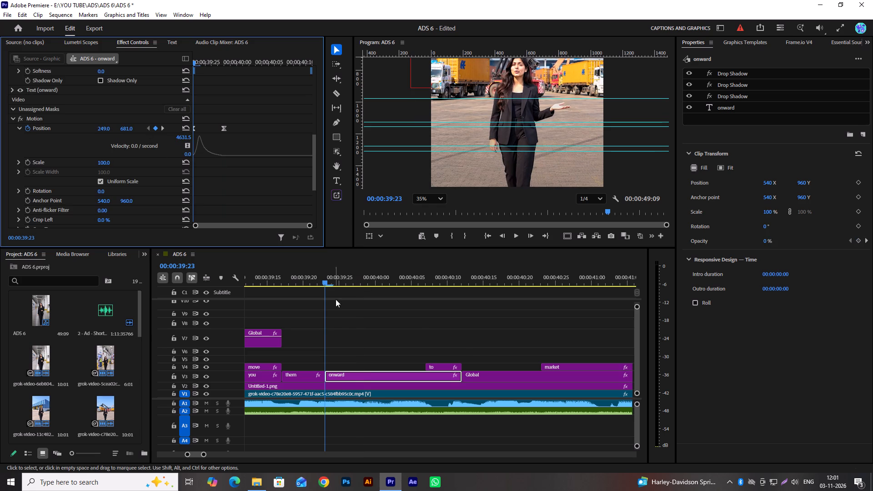
key("space")
key("space")
key("space")
key("space")
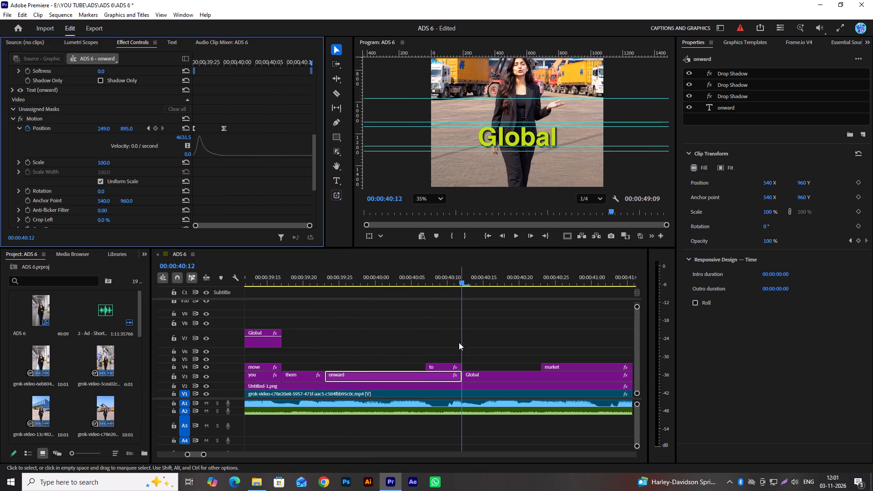
Set the X Position of the "to" caption to 492, beside "onward", and play back the result.
left_click(442, 280)
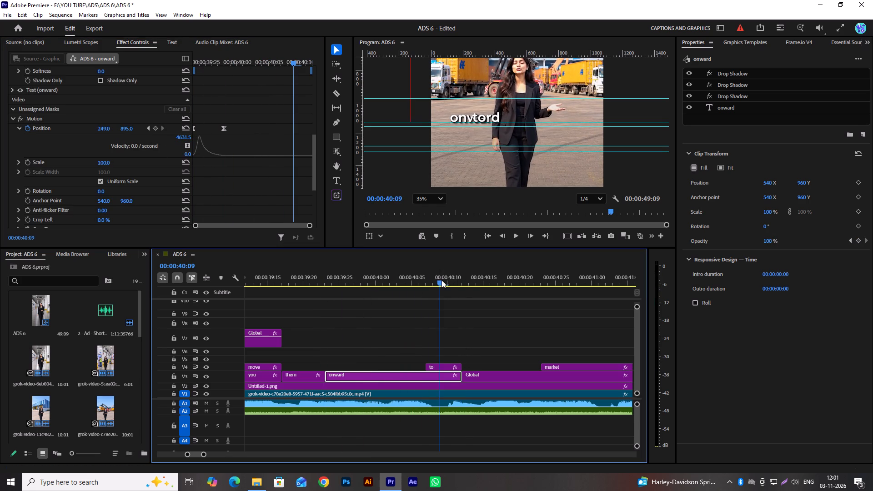
left_click(436, 366)
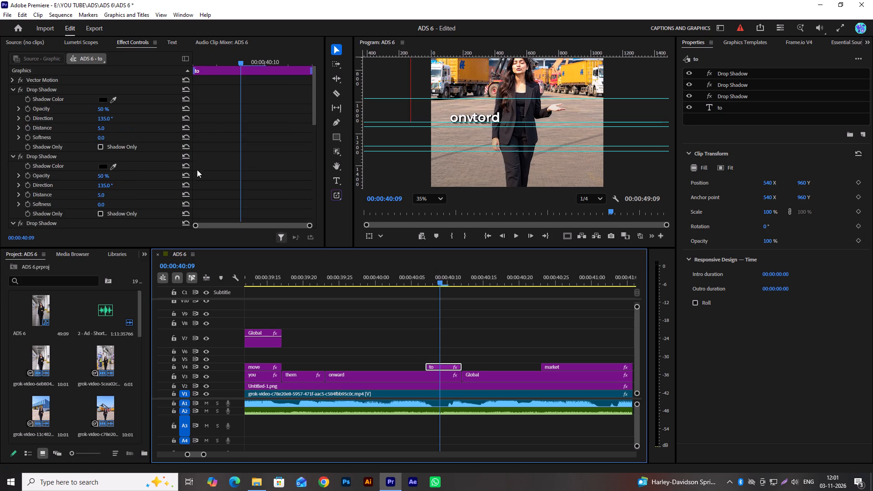
scroll(245, 130, "down", 10)
scroll(213, 173, "down", 5)
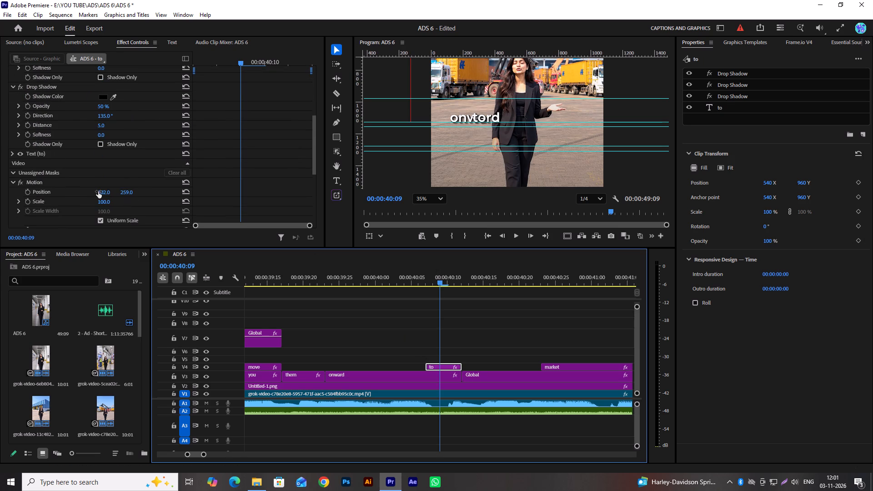
left_click_drag(98, 191, 188, 201)
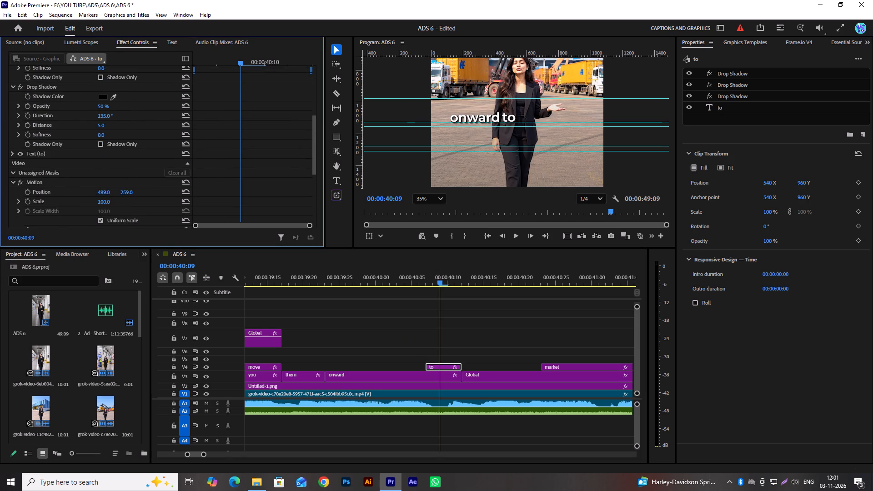
left_click_drag(188, 201, 193, 205)
key("space")
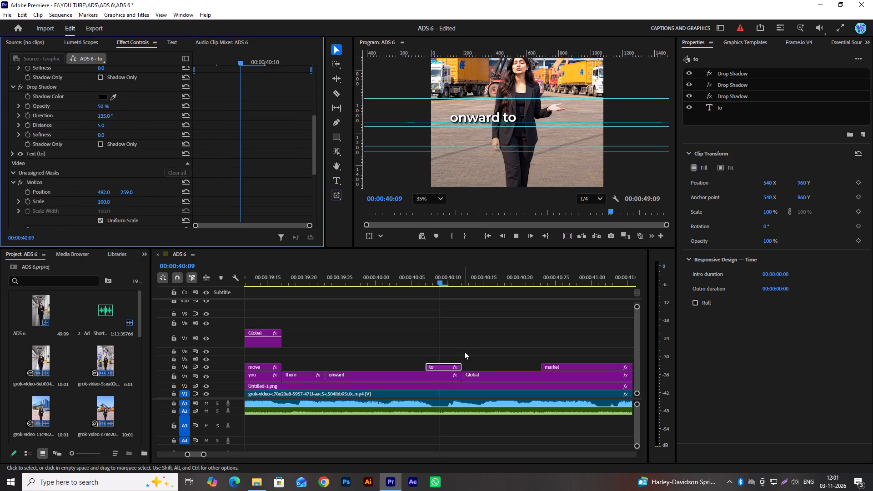
key("space")
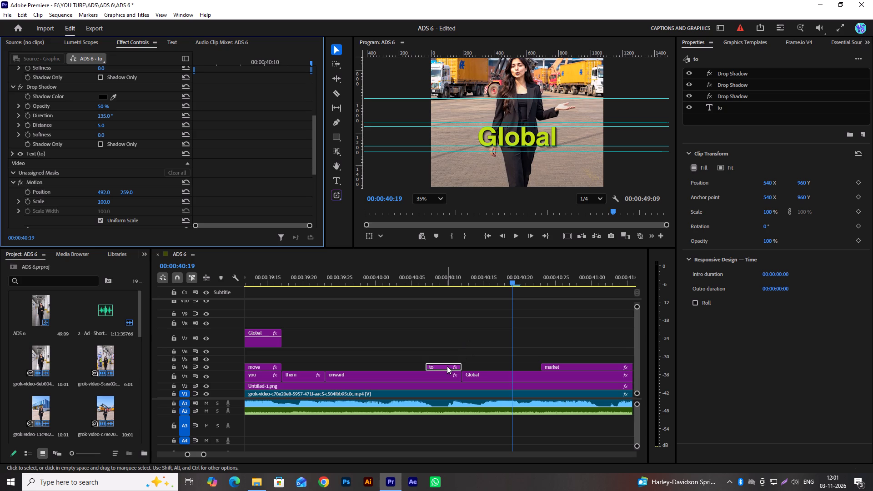
scroll(475, 346, "down", 6)
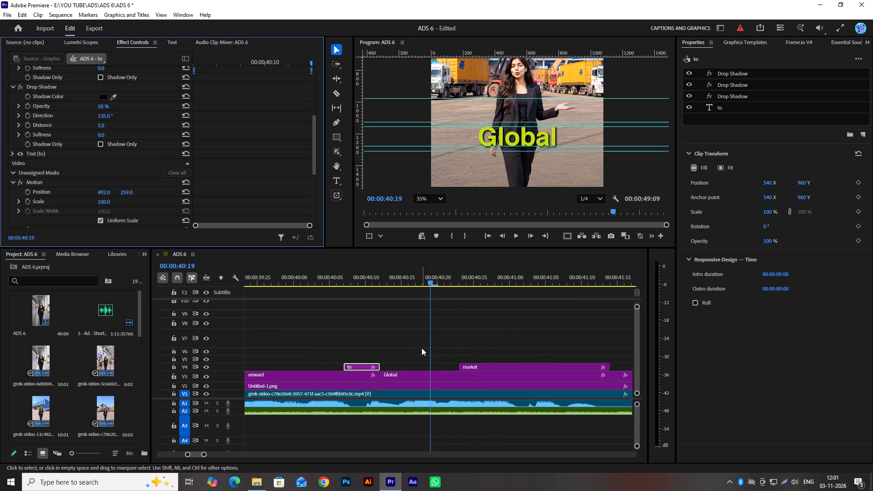
Move the "Global" caption to V5 and the "market" caption to V6, keeping their timing.
scroll(406, 352, "down", 4, "alt")
left_click_drag(400, 350, 434, 368)
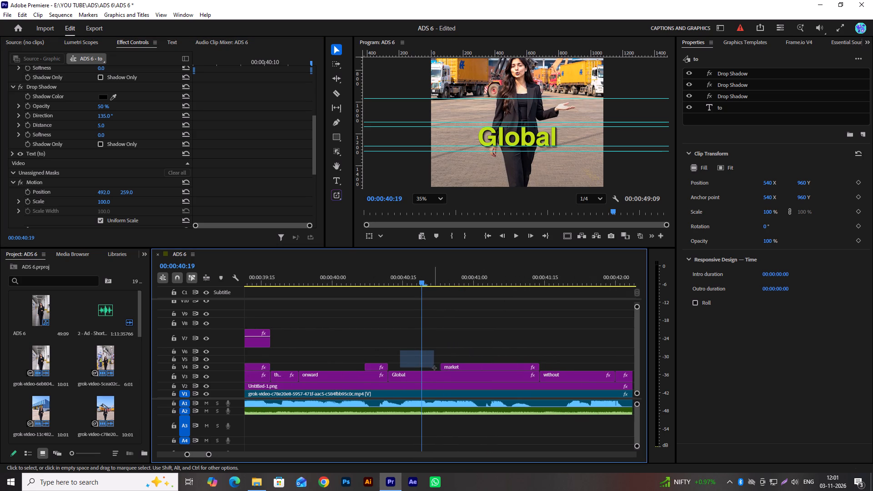
left_click_drag(434, 368, 442, 371)
left_click_drag(444, 375, 442, 362)
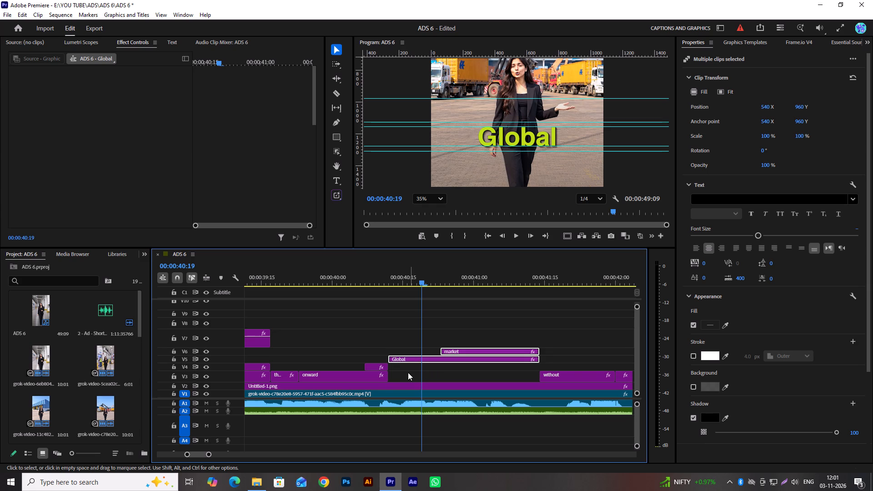
Extend "onward" and "to" to end together with "Global" and "market" at the start of "without", play back, and save the project.
left_click_drag(412, 375, 386, 369)
left_click_drag(386, 371, 537, 367)
key("space")
scroll(460, 357, "down", 2)
key("space")
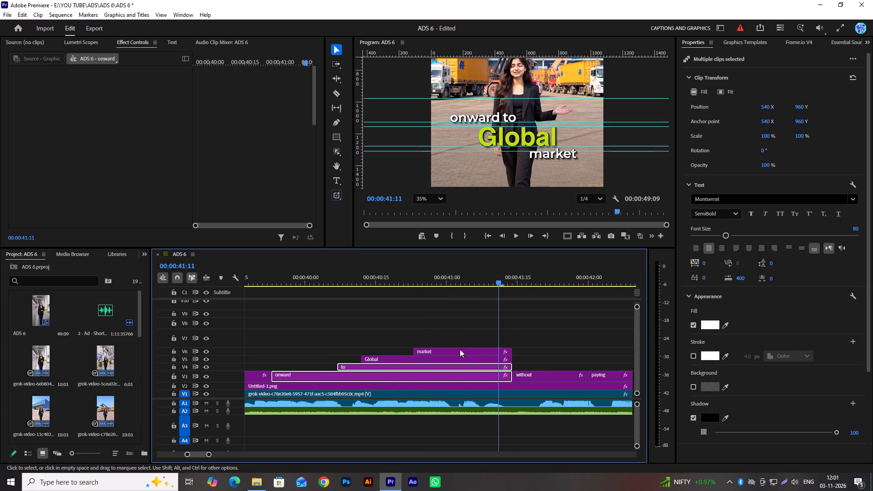
scroll(453, 333, "down", 7)
key("space")
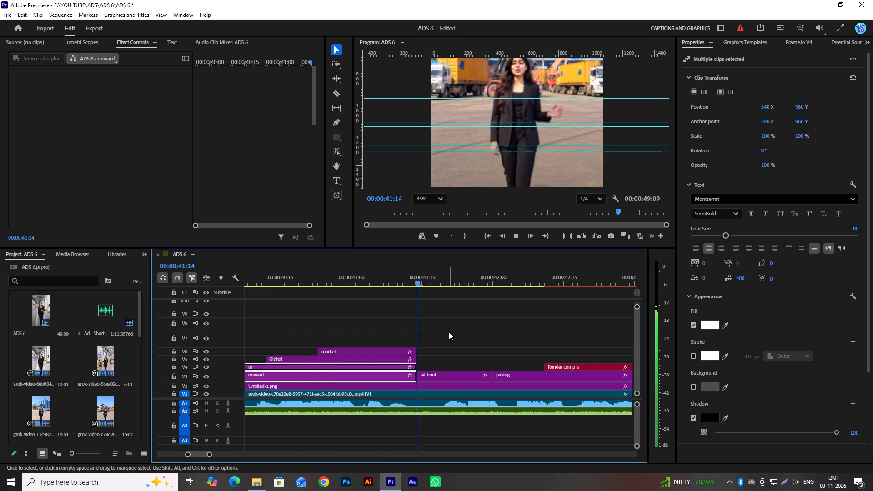
key("space")
key("ctrl+s")
Delete the leftover clip on V7 above the "move" caption.
scroll(444, 341, "down", 4)
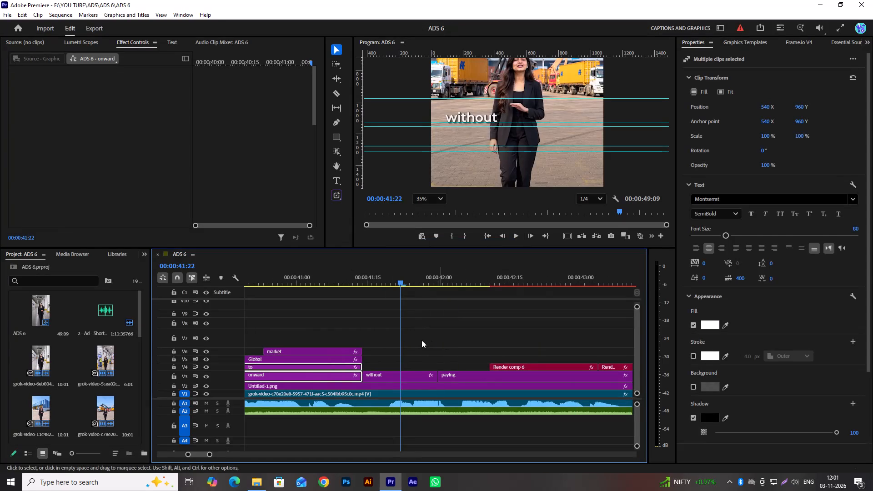
scroll(421, 339, "up", 10)
scroll(421, 339, "down", 4, "alt")
scroll(364, 379, "up", 6)
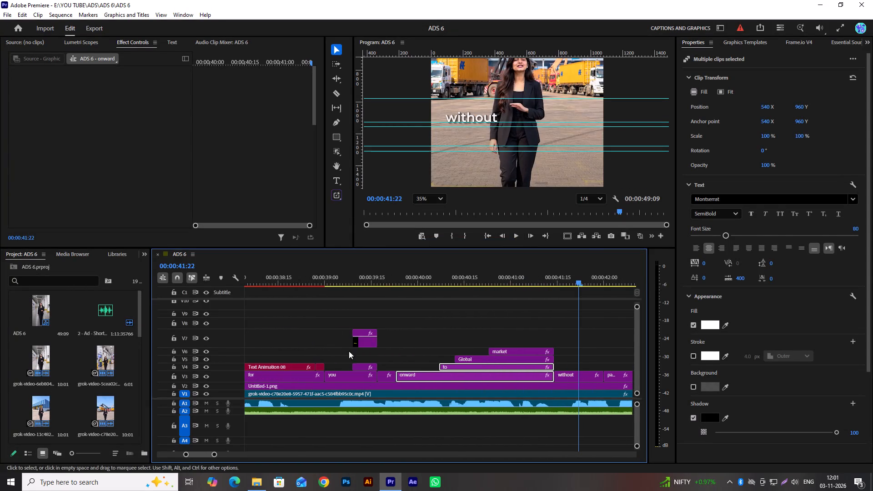
left_click(364, 341)
key("Delete")
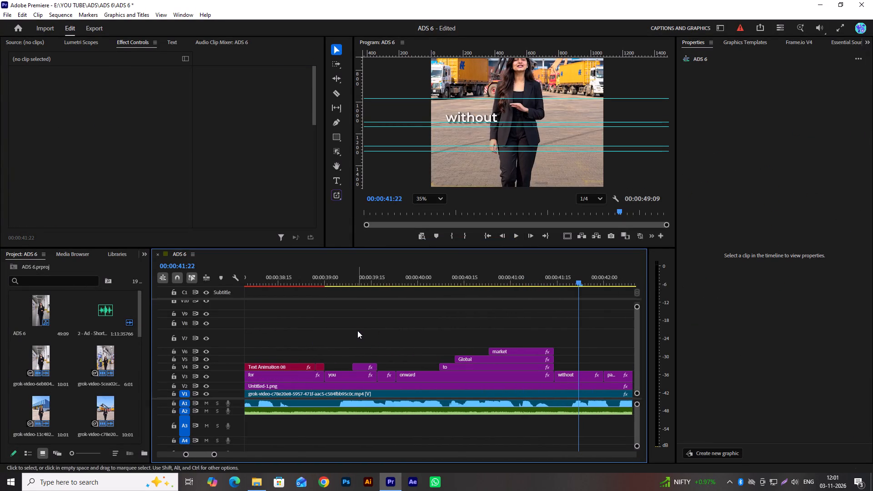
Look over the timeline's sound effects and play back the "Re-export" caption animation.
scroll(356, 329, "down", 14, "alt")
scroll(356, 329, "up", 12)
scroll(397, 320, "down", 9, "alt")
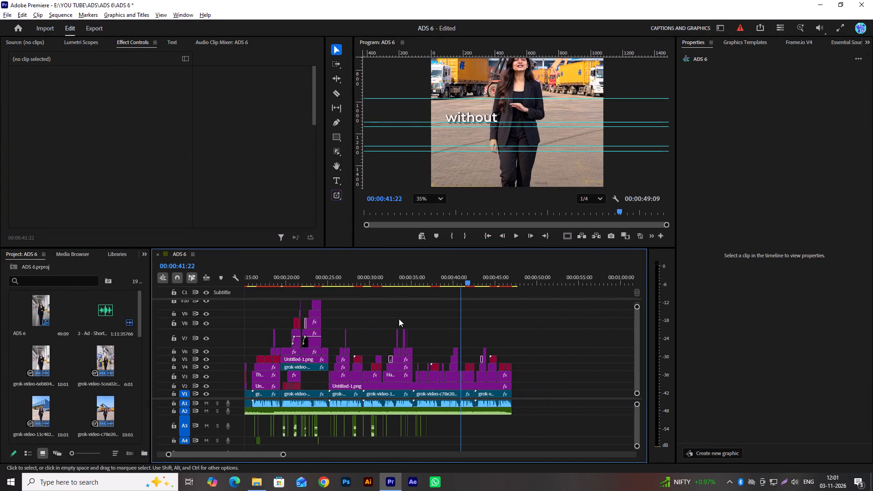
scroll(399, 319, "down", 9, "alt")
scroll(399, 319, "up", 1, "alt")
scroll(399, 319, "down", 1, "alt")
scroll(399, 319, "up", 4, "alt")
scroll(360, 326, "up", 7)
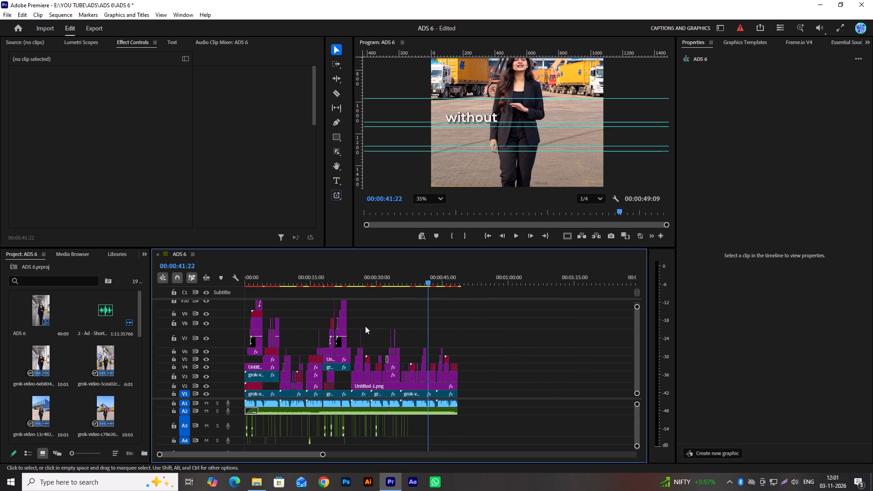
scroll(431, 332, "up", 12, "alt")
scroll(422, 336, "down", 1, "alt")
scroll(422, 336, "up", 11, "alt")
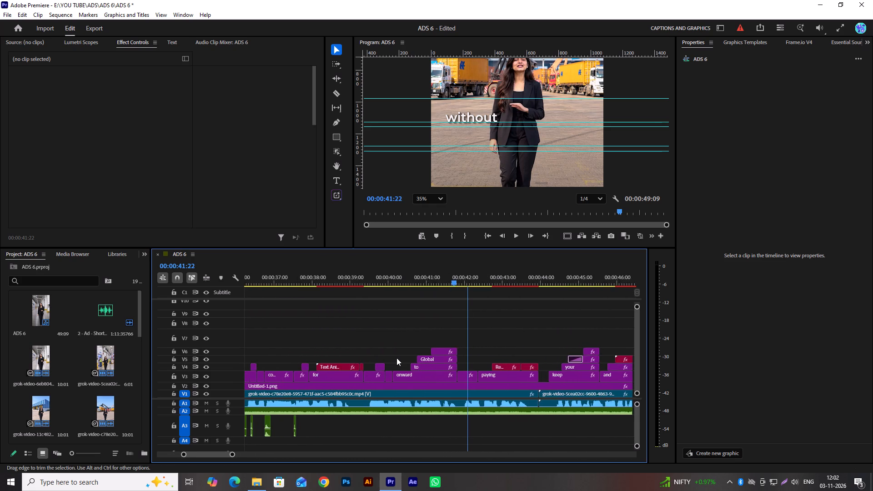
scroll(396, 358, "up", 2, "alt")
scroll(396, 358, "down", 1, "alt")
scroll(396, 358, "up", 8, "alt")
scroll(464, 446, "up", 15, "alt")
scroll(422, 443, "down", 1)
scroll(422, 443, "up", 4)
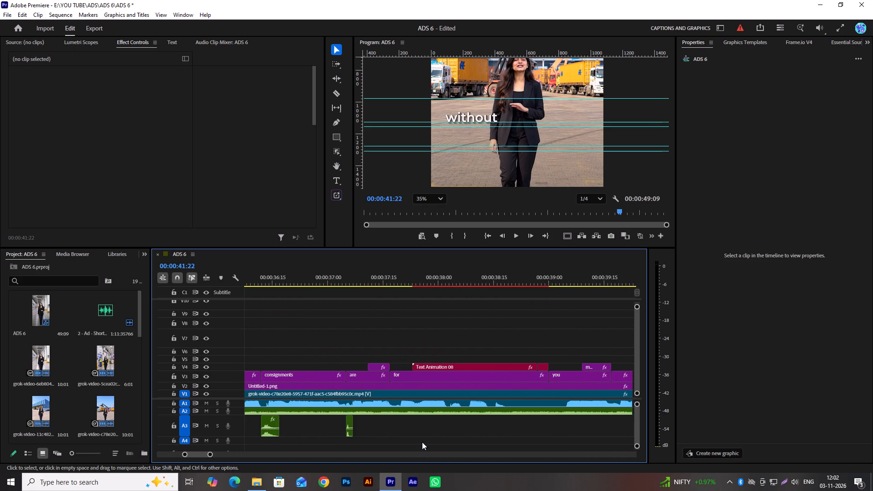
left_click(409, 280)
key("space")
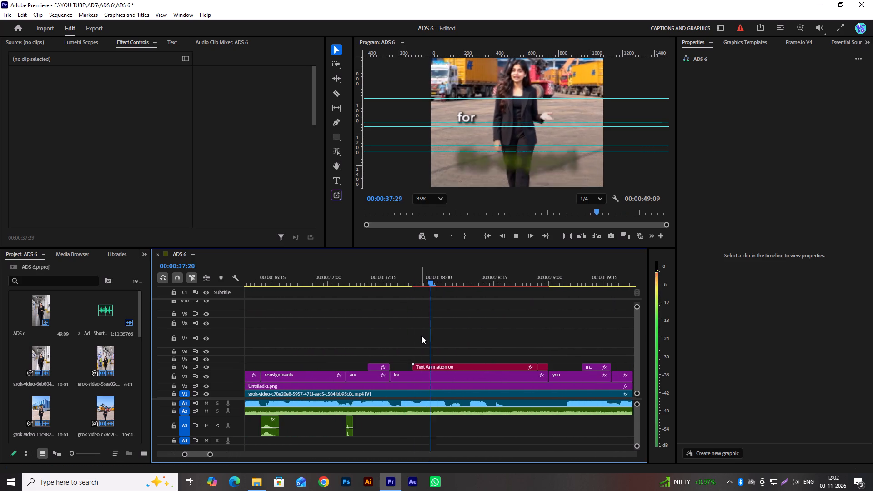
key("space")
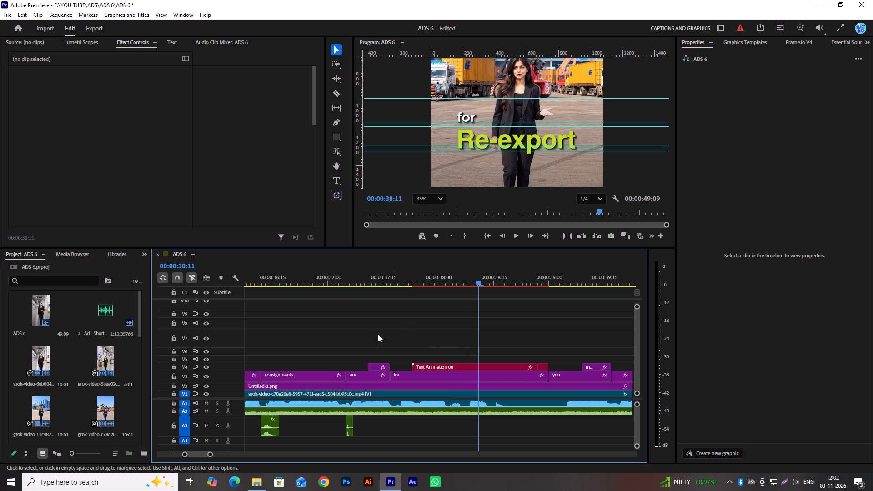
Play the section from "consignments" through "for" to check where the next sound effects belong.
scroll(299, 436, "up", 2)
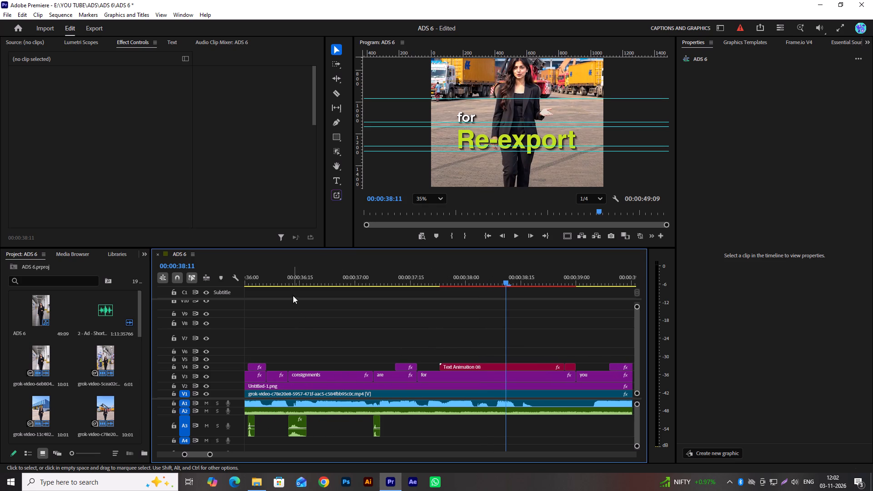
left_click(291, 279)
key("space")
key("space")
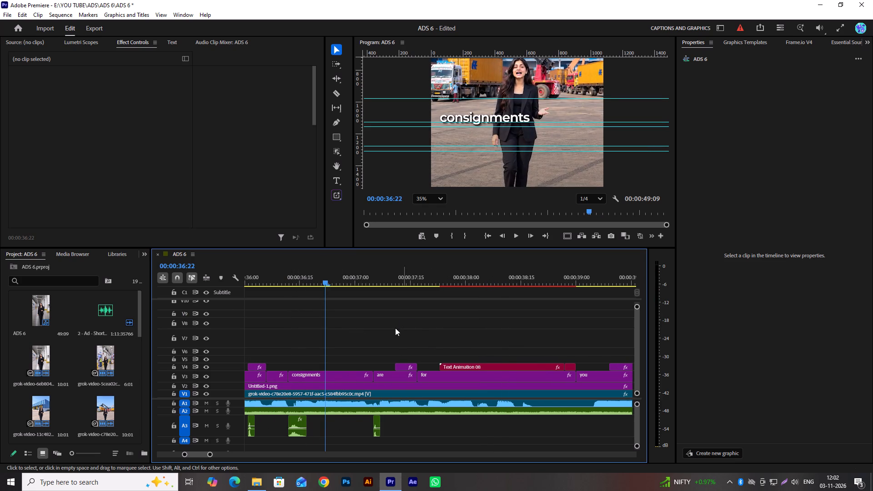
key("space")
key("space")
scroll(389, 330, "down", 2)
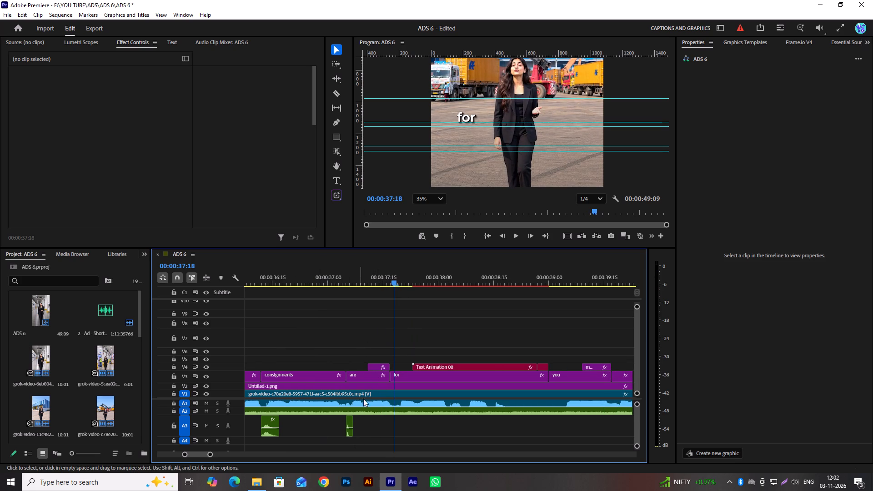
key("space")
key("space")
left_click_drag(394, 282, 386, 286)
key("space")
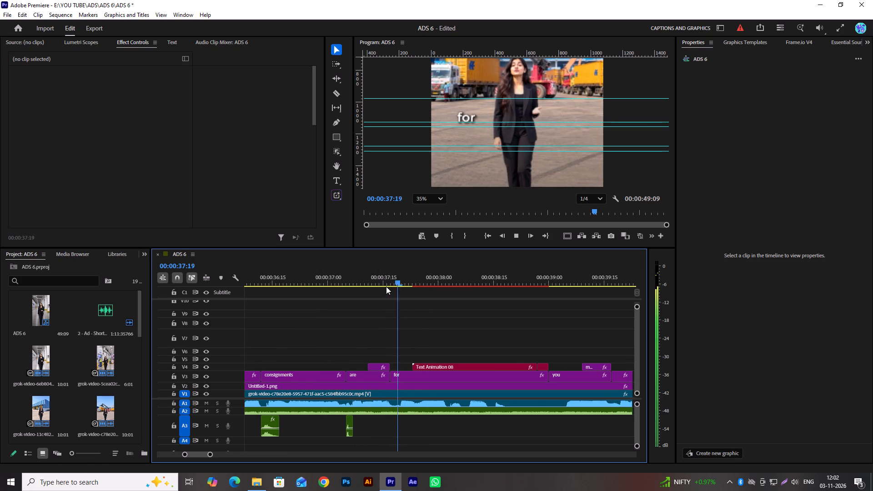
key("space")
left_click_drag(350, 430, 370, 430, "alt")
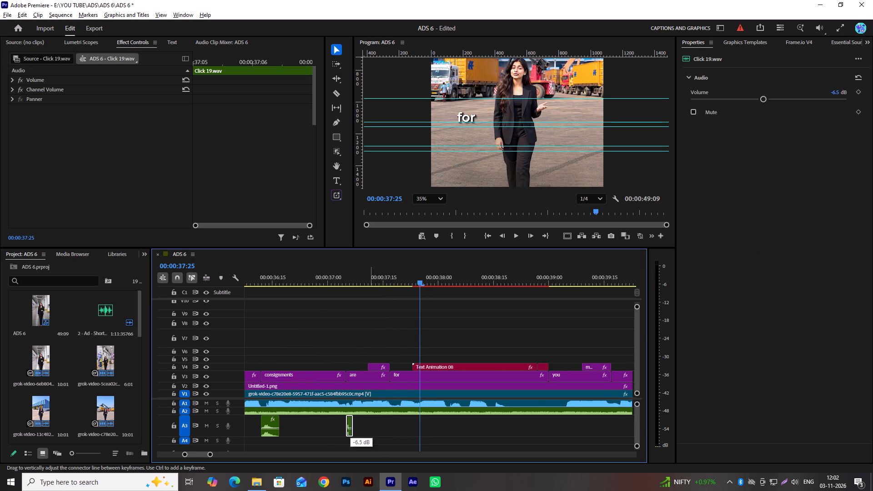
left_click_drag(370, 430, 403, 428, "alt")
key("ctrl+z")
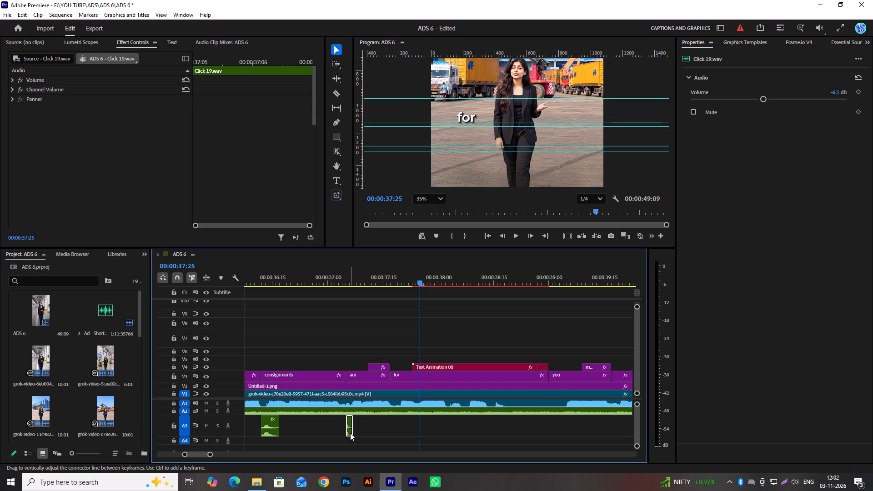
Copy the Click 19.wav sound on A3 to the start of the "for" caption and play it back.
left_click_drag(350, 433, 398, 432, "alt")
left_click(392, 284)
key("space")
key("space")
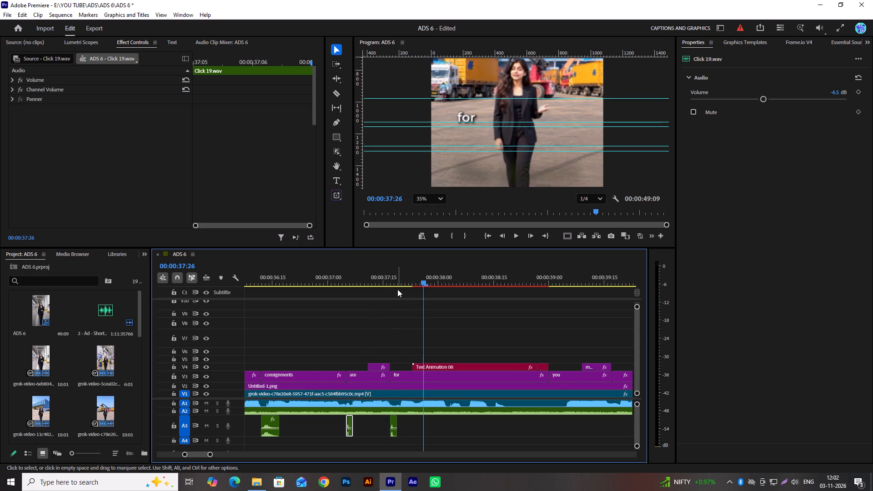
scroll(398, 290, "down", 3)
key("space")
key("space")
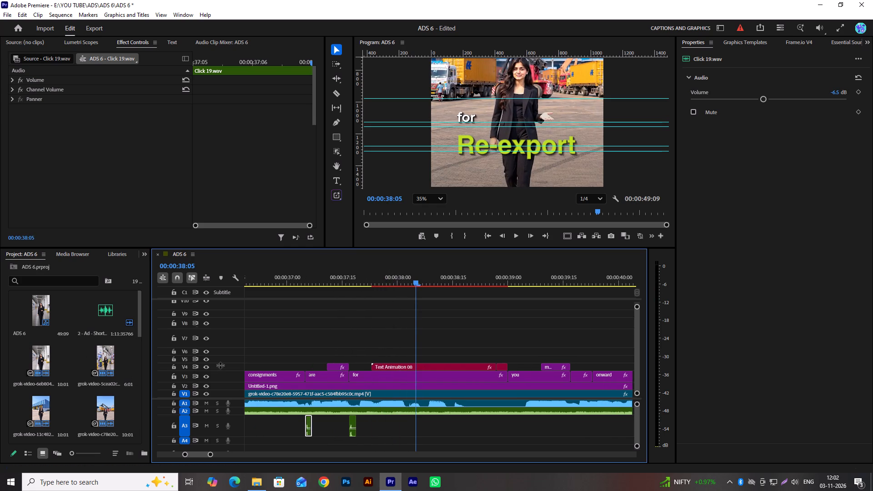
Copy the Whoosh 14.wav sound on A3 to the start of the "Re-export" text animation and play it back.
scroll(287, 426, "up", 4)
scroll(270, 431, "down", 2)
scroll(272, 430, "up", 4)
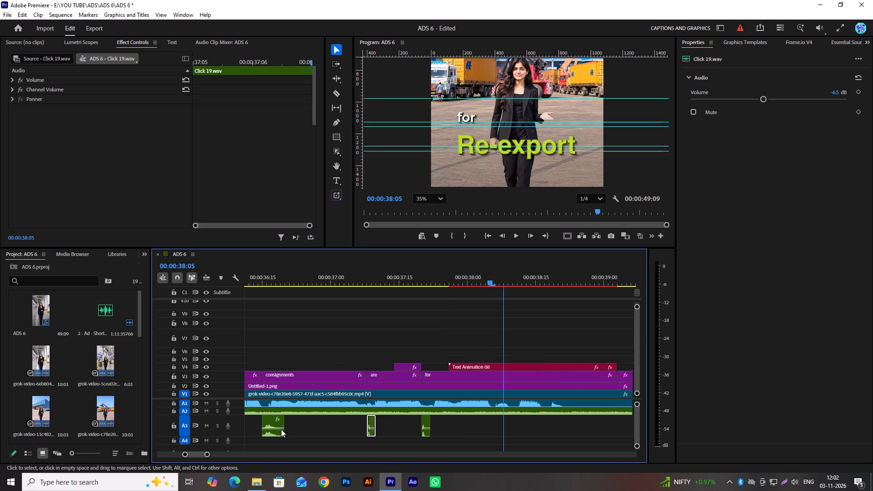
left_click_drag(281, 434, 469, 424, "alt")
scroll(459, 363, "down", 8)
key("space")
scroll(436, 348, "down", 10)
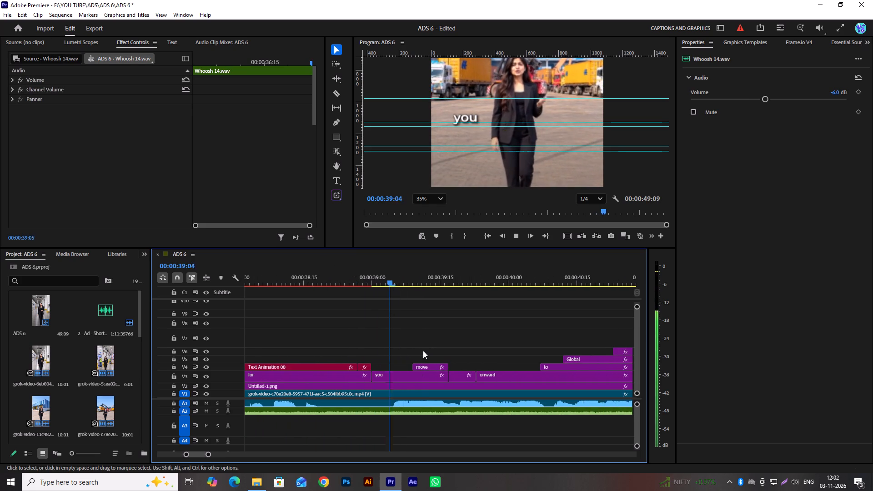
key("space")
Play through the "you" to "Global" captions and copy Whoosh 14.wav on A3 to the start of "onward".
scroll(416, 352, "down", 5)
scroll(411, 349, "down", 4, "alt")
scroll(383, 354, "up", 1)
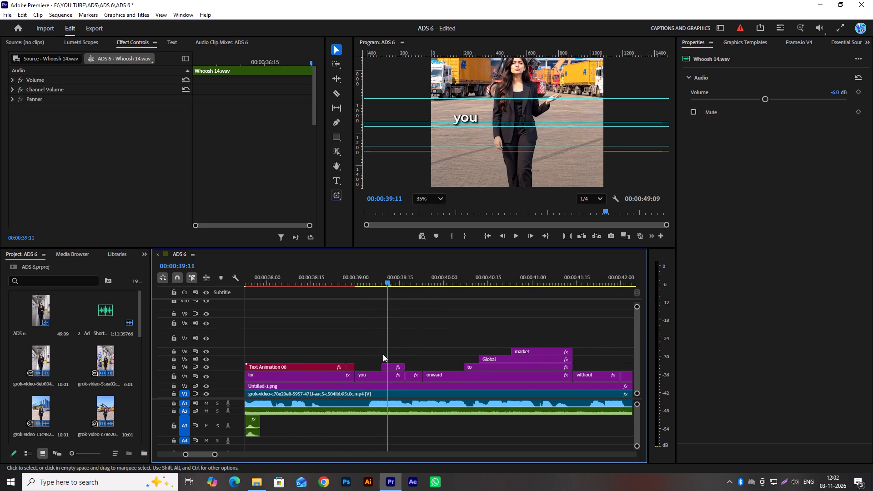
scroll(383, 351, "down", 1)
key("space")
key("space")
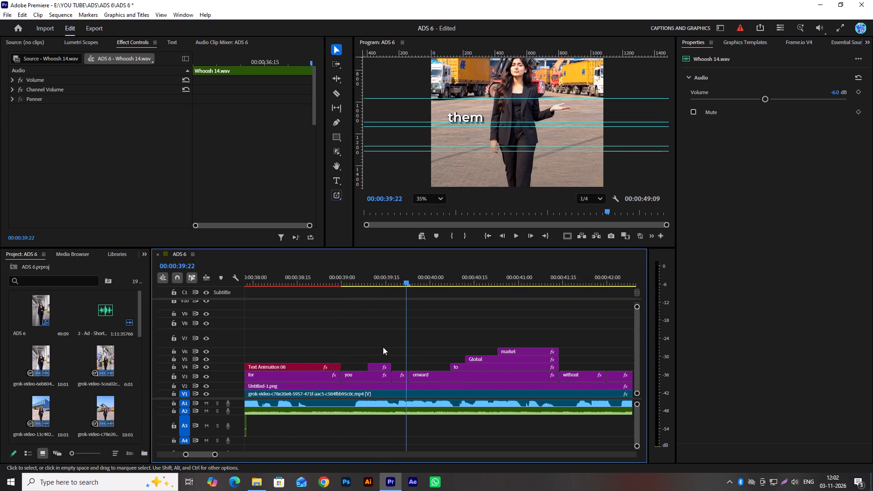
key("space")
scroll(391, 345, "down", 2)
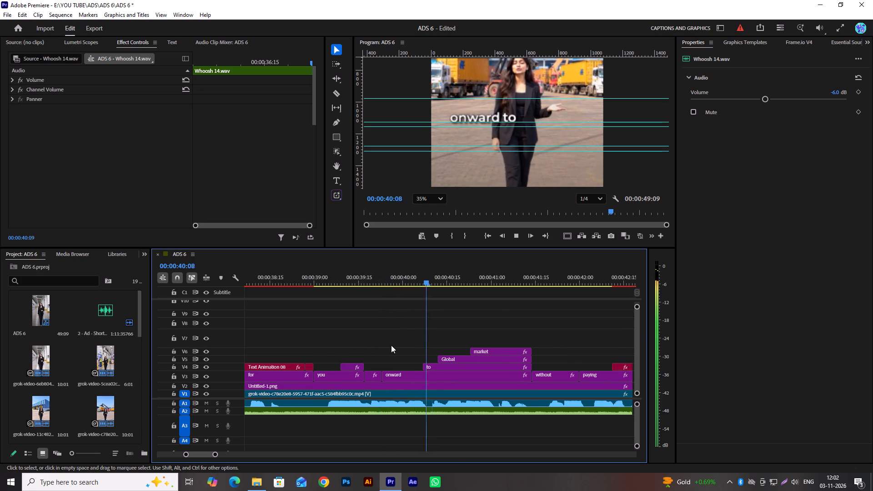
key("space")
scroll(391, 345, "up", 8)
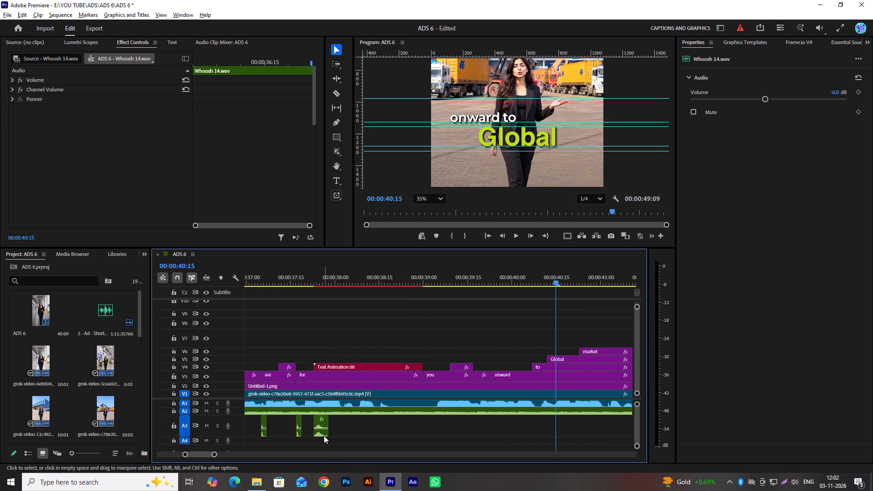
left_click_drag(324, 436, 504, 429, "alt")
Preview mixkit-camera-shutter-click-1133.wav from the SFX bin and place it on A3 at the start of the "Global" caption.
scroll(494, 381, "down", 7)
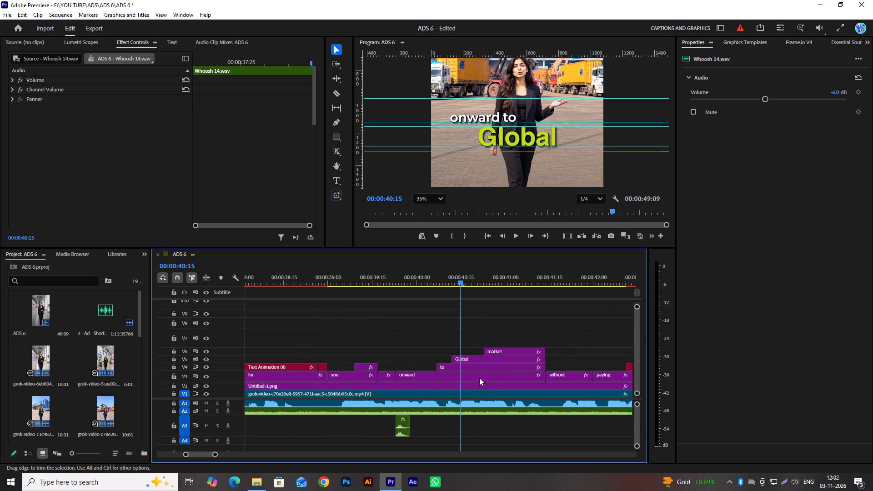
scroll(465, 373, "down", 5)
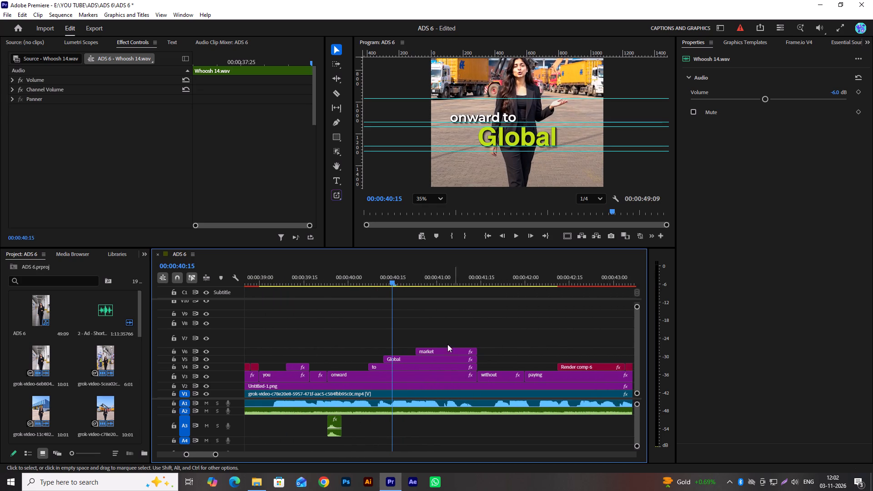
scroll(413, 343, "down", 2)
scroll(315, 426, "down", 4, "alt")
scroll(301, 428, "up", 2)
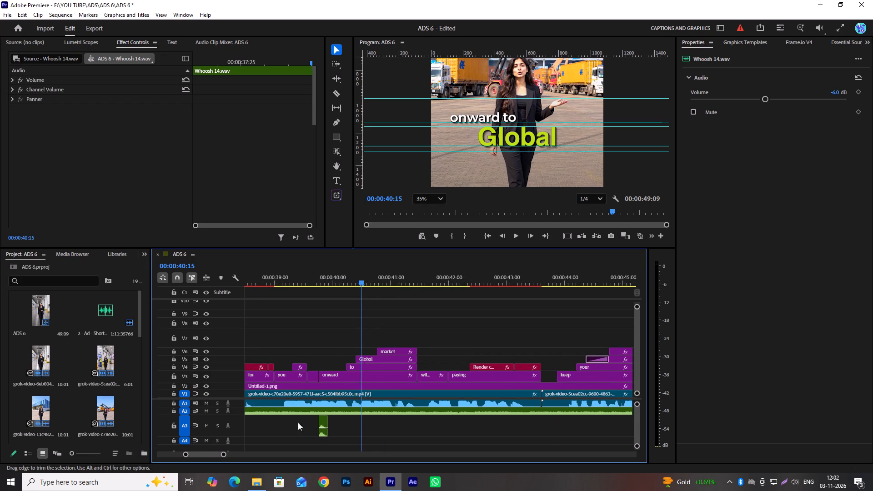
scroll(91, 280, "up", 5)
scroll(111, 328, "down", 14)
scroll(103, 369, "up", 10)
scroll(101, 363, "down", 1)
scroll(101, 363, "up", 2)
left_click_drag(139, 311, 135, 358)
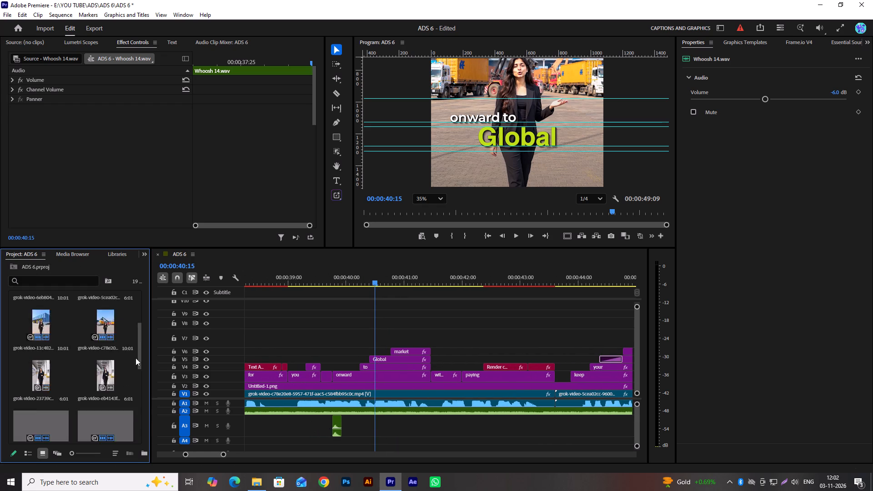
left_click_drag(135, 358, 136, 427)
double_click(115, 362)
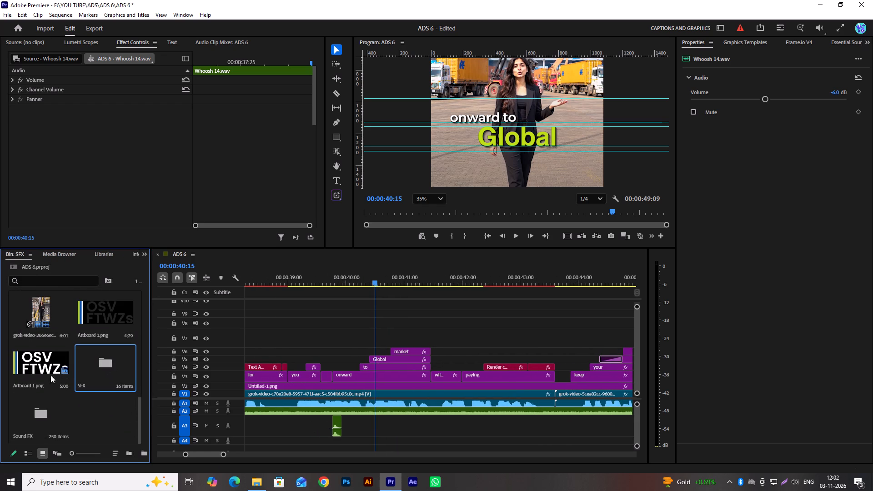
double_click(38, 411)
key("space")
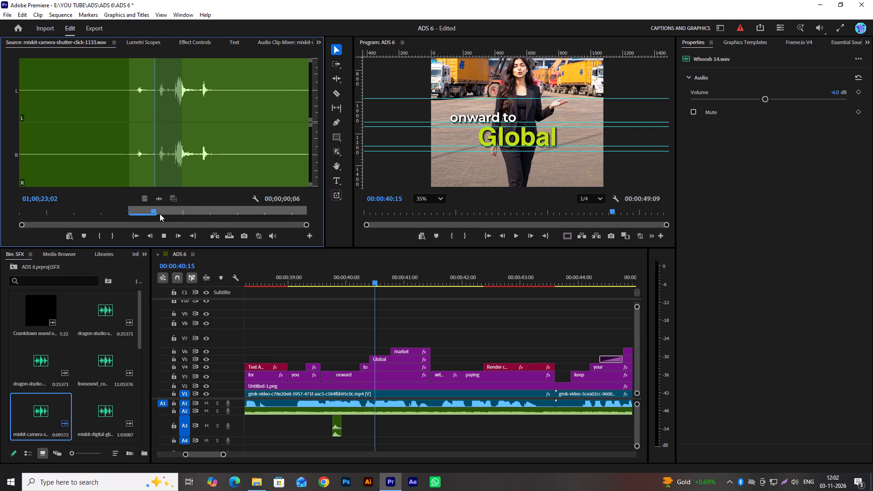
left_click_drag(160, 198, 389, 430)
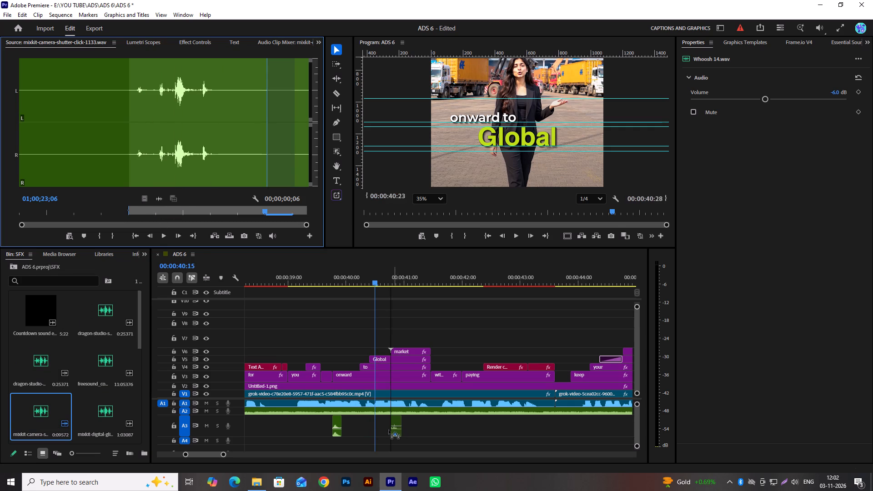
left_click_drag(389, 430, 370, 428)
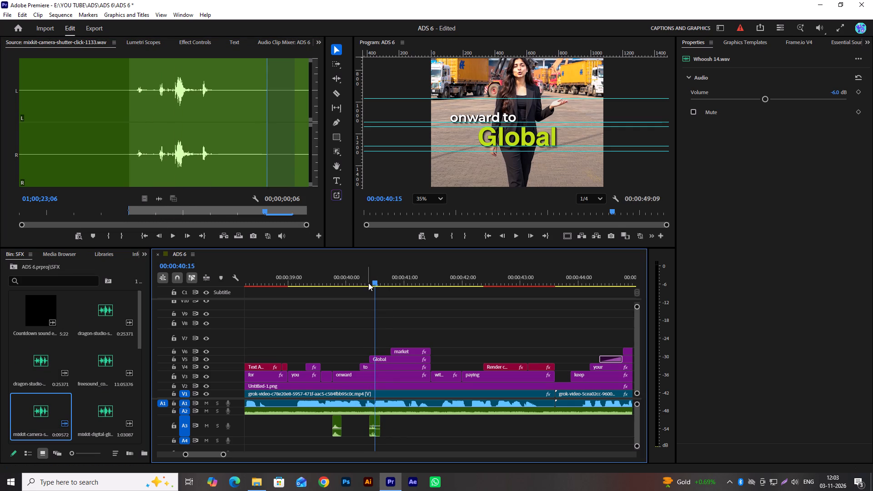
Copy Whoosh 14.wav on A3 to the start of the "market" caption and play through to the "Upfront duty" text.
left_click(368, 283)
left_click_drag(336, 435, 396, 436, "alt")
left_click_drag(354, 287, 336, 287)
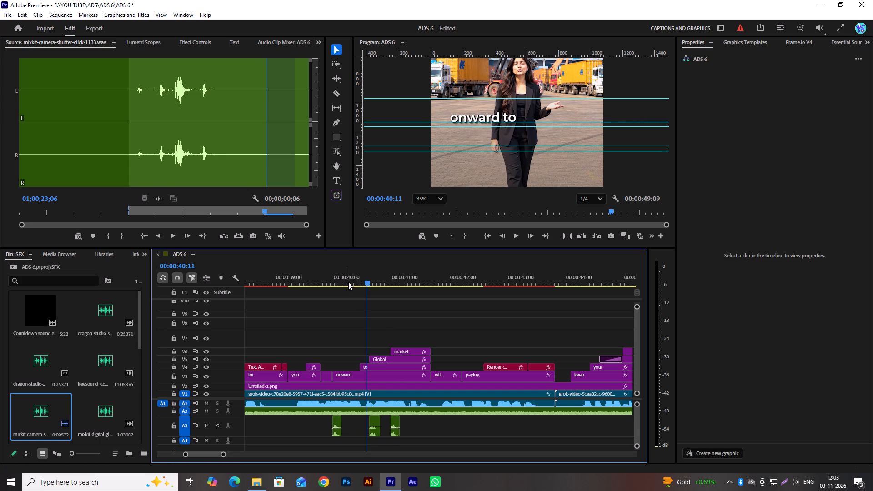
left_click_drag(351, 284, 319, 290)
key("space")
scroll(400, 313, "down", 6)
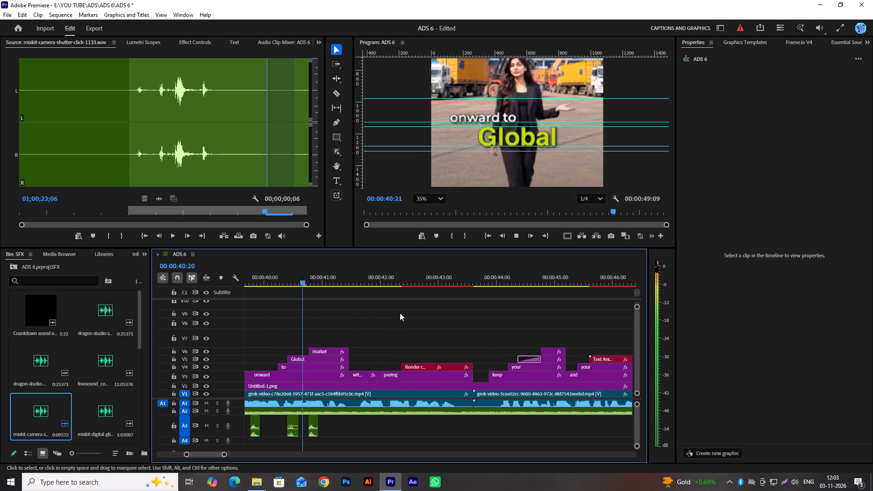
scroll(396, 314, "down", 2)
key("space")
scroll(381, 320, "up", 1)
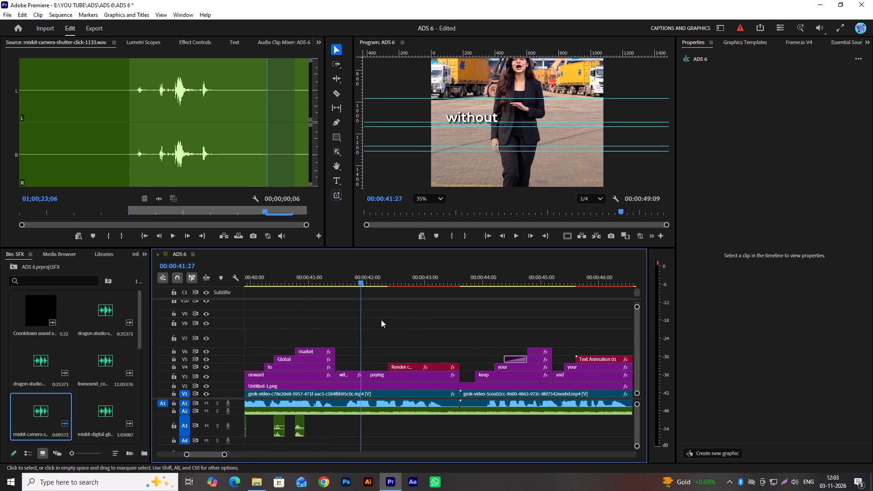
scroll(381, 320, "up", 1)
key("space")
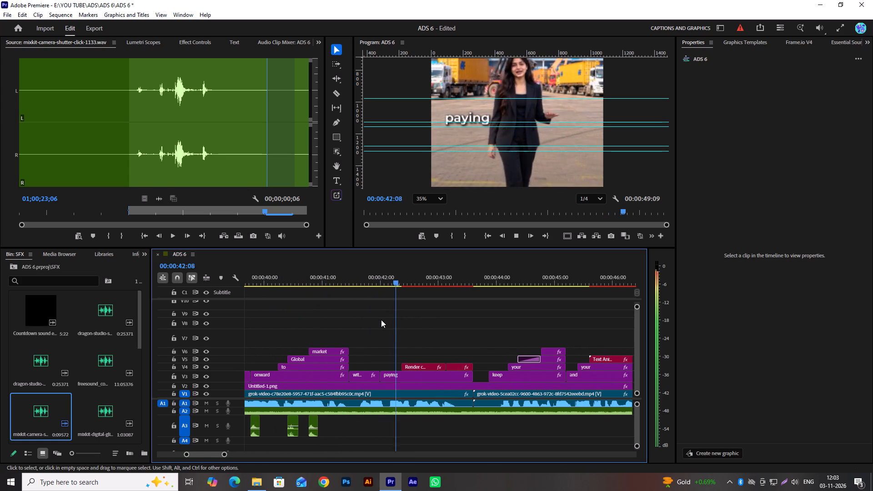
key("space")
scroll(88, 351, "down", 7)
Audition the mouse-click, small sci-fi glitch, small electric glitch and futuristic glitch robot sounds in the SFX bin.
double_click(38, 359)
left_click_drag(101, 214, 93, 214)
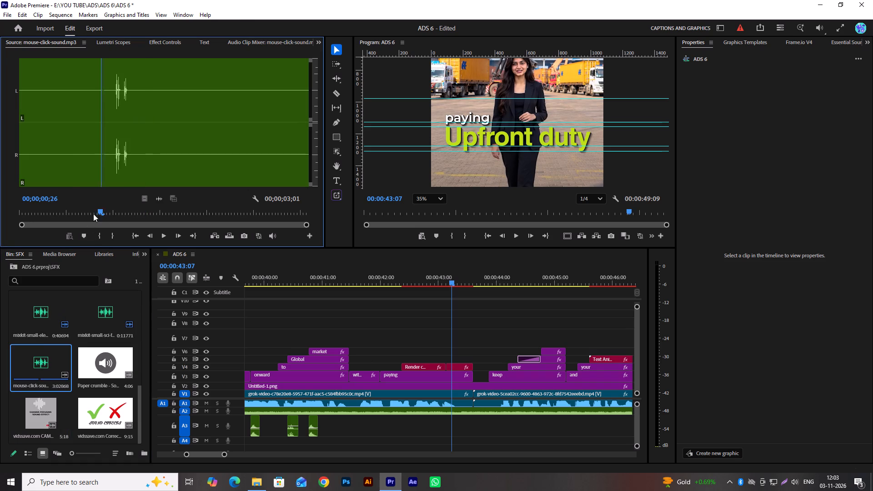
left_click_drag(93, 214, 72, 217)
key("space")
double_click(93, 321)
key("space")
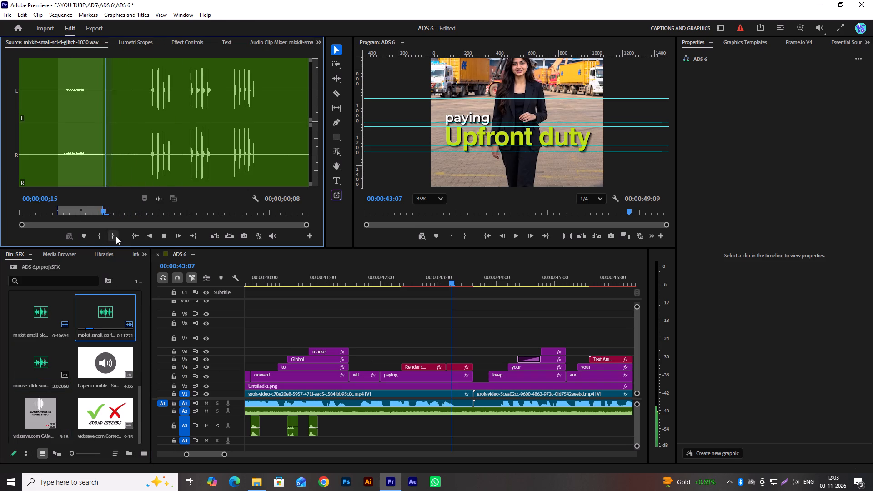
left_click(143, 214)
key("space")
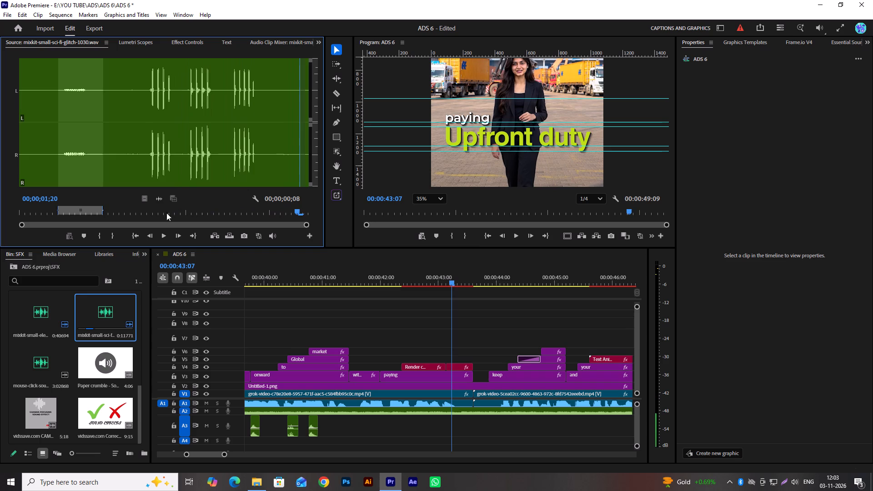
left_click_drag(200, 212, 189, 217)
key("space")
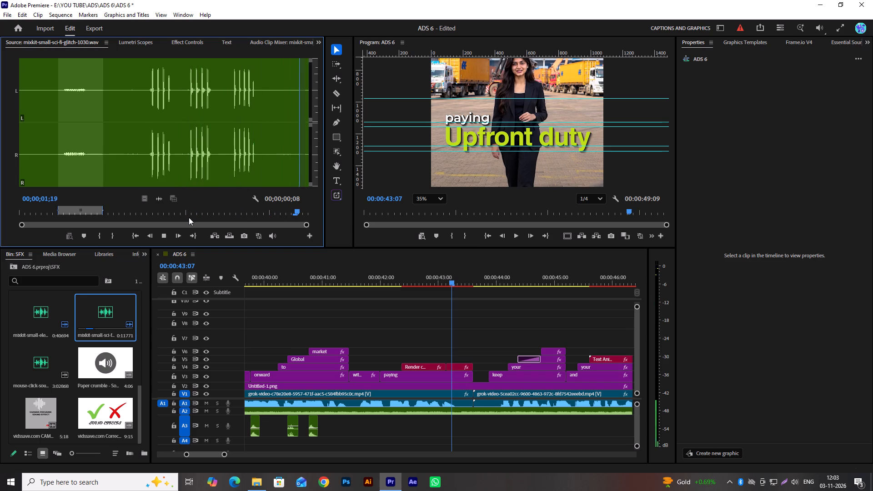
double_click(43, 317)
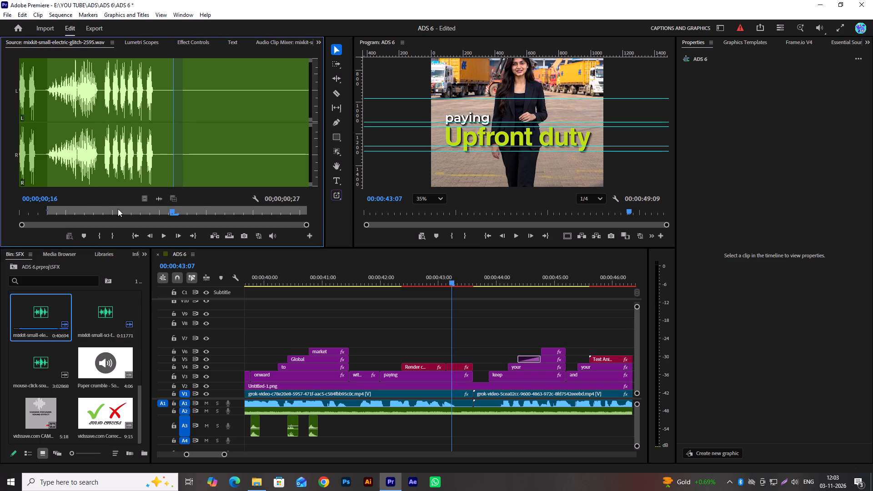
left_click_drag(118, 209, 110, 211)
key("space")
scroll(95, 321, "up", 1)
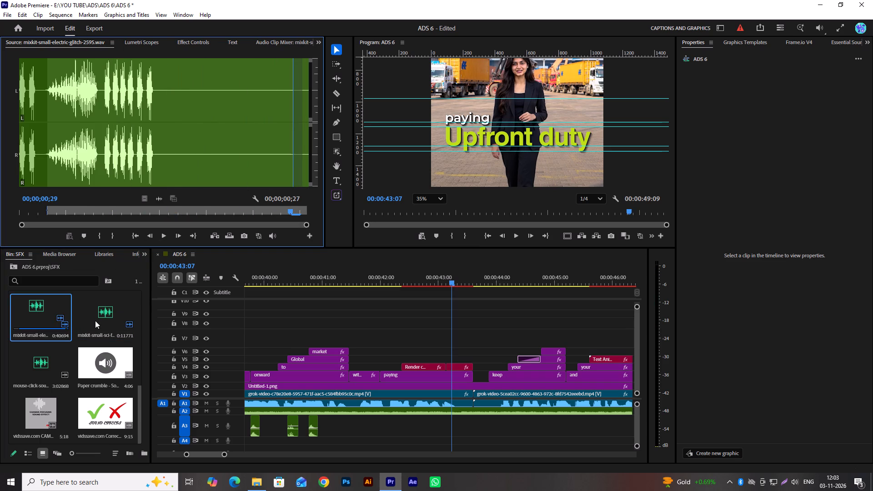
double_click(101, 320)
key("space")
scroll(61, 321, "up", 1)
double_click(45, 317)
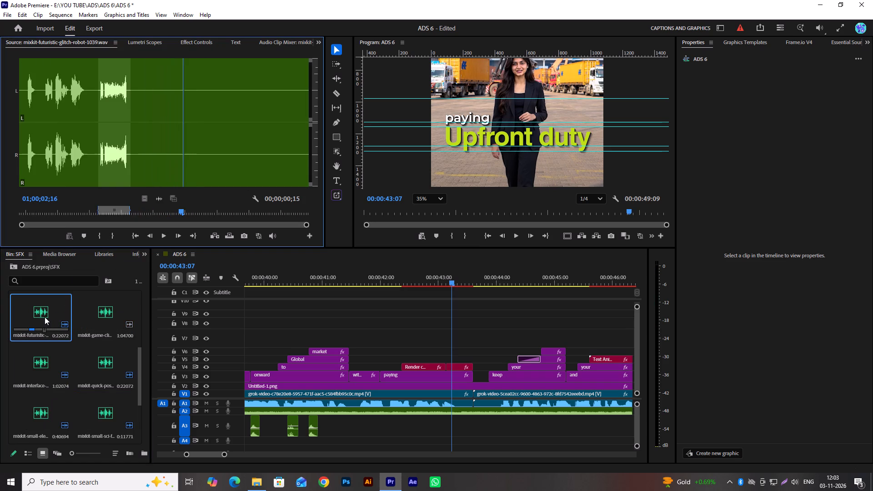
scroll(65, 334, "up", 1)
Preview mixkit-digital-glitch-break-2951.wav, place it on A3 at the start of the "Upfront duty" text and play it back.
double_click(105, 323)
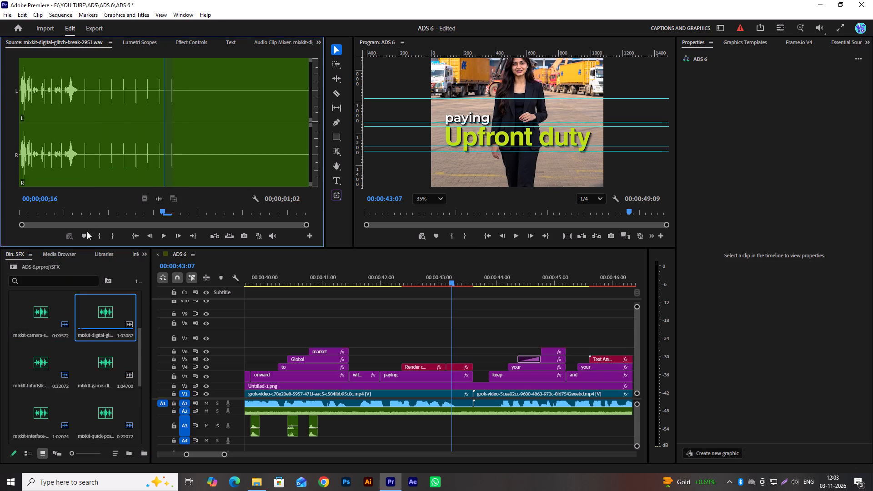
left_click_drag(84, 210, 22, 213)
key("space")
key("space")
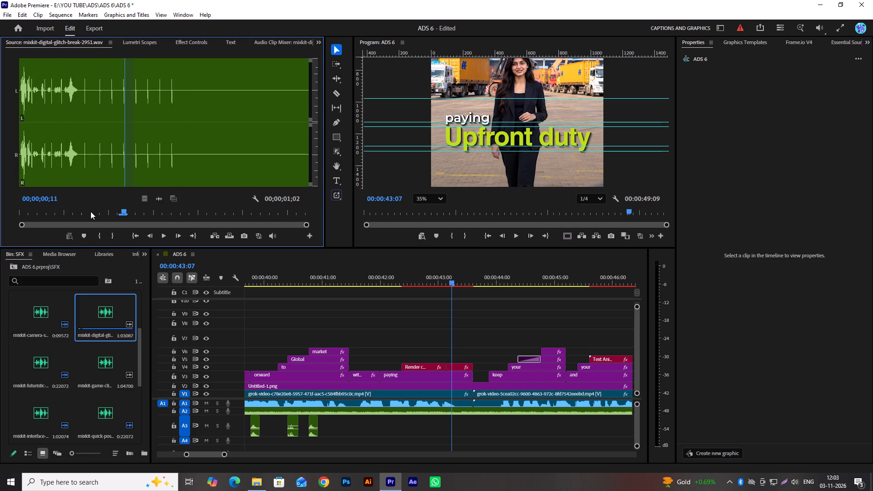
left_click_drag(163, 197, 217, 252)
left_click_drag(217, 252, 405, 421)
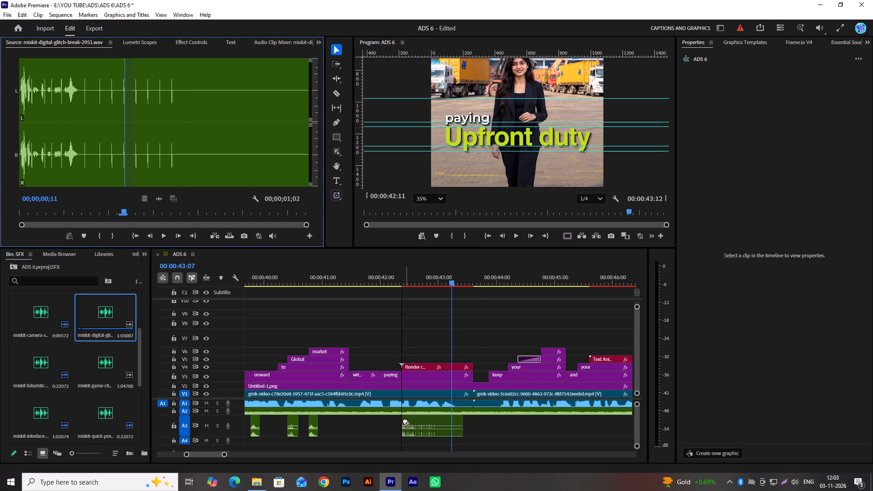
left_click(404, 283)
key("space")
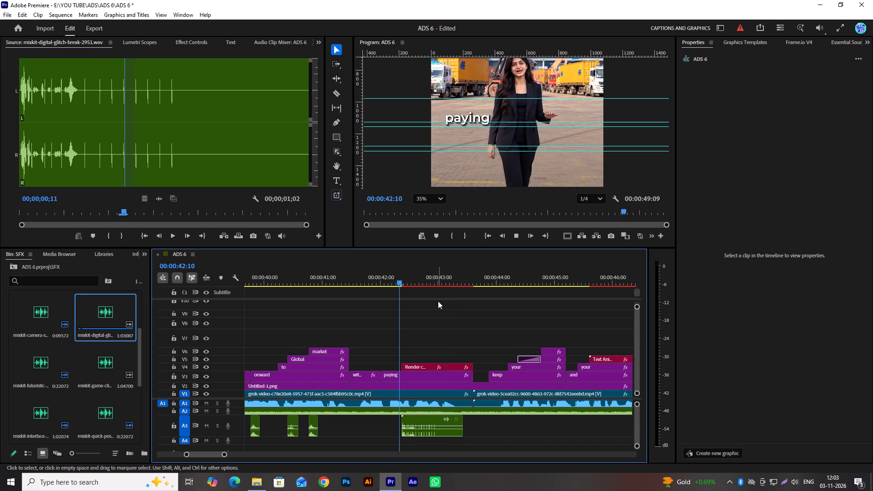
key("space")
Set the clip volume of the glitch-break sound on A3 to -5.1 dB and play it back with the caption.
left_click(448, 418)
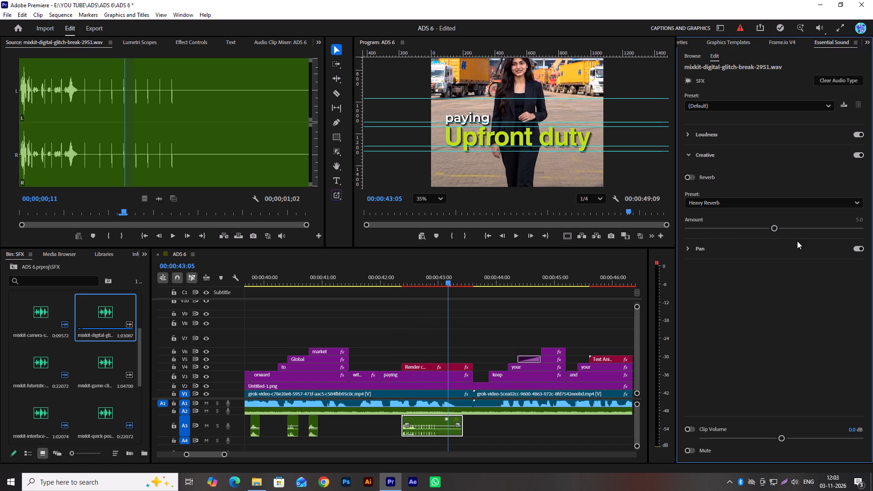
left_click_drag(782, 438, 769, 438)
left_click_drag(405, 281, 391, 286)
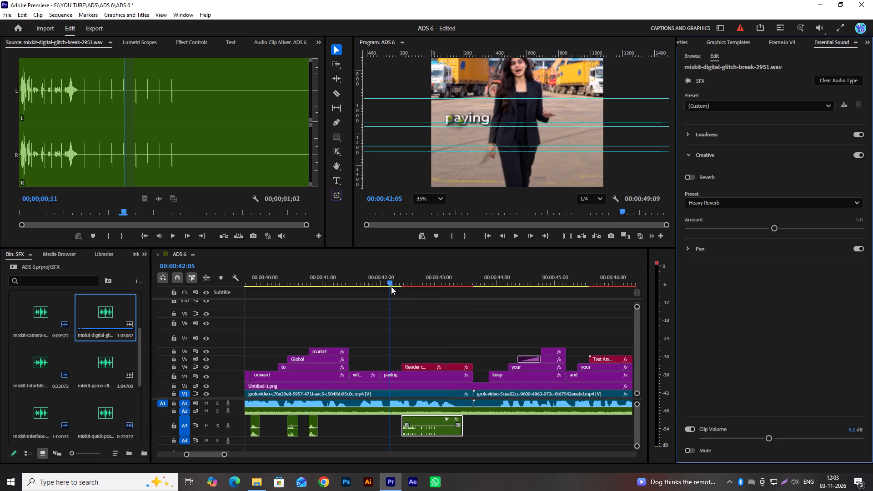
left_click_drag(391, 286, 391, 287)
key("space")
scroll(407, 290, "down", 4)
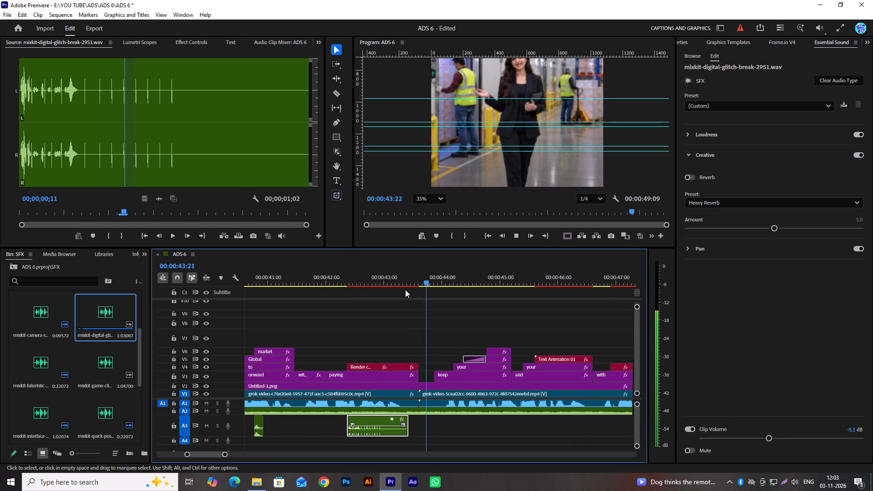
key("space")
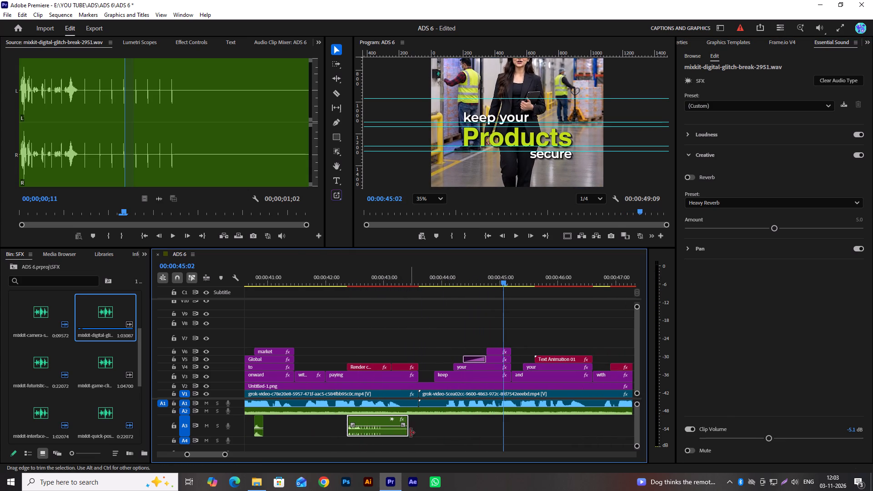
Trim the end of the glitch-break sound on A3 to just before 00:00:43:00 and play back the section.
left_click_drag(407, 436, 381, 436)
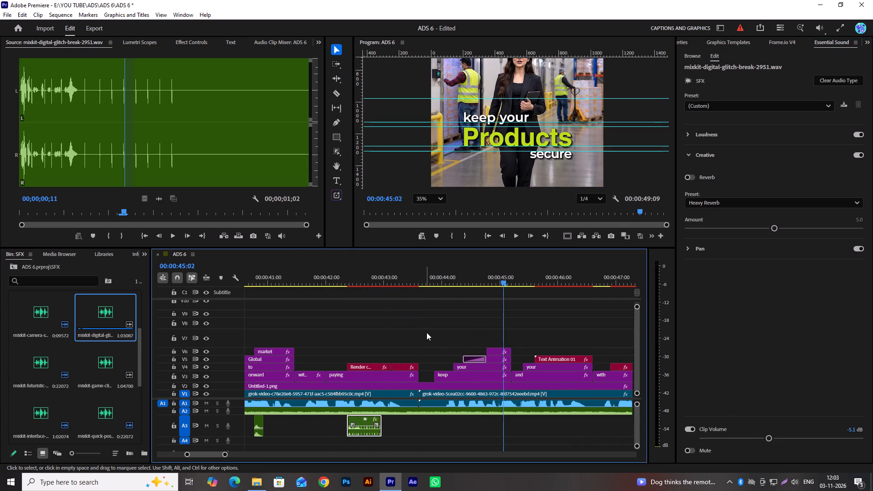
scroll(428, 331, "down", 2)
left_click_drag(414, 285, 383, 291)
key("space")
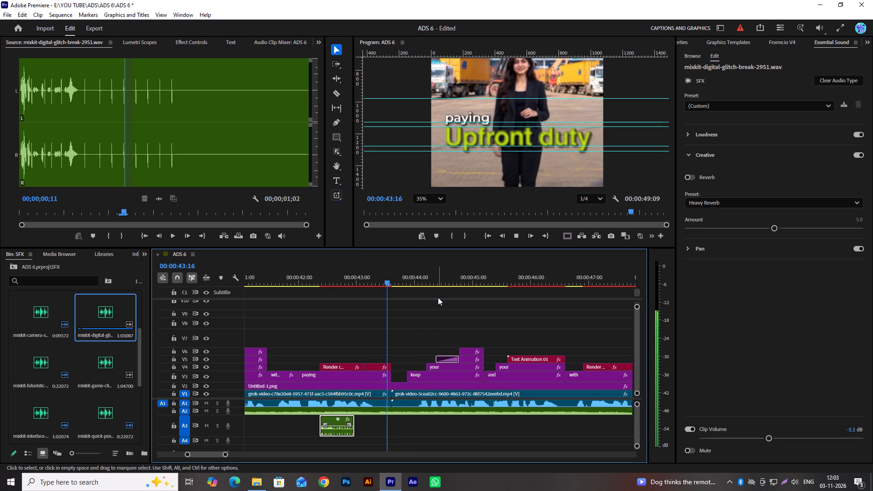
key("space")
Copy Whoosh 14.wav on A3 from "market" to the start of the "keep" caption and play it back.
scroll(302, 436, "up", 3)
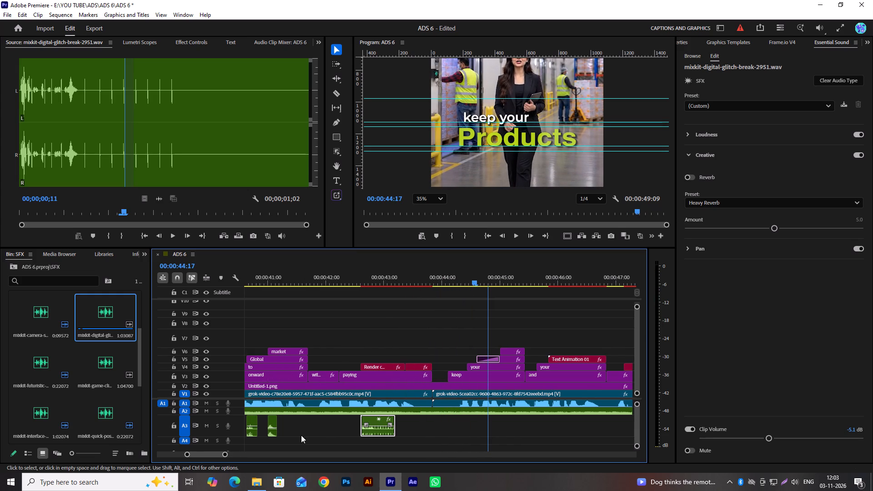
left_click_drag(274, 433, 455, 430, "alt")
scroll(424, 336, "down", 4)
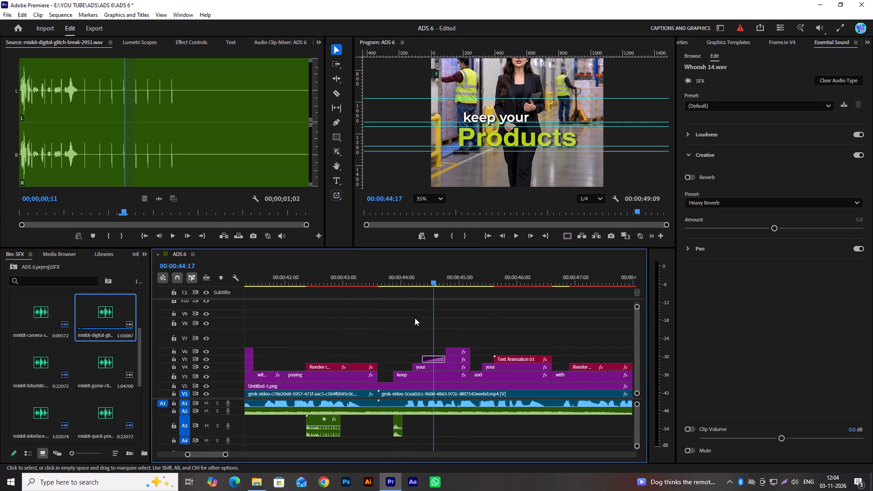
left_click_drag(421, 284, 417, 283)
key("space")
scroll(427, 283, "down", 3)
key("space")
Copy Whoosh 14.wav on A3 to the start of the "secure" caption at 00:00:44:23 and play on to "Capital free".
left_click_drag(357, 435, 412, 434, "alt")
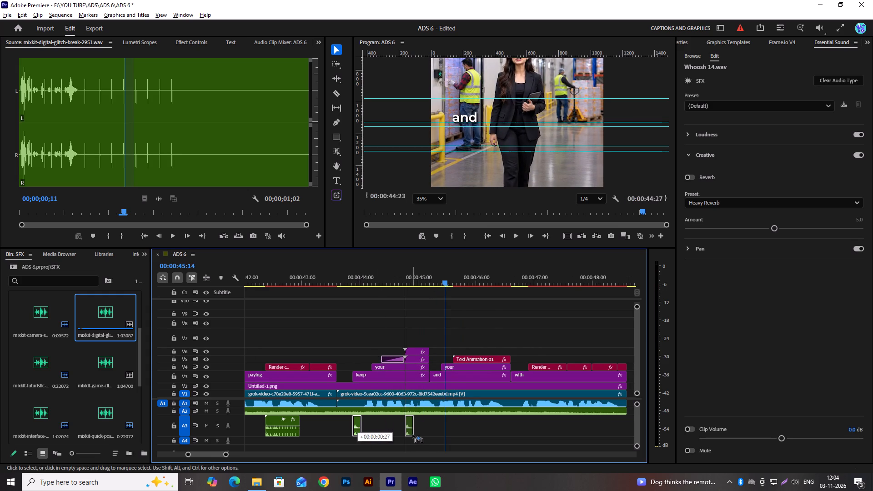
left_click_drag(412, 434, 413, 434, "alt")
scroll(434, 425, "down", 4)
key("space")
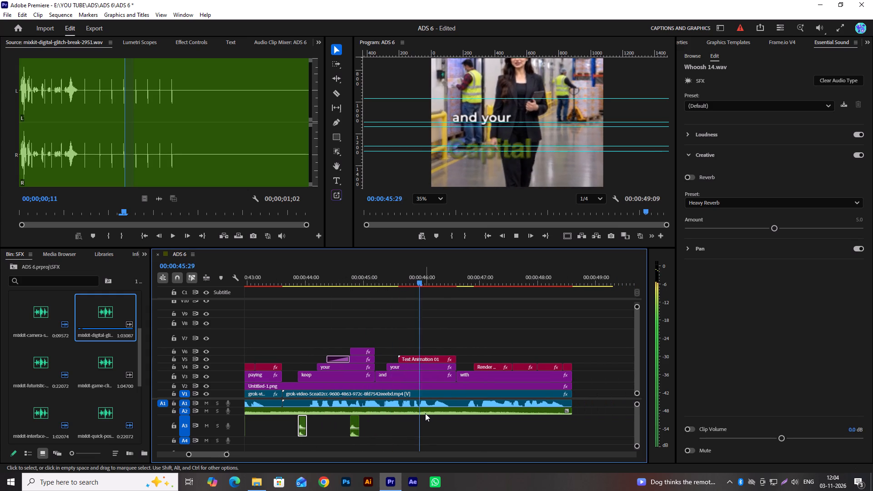
key("space")
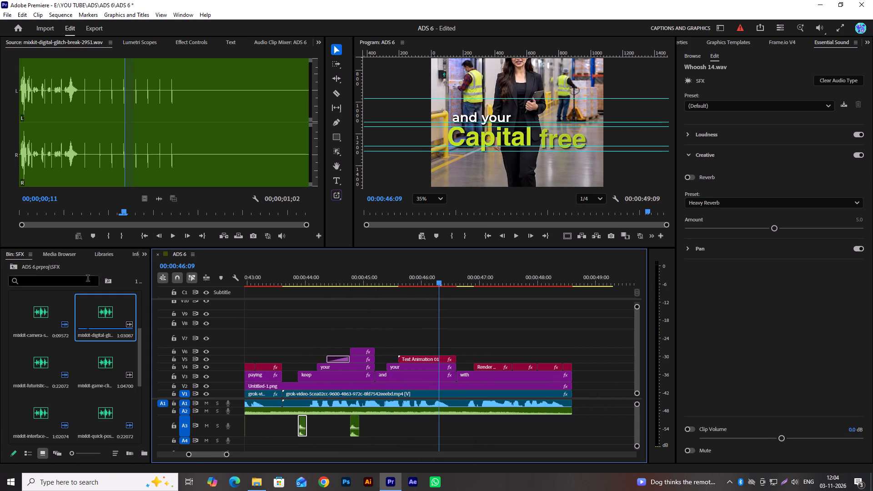
Open the Sound FX bin and look through its click, glitch, miscellaneous, nature and noise sounds for another effect.
left_click(57, 254)
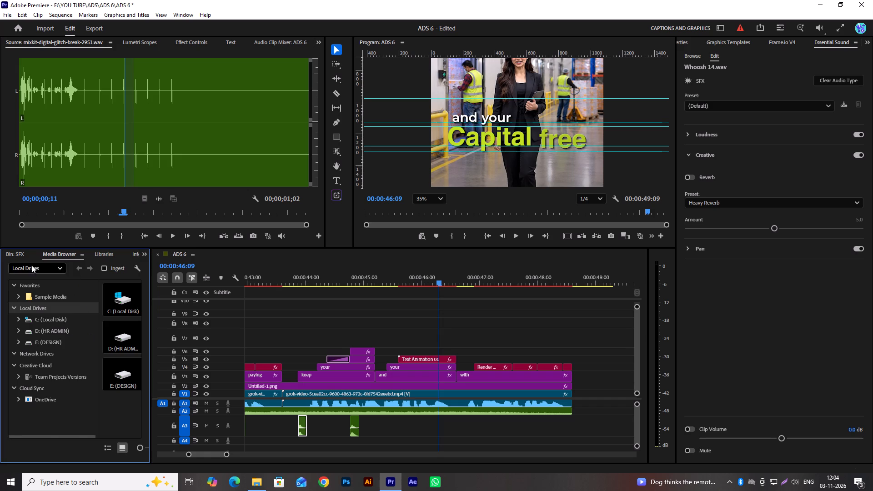
left_click(24, 253)
scroll(84, 343, "down", 6)
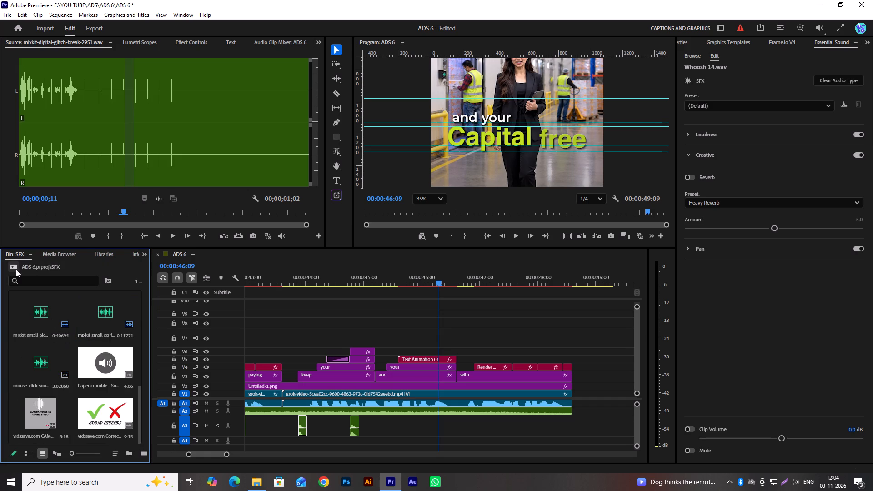
left_click(16, 269)
scroll(122, 378, "down", 8)
double_click(50, 416)
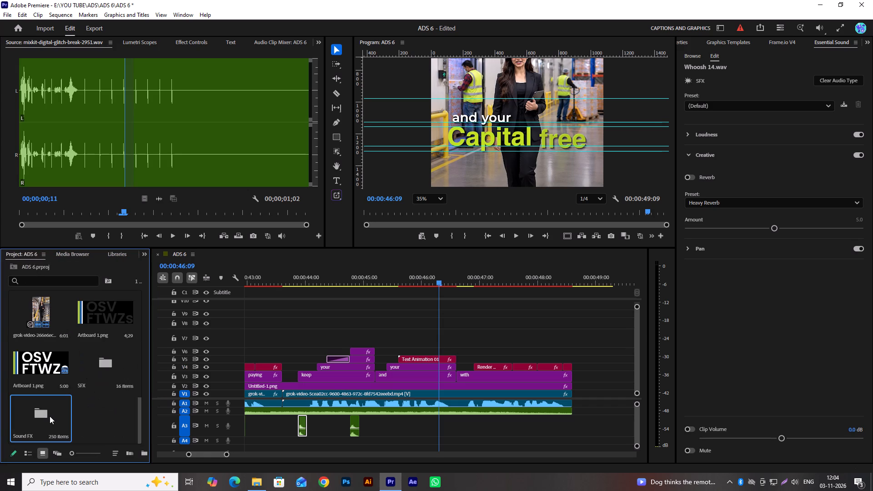
scroll(117, 338, "down", 10)
scroll(115, 353, "up", 1)
scroll(115, 353, "down", 3)
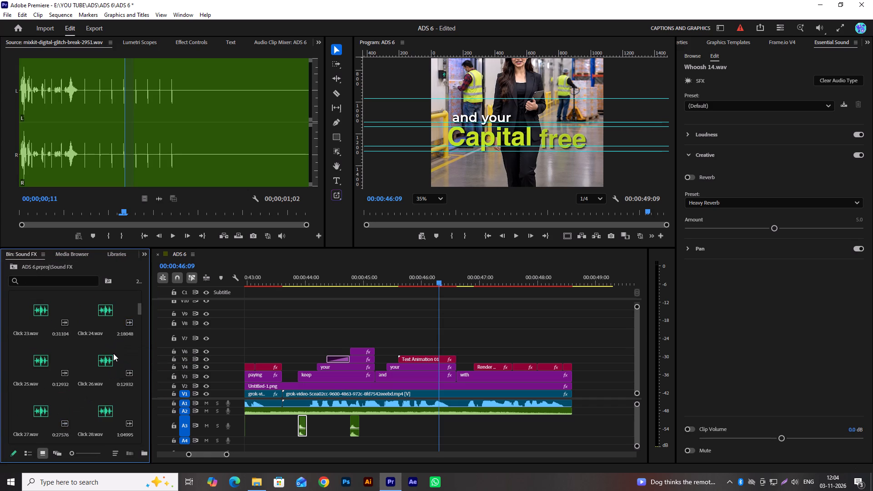
scroll(113, 353, "down", 10)
scroll(113, 352, "up", 1)
scroll(113, 352, "down", 14)
scroll(113, 352, "up", 4)
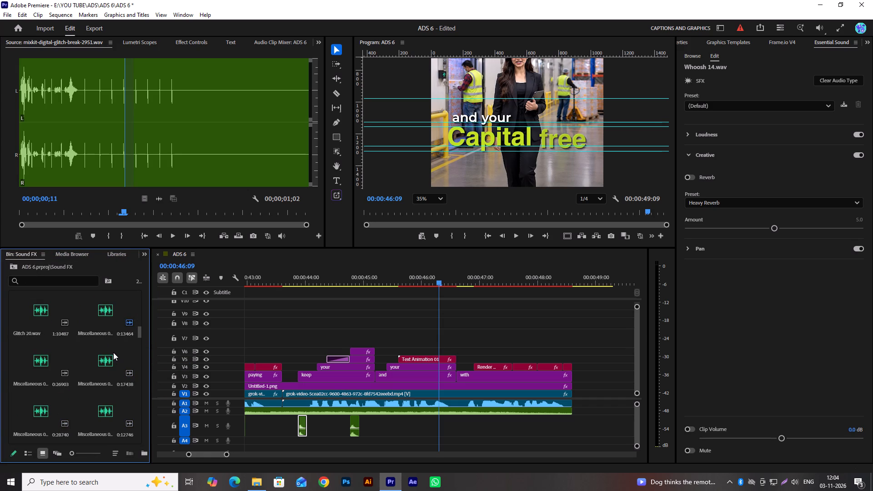
scroll(116, 357, "down", 20)
scroll(116, 357, "down", 17)
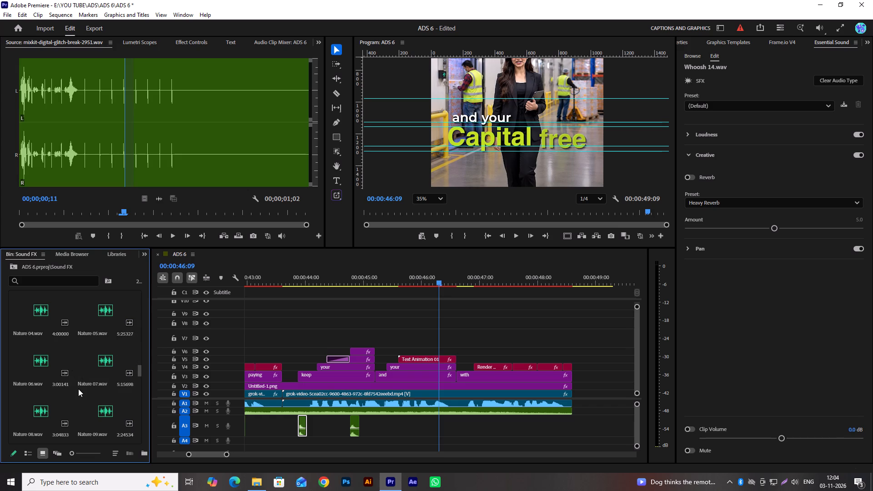
scroll(78, 389, "down", 6)
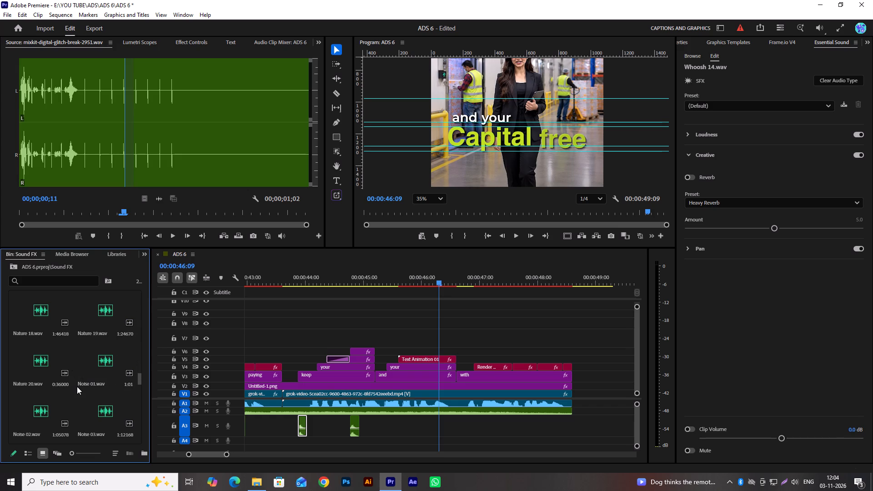
Save the ADS 6 project.
key("ctrl+s")
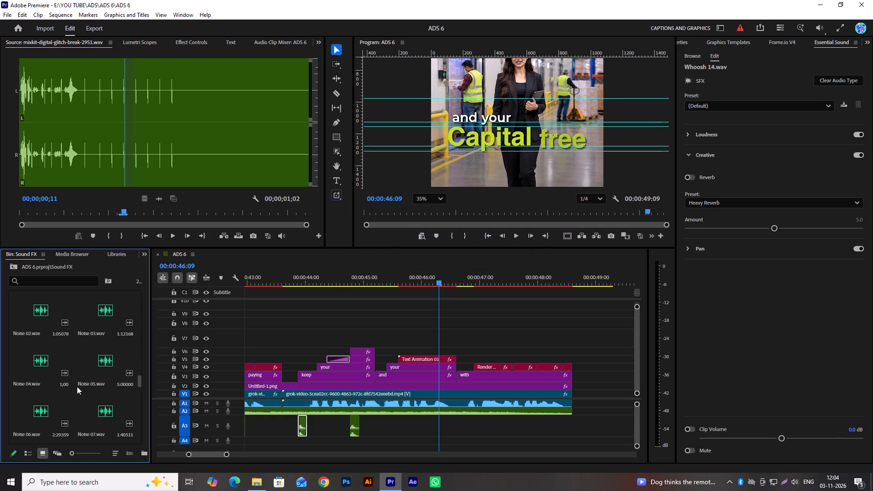
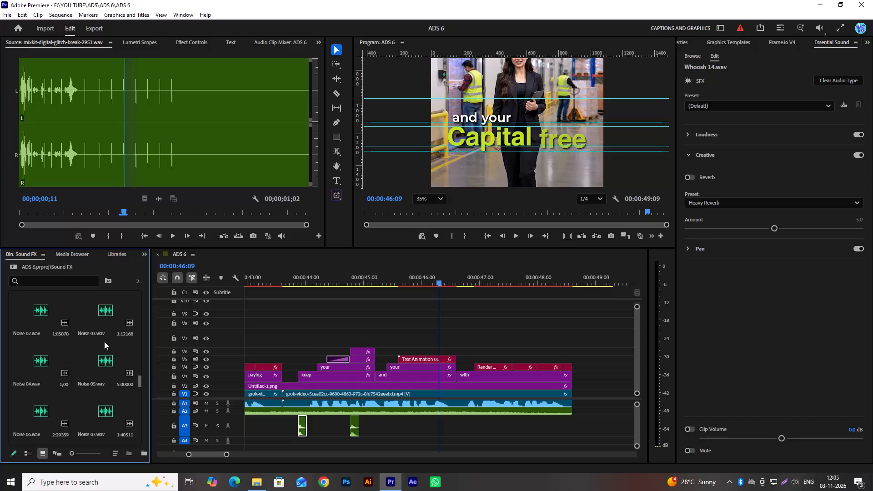
Leave the Sound FX bin and open the SFX bin in the ADS 6 project.
left_click(10, 264)
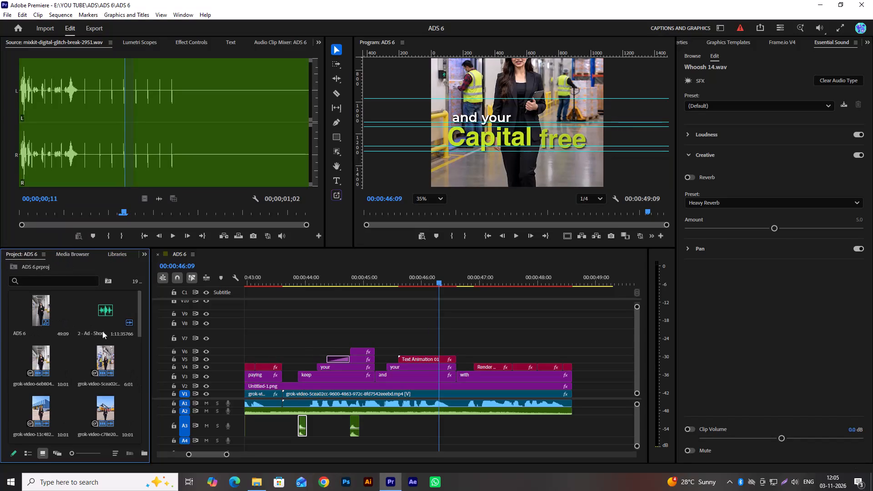
scroll(95, 328, "down", 12)
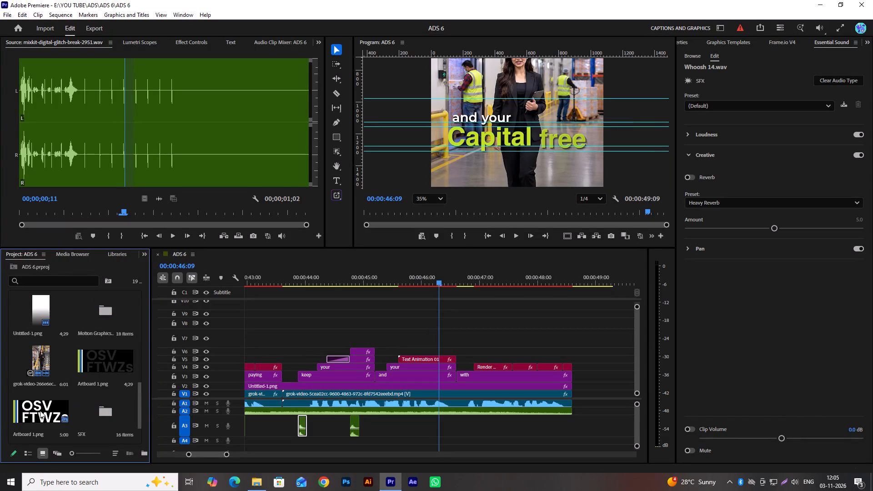
double_click(37, 411)
left_click(14, 266)
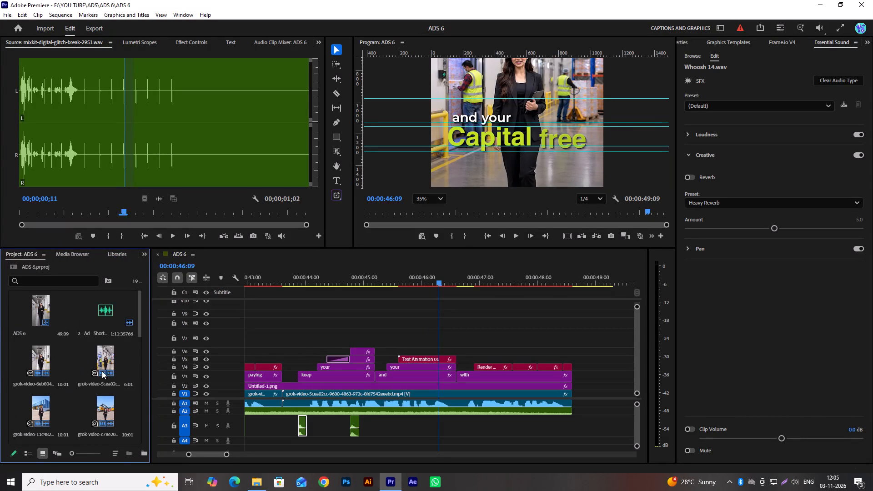
scroll(110, 393, "down", 9)
double_click(112, 373)
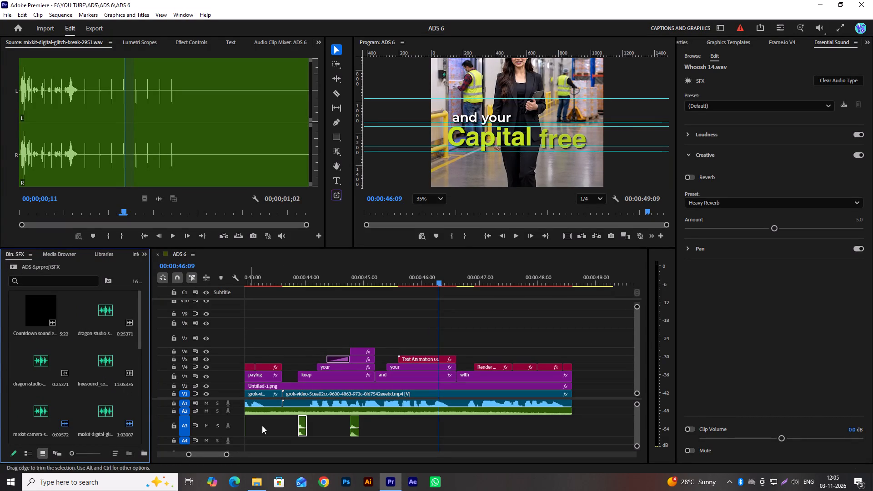
Find the "That's where OSV FTWZ" caption in the sequence and play it from 00:00:14:18 to hear its sound effects.
scroll(290, 424, "down", 8, "alt")
scroll(290, 424, "up", 3)
scroll(290, 424, "down", 1)
scroll(290, 424, "up", 4)
scroll(290, 424, "down", 15, "alt")
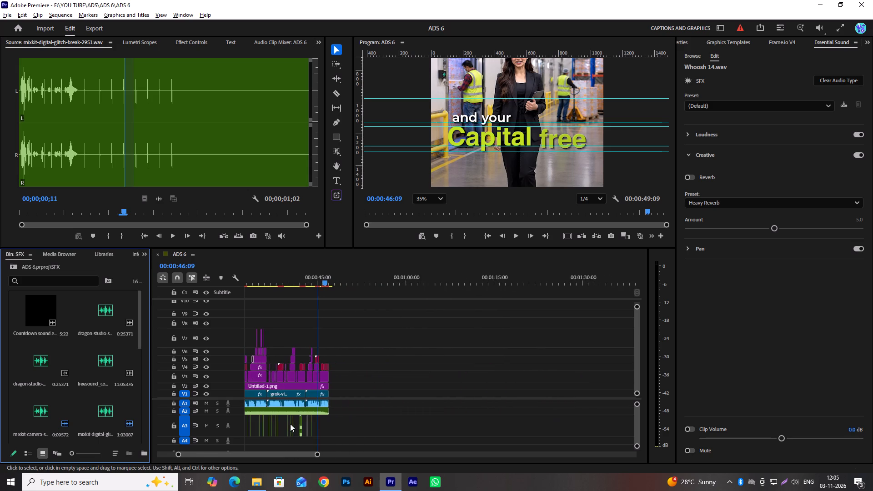
scroll(290, 424, "up", 8)
scroll(290, 424, "down", 1)
scroll(290, 424, "up", 3)
scroll(334, 432, "up", 5)
scroll(321, 431, "up", 10, "alt")
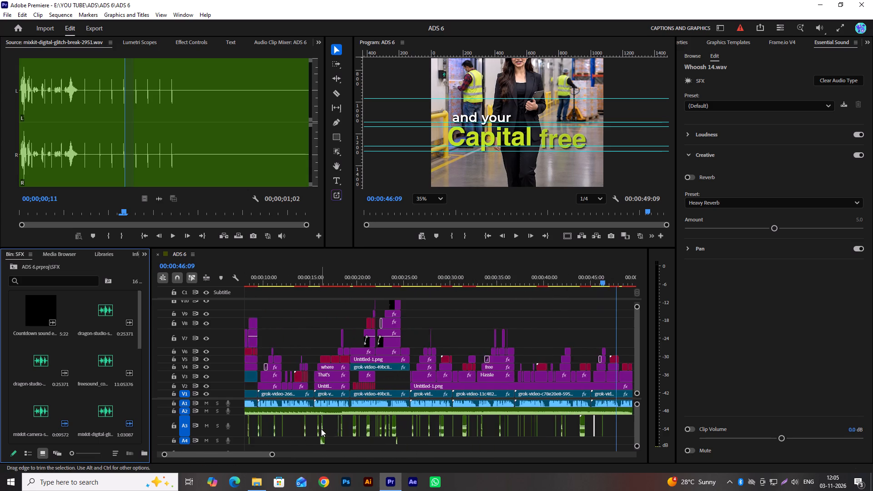
scroll(321, 429, "up", 3, "alt")
scroll(327, 427, "up", 4)
scroll(356, 428, "up", 10, "alt")
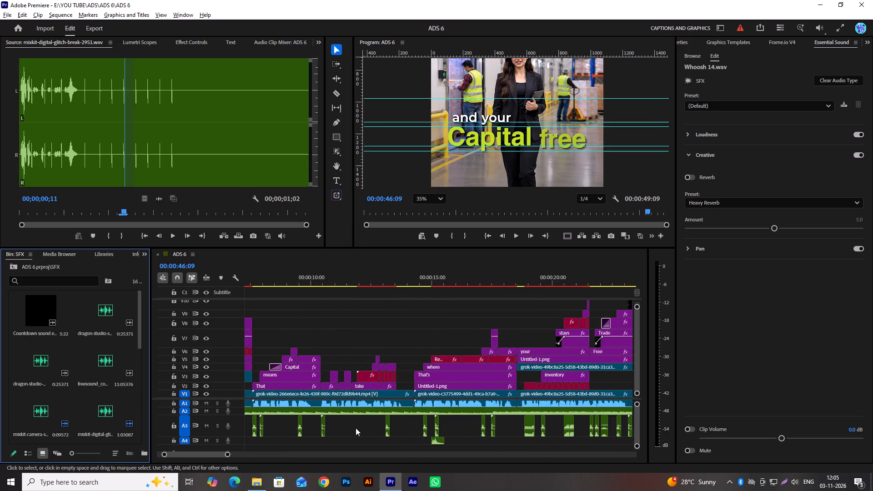
scroll(356, 428, "up", 4, "alt")
scroll(489, 426, "down", 6)
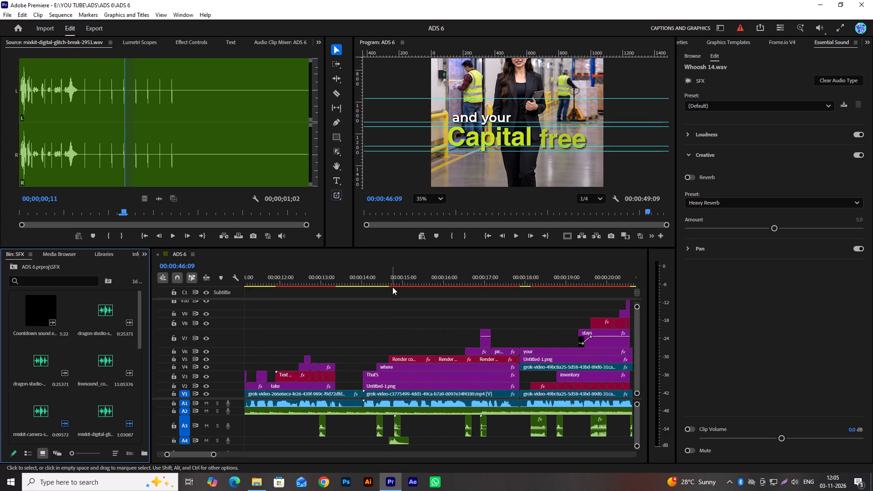
left_click_drag(392, 283, 387, 283)
key("space")
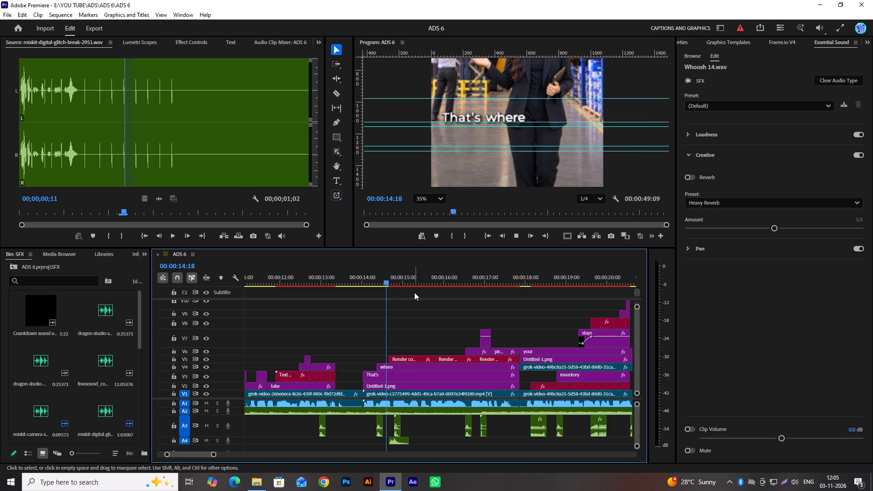
key("space")
Copy the overlapping A3 and A4 sound effects from "OSV FTWZ" to the start of the "Capital free" text animation.
scroll(414, 313, "down", 6)
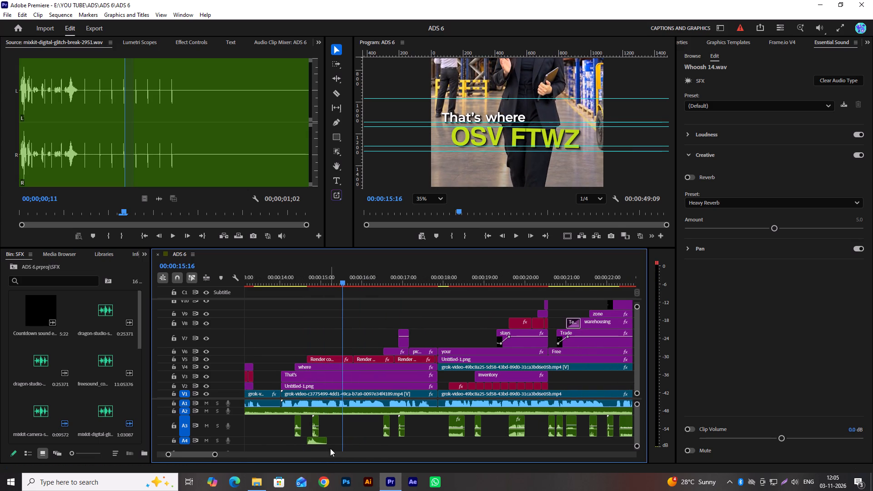
left_click(341, 442)
left_click_drag(345, 445, 322, 429)
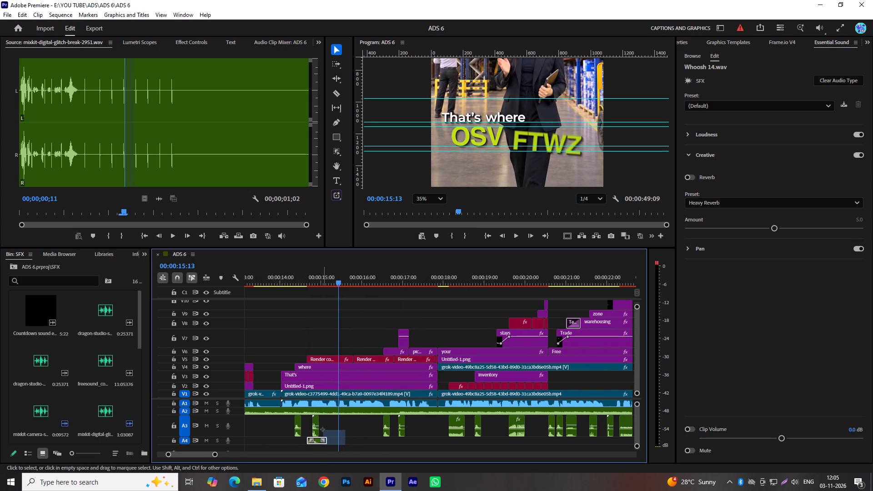
left_click_drag(322, 429, 318, 427)
key("ctrl+c")
scroll(333, 426, "down", 10)
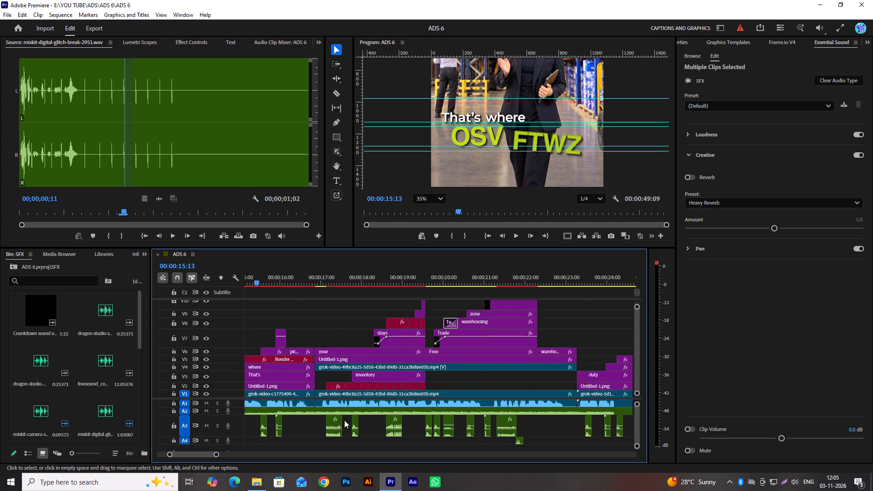
scroll(344, 420, "down", 16)
scroll(392, 422, "up", 1)
scroll(392, 422, "down", 20)
scroll(392, 422, "down", 7)
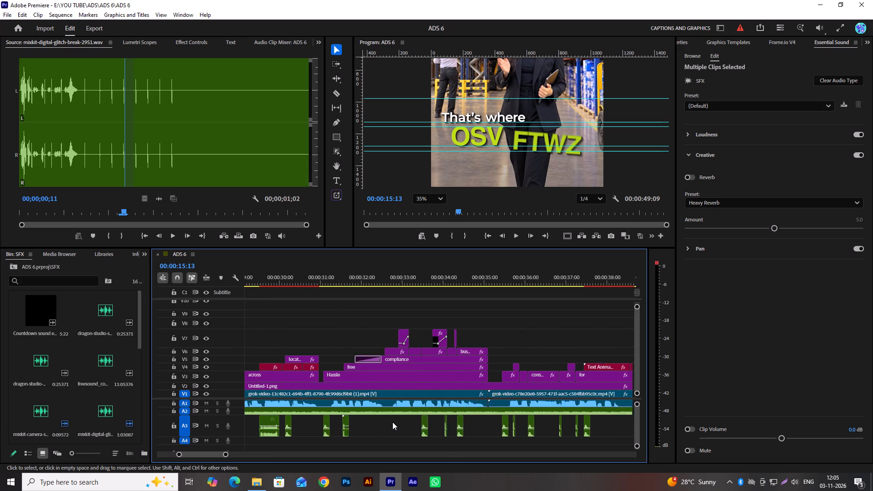
scroll(392, 422, "down", 19)
scroll(392, 422, "up", 1)
scroll(392, 422, "down", 20)
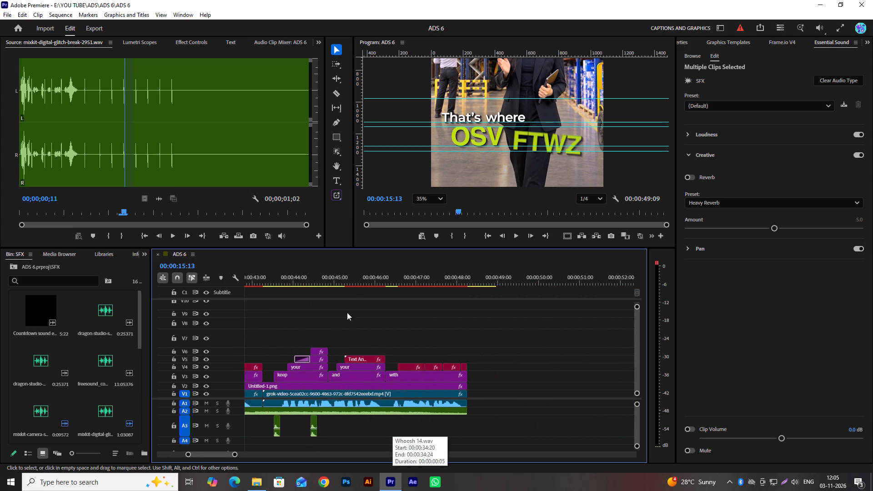
left_click(351, 286)
key("ctrl+v")
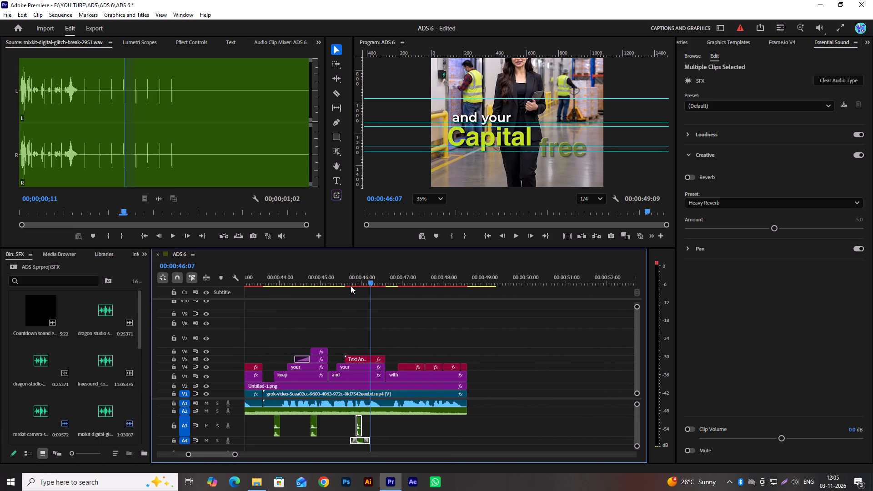
left_click_drag(359, 432, 349, 430)
Play back the "and your Capital free" caption and continue into "with OSV FTWZ".
left_click(335, 285)
key("space")
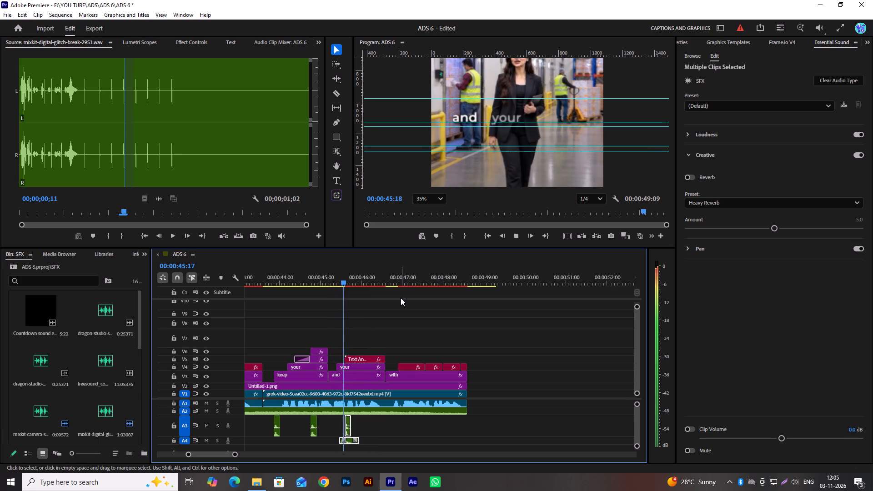
key("space")
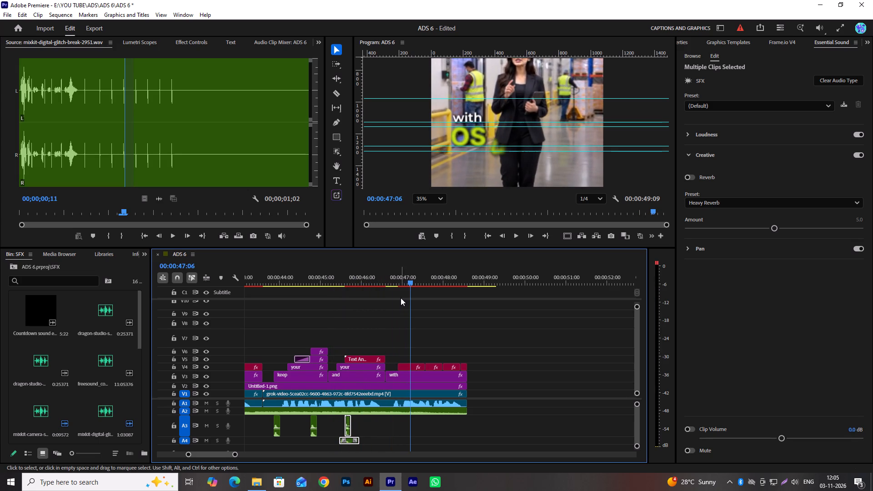
key("space")
key("space")
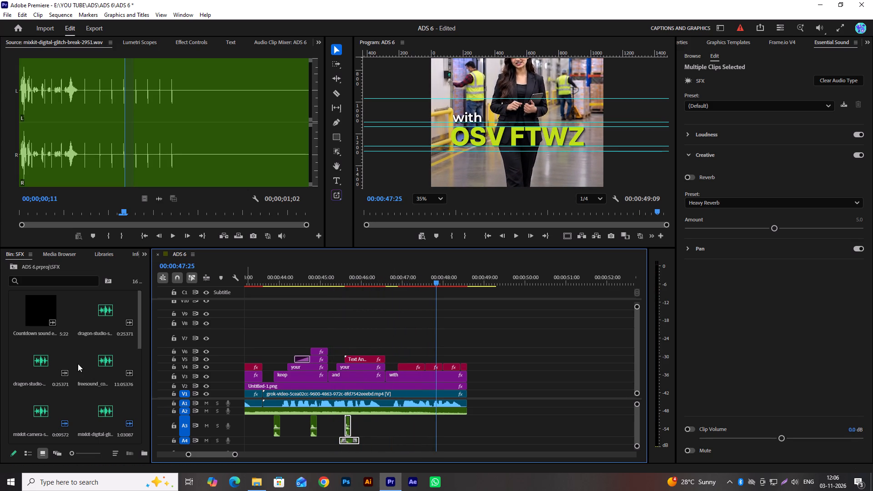
Audition dragon-studio-whoosh-effect-382717.mp3 and look through the rest of the SFX bin for a sound for "OSV FTWZ".
double_click(47, 370)
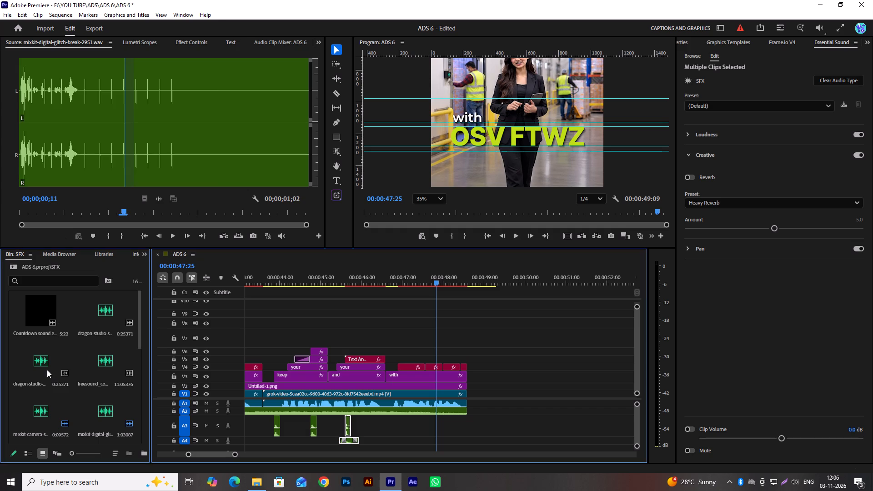
left_click(88, 210)
key("space")
scroll(49, 446, "down", 2)
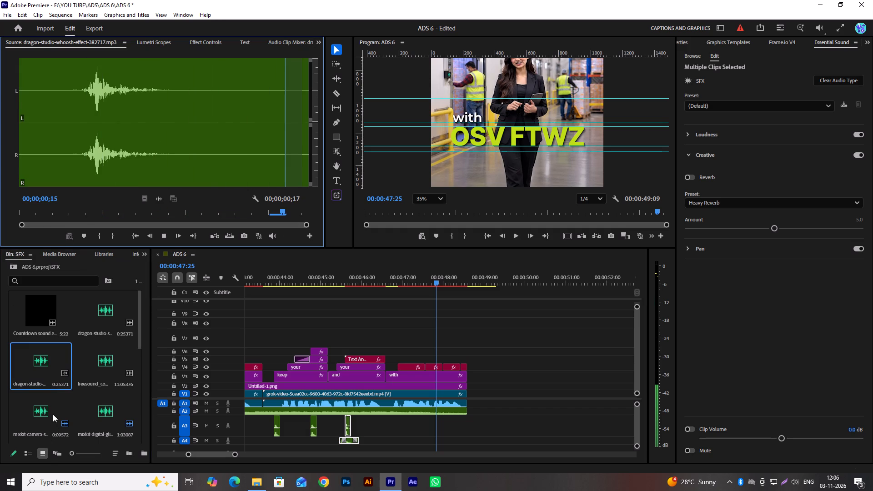
scroll(51, 408, "down", 3)
scroll(102, 394, "down", 2)
scroll(103, 395, "up", 6)
scroll(119, 345, "down", 5)
left_click_drag(61, 345, 62, 345)
left_click_drag(62, 345, 65, 344)
left_click_drag(138, 311, 141, 358)
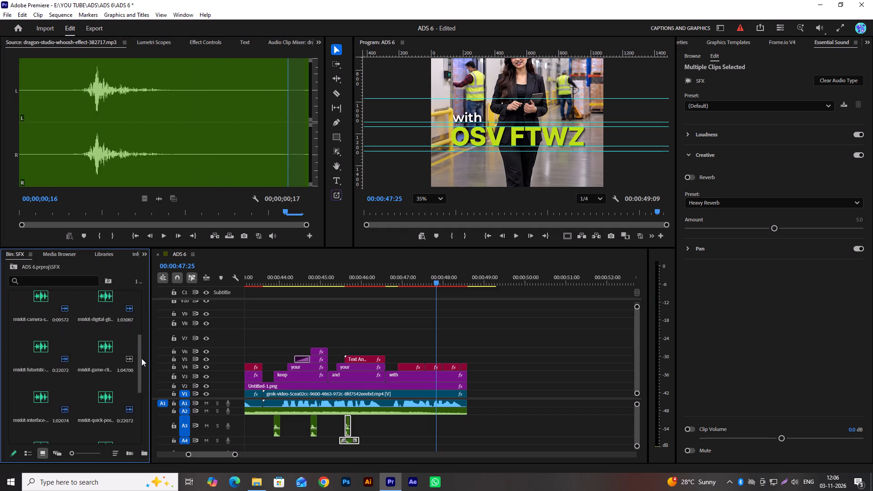
left_click_drag(141, 358, 147, 384)
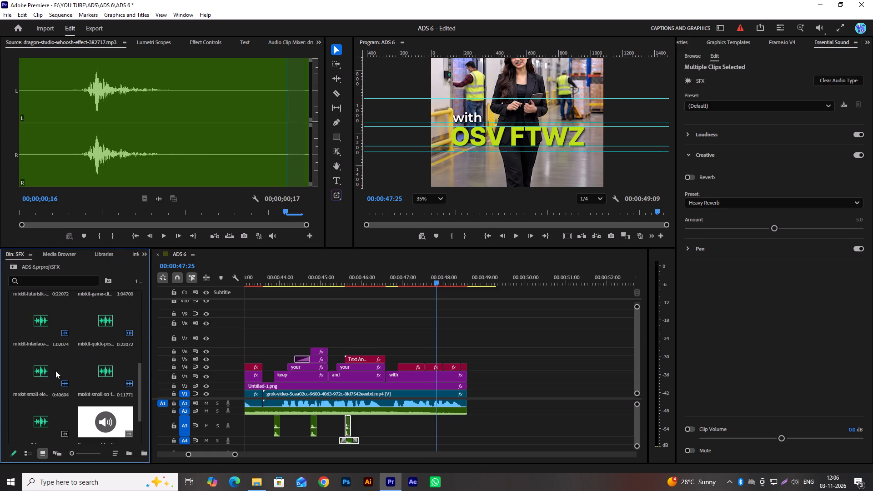
Audition mixkit-small-electric-glitch-2595.wav as a source clip and set its Out point at 00;00;00;09.
double_click(42, 368)
left_click_drag(91, 210, 21, 220)
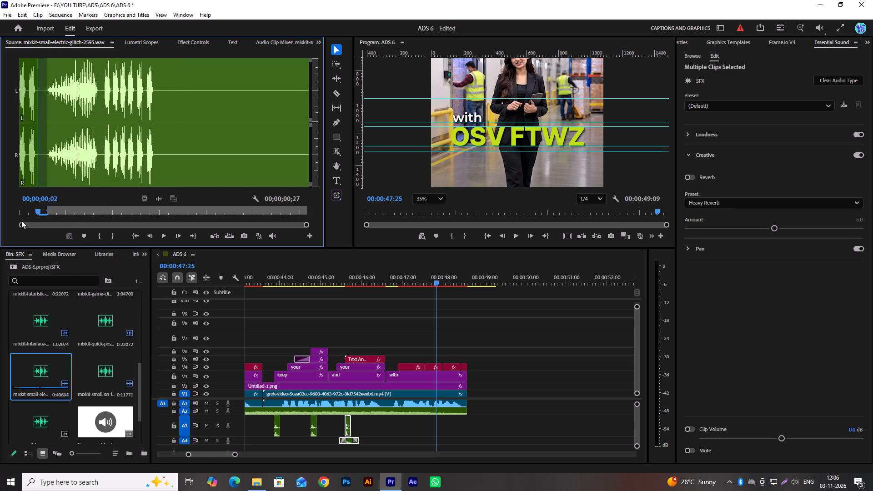
left_click_drag(21, 220, 0, 223)
key("space")
key("space")
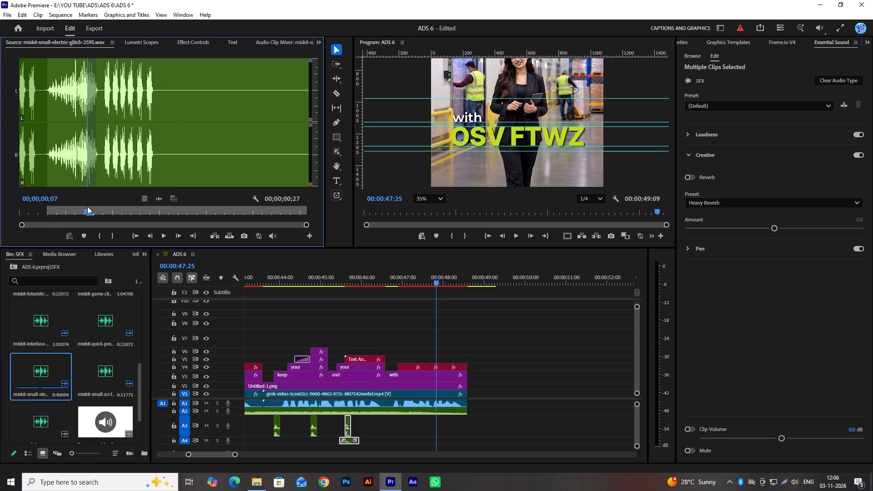
left_click_drag(88, 212, 101, 215)
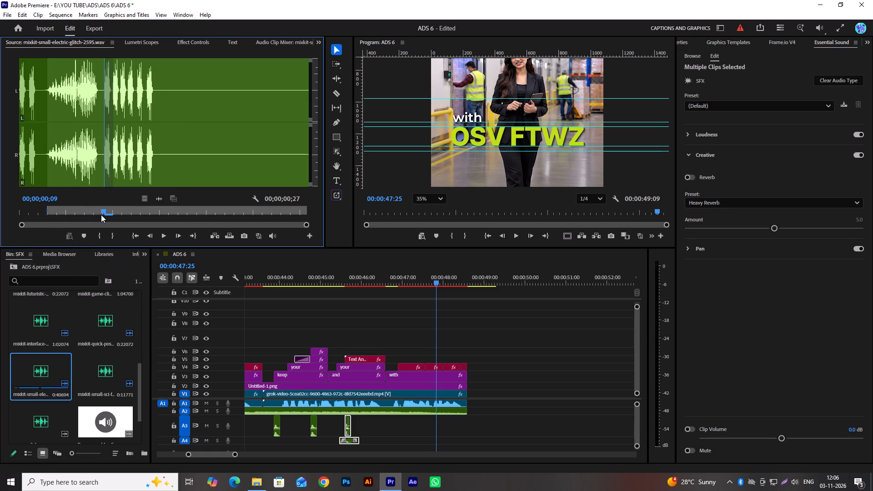
left_click(110, 235)
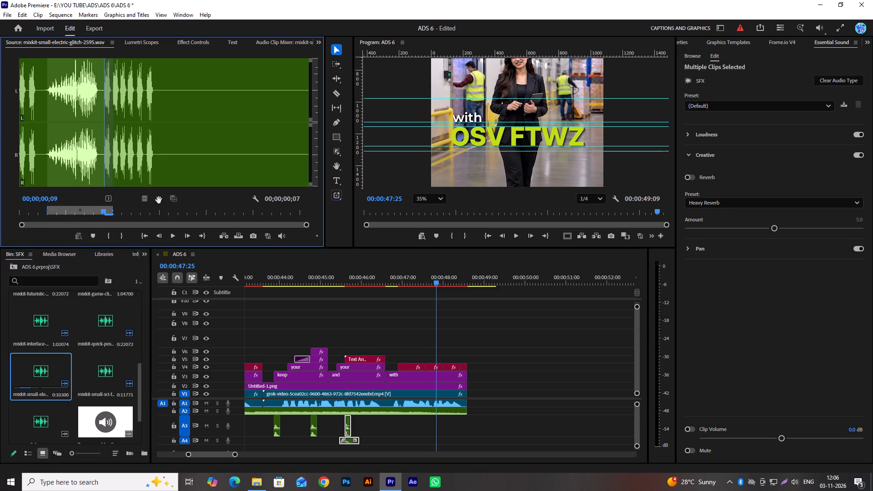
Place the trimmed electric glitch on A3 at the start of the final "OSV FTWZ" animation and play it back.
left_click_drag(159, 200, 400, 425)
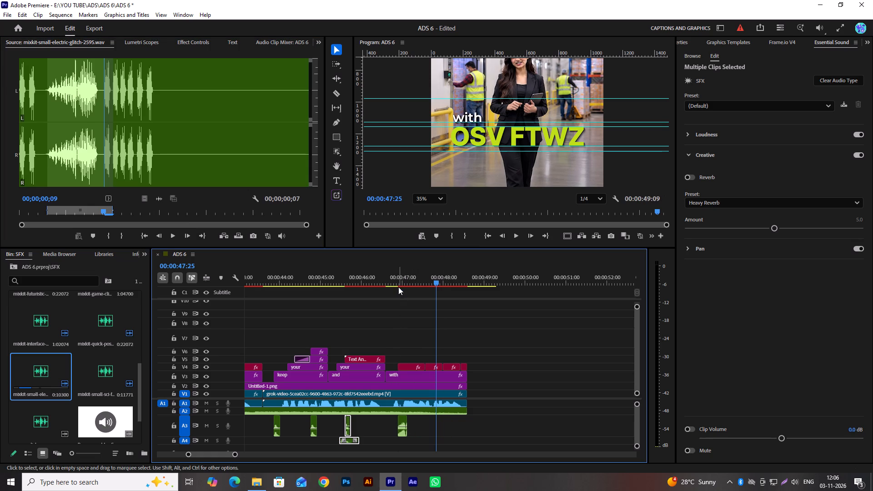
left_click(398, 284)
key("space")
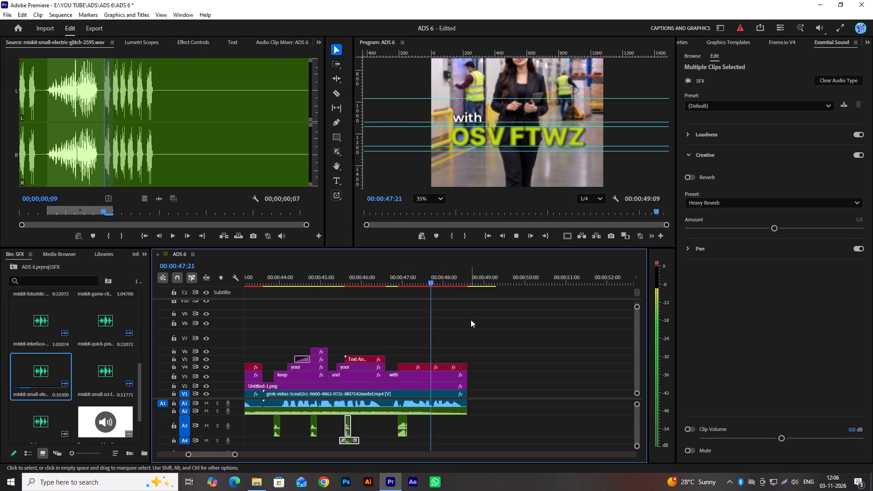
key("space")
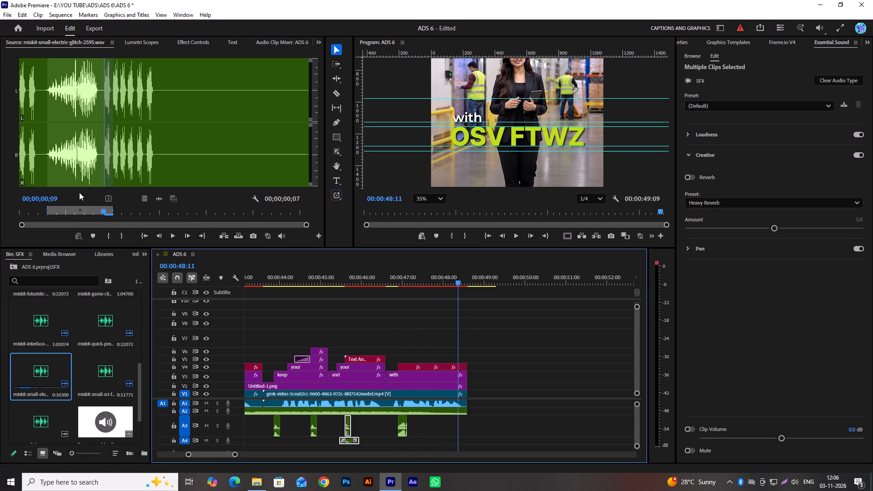
Extend the electric glitch's source range by moving its In point back to the start of the clip.
left_click(45, 209)
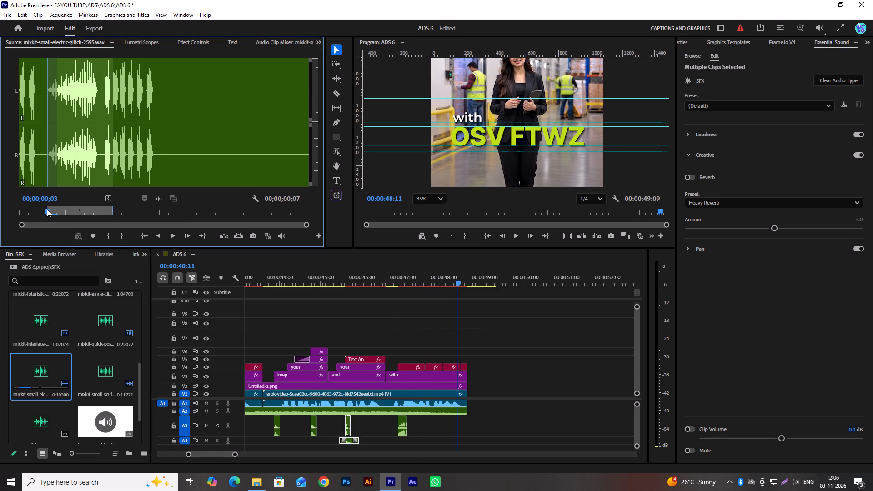
left_click_drag(47, 212, 60, 215)
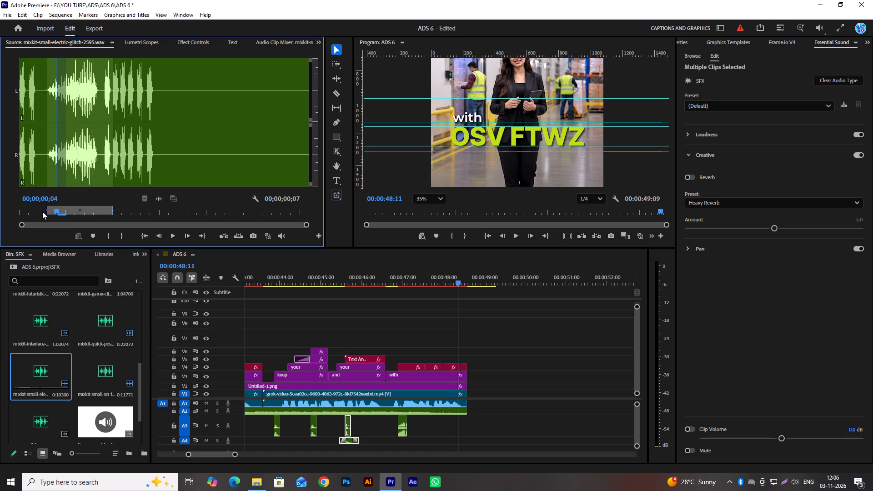
left_click_drag(47, 213, 0, 210)
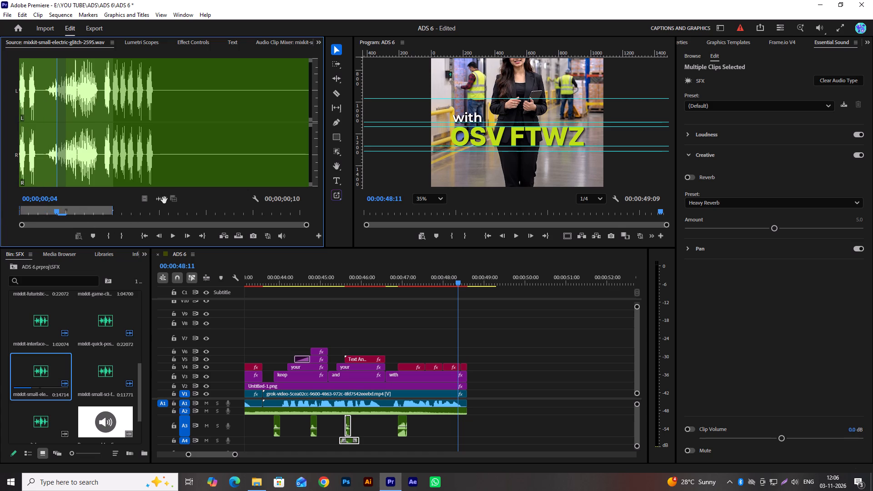
Replace the short glitch on A3 at the start of the final "OSV FTWZ" with the extended version and play it back.
left_click_drag(161, 198, 401, 440)
left_click(402, 429)
key("Delete")
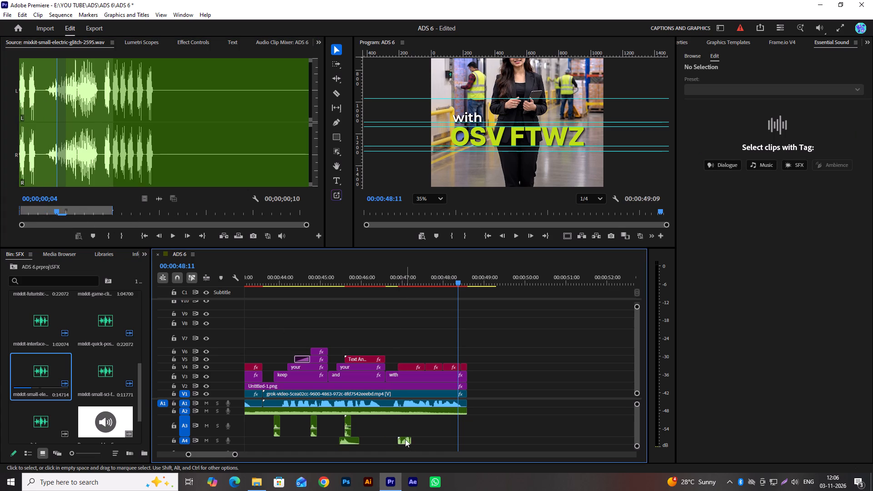
left_click_drag(405, 439, 406, 427)
left_click_drag(402, 282, 395, 286)
key("space")
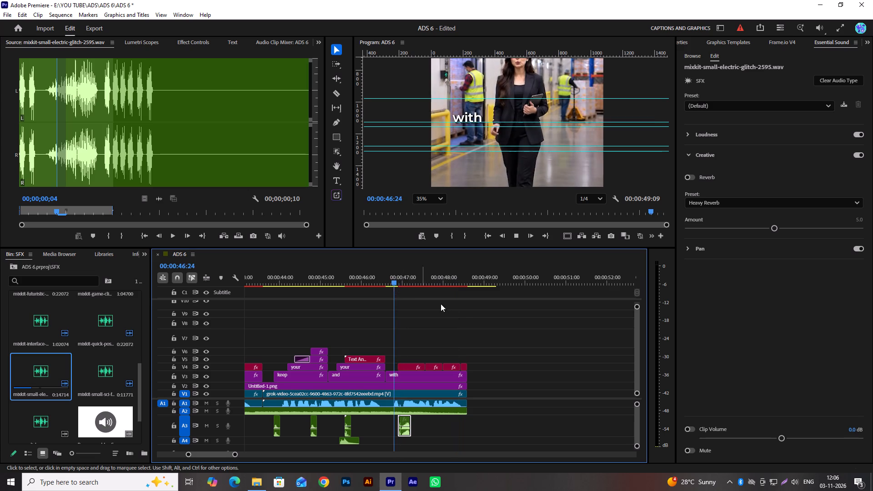
Lower the clip volume of the final electric glitch on A3 to -7.2 dB and save the project.
key("space")
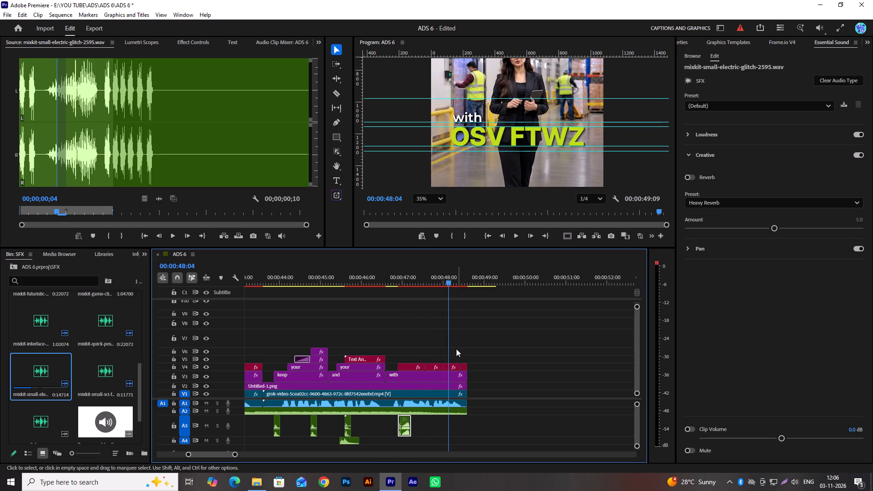
left_click_drag(783, 436, 766, 434)
key("ctrl+s")
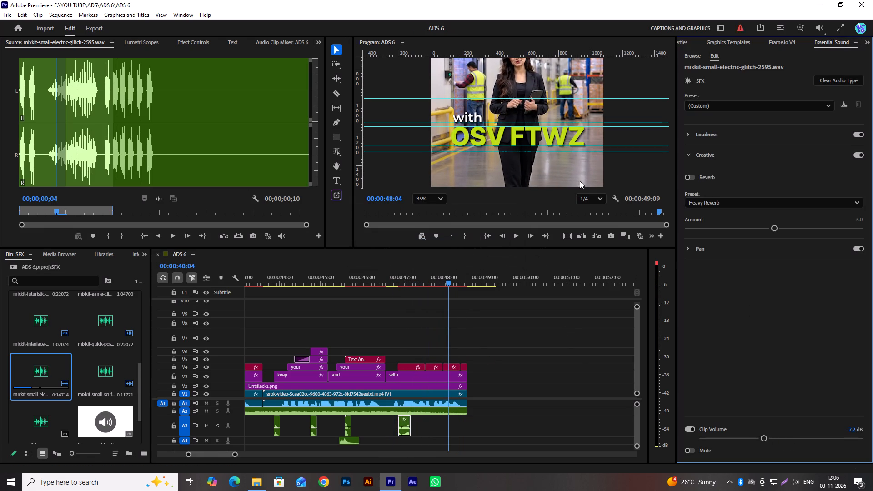
Maximize the Program monitor and remove all the horizontal guides from the video frame.
left_click(632, 157)
key("grave")
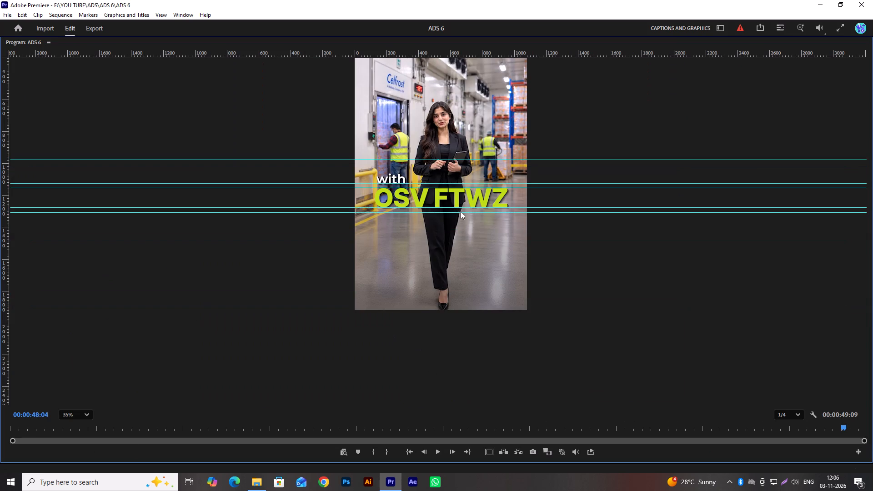
left_click_drag(461, 207, 479, 369)
left_click_drag(476, 212, 476, 395)
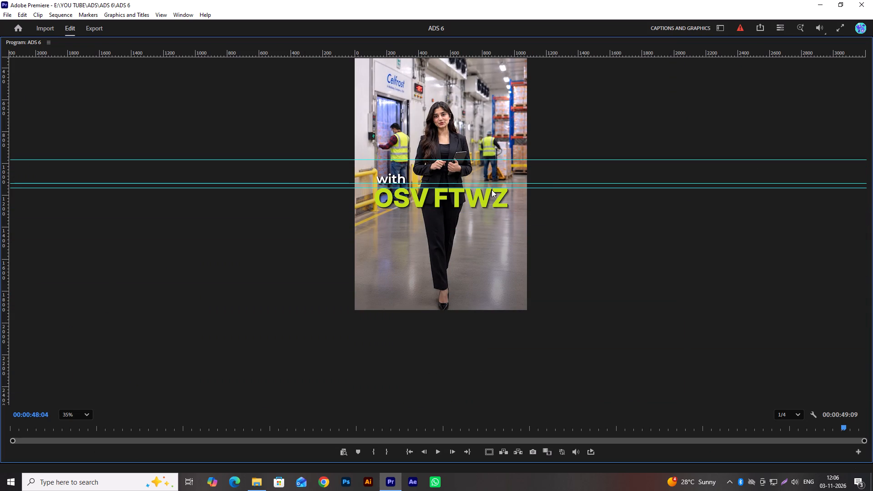
left_click_drag(492, 185, 503, 361)
left_click_drag(548, 188, 545, 437)
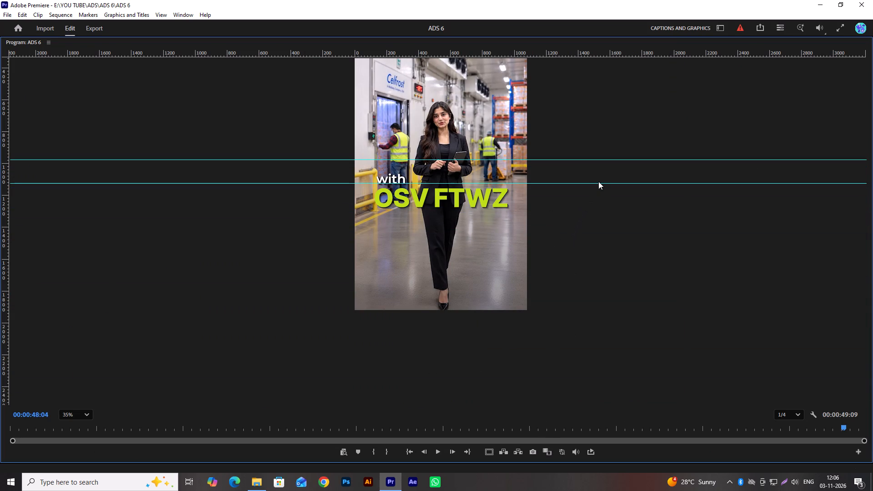
left_click_drag(597, 182, 599, 414)
left_click_drag(623, 183, 618, 392)
left_click(627, 158)
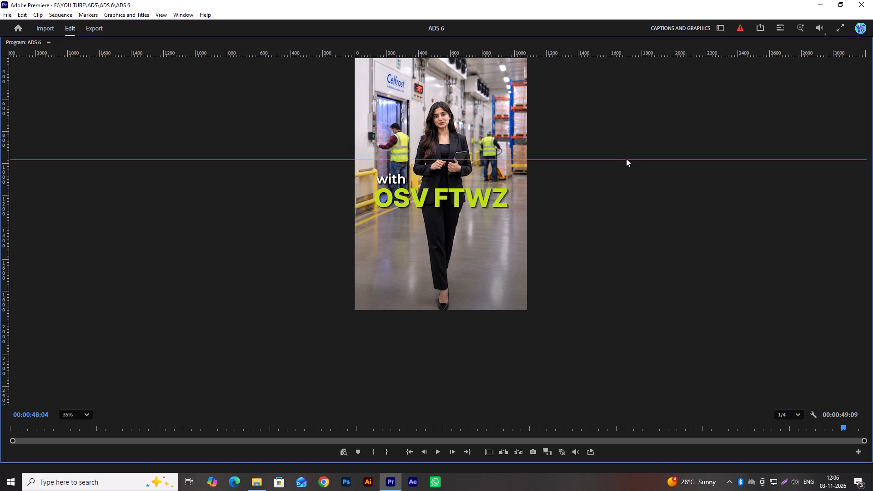
left_click_drag(626, 159, 622, 391)
Render the sequence's video previews from 00:00:00:00, with the Program monitor set to Fit zoom and Full playback resolution.
left_click(71, 416)
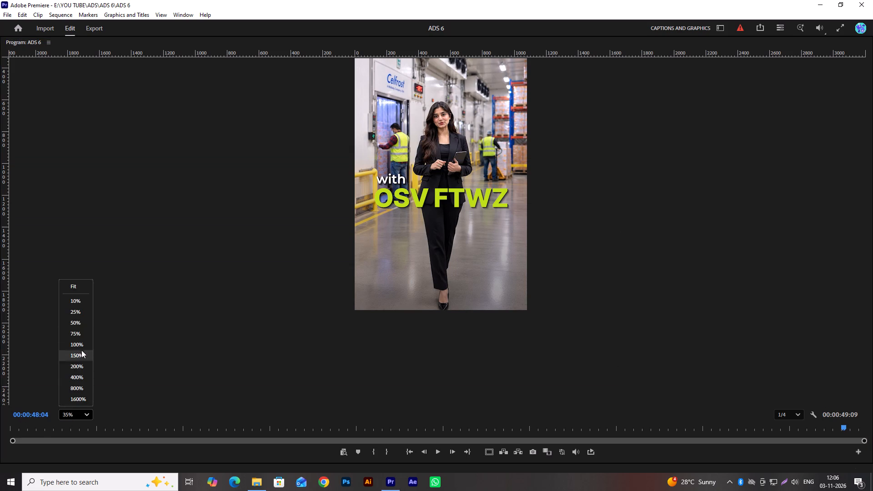
left_click(77, 286)
left_click_drag(45, 429, 0, 420)
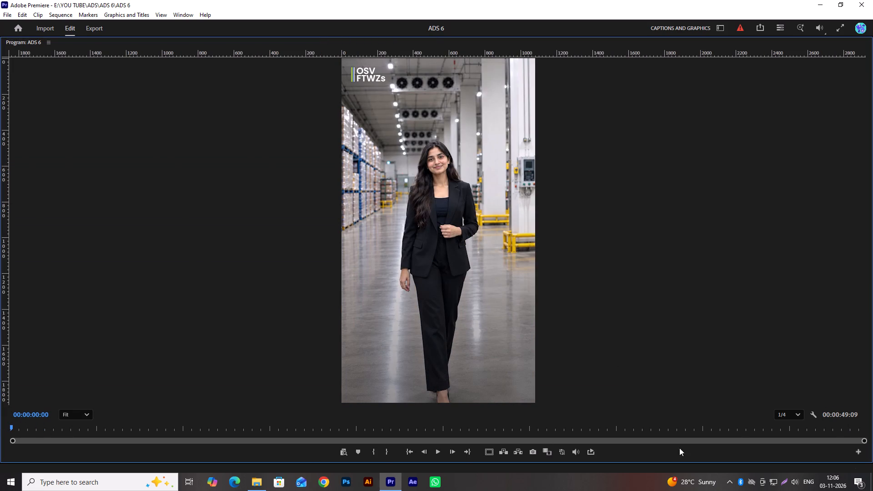
left_click(778, 412)
left_click(788, 355)
key("Return")
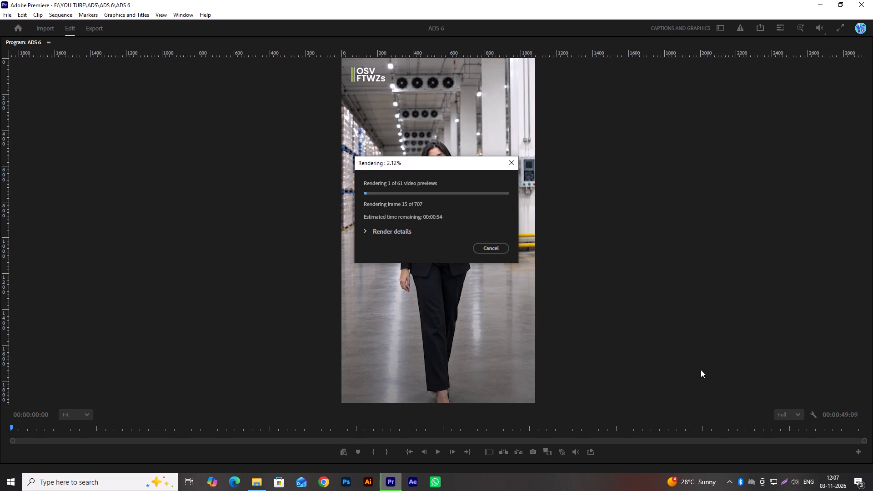
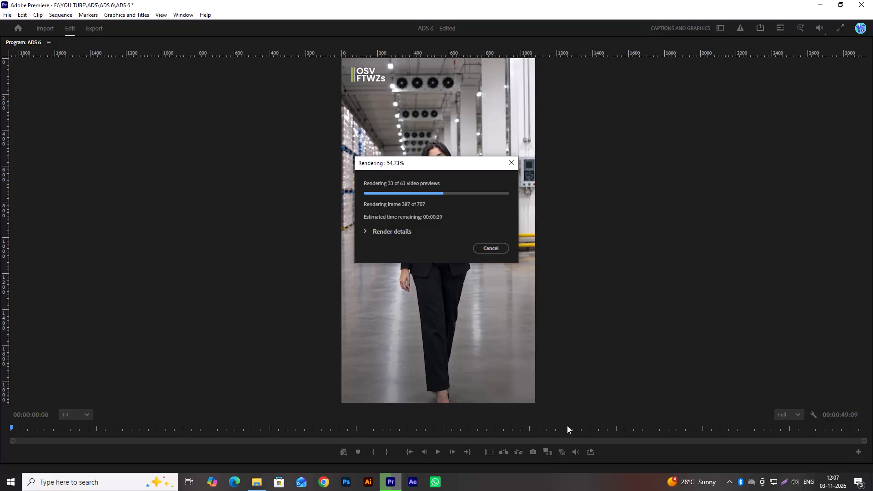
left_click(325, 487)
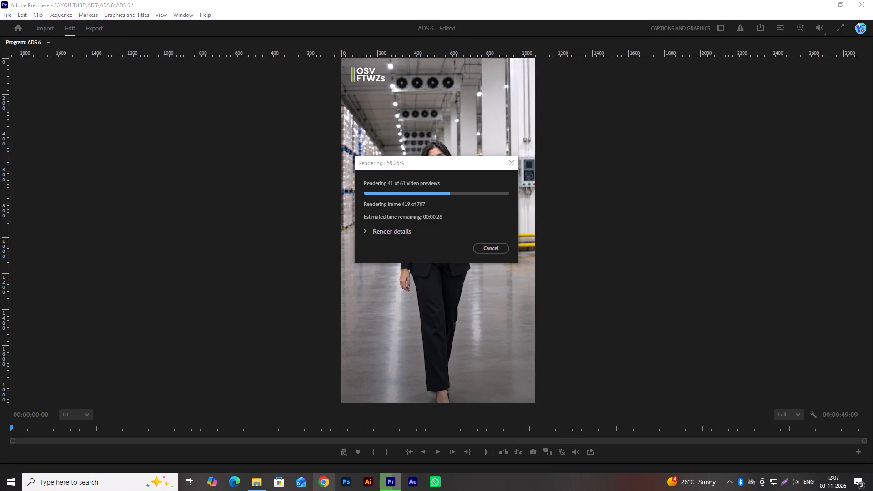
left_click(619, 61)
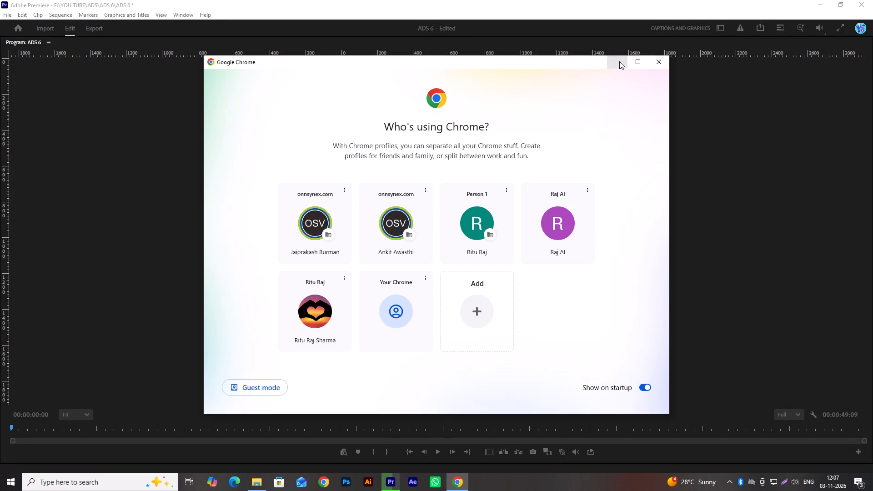
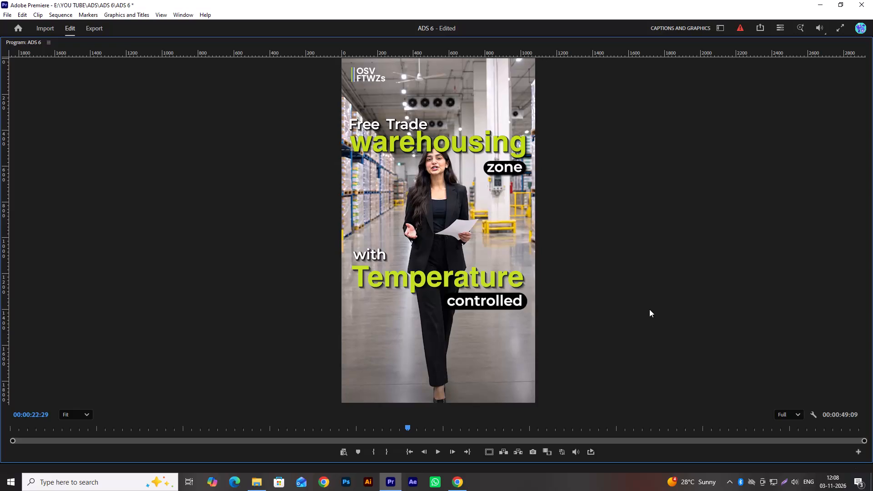
Move the "warehousing" caption clip from track V8 down to V3, beneath the presenter video on V4.
key("grave")
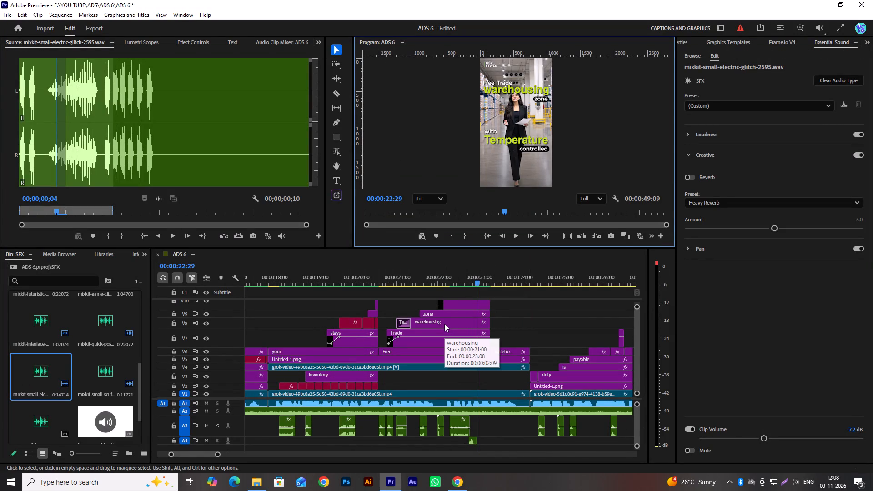
left_click_drag(444, 324, 449, 373)
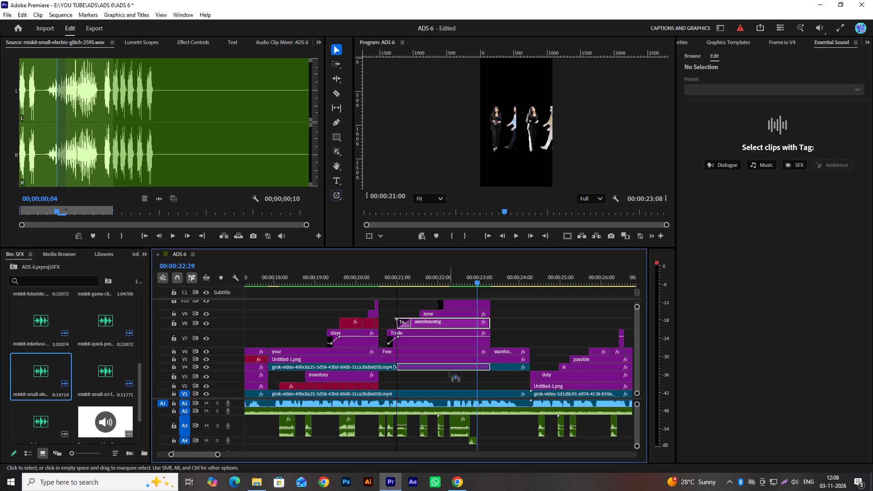
left_click_drag(449, 373, 450, 376)
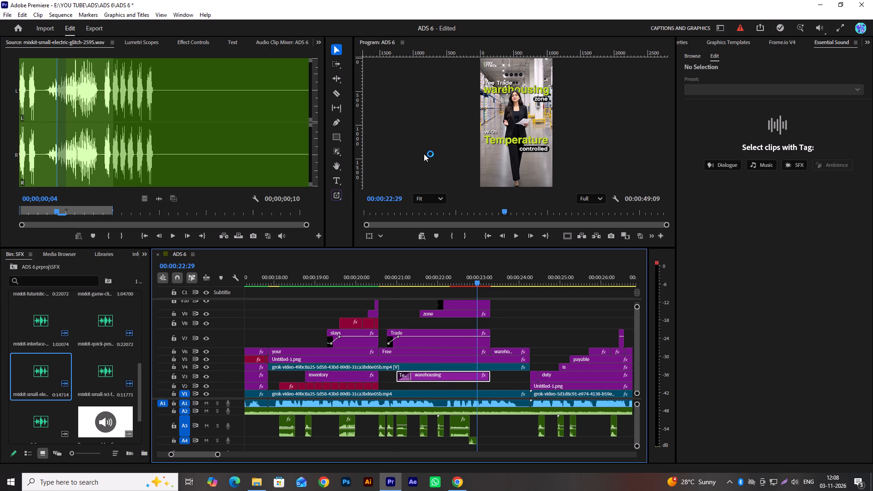
Play and scrub the "Free Trade warehousing zone" caption section between about 20 and 25 seconds to check the layering and the following captions.
left_click(424, 154)
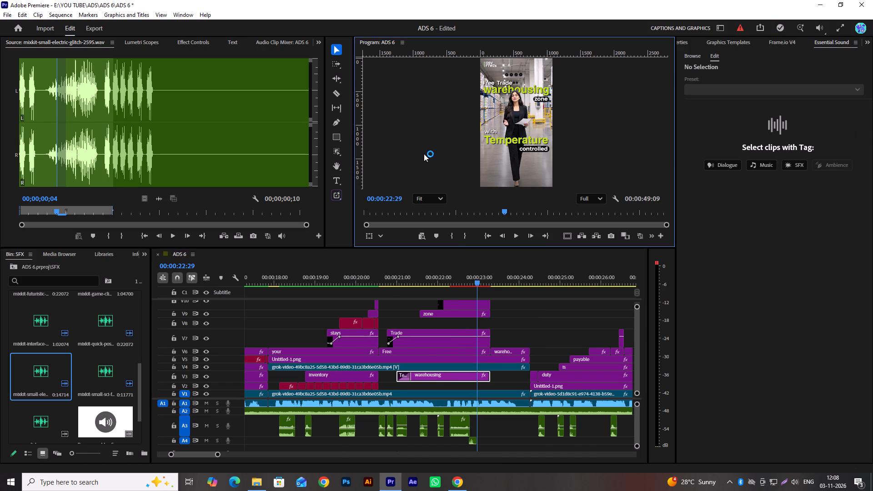
key("grave")
key("space")
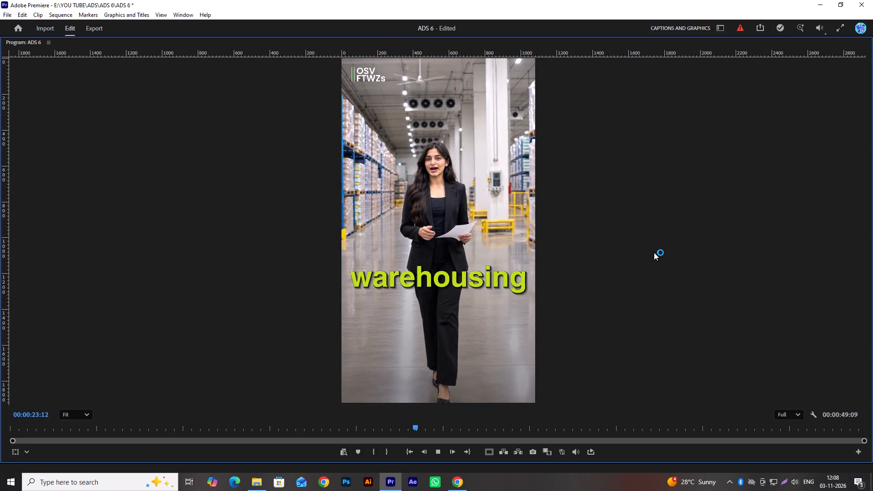
key("space")
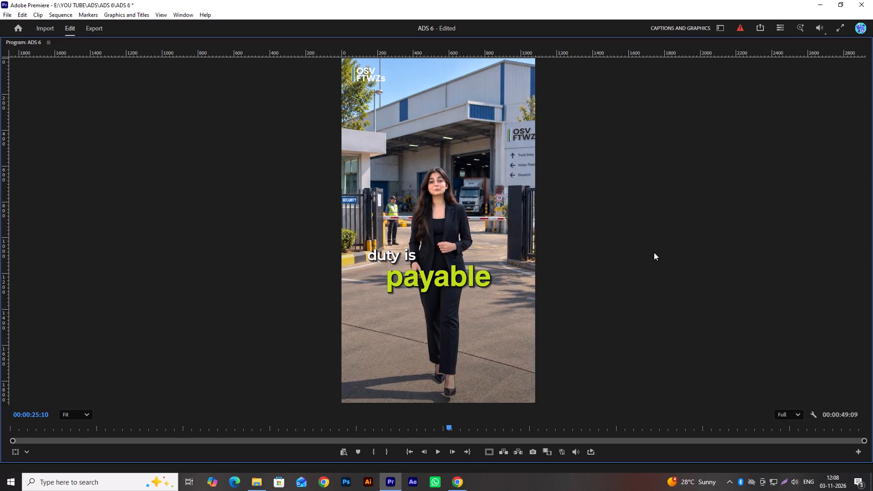
left_click_drag(451, 426, 427, 425)
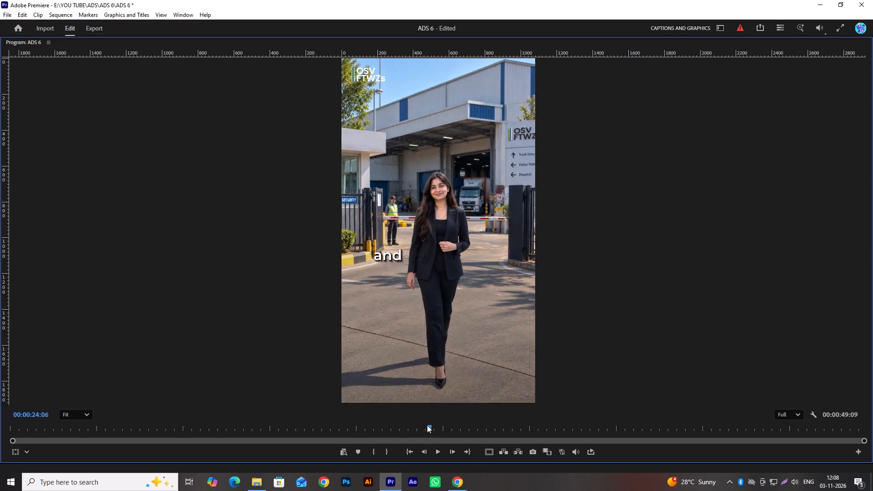
left_click_drag(427, 425, 423, 427)
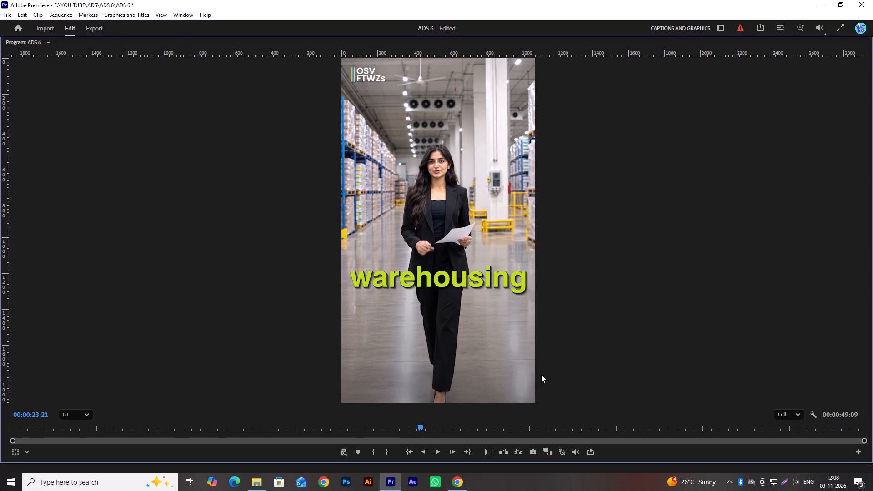
key("grave")
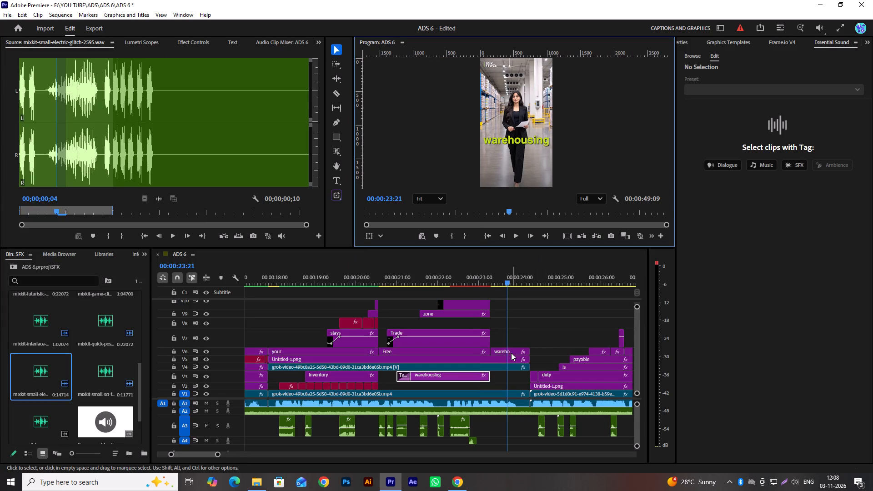
left_click(507, 352)
left_click_drag(468, 283, 457, 284)
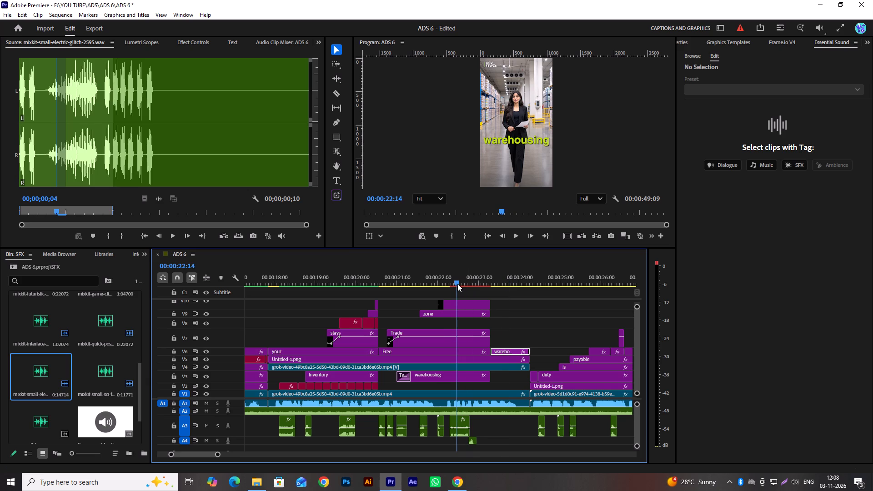
left_click_drag(457, 284, 462, 286)
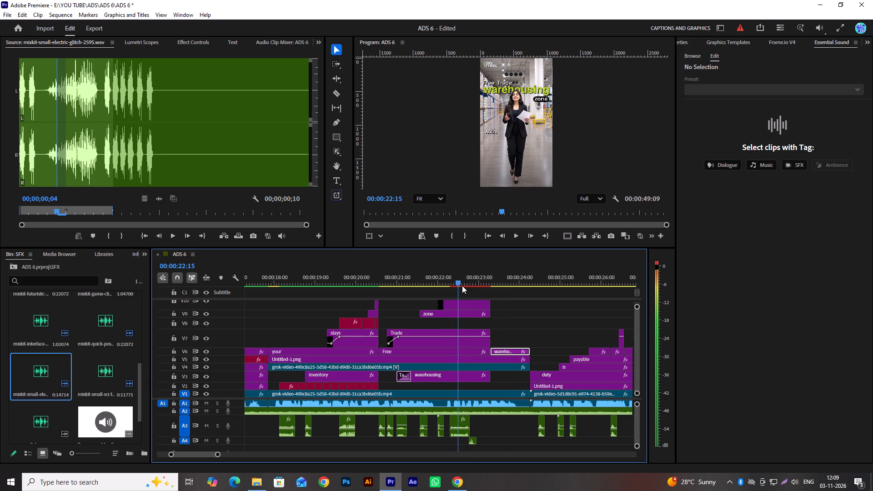
left_click_drag(462, 286, 450, 294)
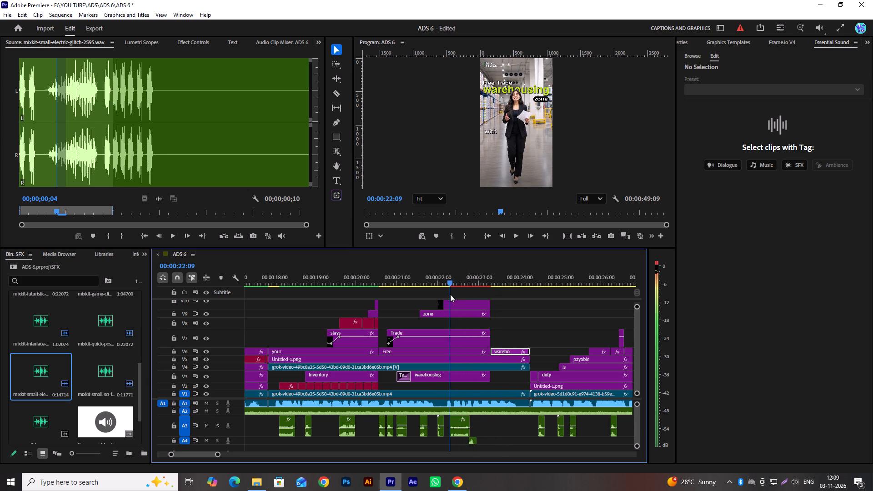
left_click_drag(450, 294, 389, 303)
key("space")
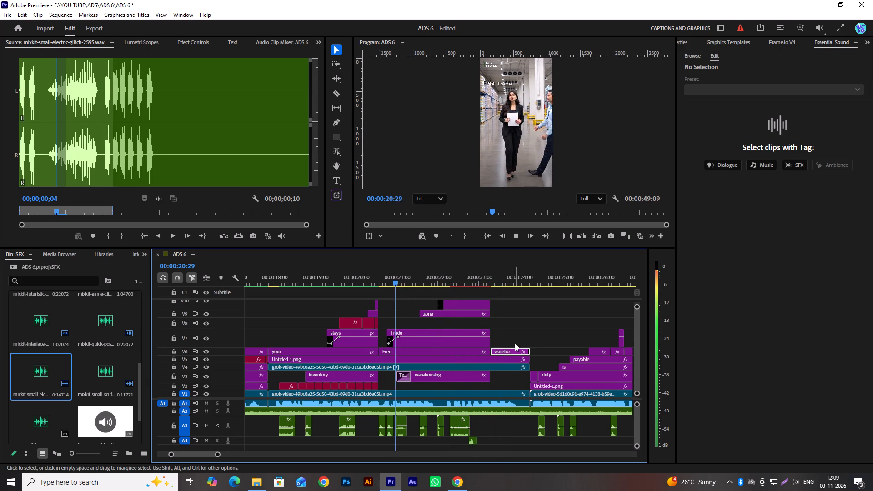
key("space")
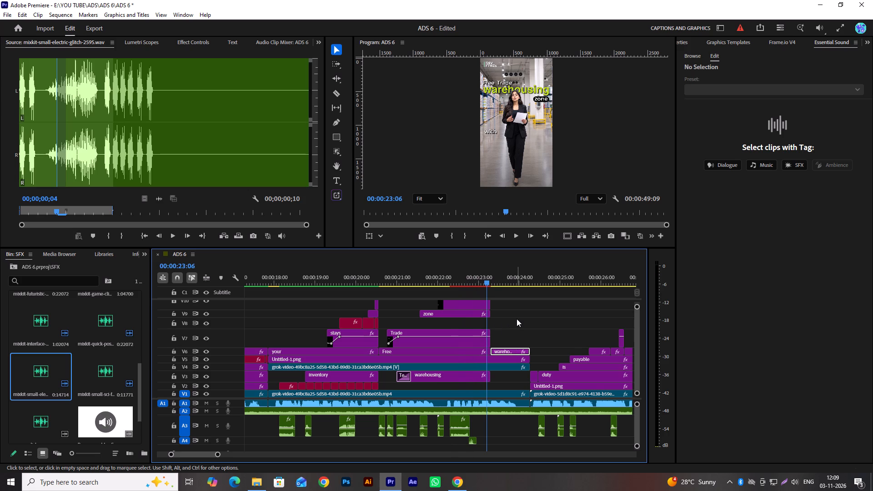
left_click_drag(487, 283, 430, 288)
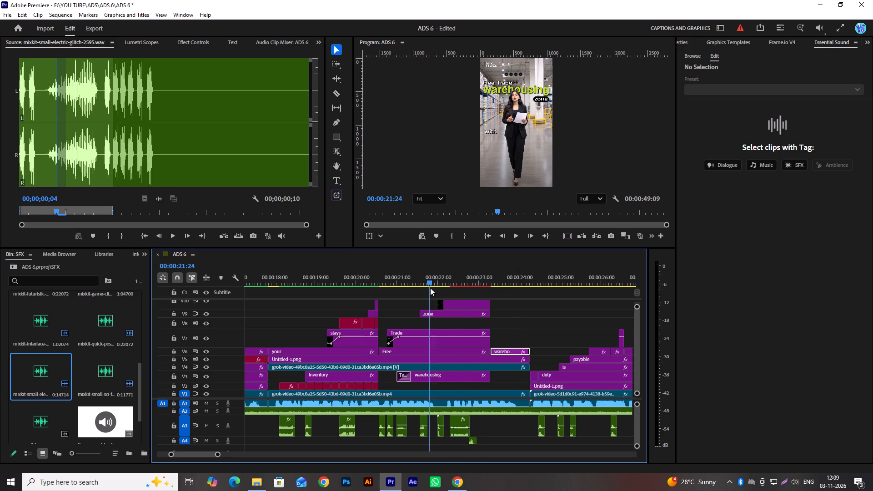
left_click_drag(430, 288, 447, 289)
Render the sequence previews, stopping the playback that follows.
key("Return")
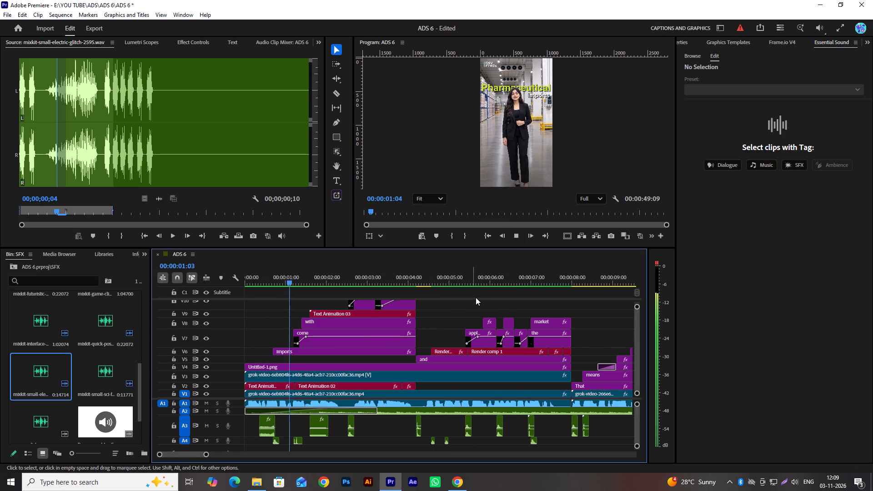
key("space")
Spot-check the rendered opening of the sequence, around the "Customs duty" captions between about 4 and 6 seconds.
scroll(493, 305, "down", 7)
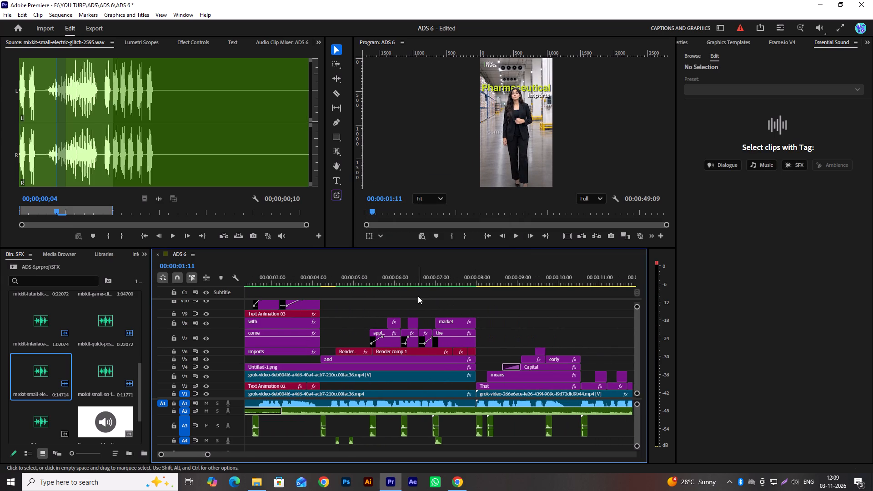
left_click_drag(416, 284, 331, 307)
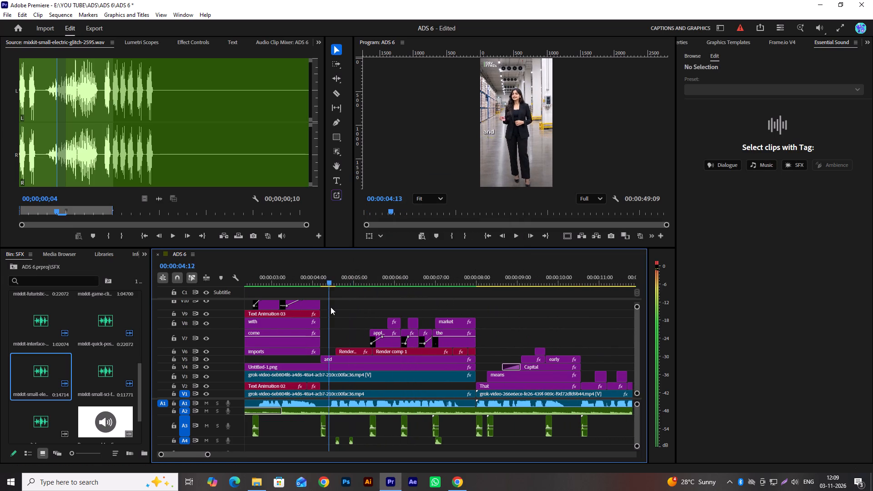
left_click_drag(331, 307, 382, 316)
key("space")
scroll(495, 339, "down", 6)
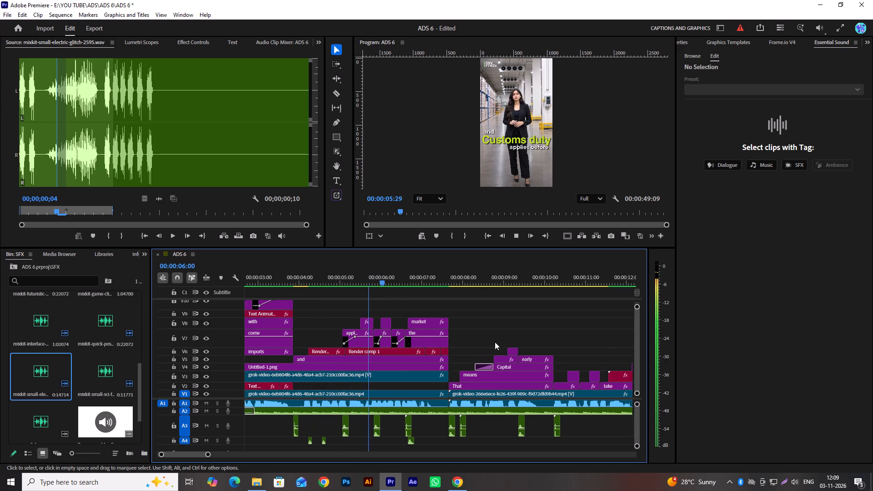
scroll(495, 342, "down", 3)
key("space")
scroll(489, 343, "down", 5)
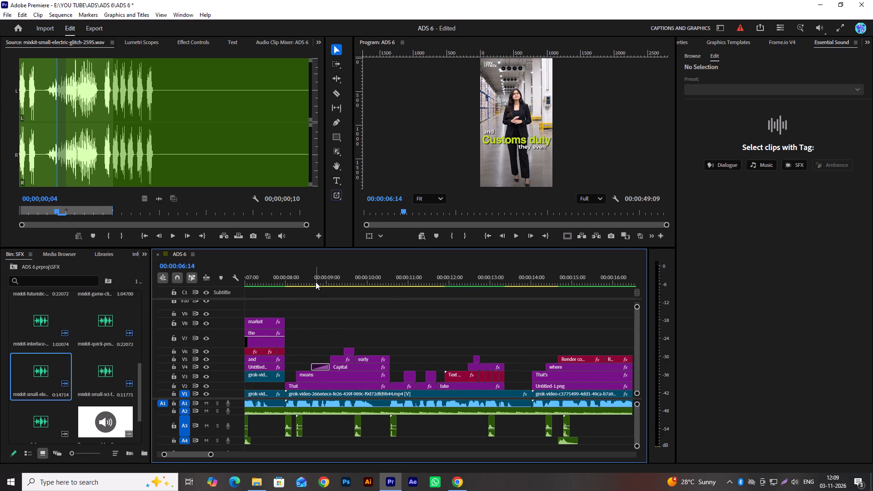
scroll(435, 340, "down", 7)
scroll(436, 340, "down", 16)
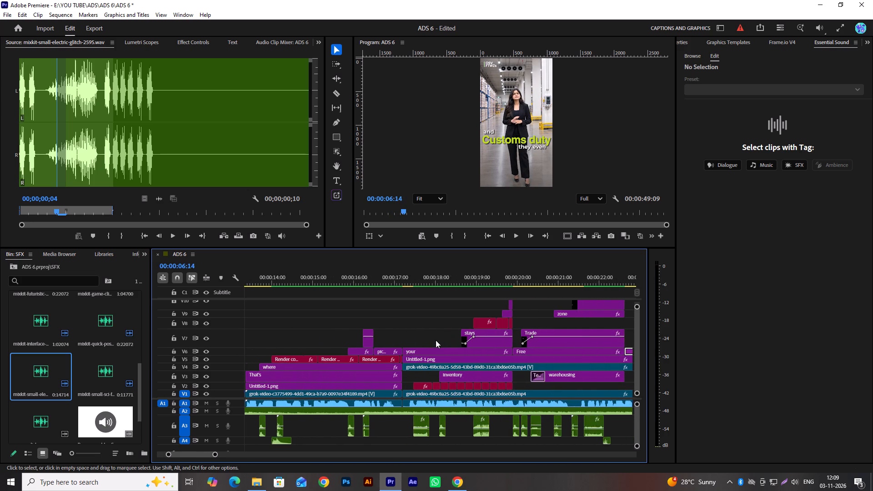
scroll(436, 340, "down", 3)
Replay the rendered "warehousing zone with Temperature controlled" captions through the cut to the outdoor shot at about 24 seconds.
left_click(469, 284)
key("space")
scroll(495, 302, "down", 7)
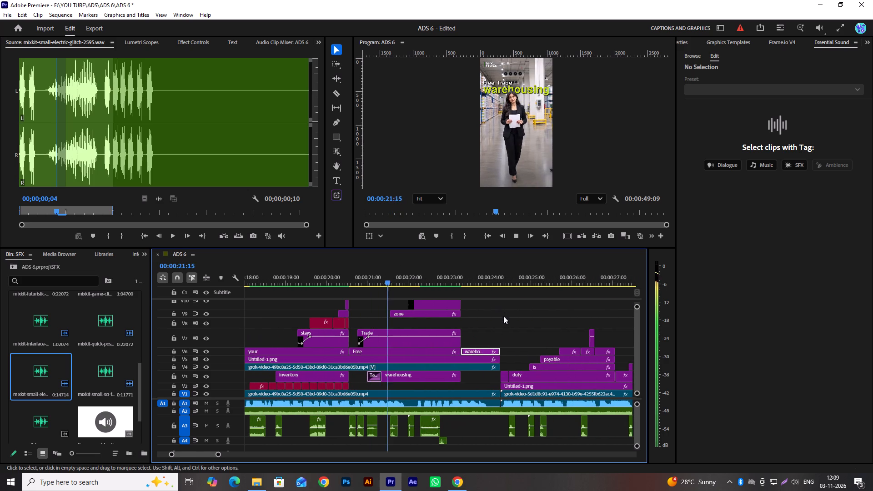
key("space")
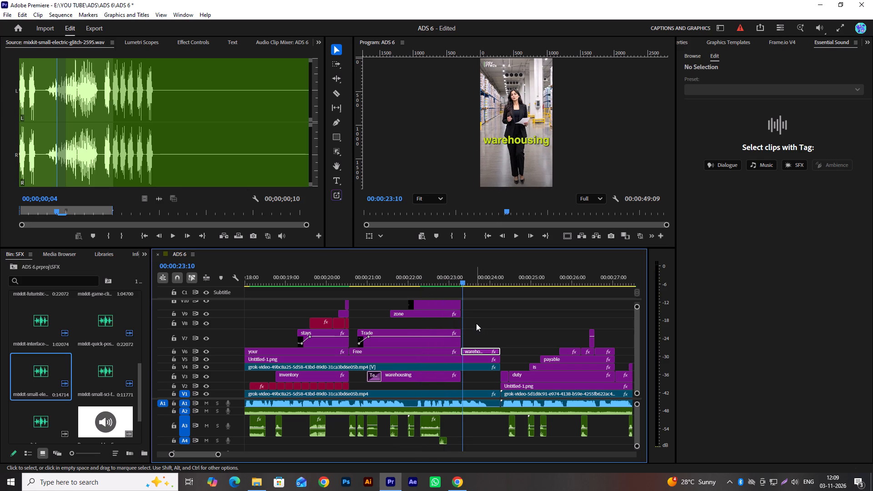
left_click_drag(429, 282, 431, 285)
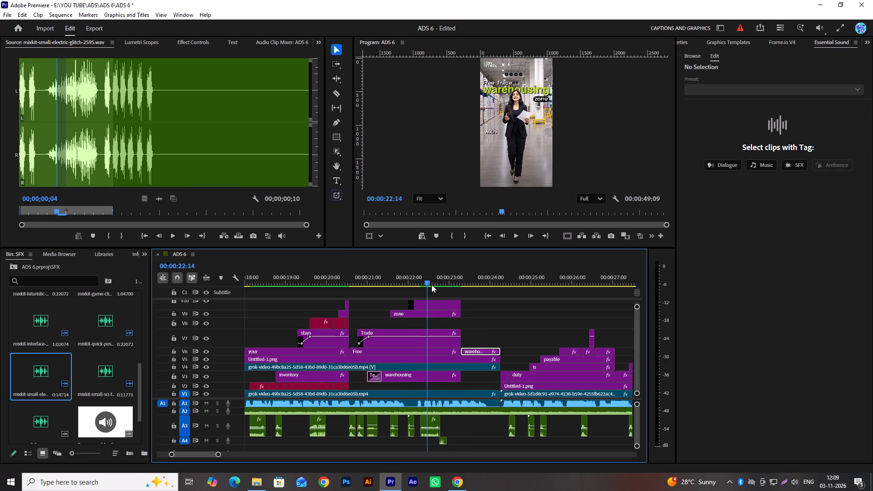
left_click_drag(431, 285, 409, 296)
key("space")
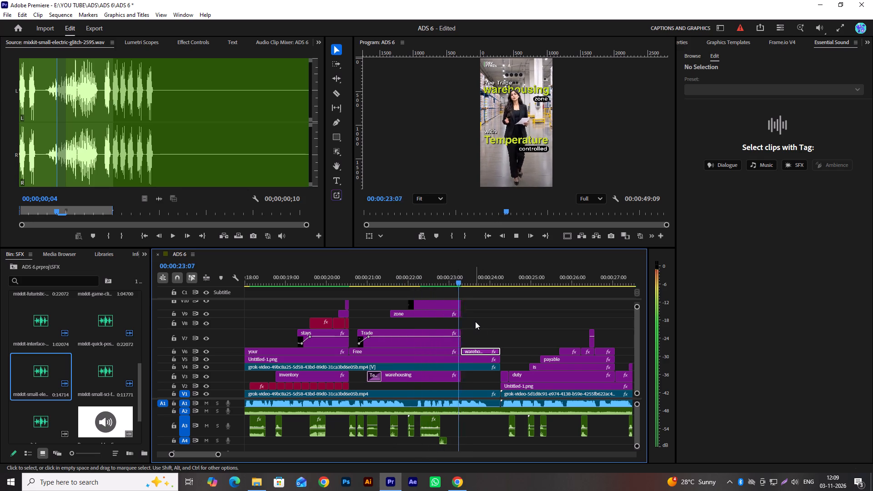
key("space")
key("space")
scroll(475, 321, "down", 4)
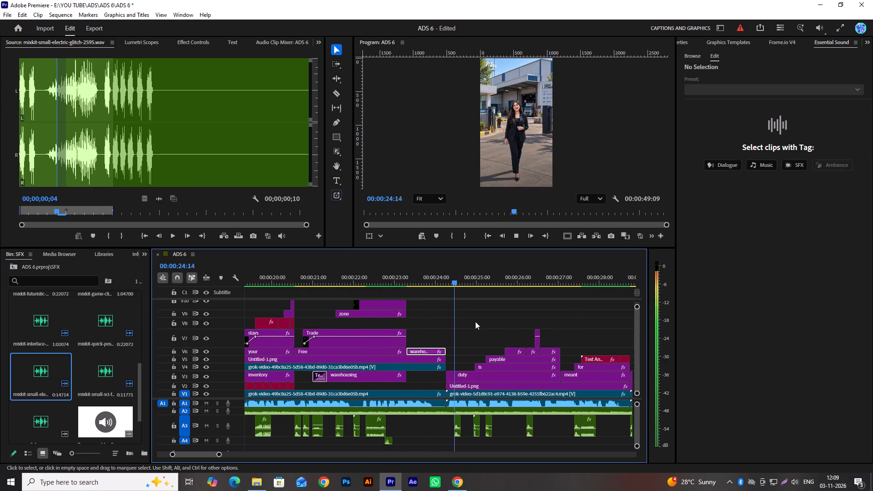
key("space")
Play the rest of the sequence from about 24 seconds to the end in the enlarged program monitor.
key("grave")
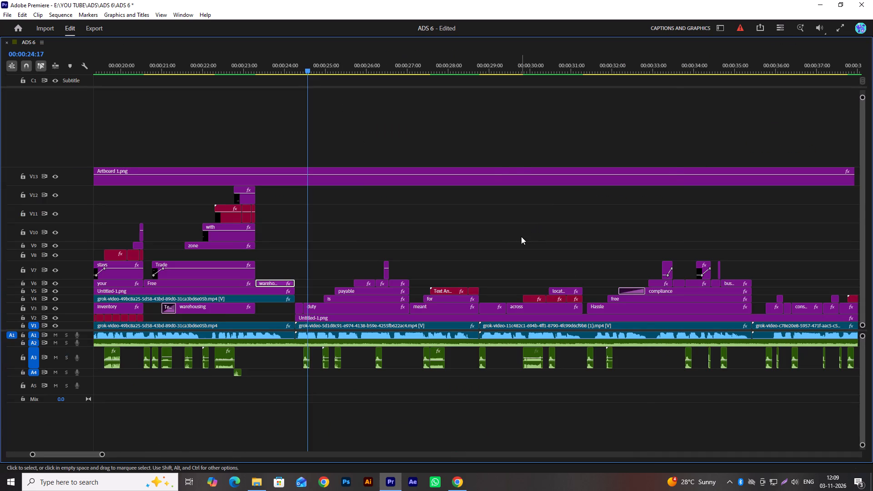
key("grave")
left_click(581, 162)
type("`")
key("space")
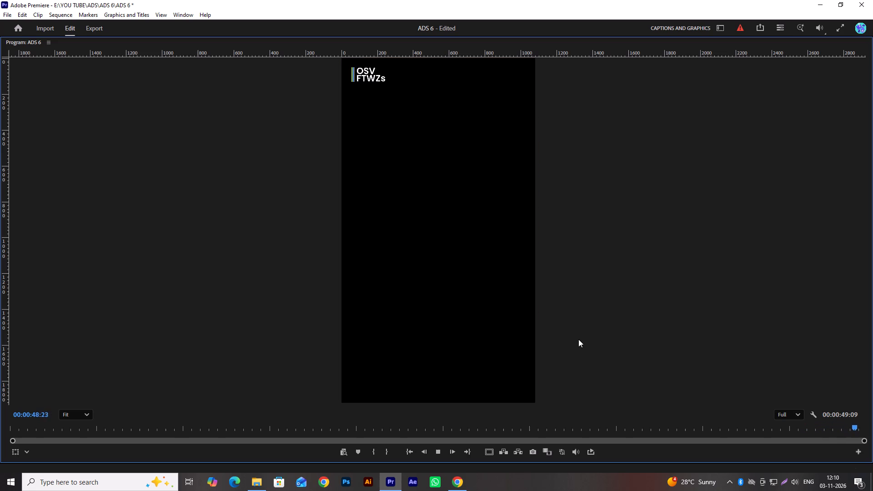
Save the ADS 6 project.
key("ctrl+s")
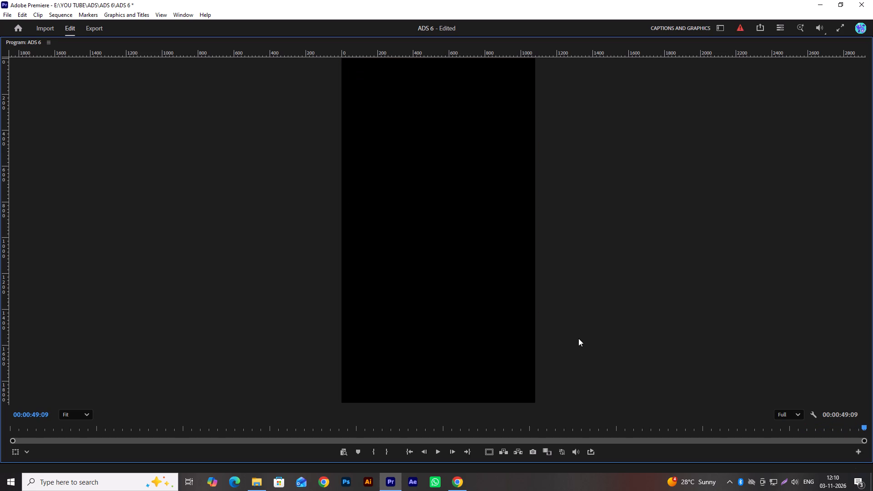
Restore the editing layout and examine the sequence's final frames, around 48:17 to 48:19, where the footage ends.
key("grave")
scroll(401, 343, "up", 6, "alt")
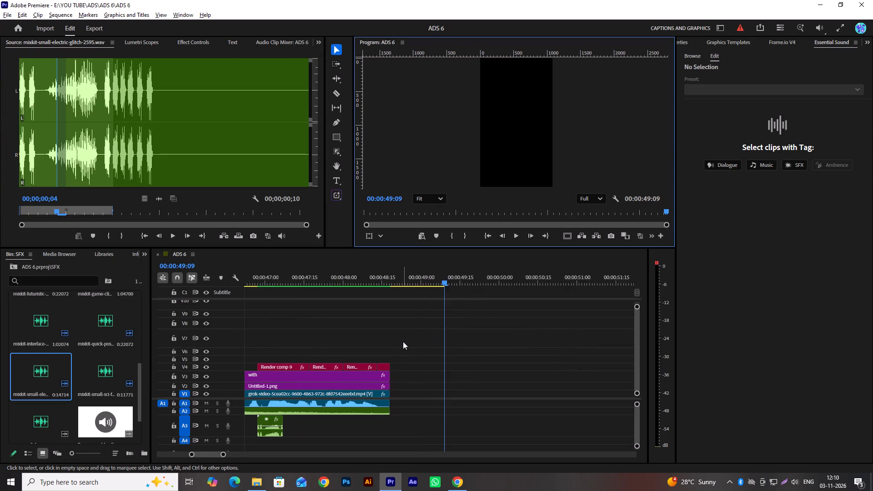
scroll(403, 341, "up", 6, "alt")
left_click(376, 284)
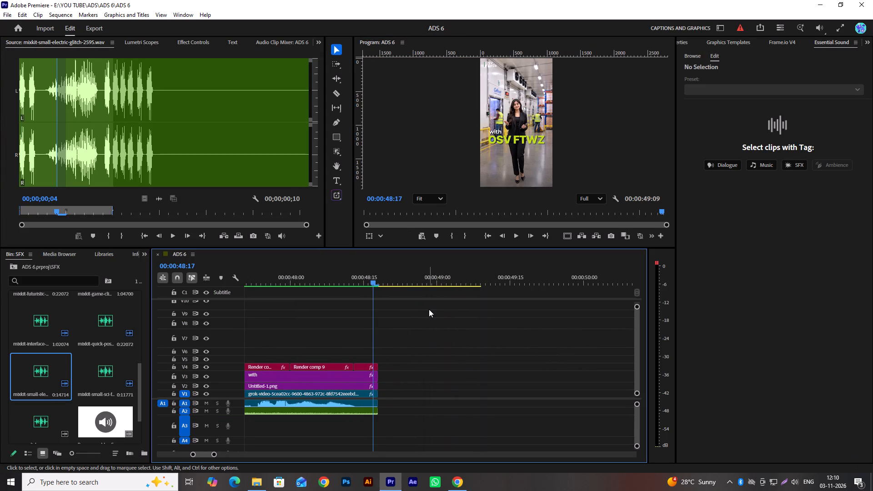
key("Right")
key("Right")
key("Left")
key("Right")
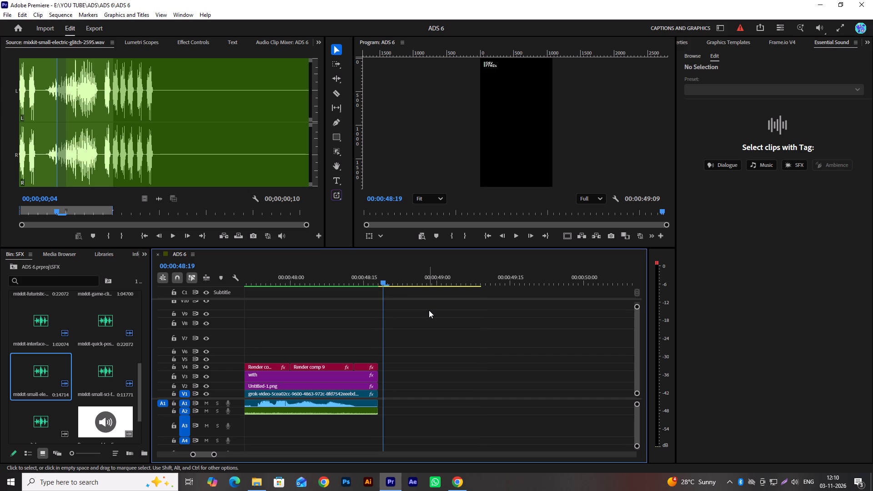
key("Left")
key("Right")
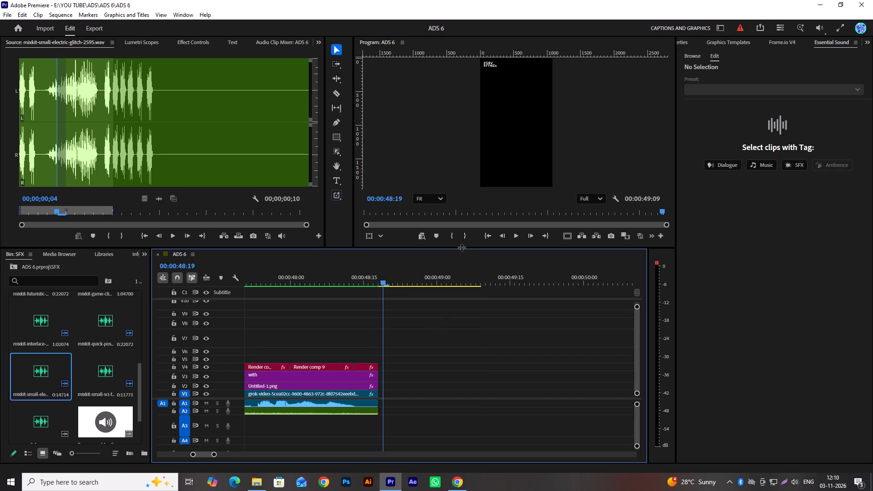
Cut the Artboard 1.png logo overlay on V13 at the footage's end, 00:00:48:18, and delete the excess piece after the cut.
left_click_drag(462, 247, 479, 145)
key("c")
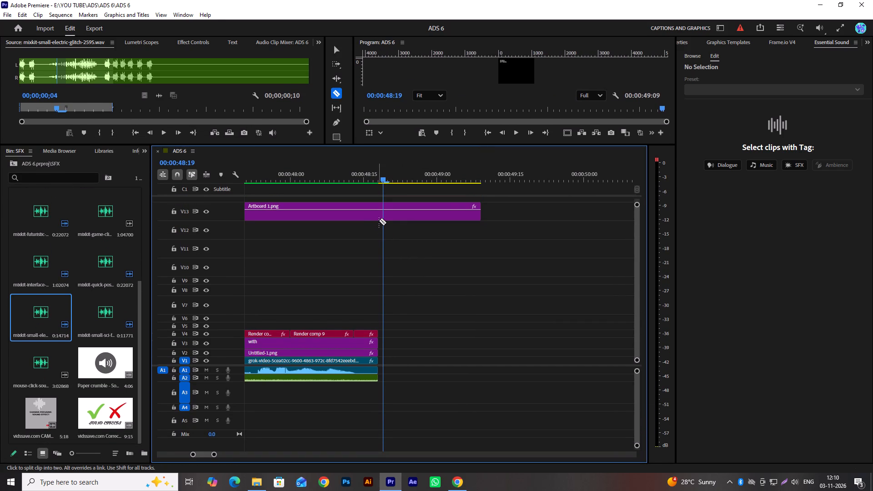
left_click(380, 219)
key("v")
left_click(420, 213)
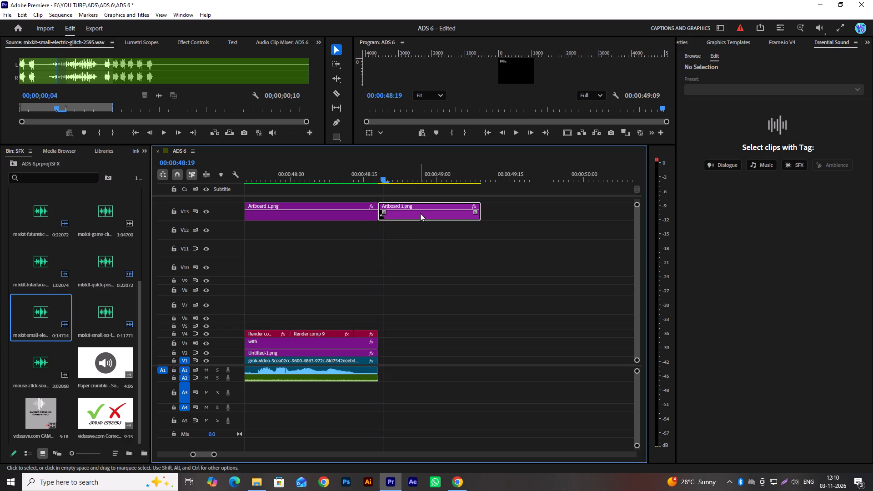
key("Delete")
left_click_drag(378, 183, 374, 181)
left_click_drag(374, 181, 381, 182)
Save the ADS 6 project.
key("ctrl+s")
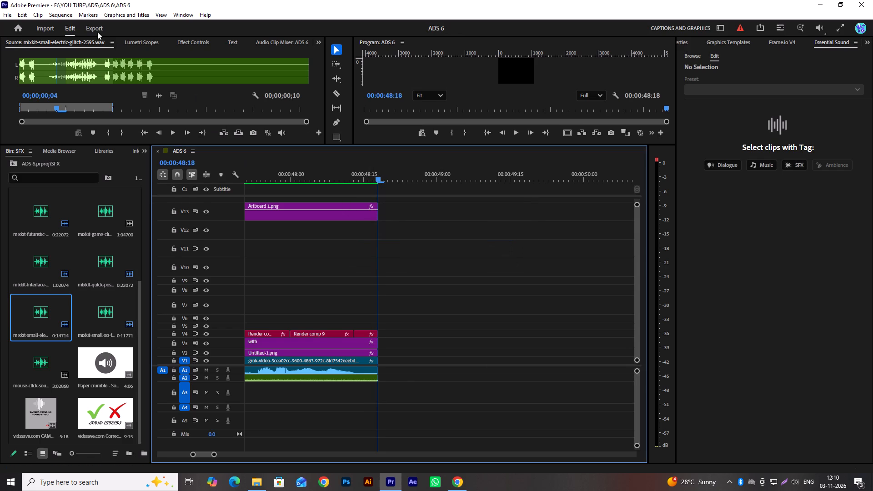
Open the export settings for ADS 6 and choose the Match Source - Adaptive High Bitrate preset.
left_click(92, 26)
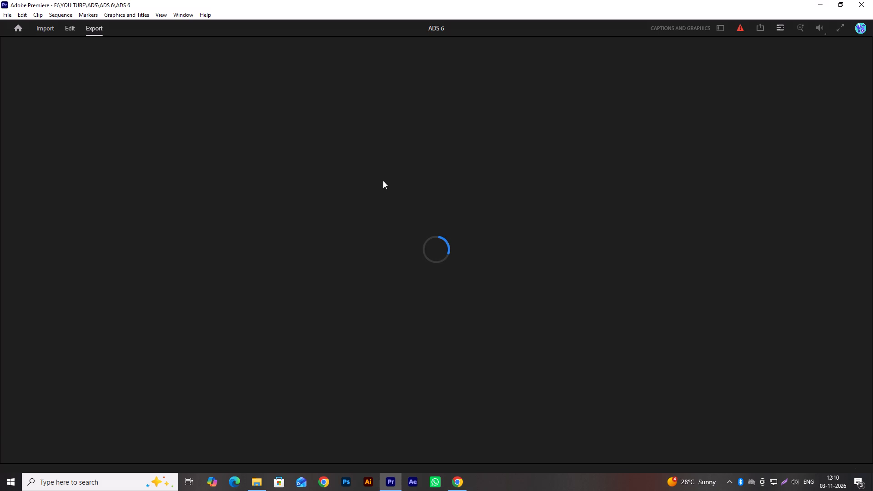
left_click(266, 110)
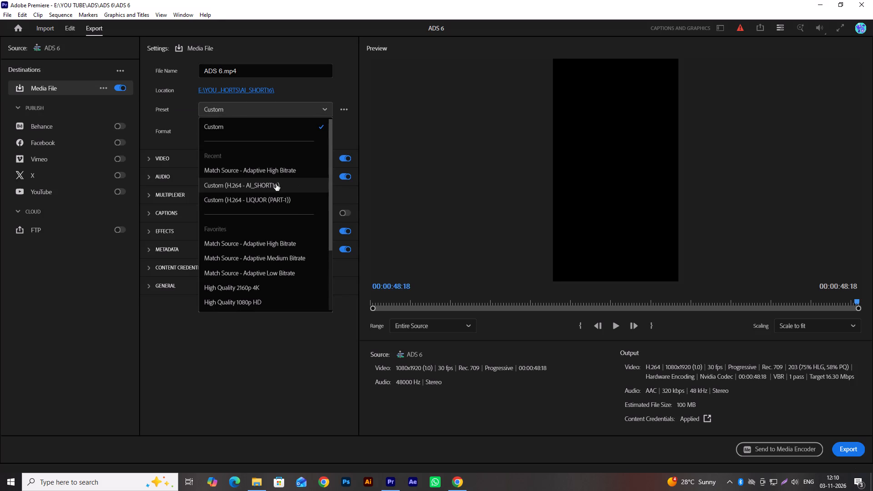
left_click(270, 241)
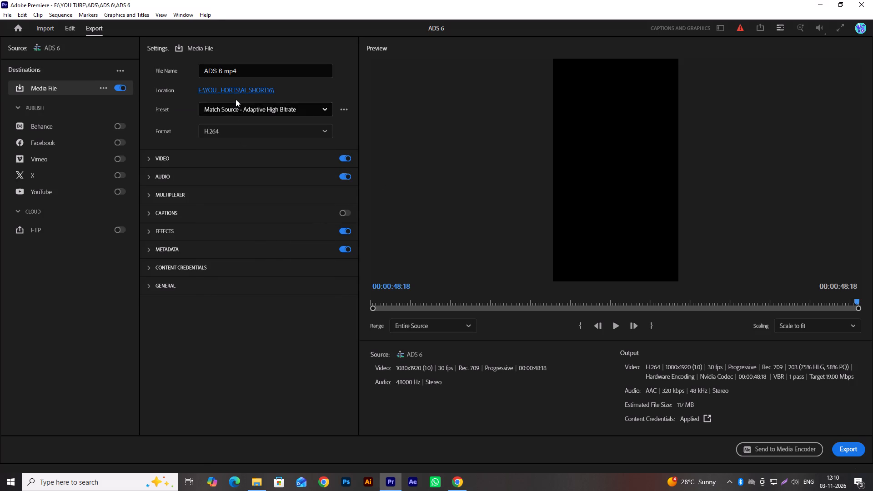
Set the export location to the YOU TUBE\ADS\ADS 6 folder on the E: drive, with ADS 6 as the file name.
left_click(241, 90)
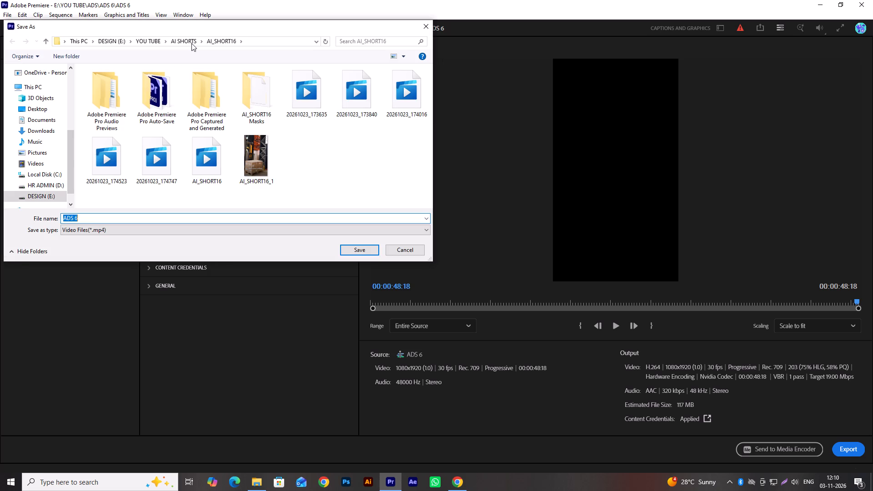
left_click(149, 40)
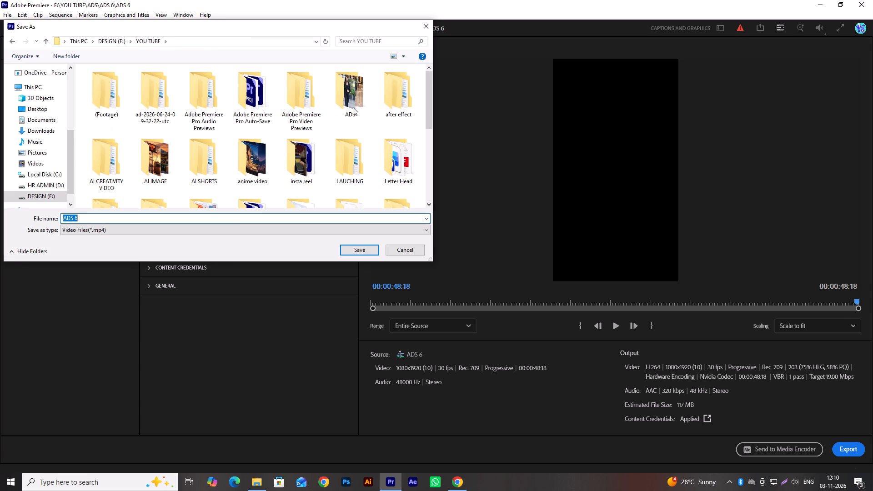
double_click(349, 105)
double_click(368, 93)
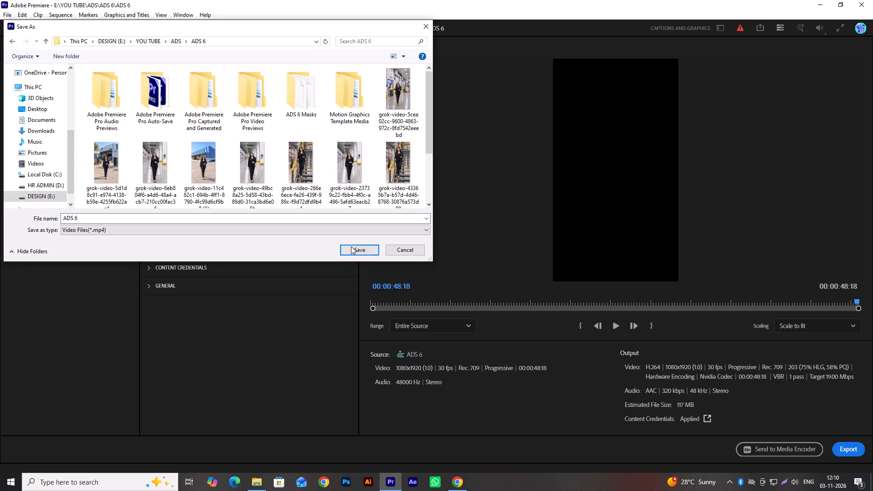
left_click(358, 250)
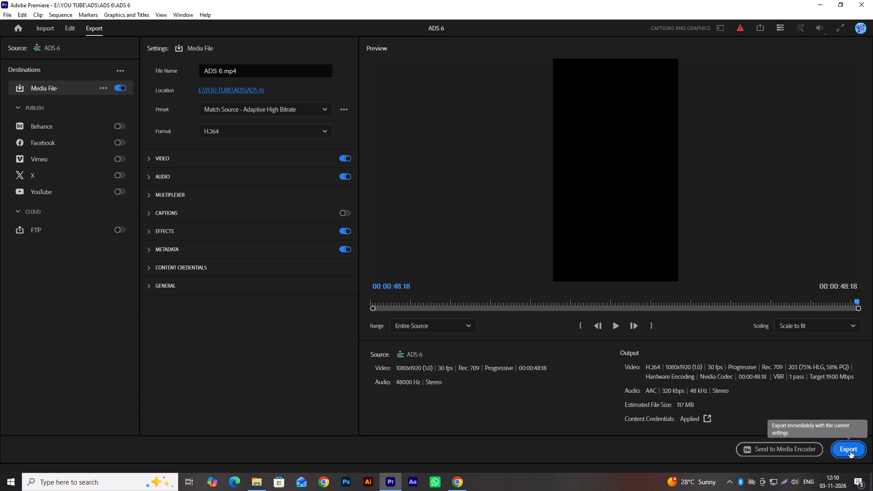
Start exporting the sequence as ADS 6.mp4 in H.264 format.
left_click(850, 451)
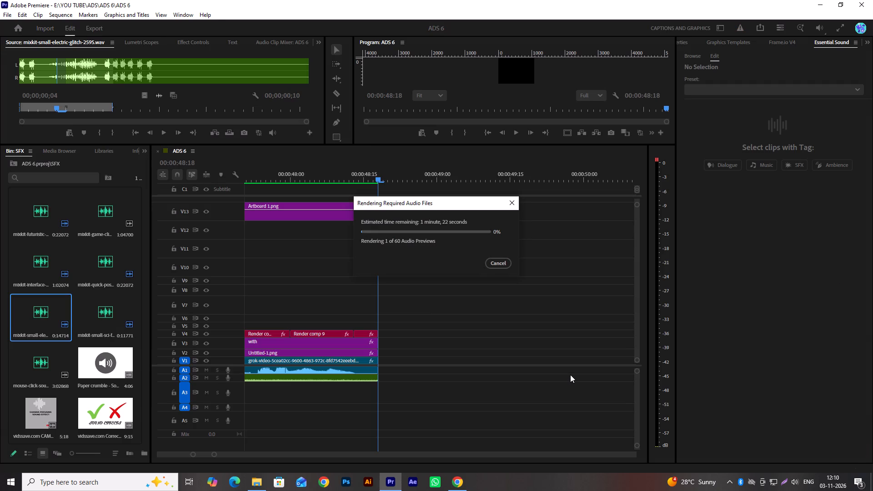
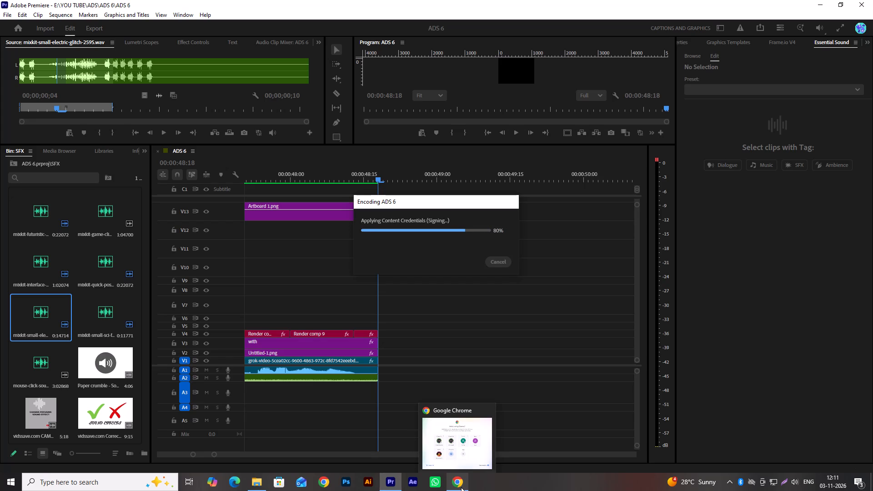
Switch to Chrome, use the personal profile with the heart-shaped hands avatar, and open Google Drive.
left_click(457, 490)
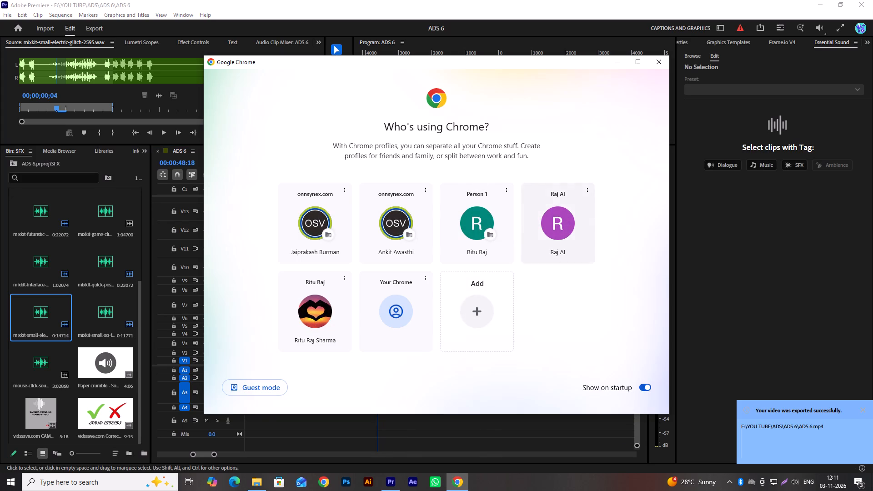
left_click(449, 235)
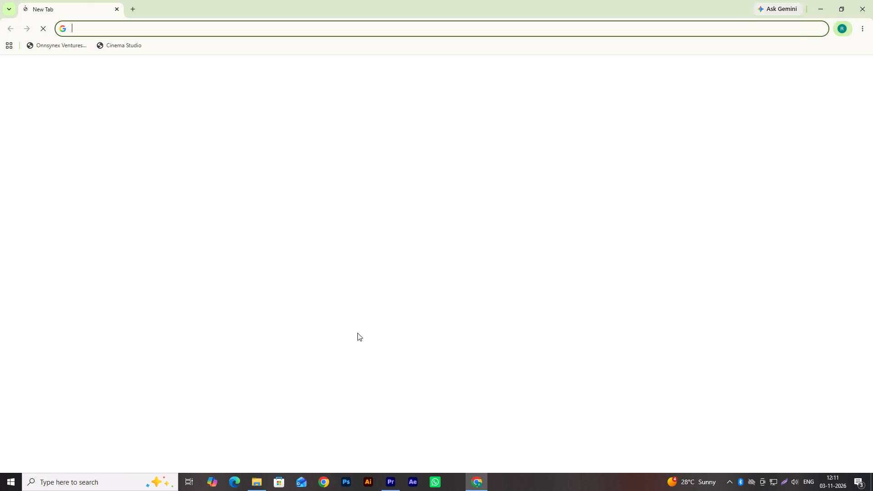
left_click(839, 28)
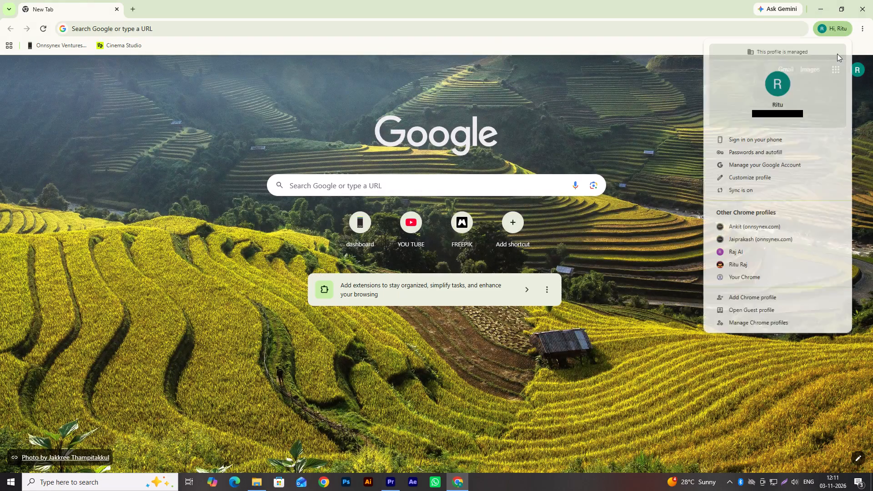
left_click(750, 260)
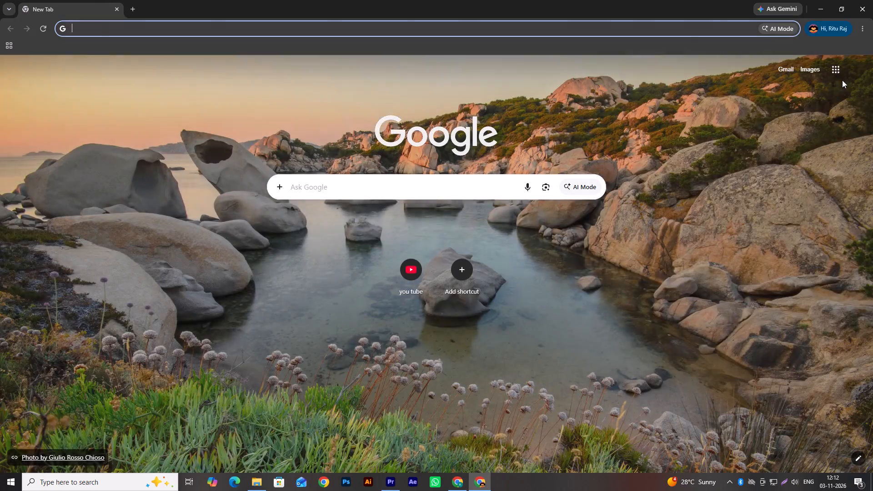
left_click(838, 70)
left_click(786, 140)
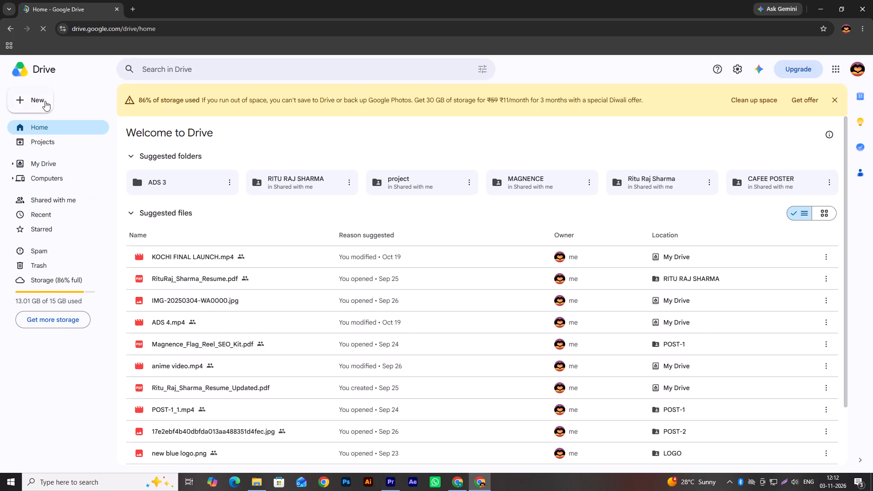
Upload the exported ADS 6 video from E:\YOU TUBE\ADS\ADS 6 to Drive and dismiss the Gemini offer.
left_click(45, 101)
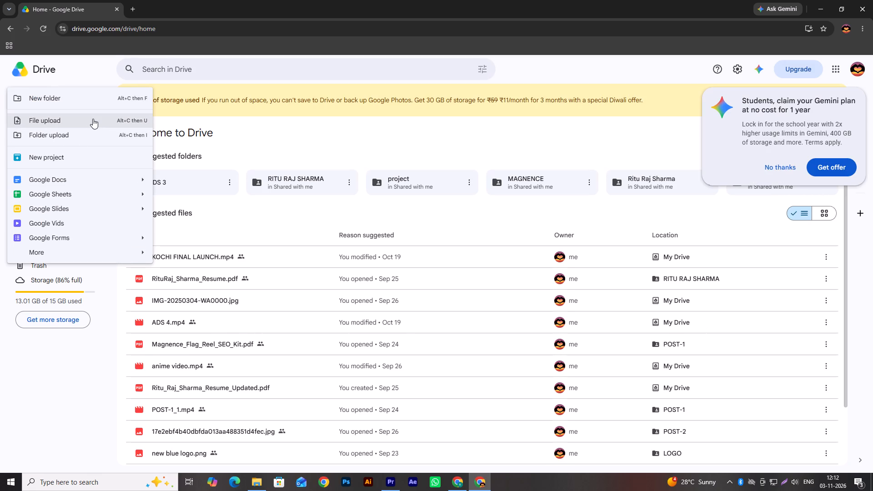
left_click(84, 116)
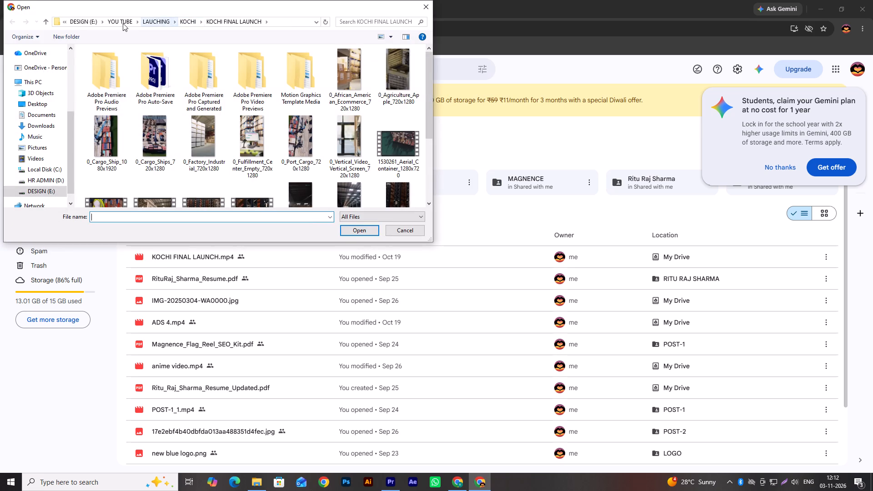
double_click(122, 23)
double_click(308, 142)
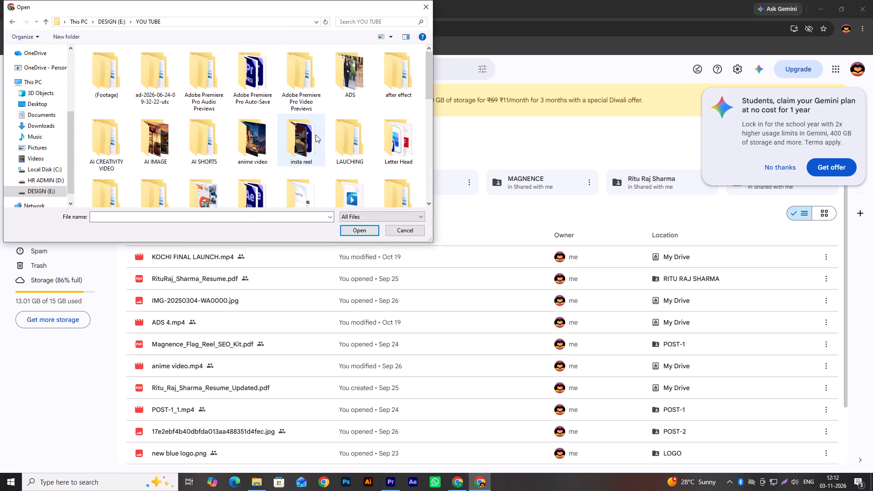
double_click(354, 78)
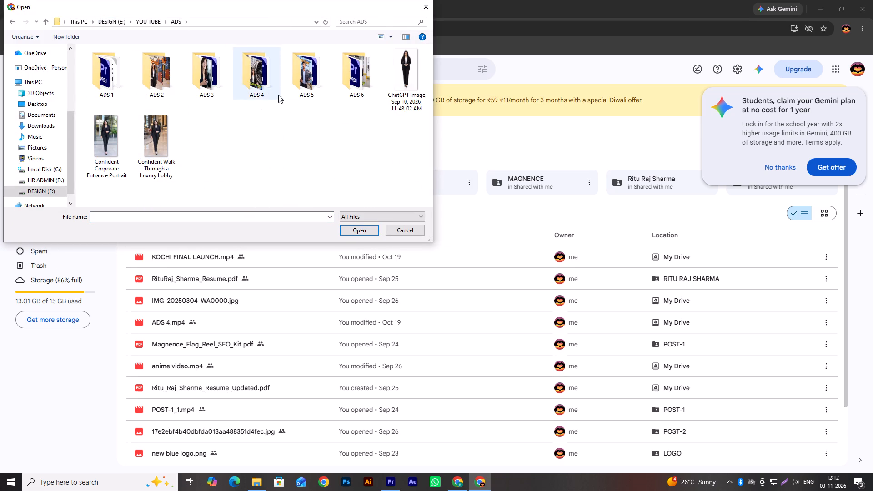
double_click(373, 75)
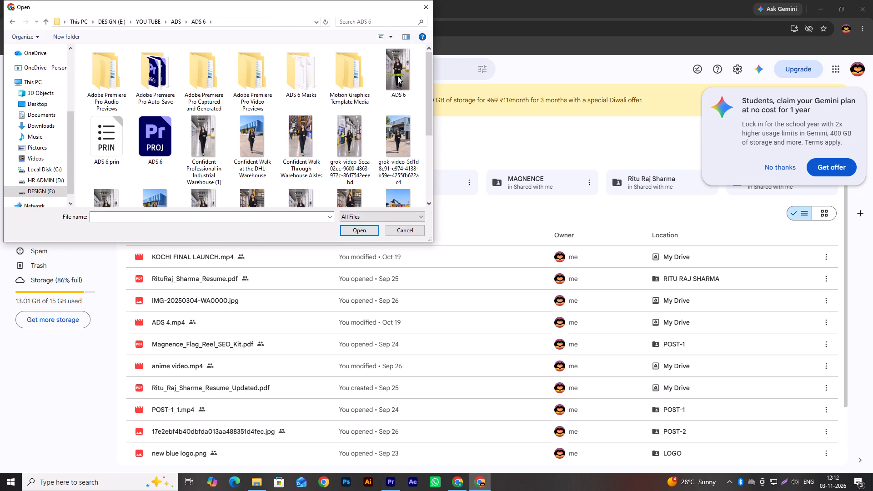
double_click(397, 76)
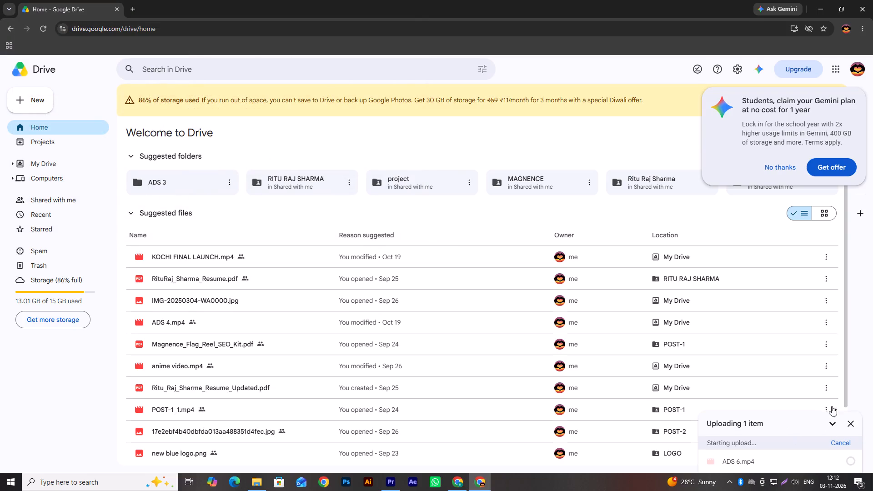
left_click(781, 171)
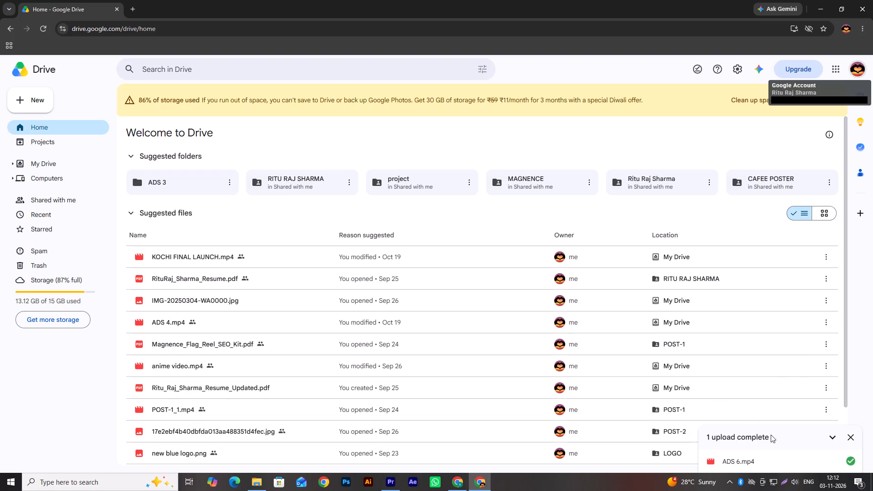
Share the recently uploaded ADS 6.mp4 with Anyone with the link and copy its link.
left_click(42, 216)
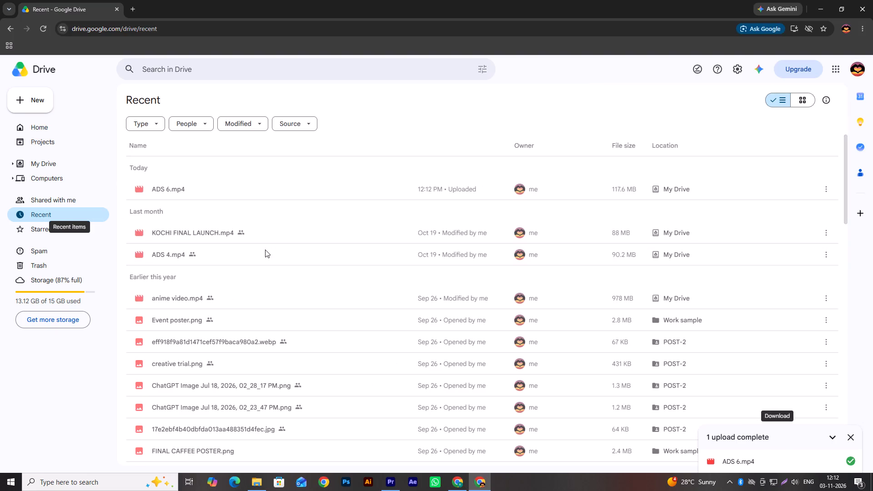
left_click(828, 189)
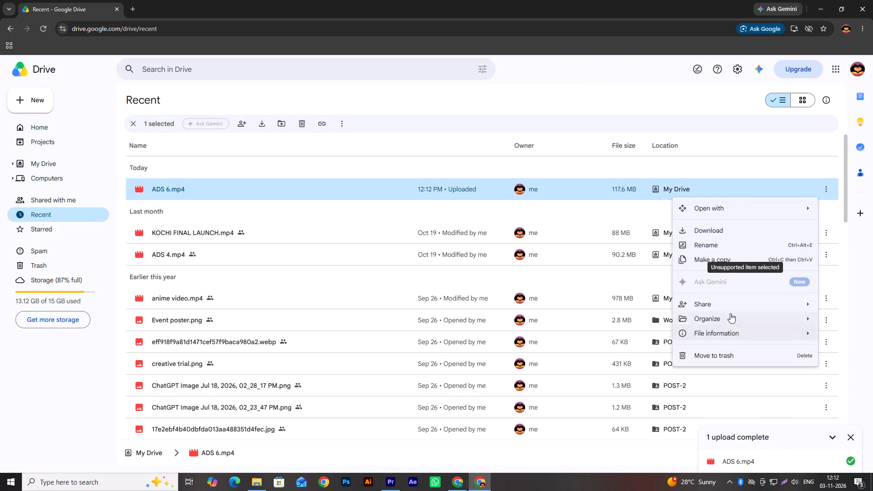
left_click(808, 303)
left_click(603, 313)
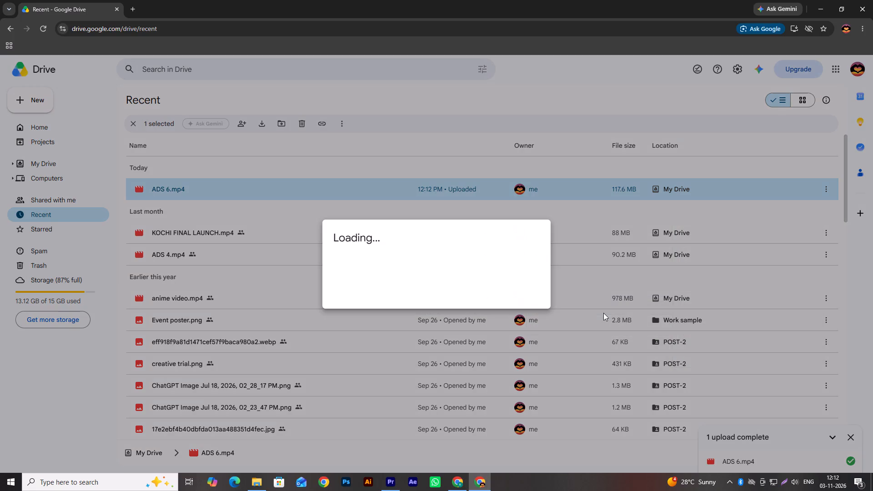
left_click(389, 304)
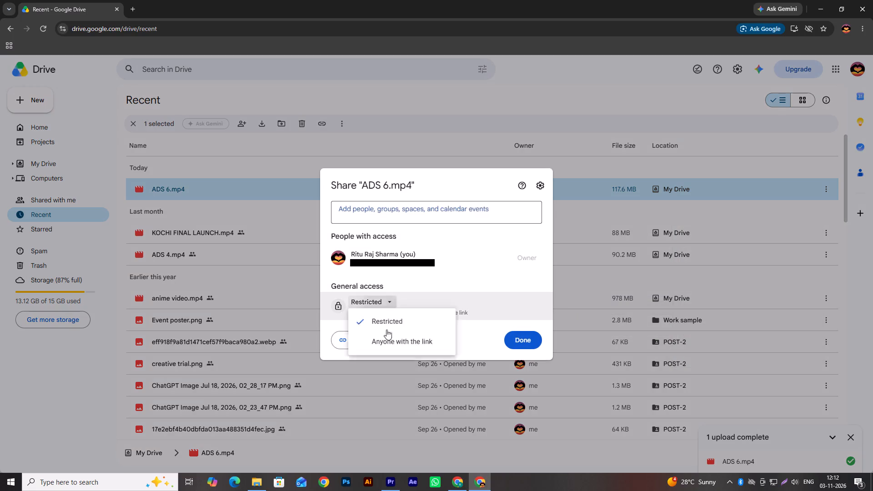
left_click(384, 346)
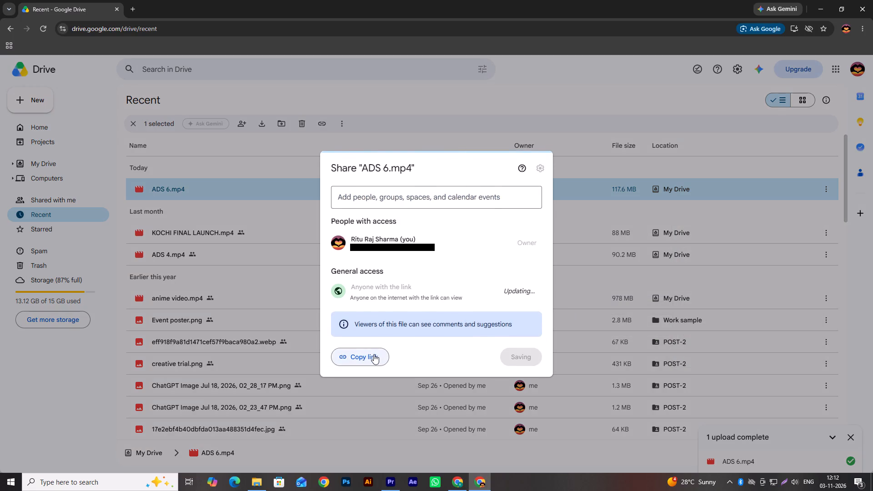
left_click(374, 354)
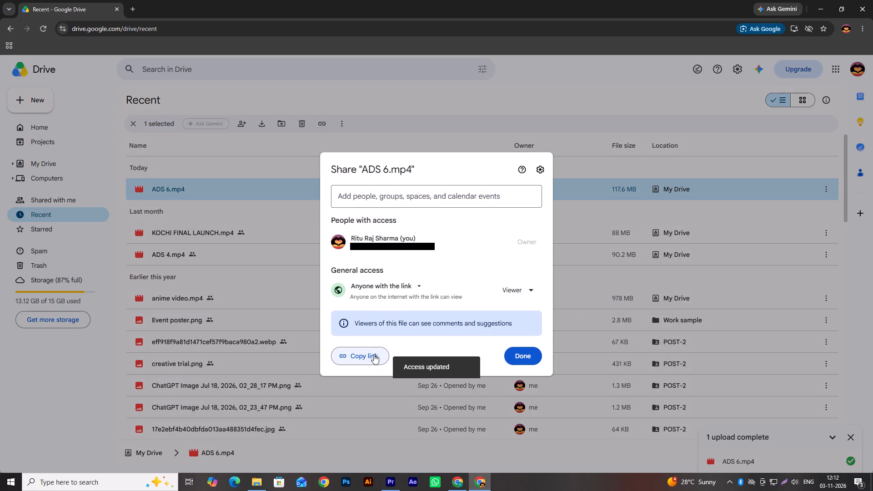
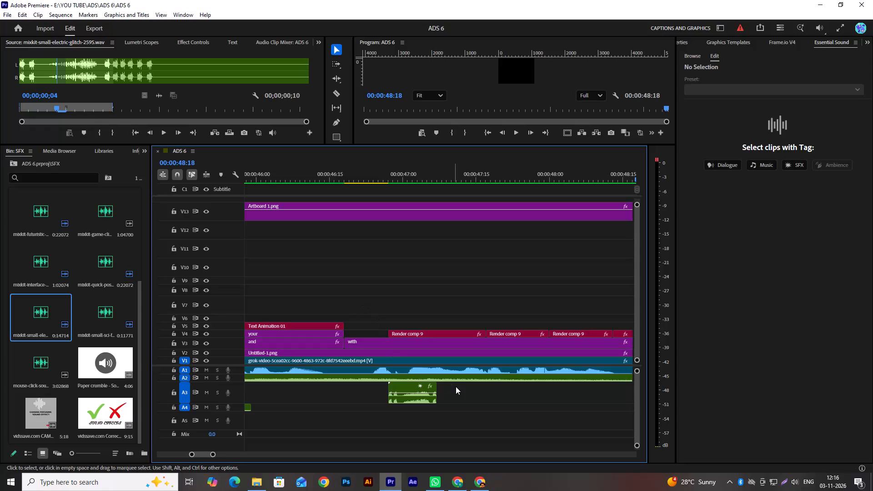
Select the 2 - Ad - Short 1.wav background music clip on track A2 of the ADS 6 sequence.
scroll(512, 411, "up", 8)
left_click(413, 380)
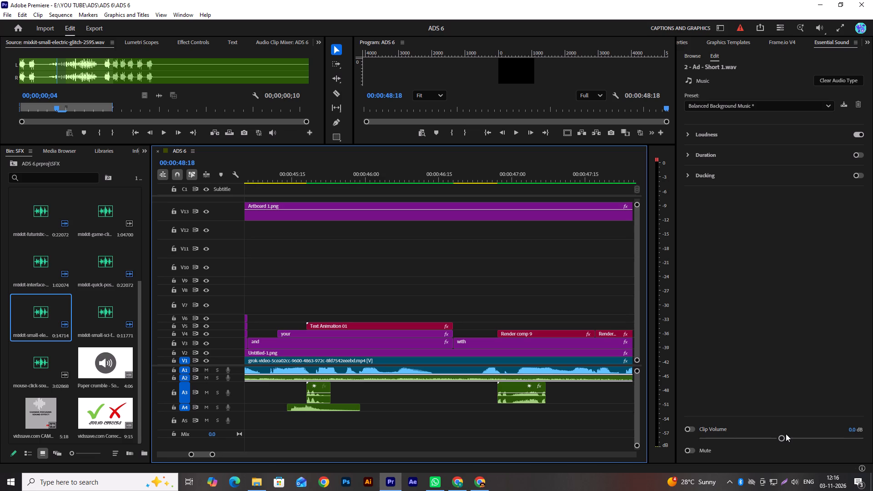
Switch to File Explorer and play the ADS 4 video from E:\YOU TUBE\ADS\ADS 4 as a reference, closing it after a few seconds.
left_click(261, 485)
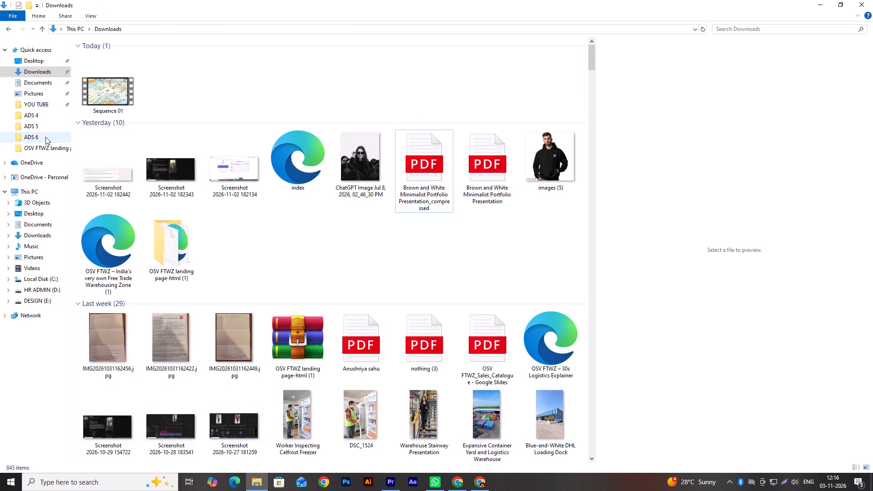
left_click(45, 135)
left_click(502, 270)
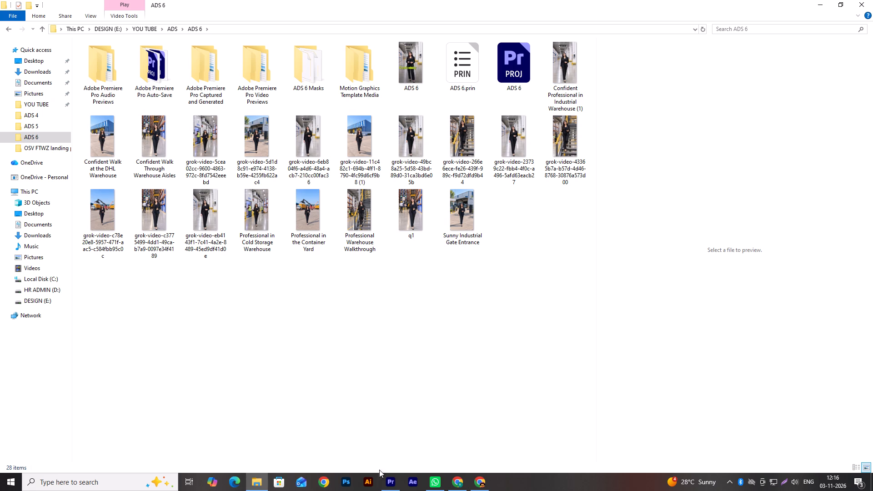
left_click(174, 32)
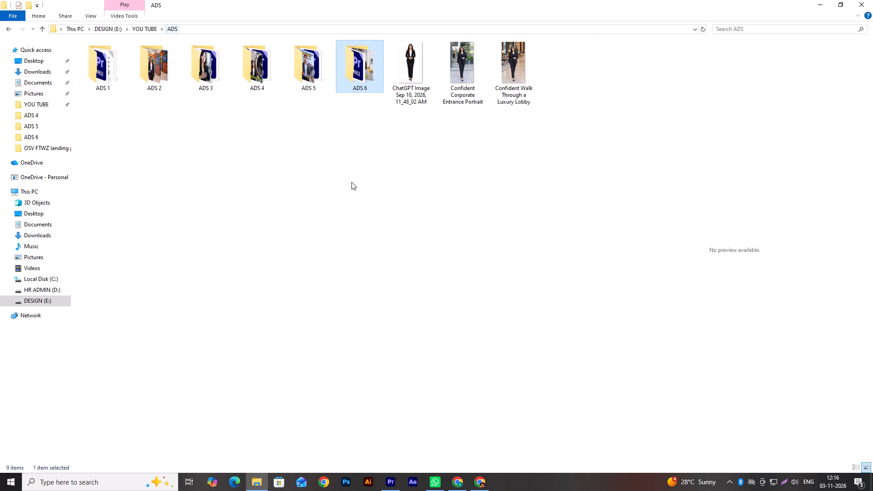
double_click(303, 82)
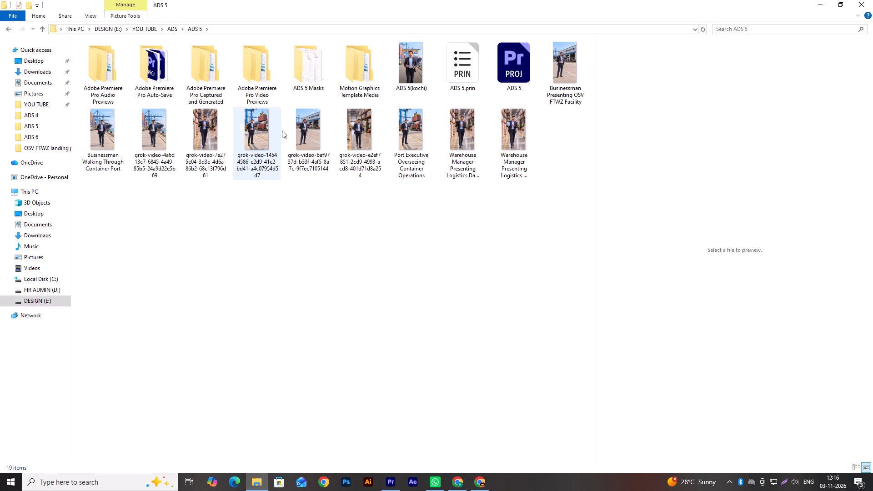
double_click(170, 31)
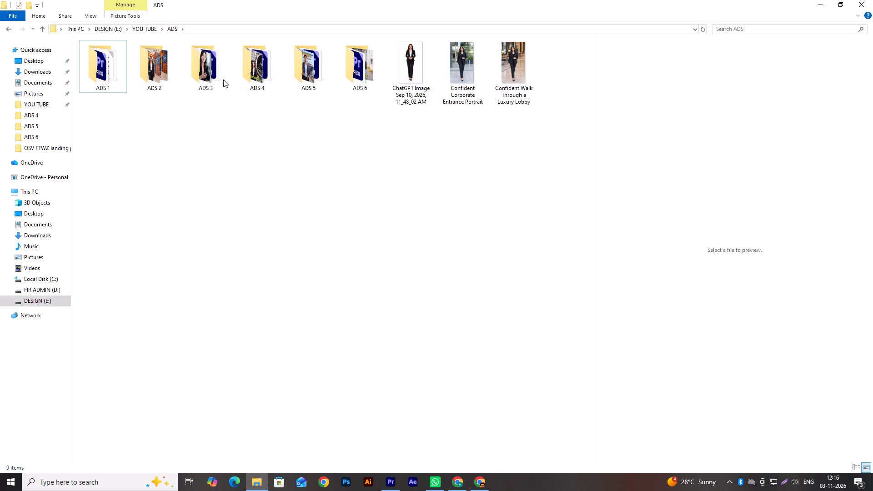
double_click(271, 78)
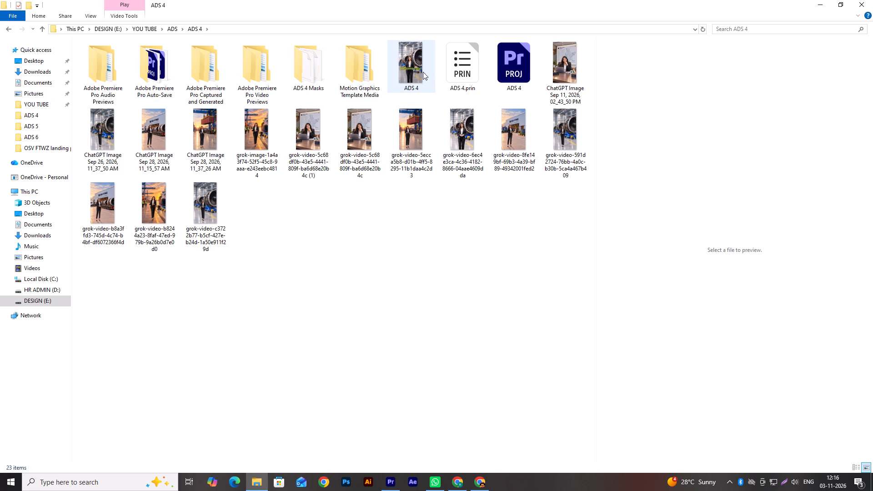
double_click(396, 72)
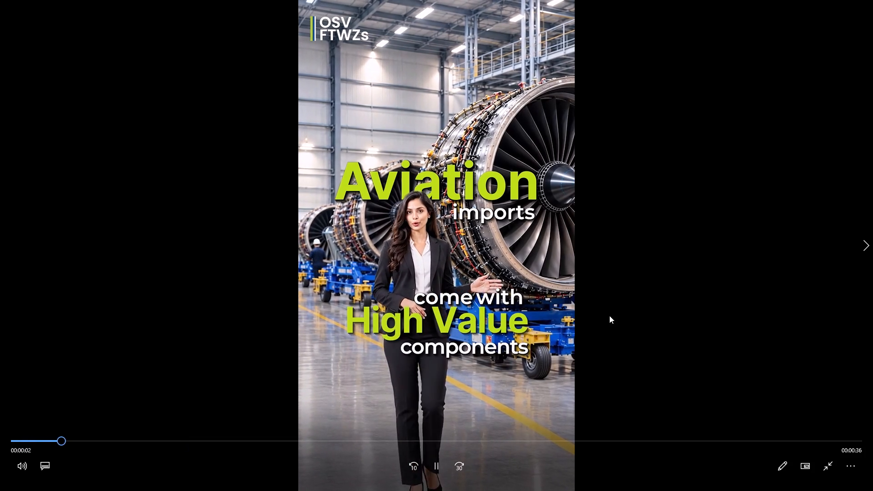
double_click(609, 314)
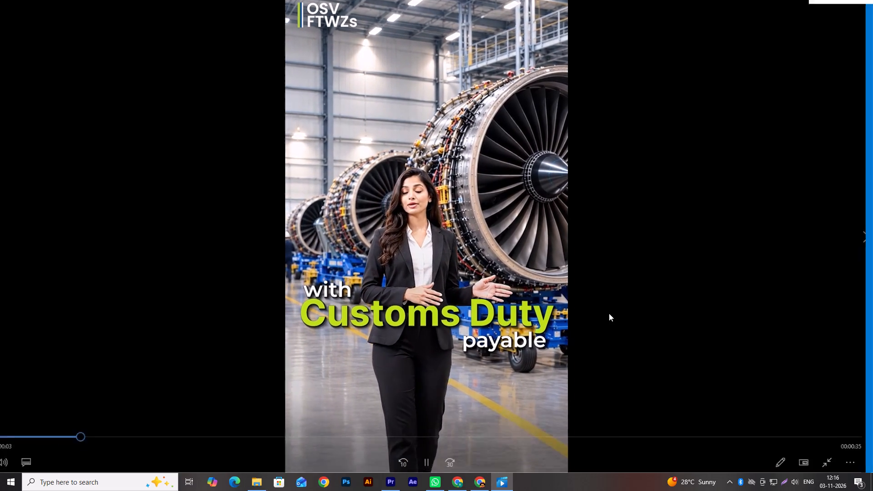
left_click(872, 0)
left_click(348, 279)
Return to Premiere and lower the selected background music's clip volume to -7.0 dB.
left_click(398, 479)
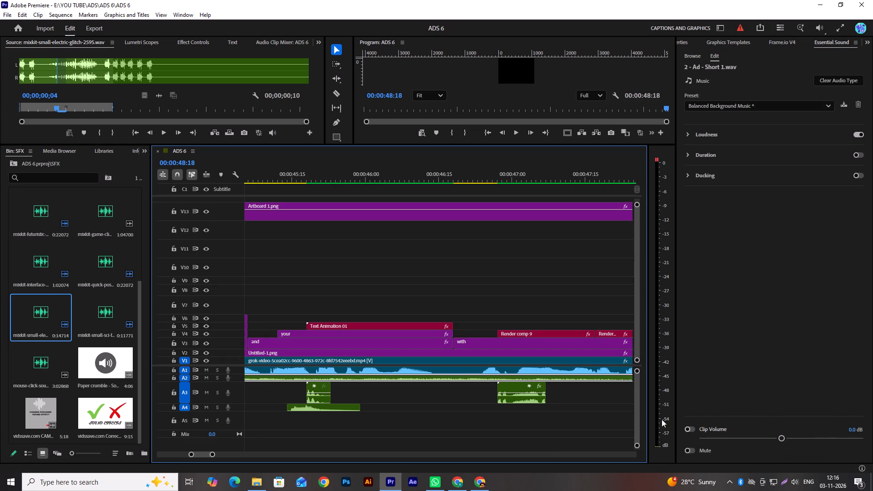
left_click_drag(336, 180, 0, 277)
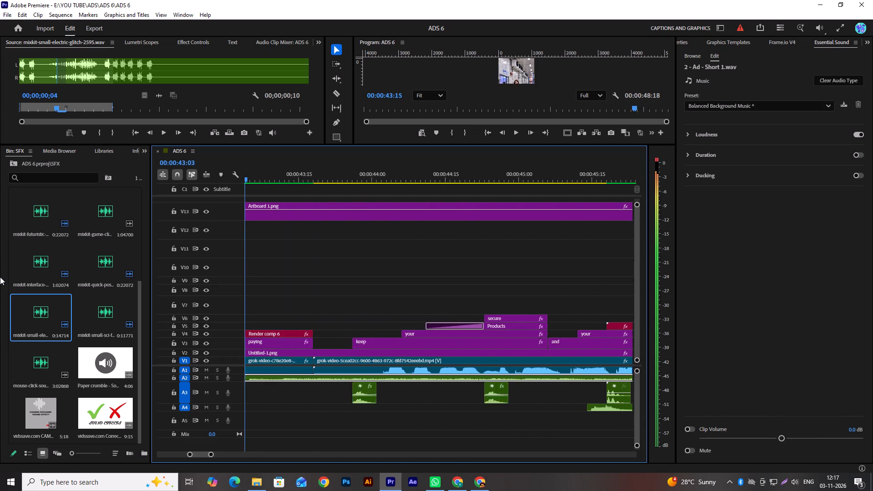
left_click_drag(0, 277, 0, 278)
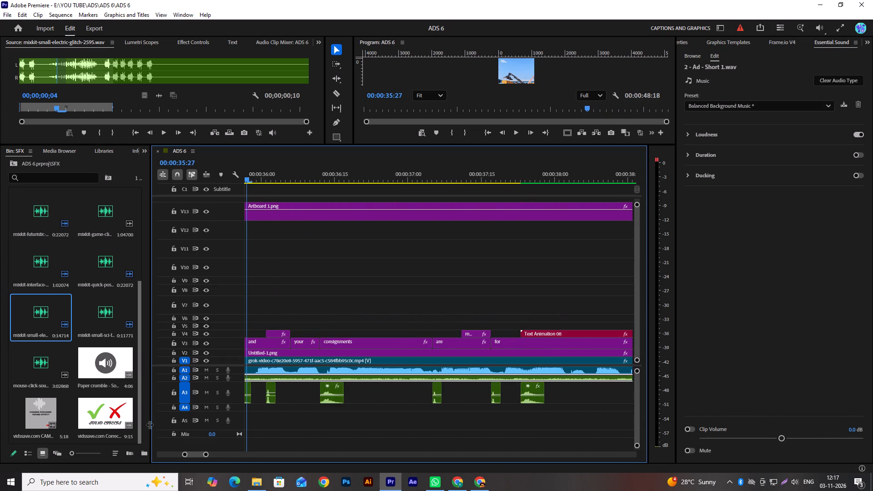
left_click_drag(190, 454, 67, 450)
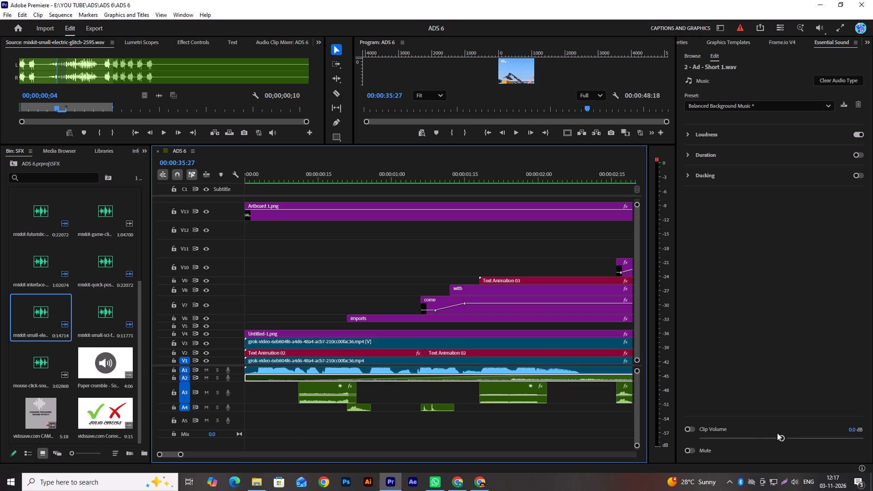
left_click_drag(783, 439, 768, 437)
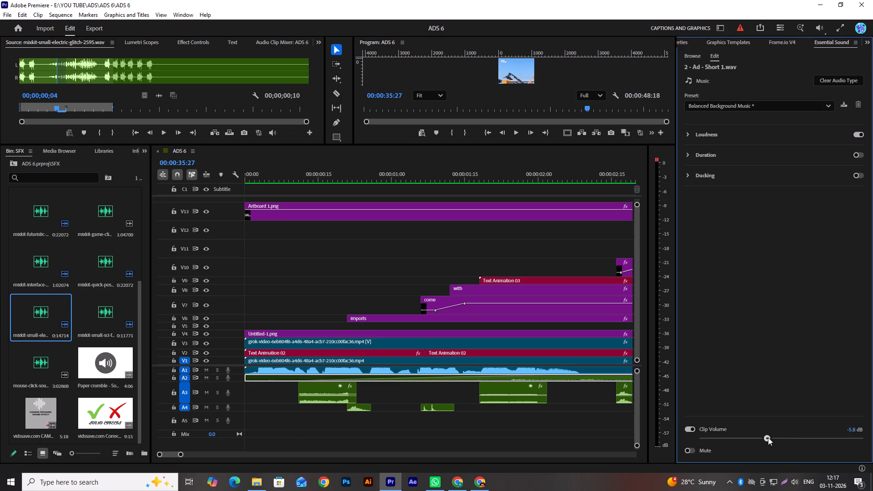
left_click_drag(768, 437, 763, 438)
left_click_drag(763, 438, 766, 439)
Play ADS 6 from the start with an enlarged preview and the whole sequence in view to check the music level.
left_click_drag(311, 180, 104, 234)
key("space")
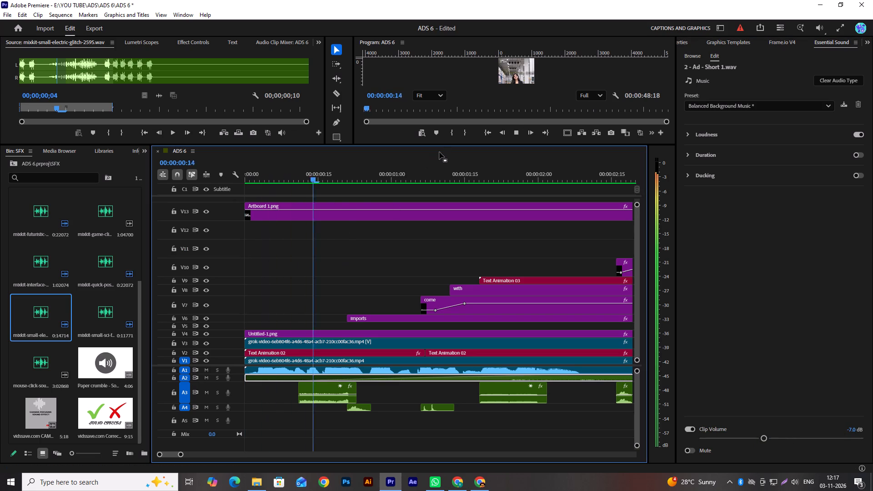
left_click_drag(445, 145, 432, 318)
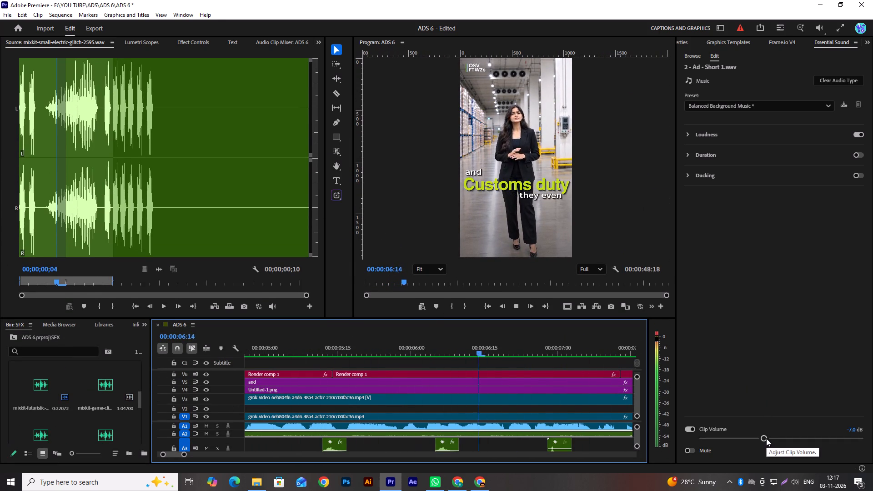
scroll(477, 366, "down", 13, "alt")
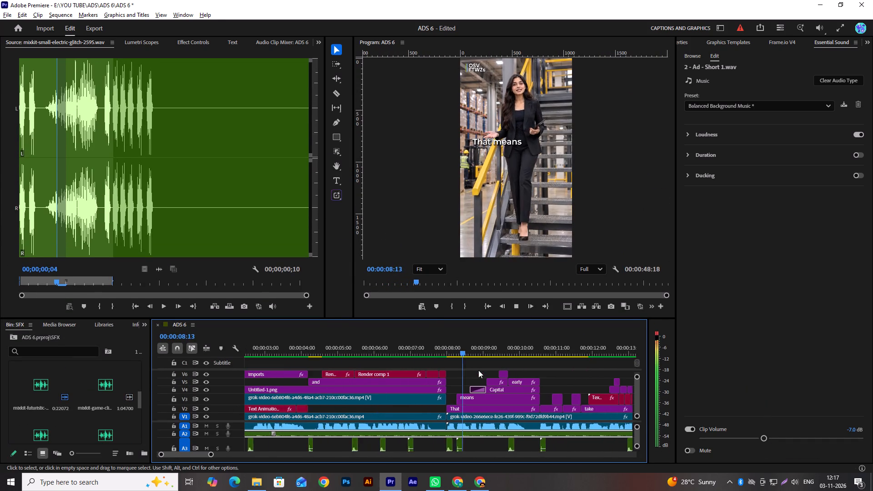
scroll(478, 370, "down", 5, "alt")
scroll(478, 370, "down", 7)
scroll(487, 376, "down", 7, "alt")
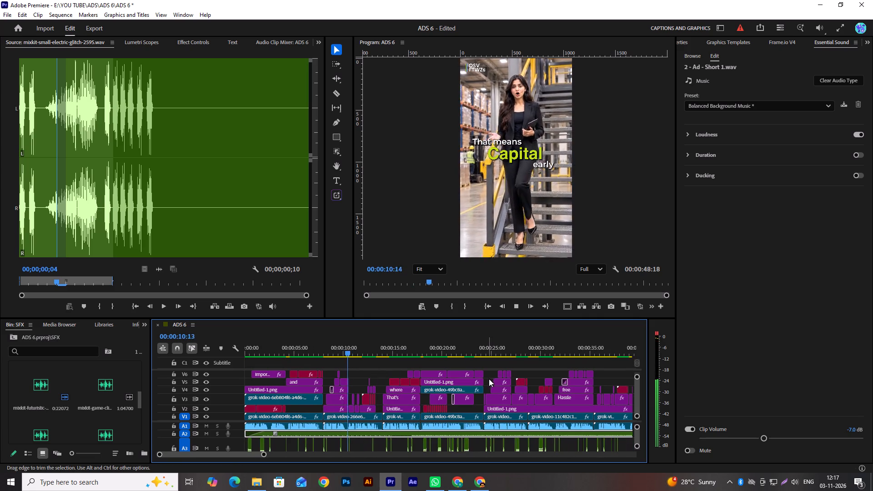
scroll(508, 391, "down", 8, "alt")
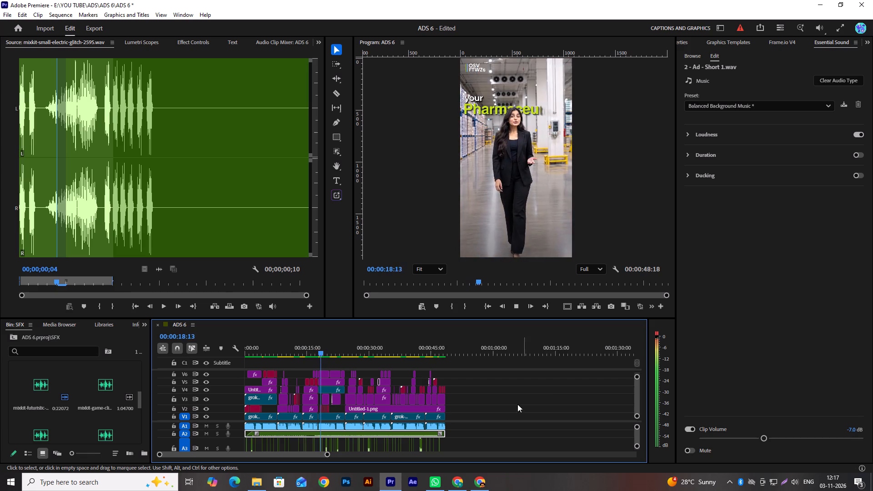
key("space")
Switch to File Explorer and replay the ADS 4 video near its end for comparison, and close it.
left_click(264, 481)
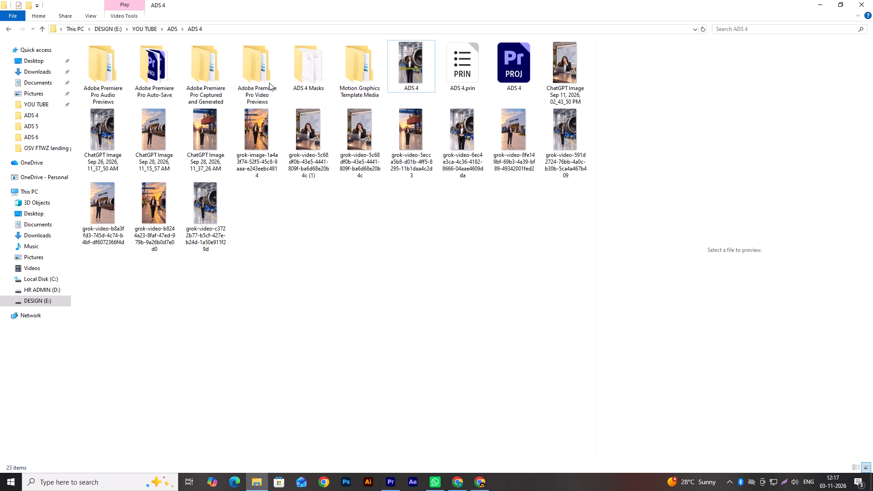
left_click(423, 65)
left_click(423, 69)
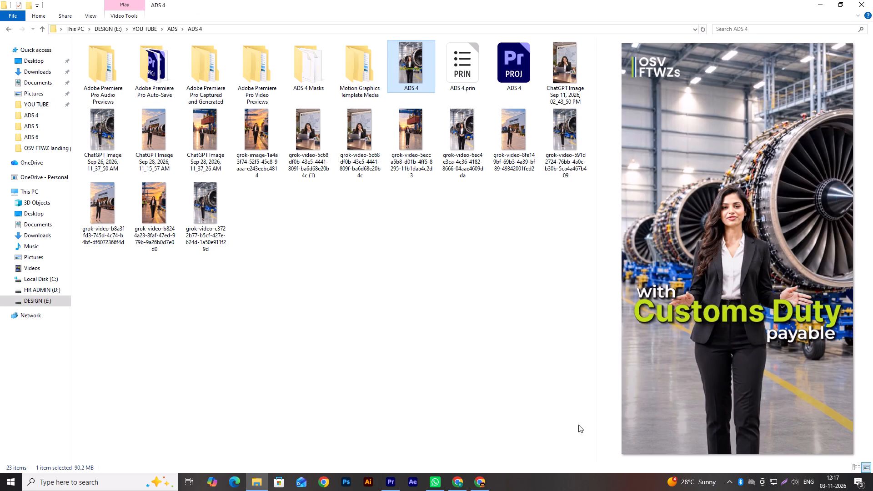
double_click(413, 78)
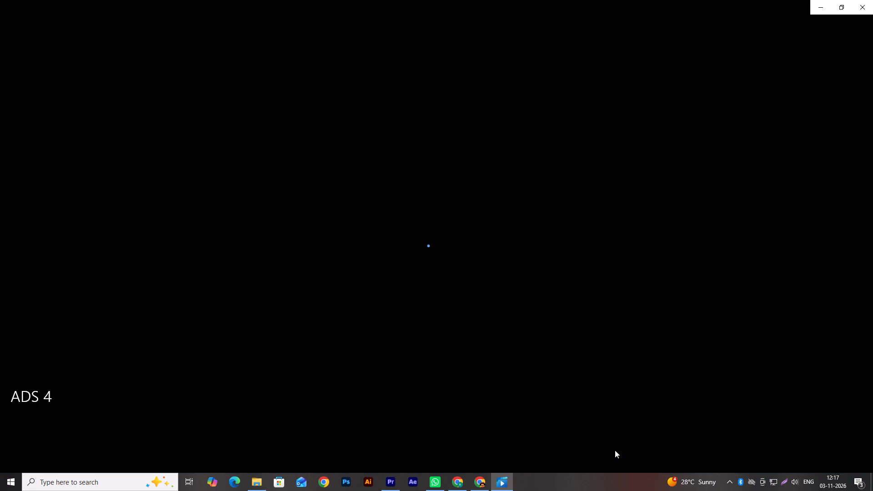
left_click_drag(624, 437, 673, 447)
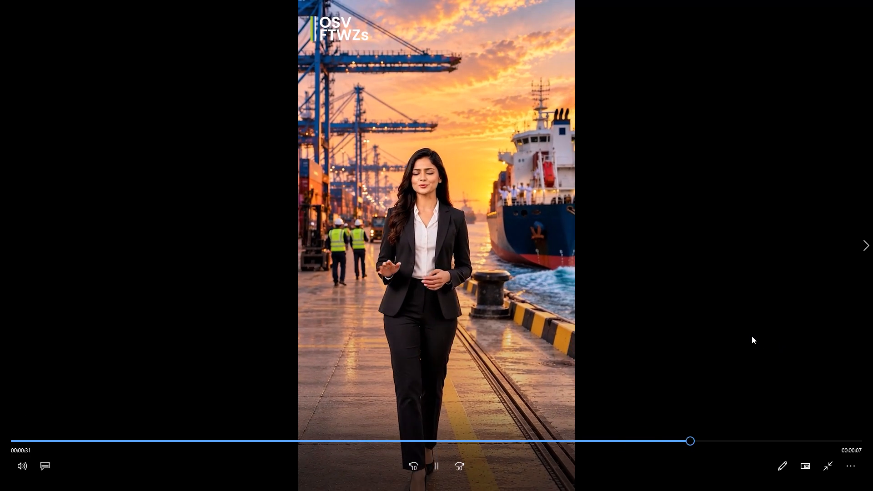
double_click(752, 336)
left_click(872, 0)
left_click(417, 299)
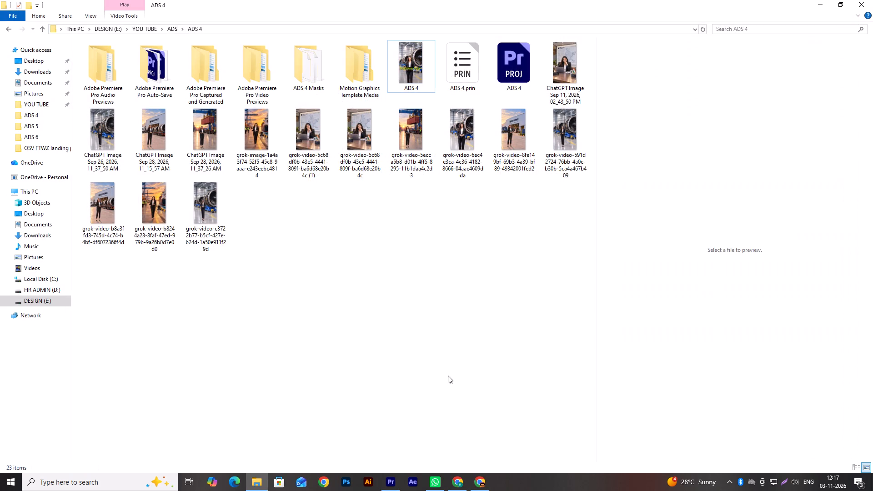
Return to Premiere and save the ADS 6 project.
left_click(395, 484)
key("ctrl+s")
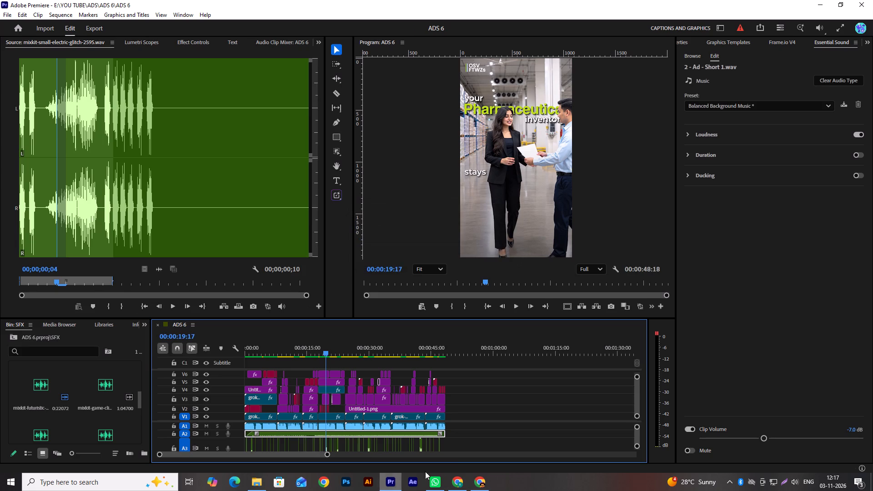
Switch to File Explorer and delete the previously exported ADS 6 video from E:\YOU TUBE\ADS\ADS 6.
left_click(259, 480)
left_click(467, 257)
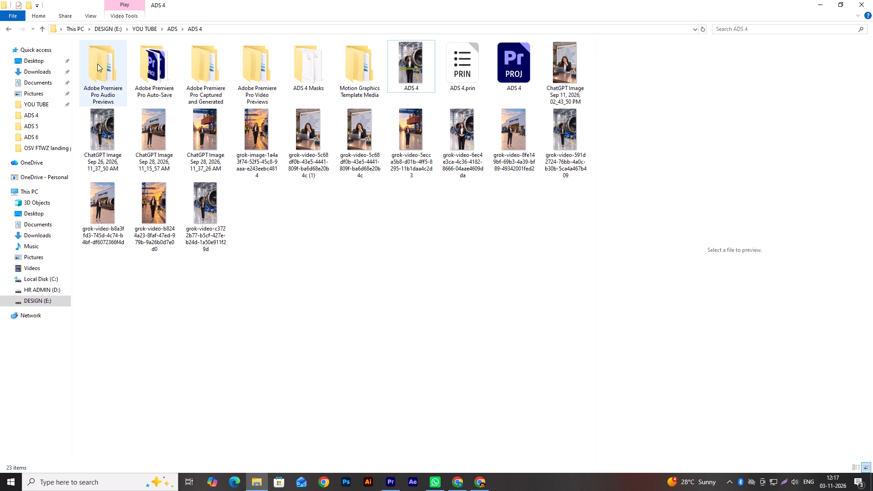
left_click(171, 31)
left_click(416, 349)
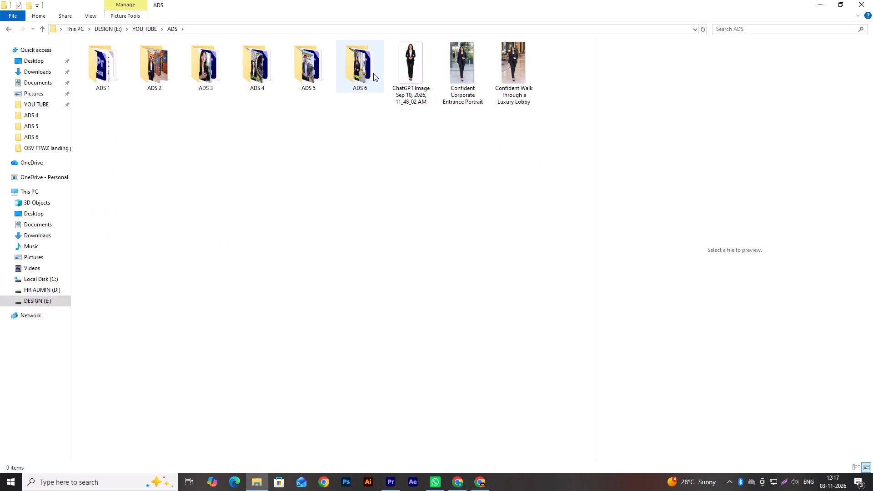
double_click(372, 72)
left_click(404, 62)
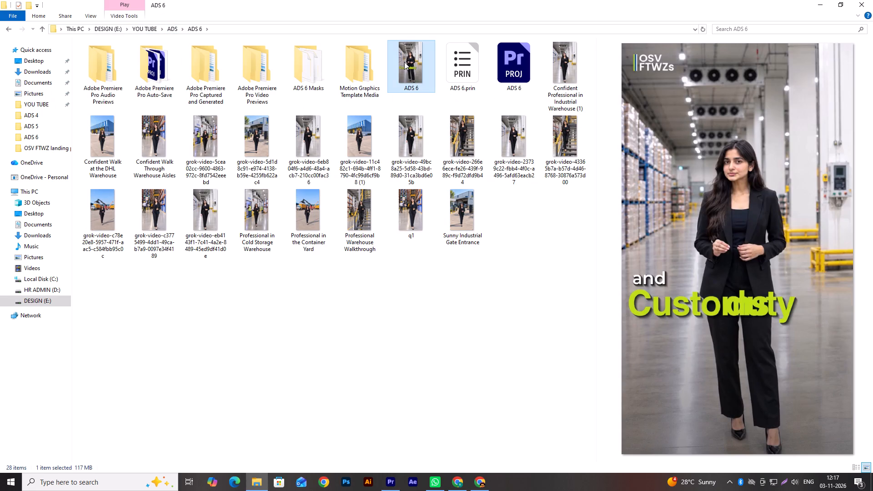
key("Delete")
left_click(560, 310)
Switch to Google Drive in Chrome, dismiss the sharing dialog and move the uploaded ADS 6.mp4 to the trash.
left_click(485, 480)
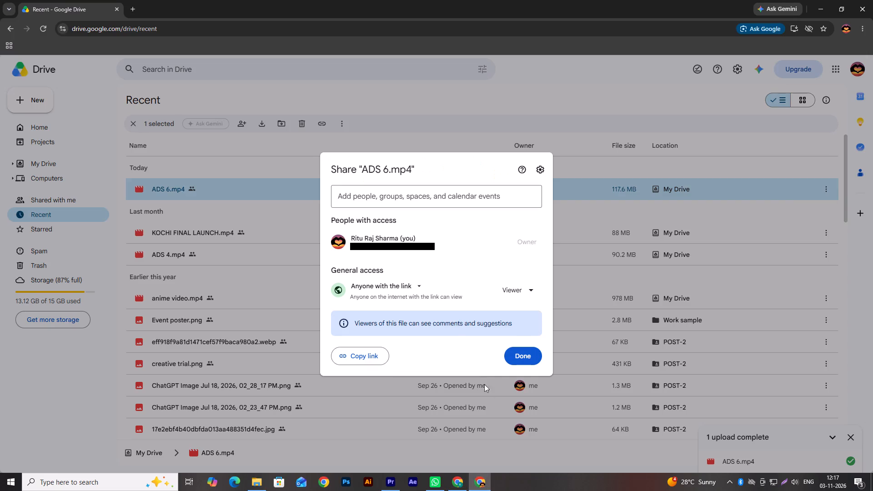
left_click(590, 145)
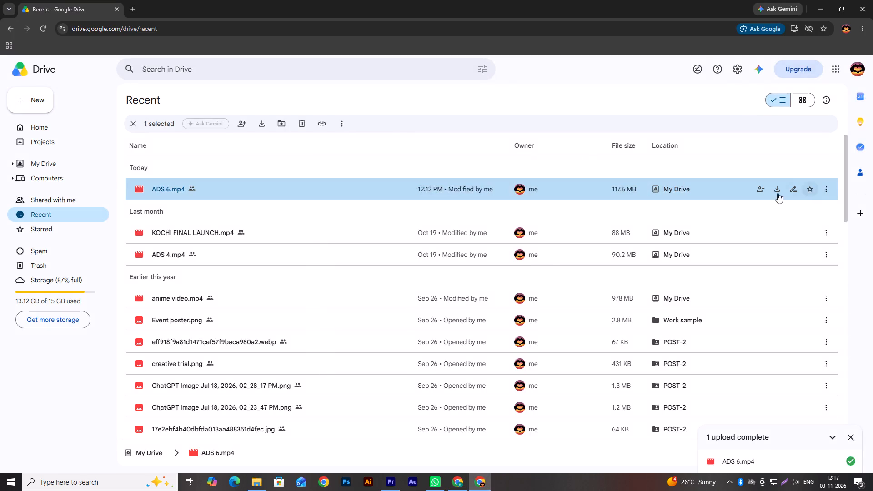
left_click(828, 190)
left_click(700, 356)
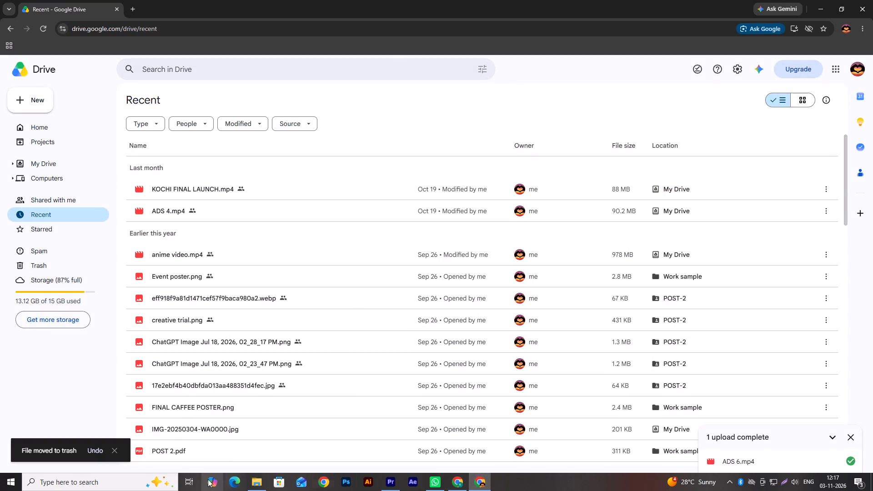
Return to Premiere and export the sequence as ADS 6.mp4 to E:\YOU TUBE\ADS\ADS 6 in H.264 with Match Source - Adaptive High Bitrate.
left_click(401, 480)
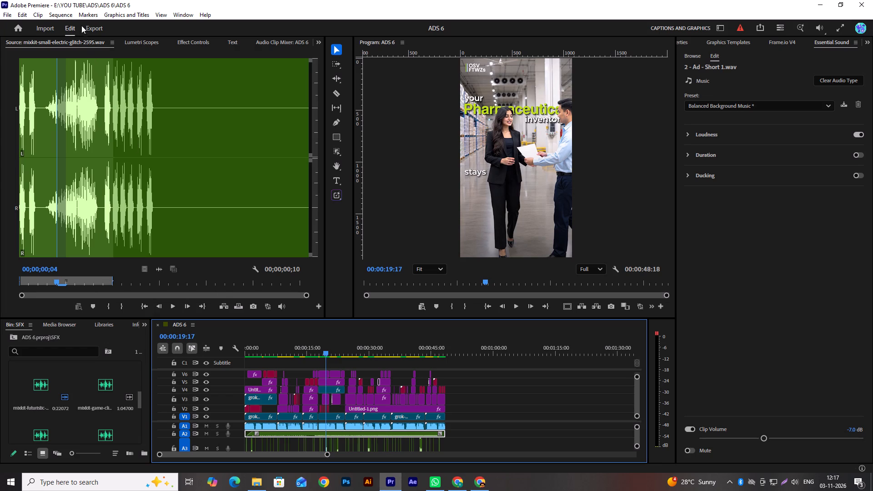
left_click(98, 29)
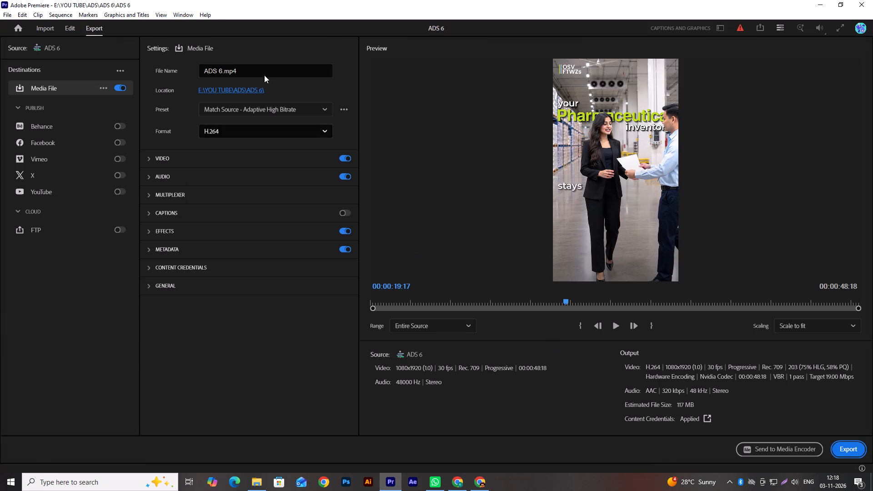
left_click(850, 452)
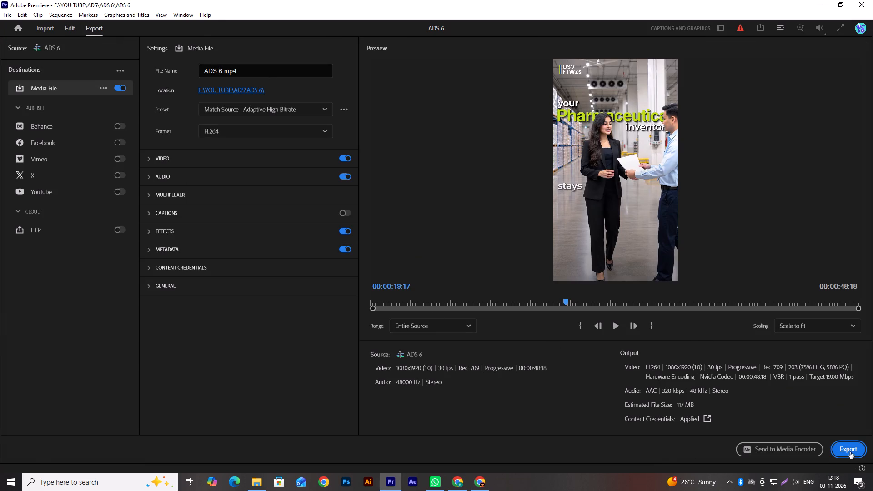
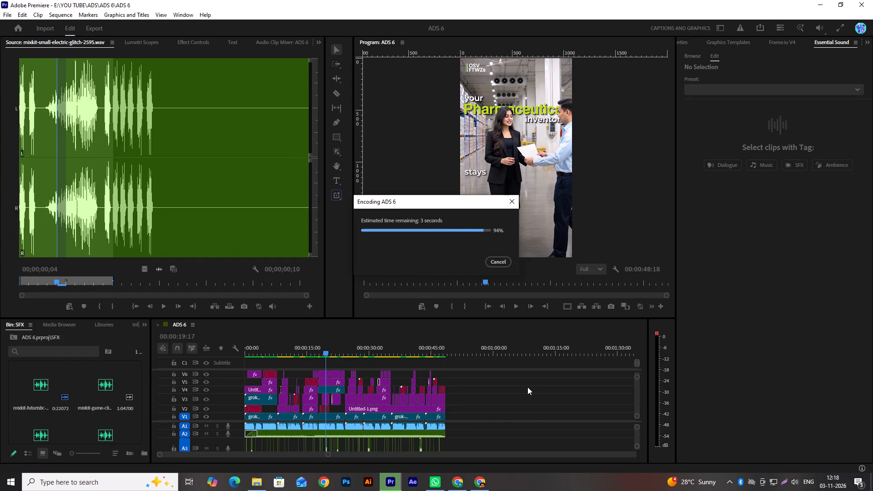
Switch to Google Drive in Chrome and upload the newly exported ADS 6 video from E:\YOU TUBE\ADS\ADS 6.
left_click(473, 488)
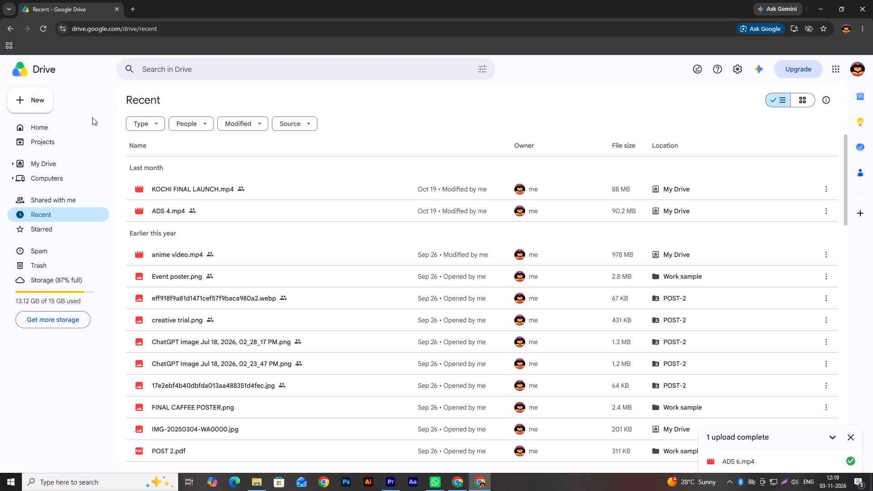
left_click(33, 101)
left_click(50, 126)
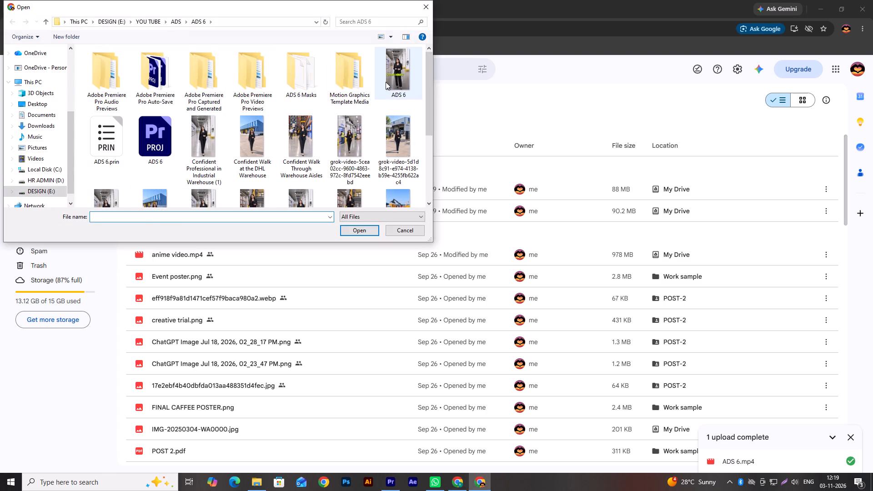
scroll(389, 97, "down", 8)
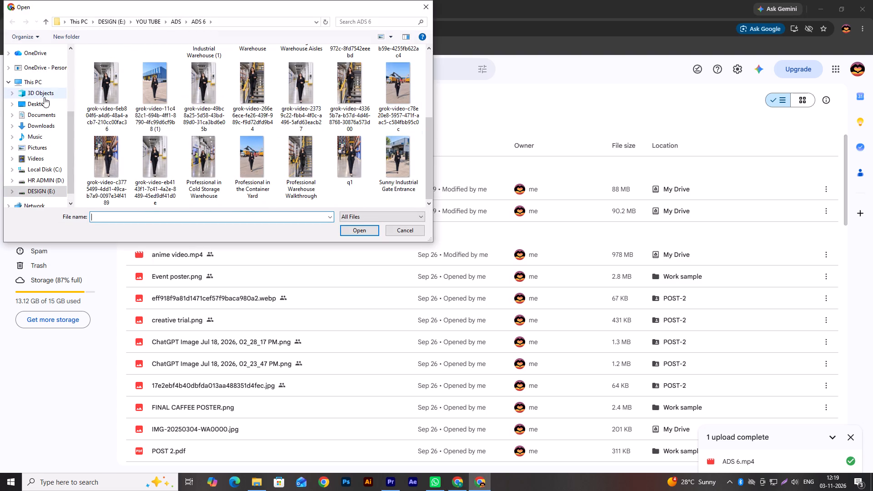
left_click(43, 105)
left_click(49, 190)
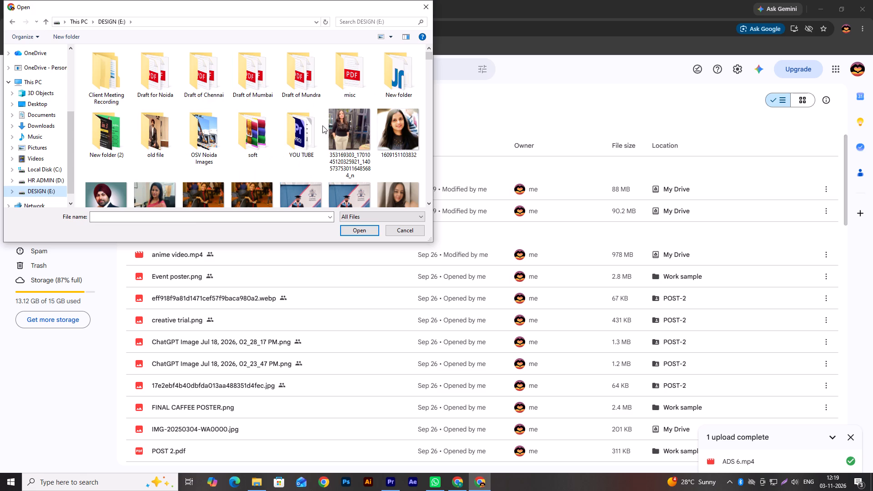
double_click(314, 134)
double_click(335, 76)
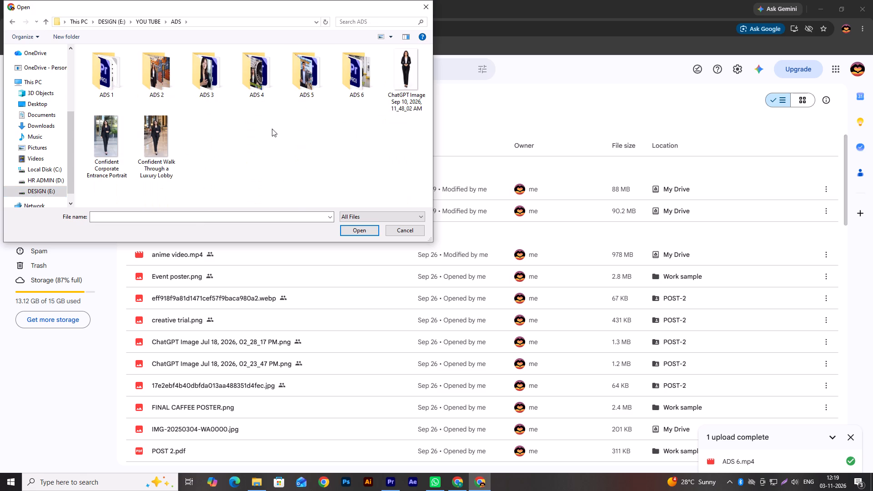